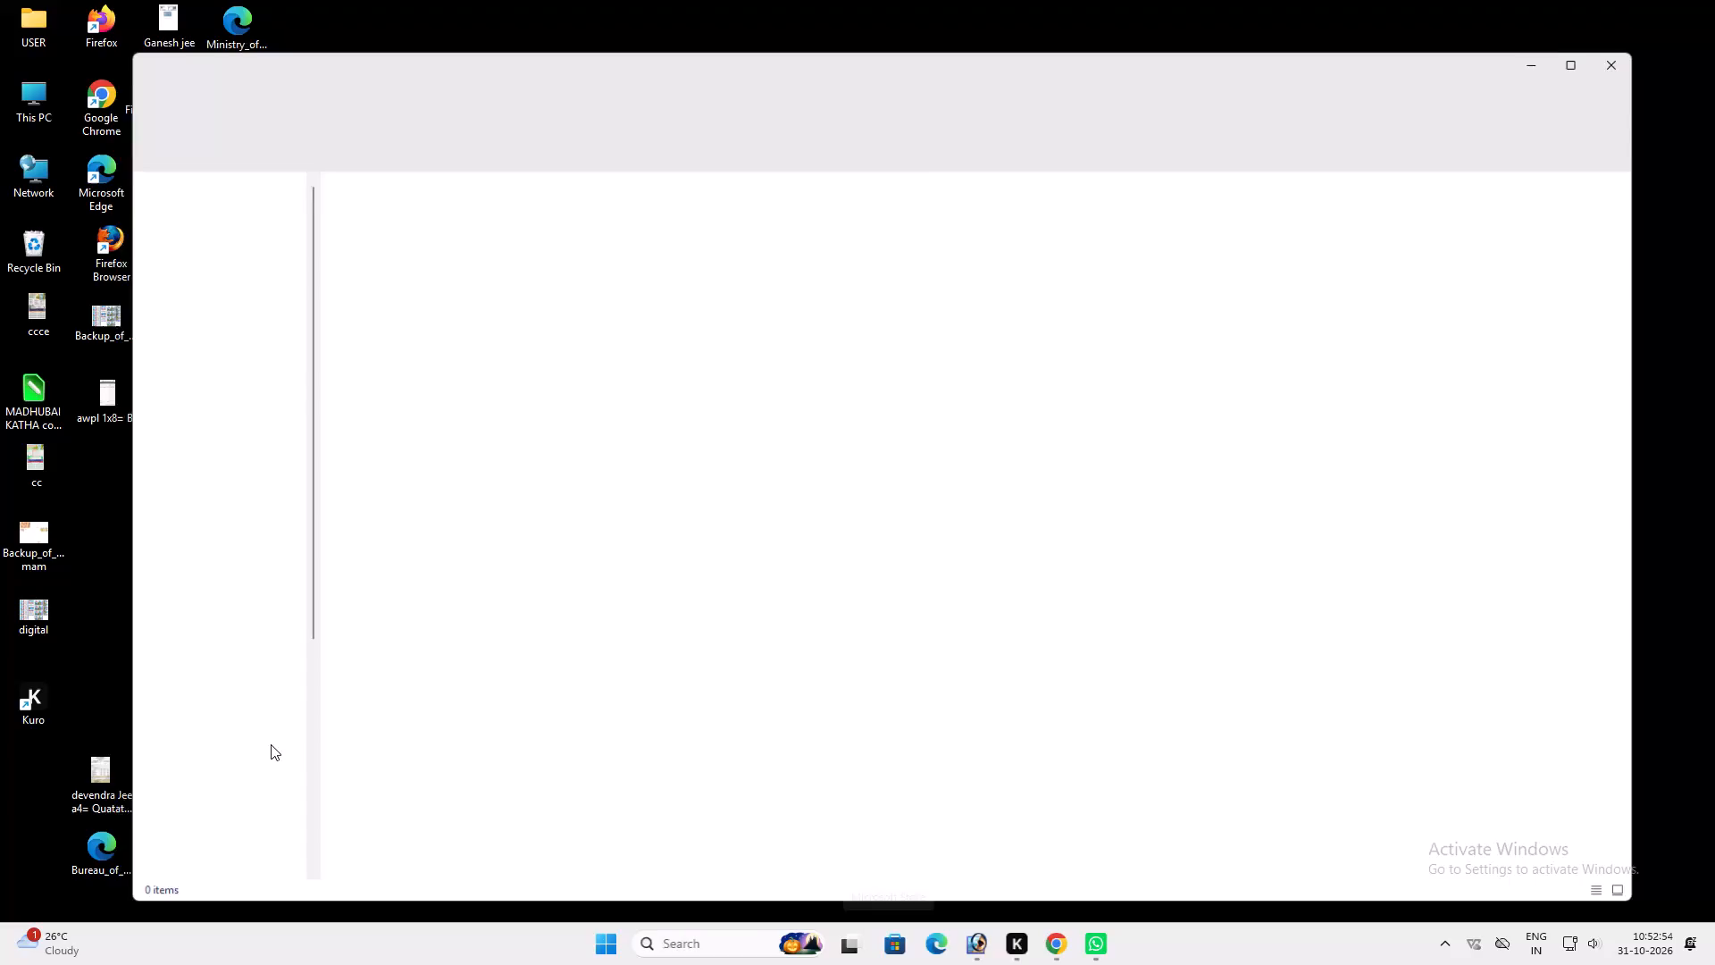
Search the 2026 folder on Local Disk (H:) for "trad" and display the results as large icons.
scroll(228, 687, "down", 6)
left_click(230, 785)
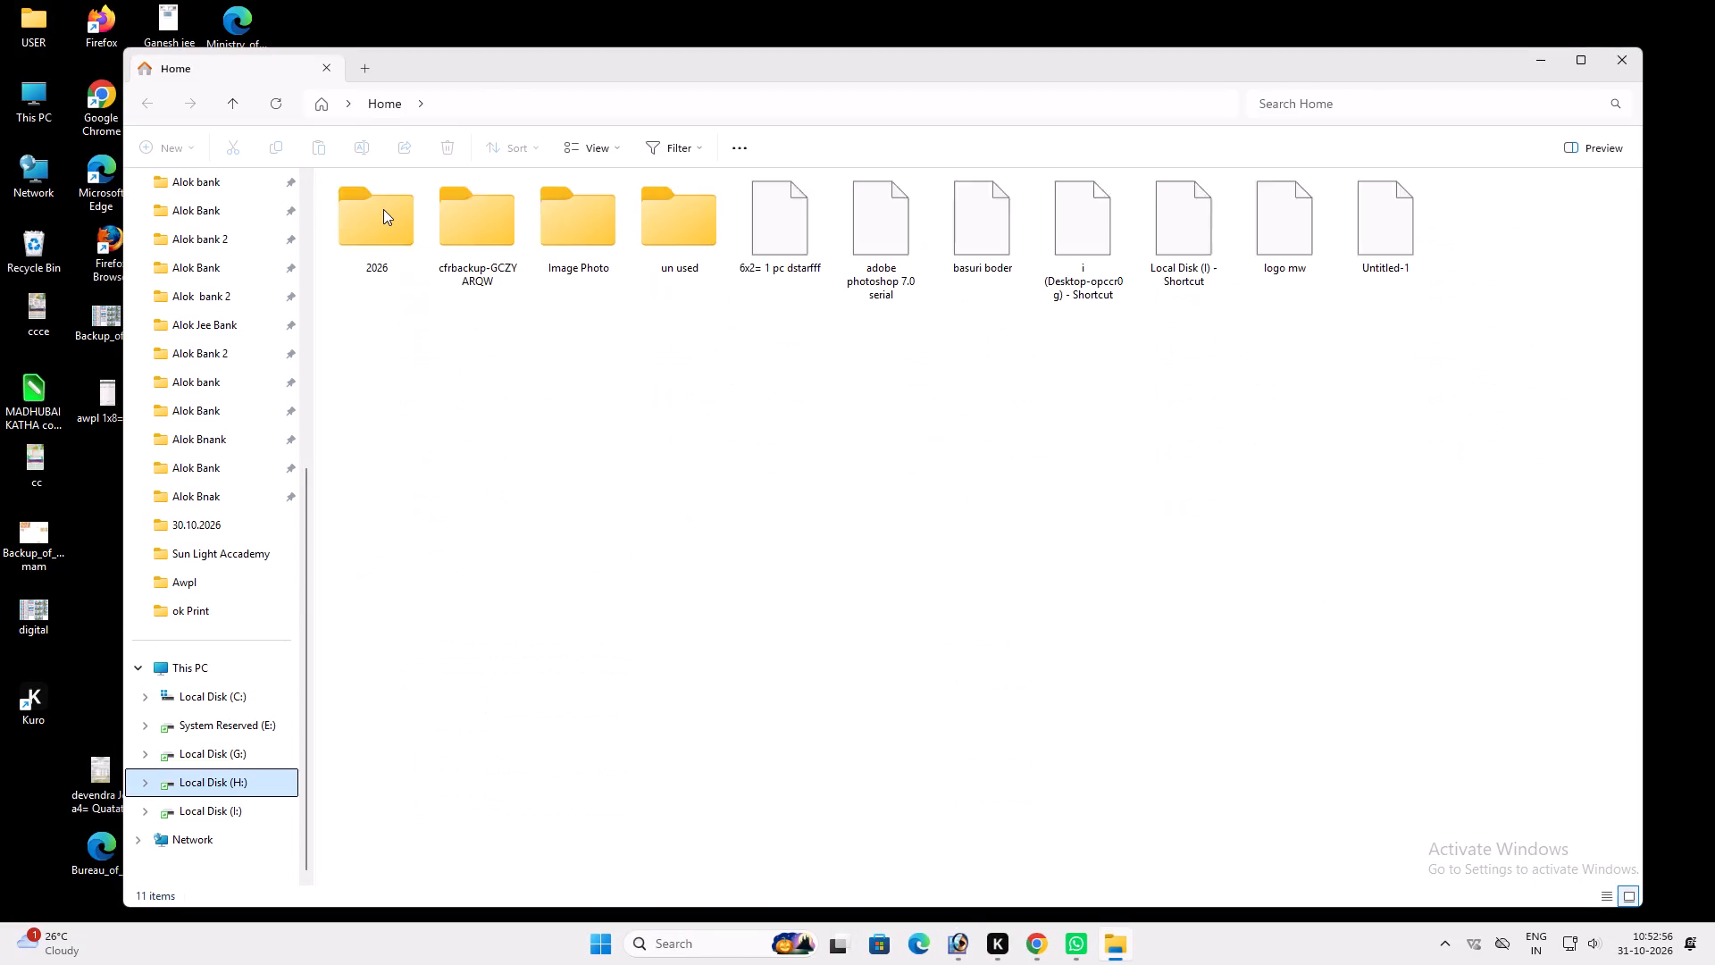
double_click(380, 209)
left_click(1309, 103)
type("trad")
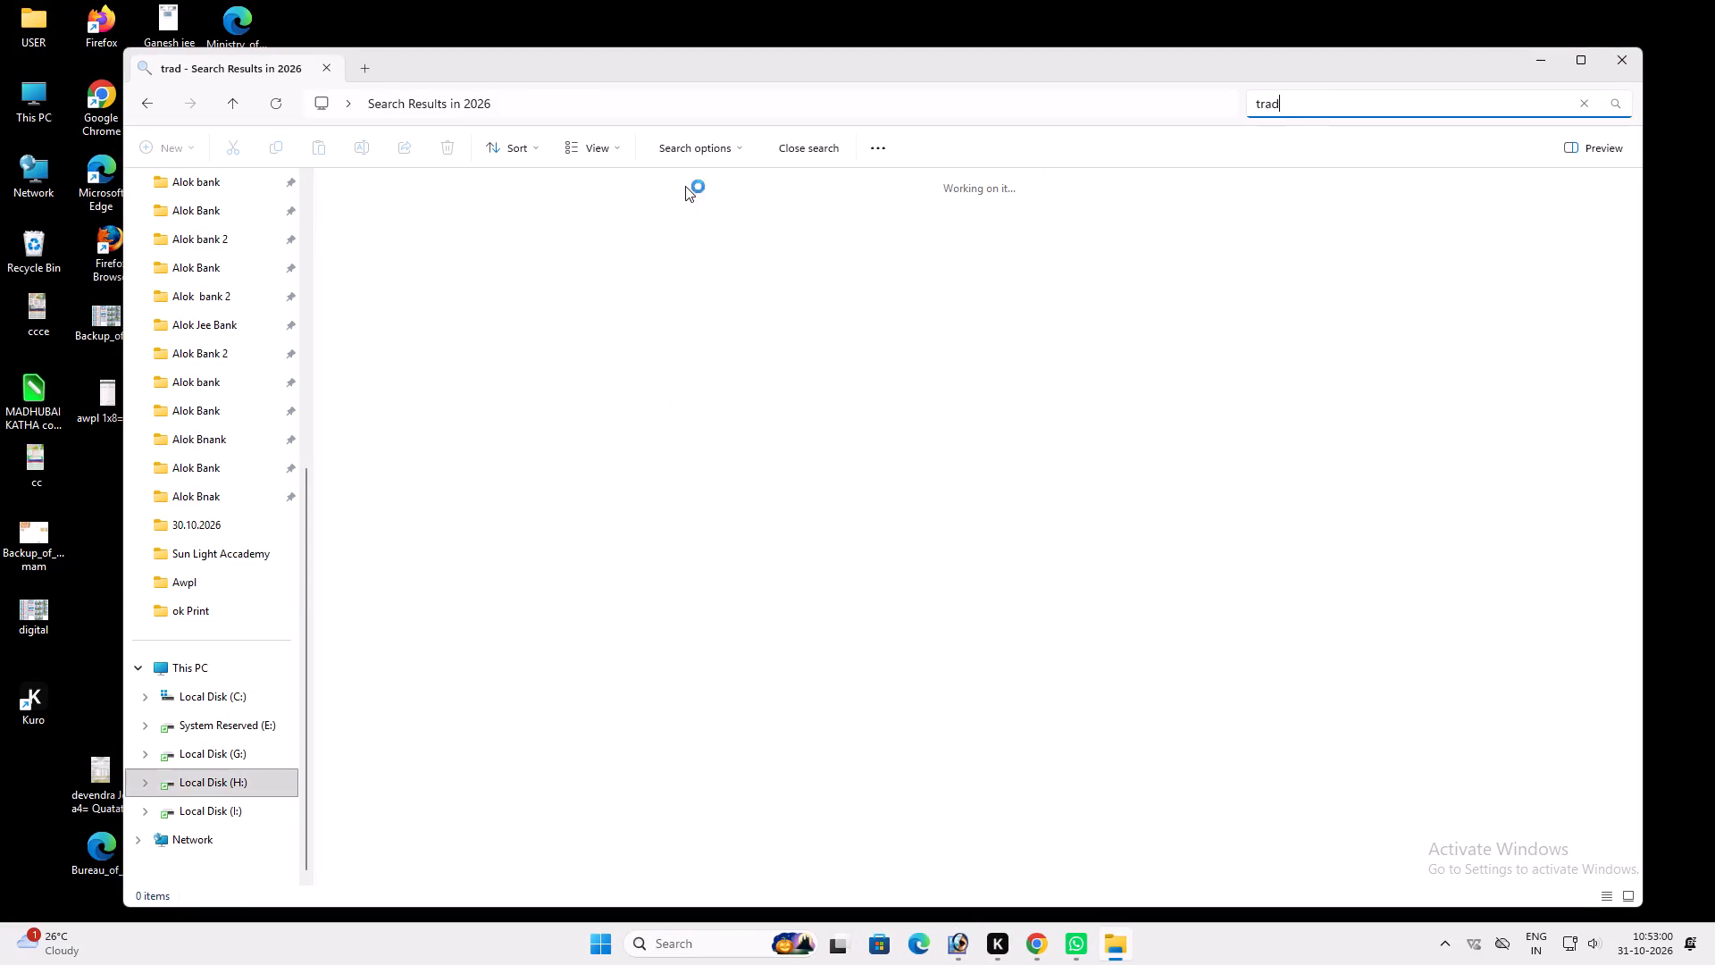
double_click(664, 67)
left_click(495, 92)
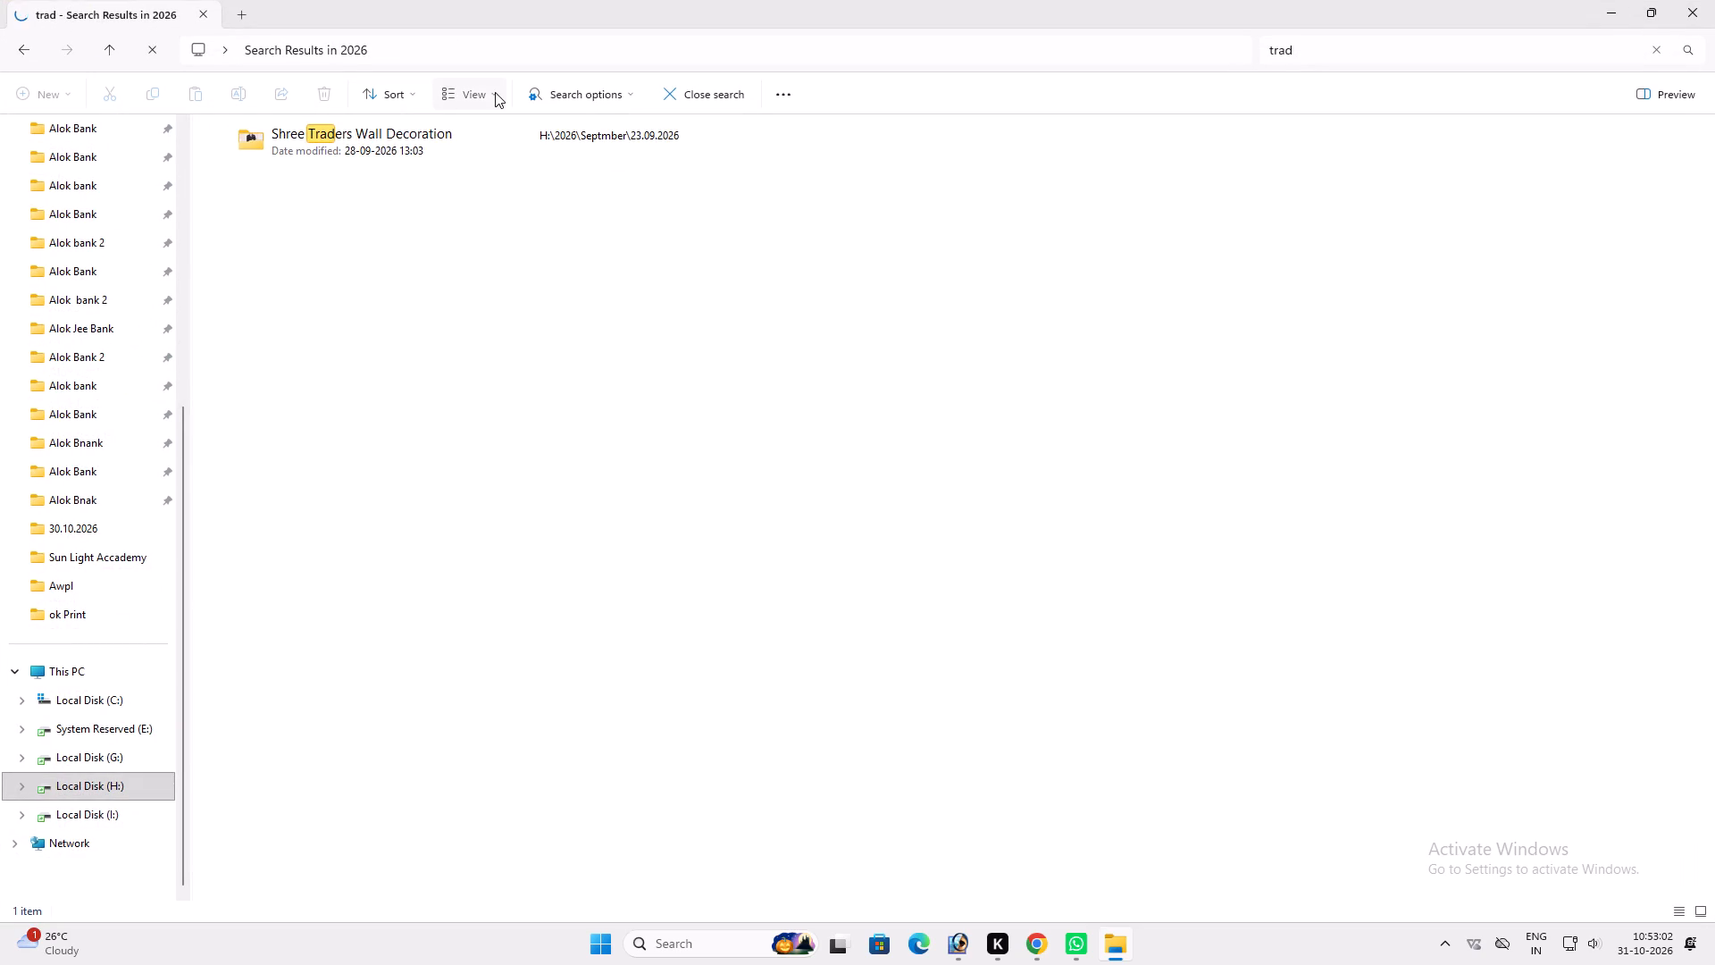
left_click(513, 158)
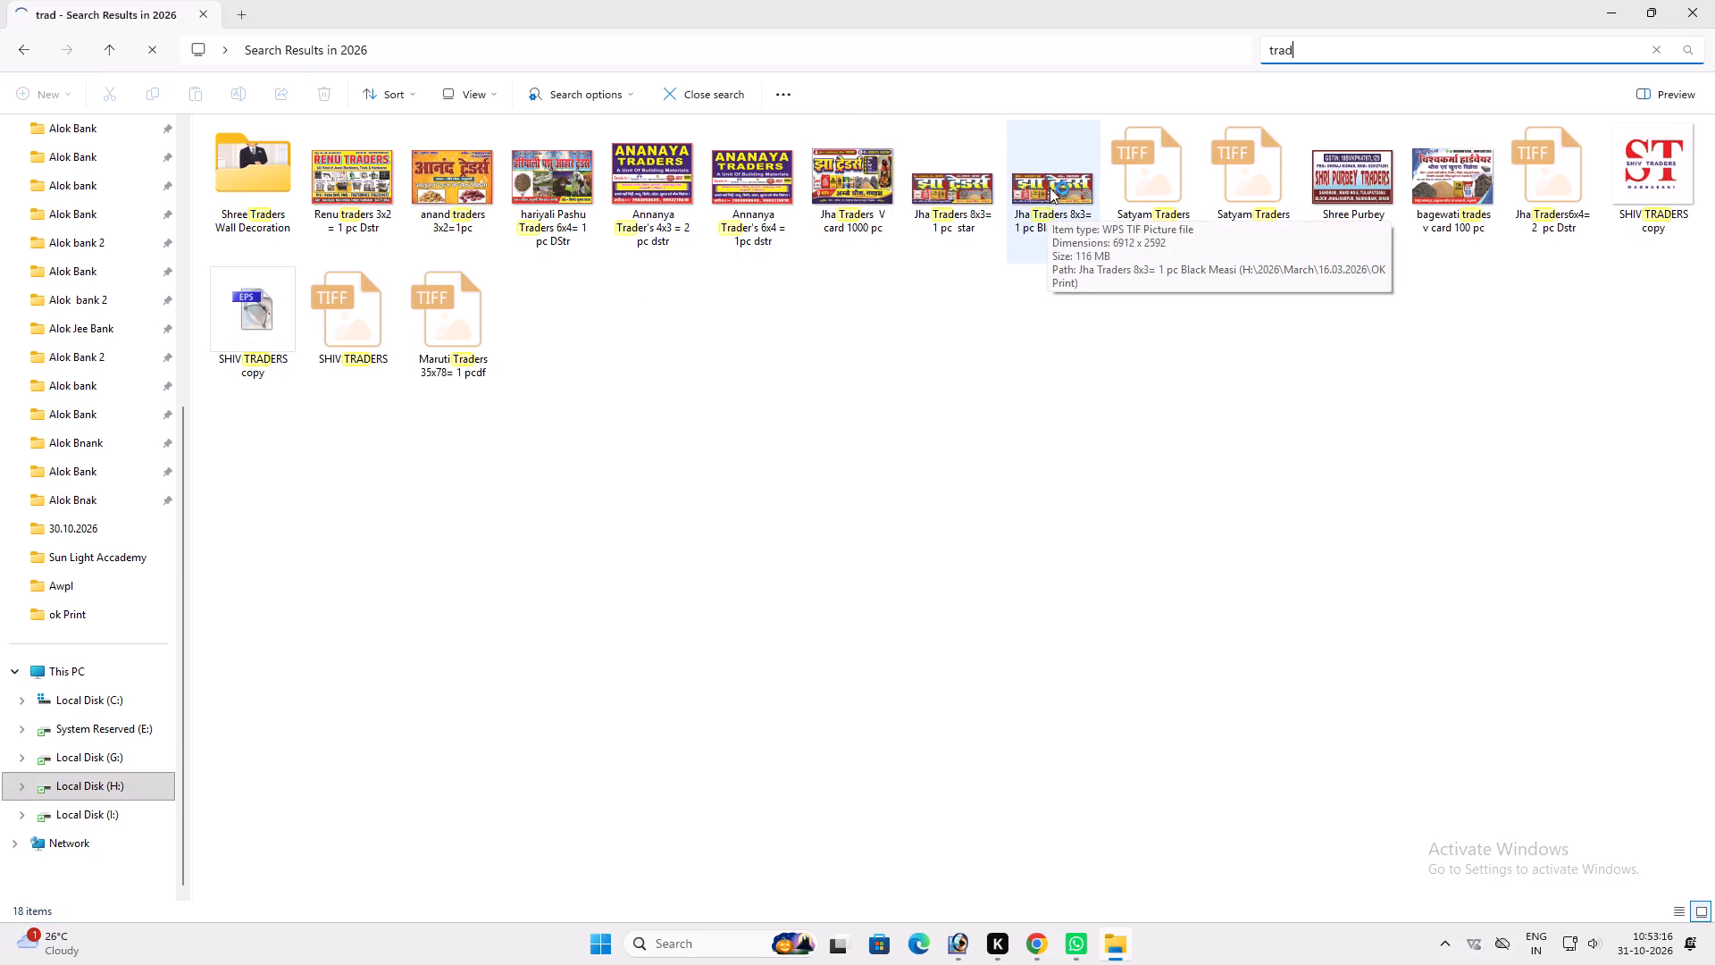
Open the Jha Traders 8x3 Black Measi and Sonu Traders 5x5 design files from the search results in Photoshop.
left_click_drag(1050, 188, 938, 779)
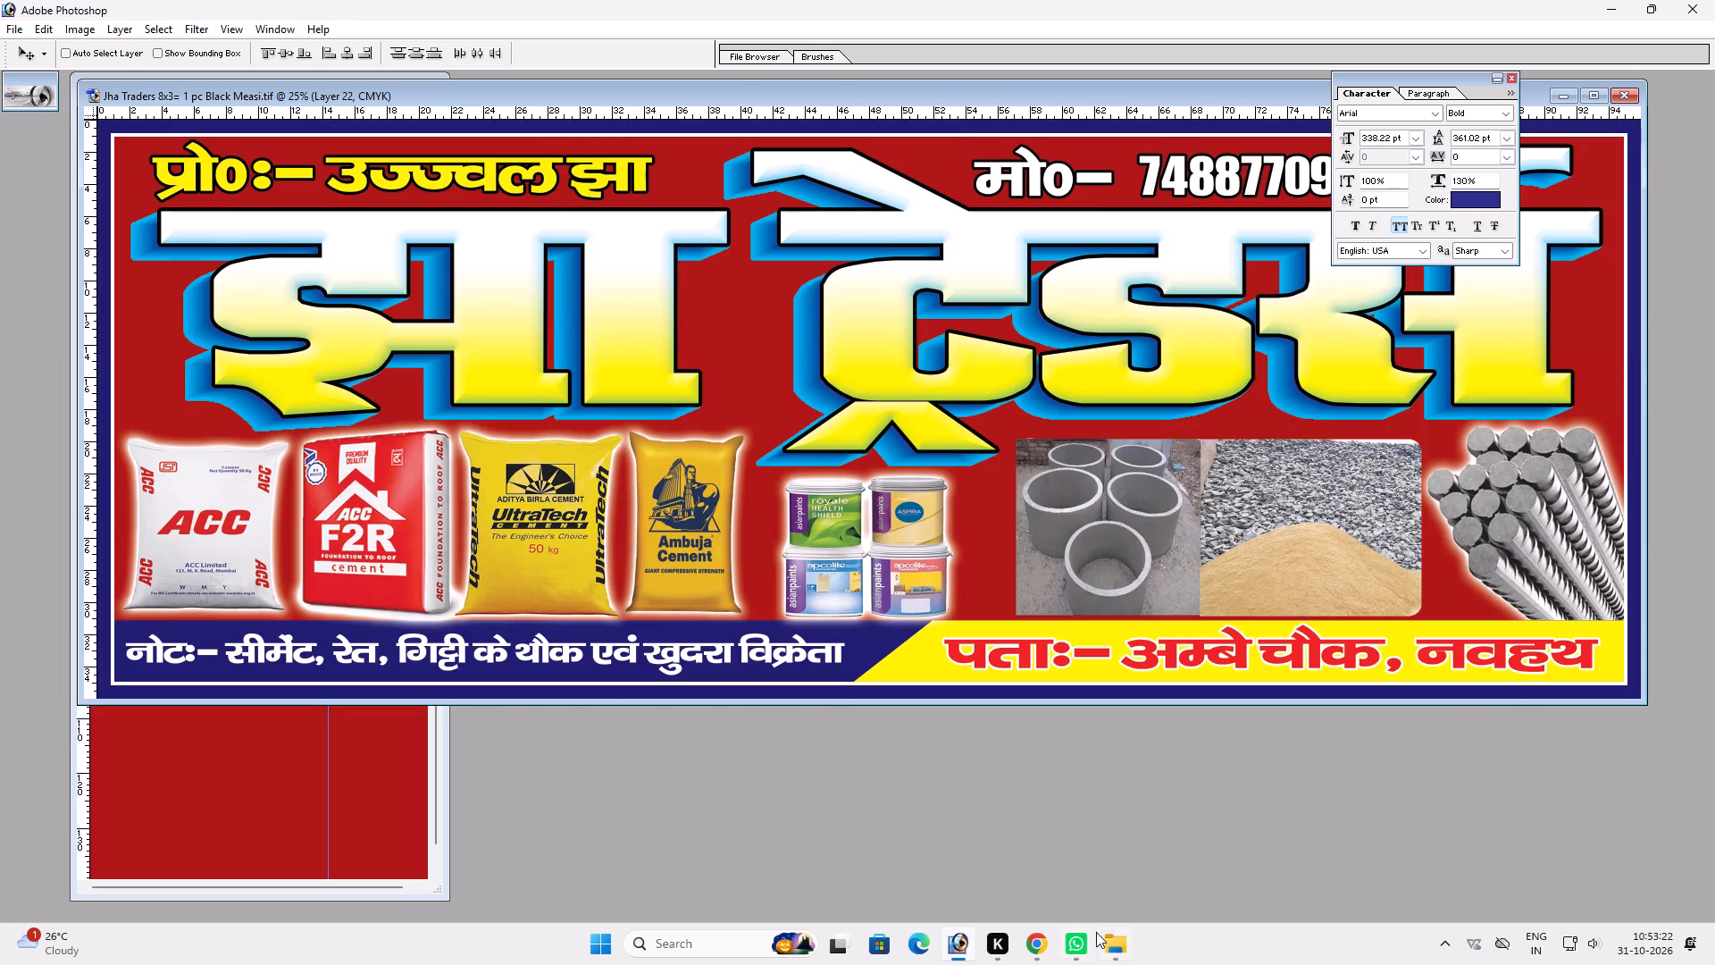
left_click(1100, 932)
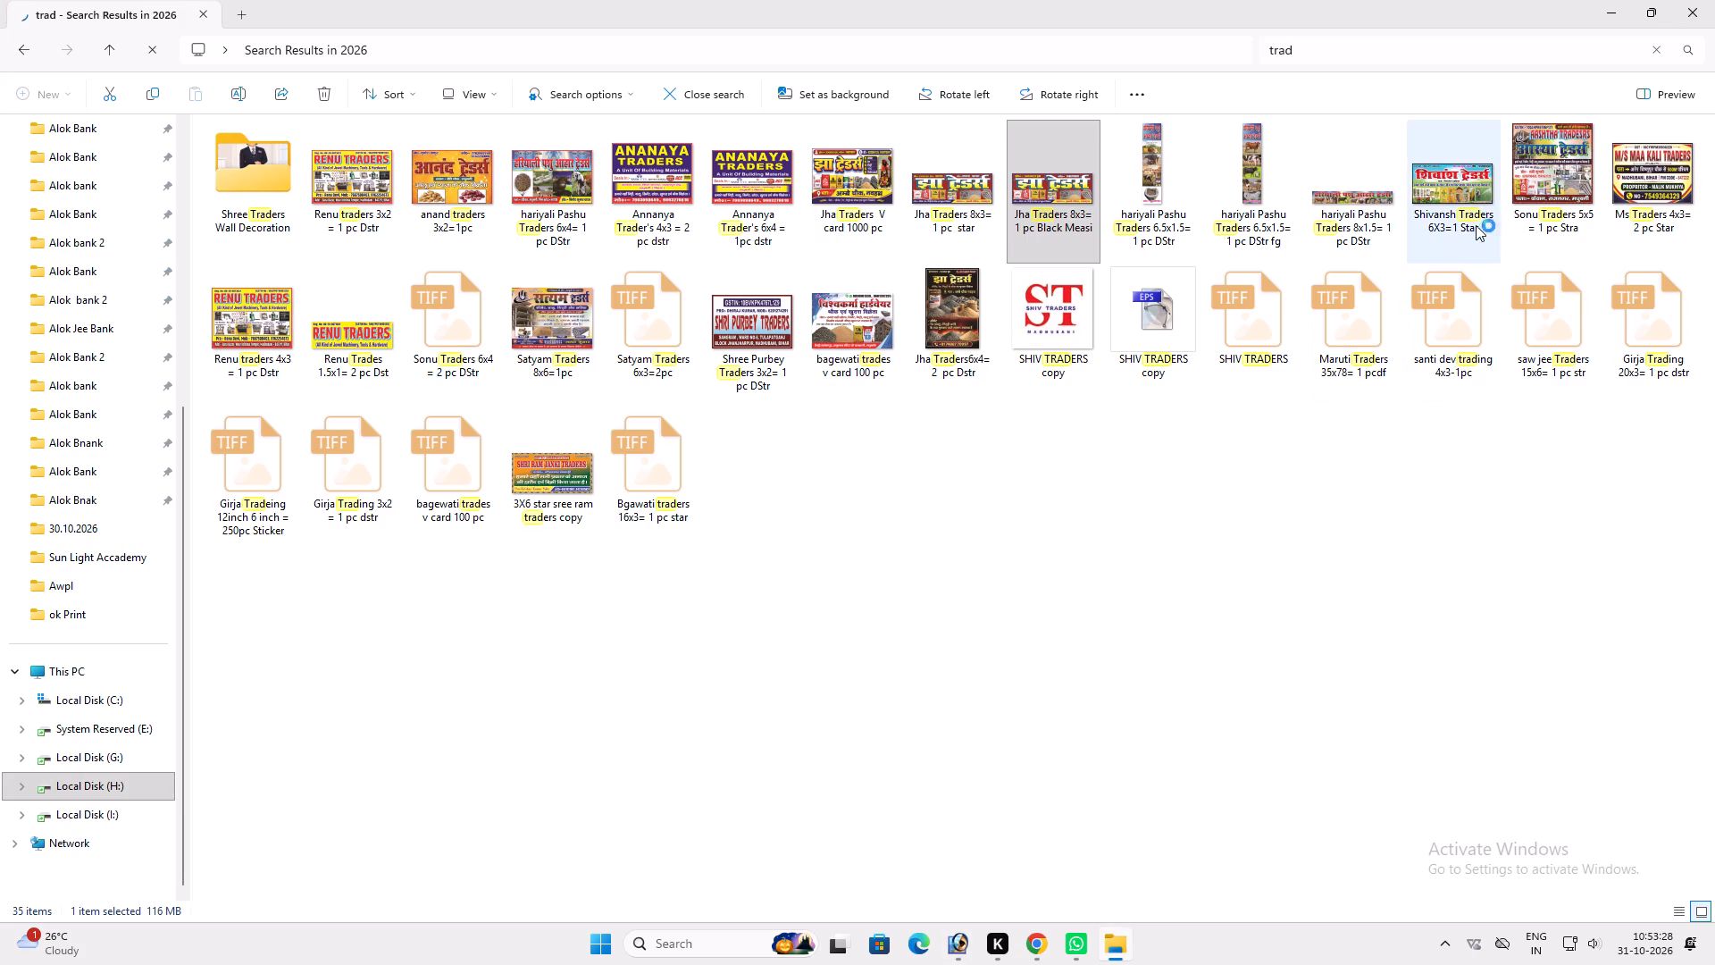
left_click_drag(1529, 168, 951, 937)
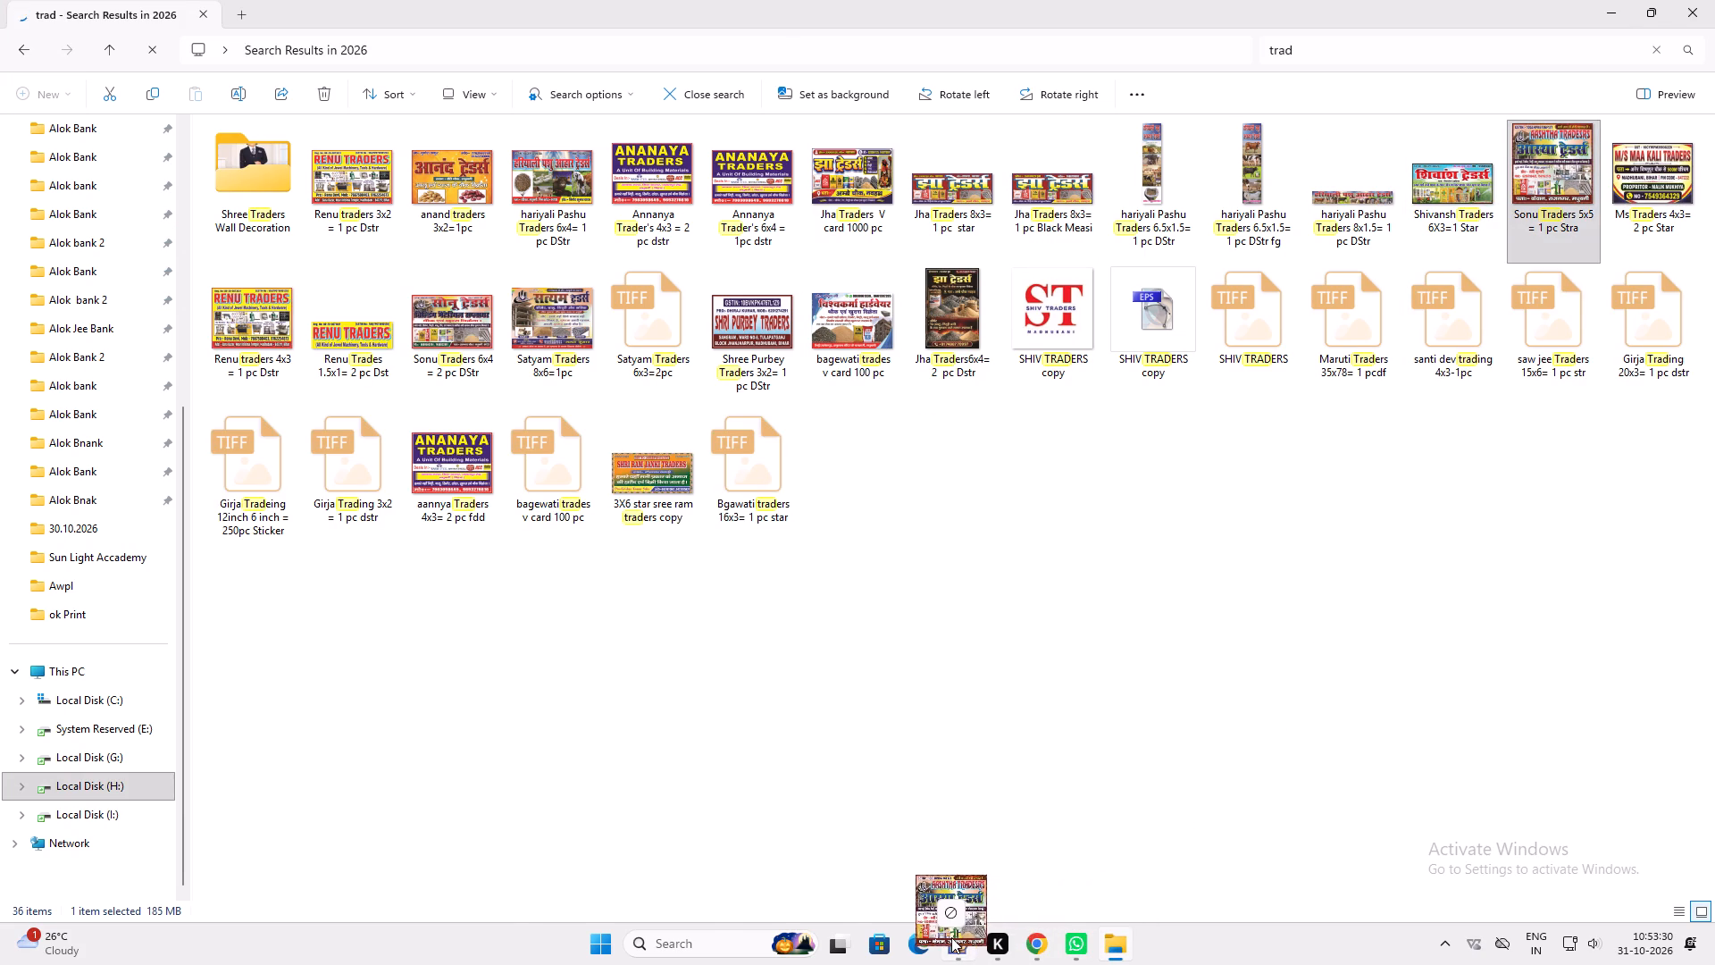
left_click_drag(951, 937, 869, 614)
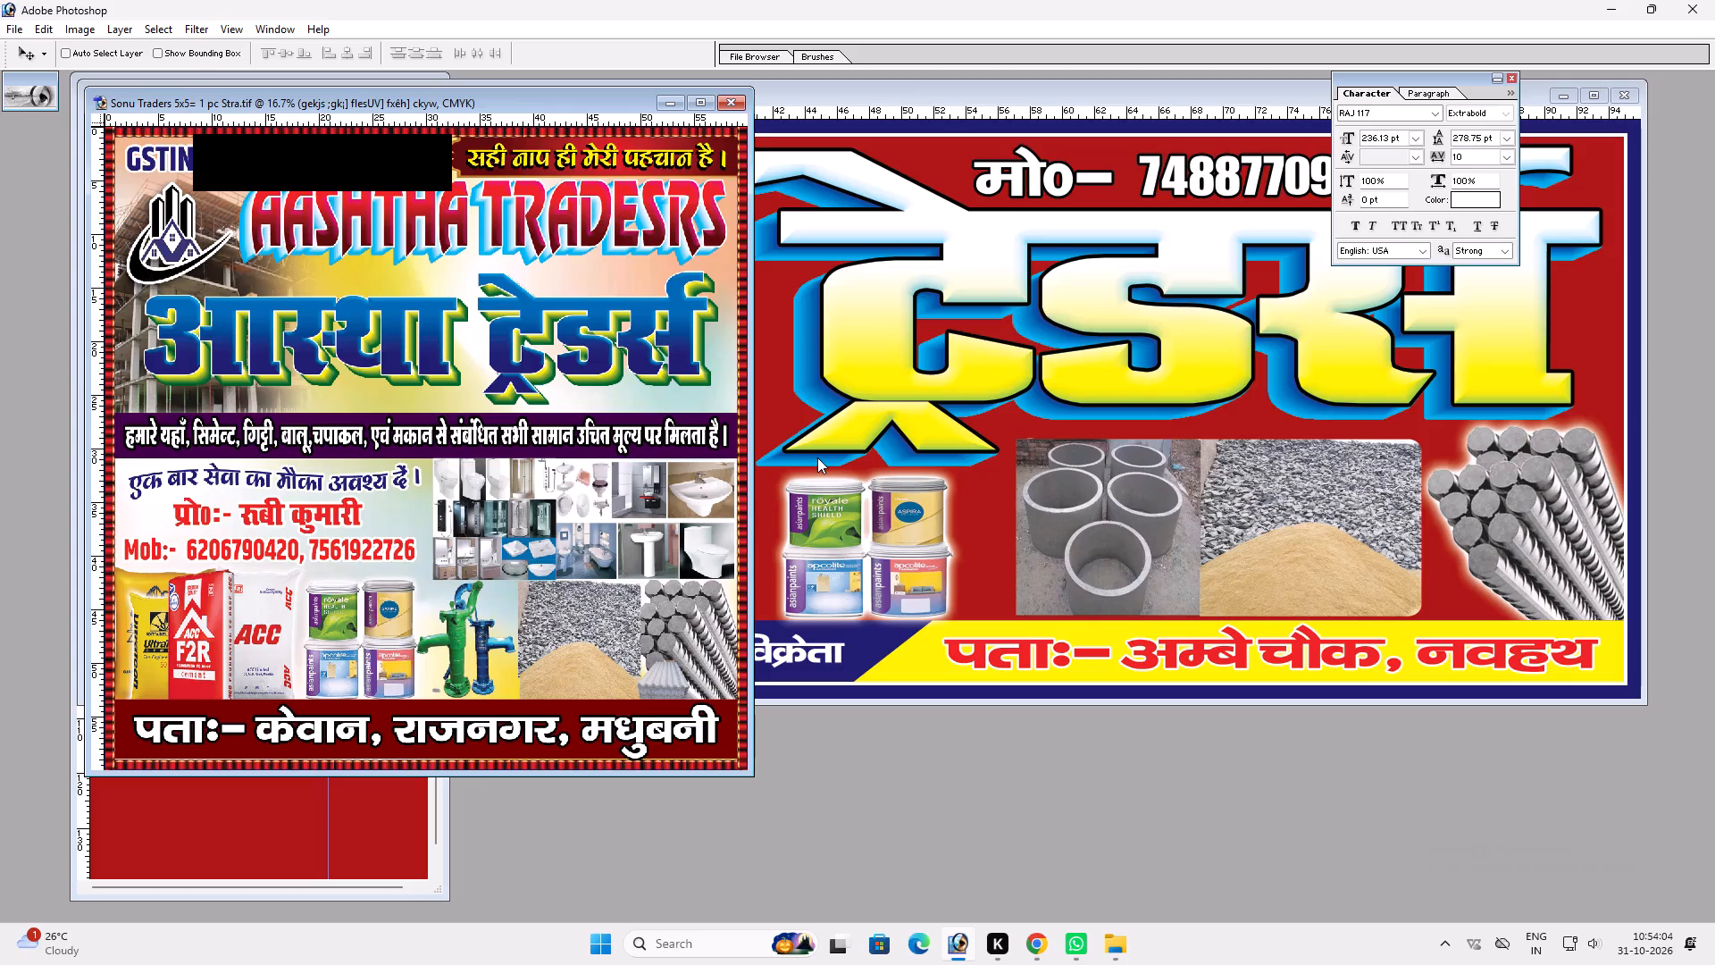
Pick a layer in the Sonu Traders design and move its window aside to uncover the Untitled-1 banner.
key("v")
right_click(470, 355)
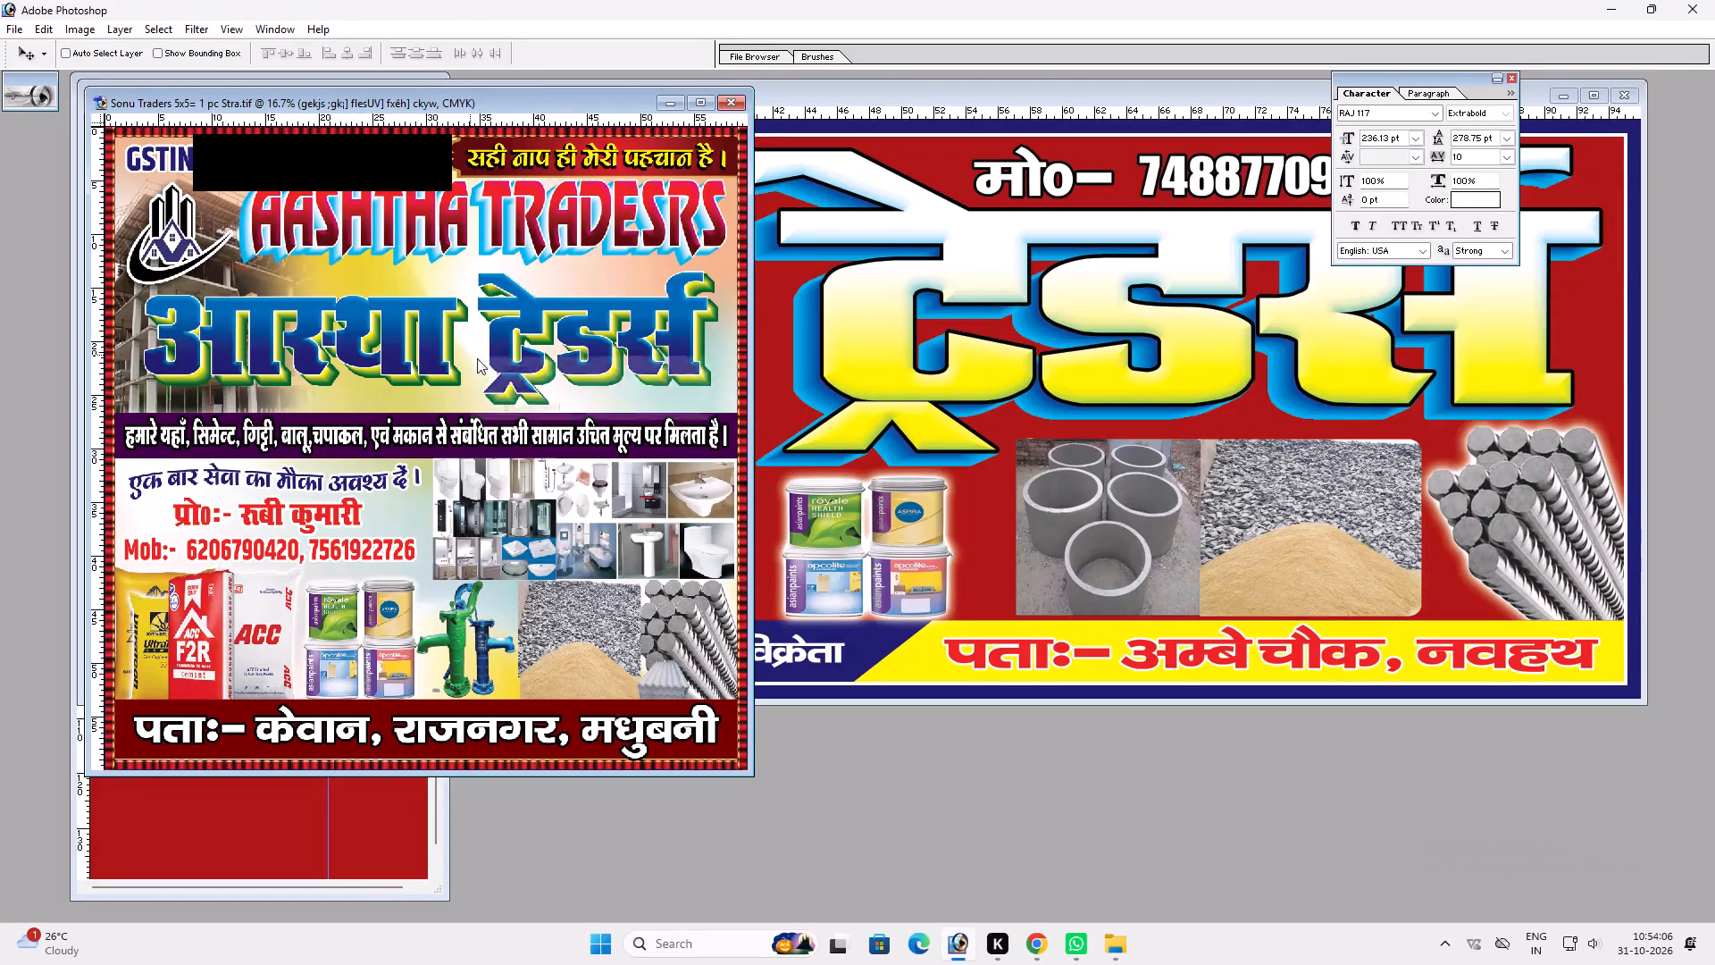
left_click_drag(487, 361, 495, 363)
left_click(436, 91)
left_click_drag(433, 98, 906, 105)
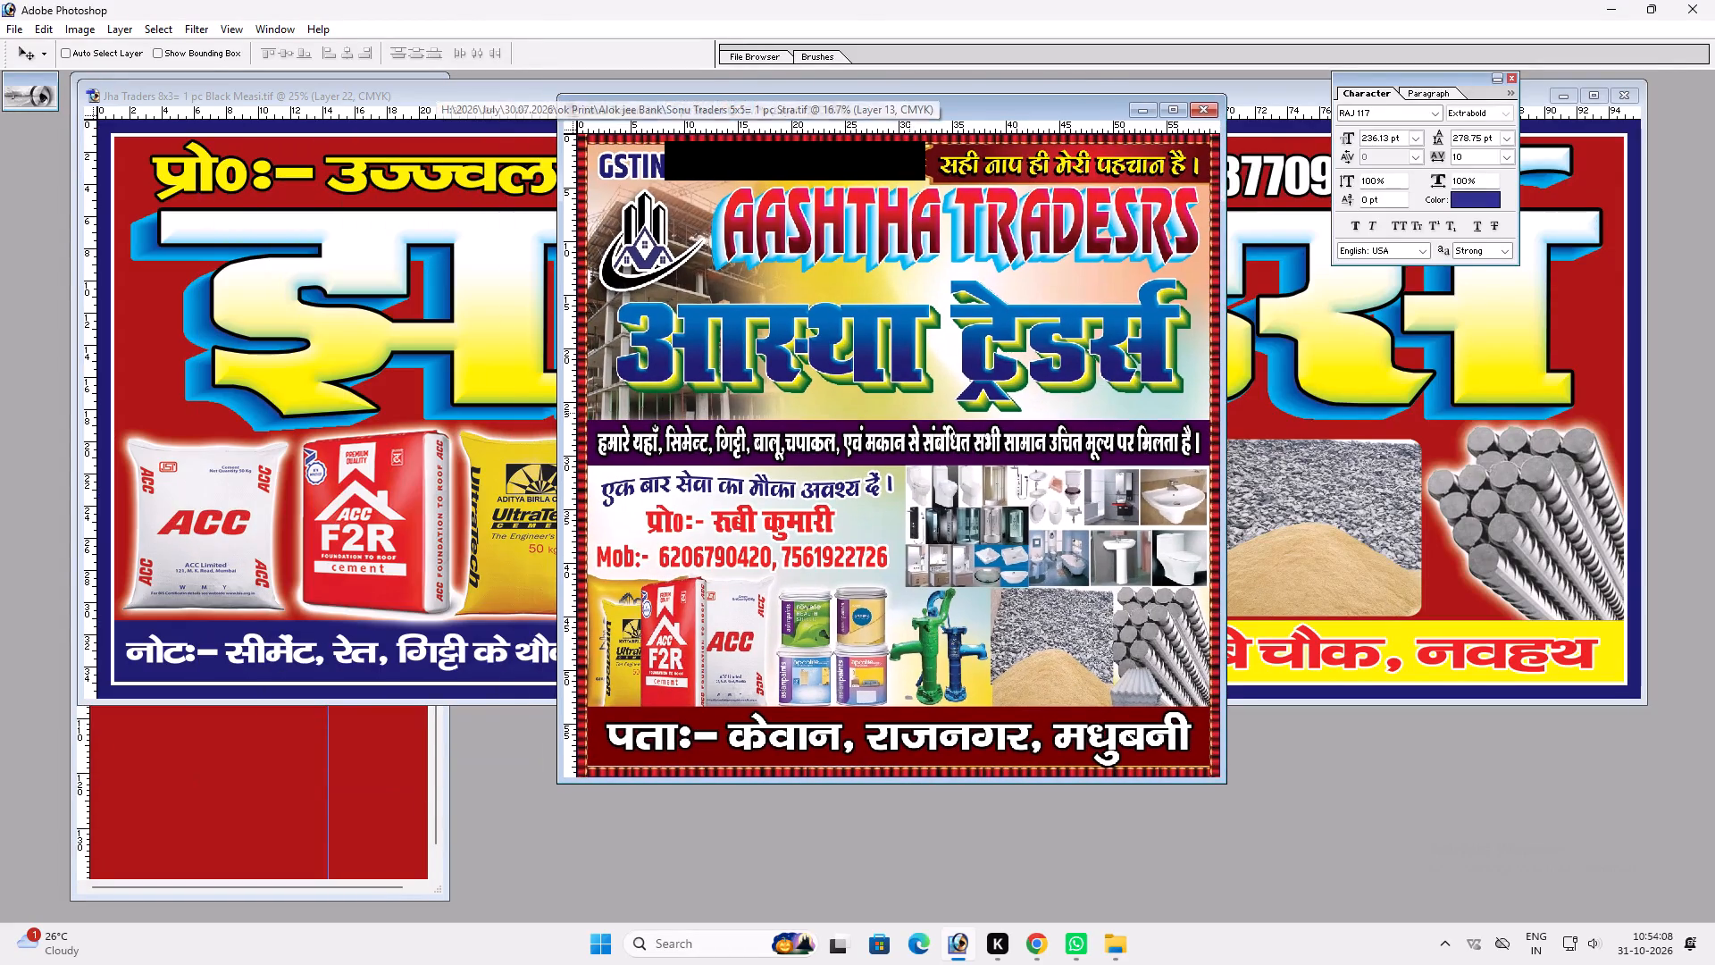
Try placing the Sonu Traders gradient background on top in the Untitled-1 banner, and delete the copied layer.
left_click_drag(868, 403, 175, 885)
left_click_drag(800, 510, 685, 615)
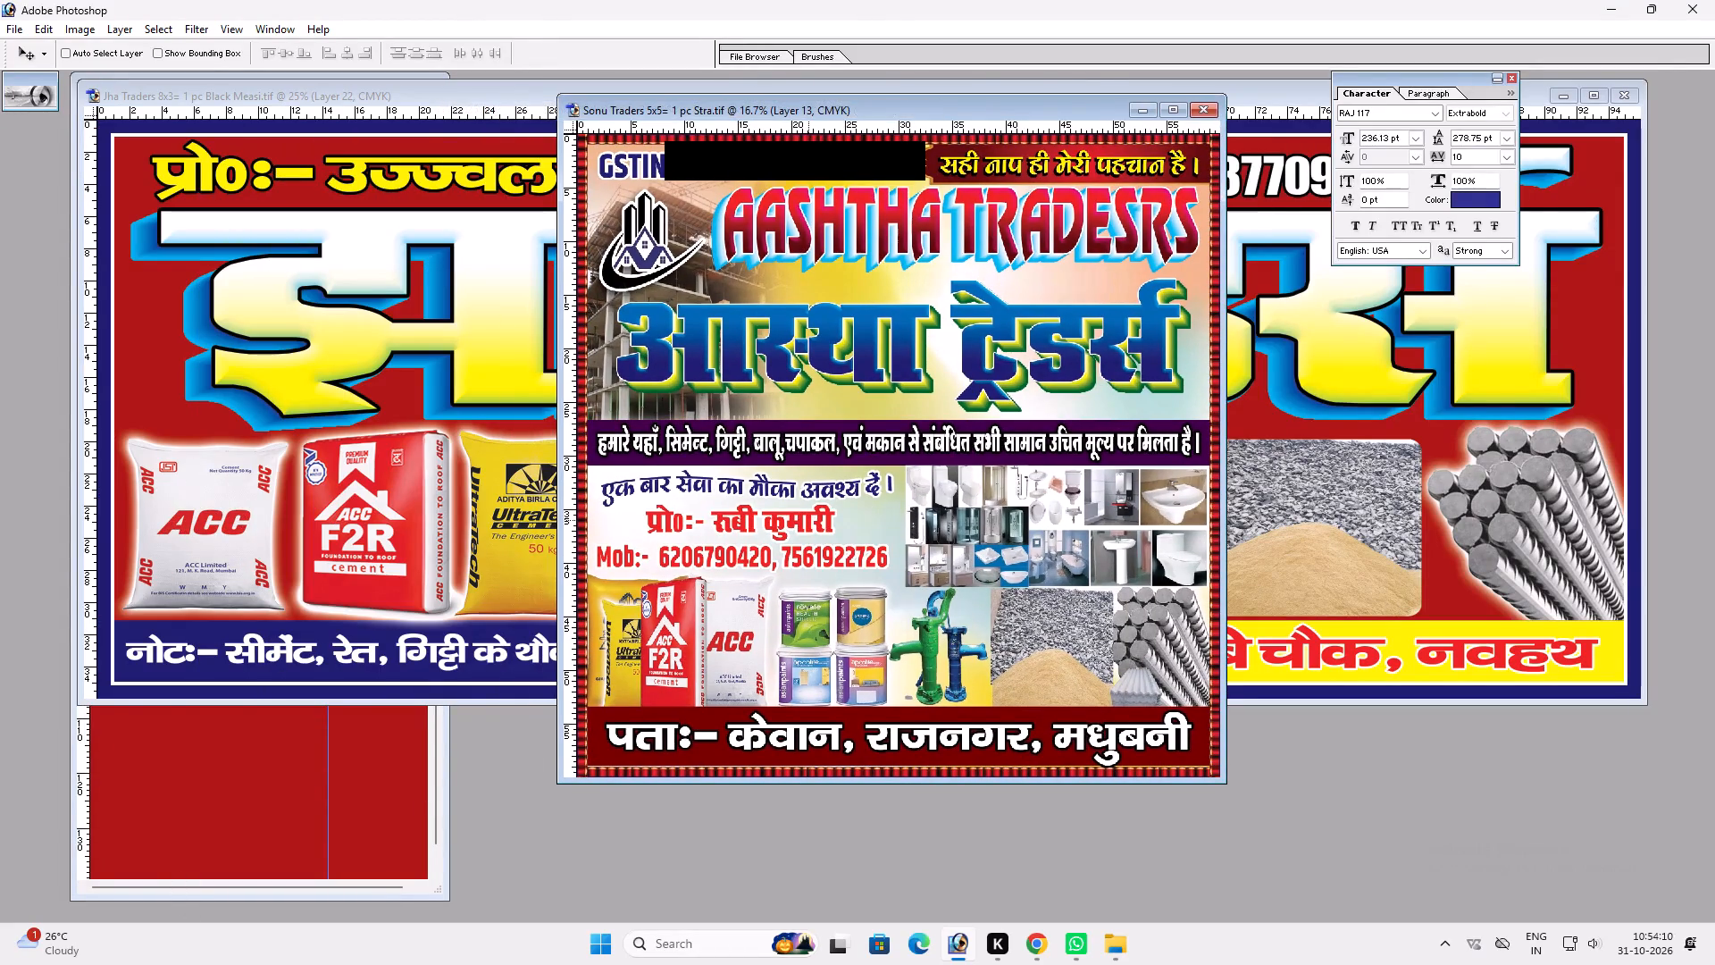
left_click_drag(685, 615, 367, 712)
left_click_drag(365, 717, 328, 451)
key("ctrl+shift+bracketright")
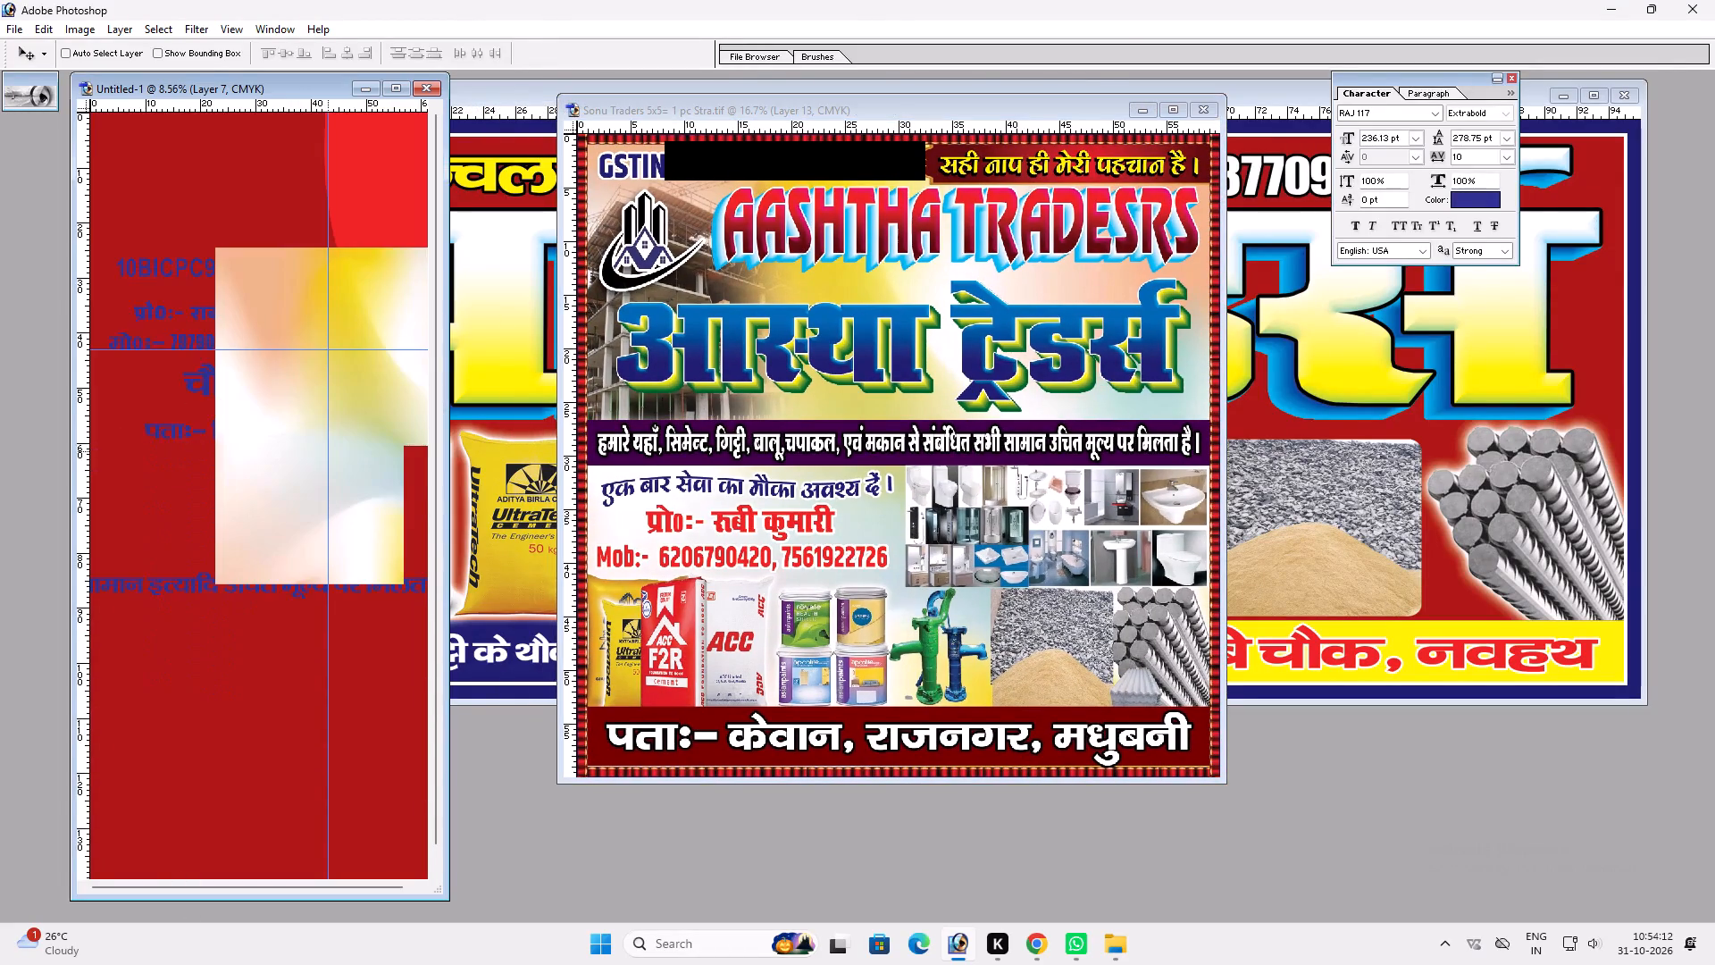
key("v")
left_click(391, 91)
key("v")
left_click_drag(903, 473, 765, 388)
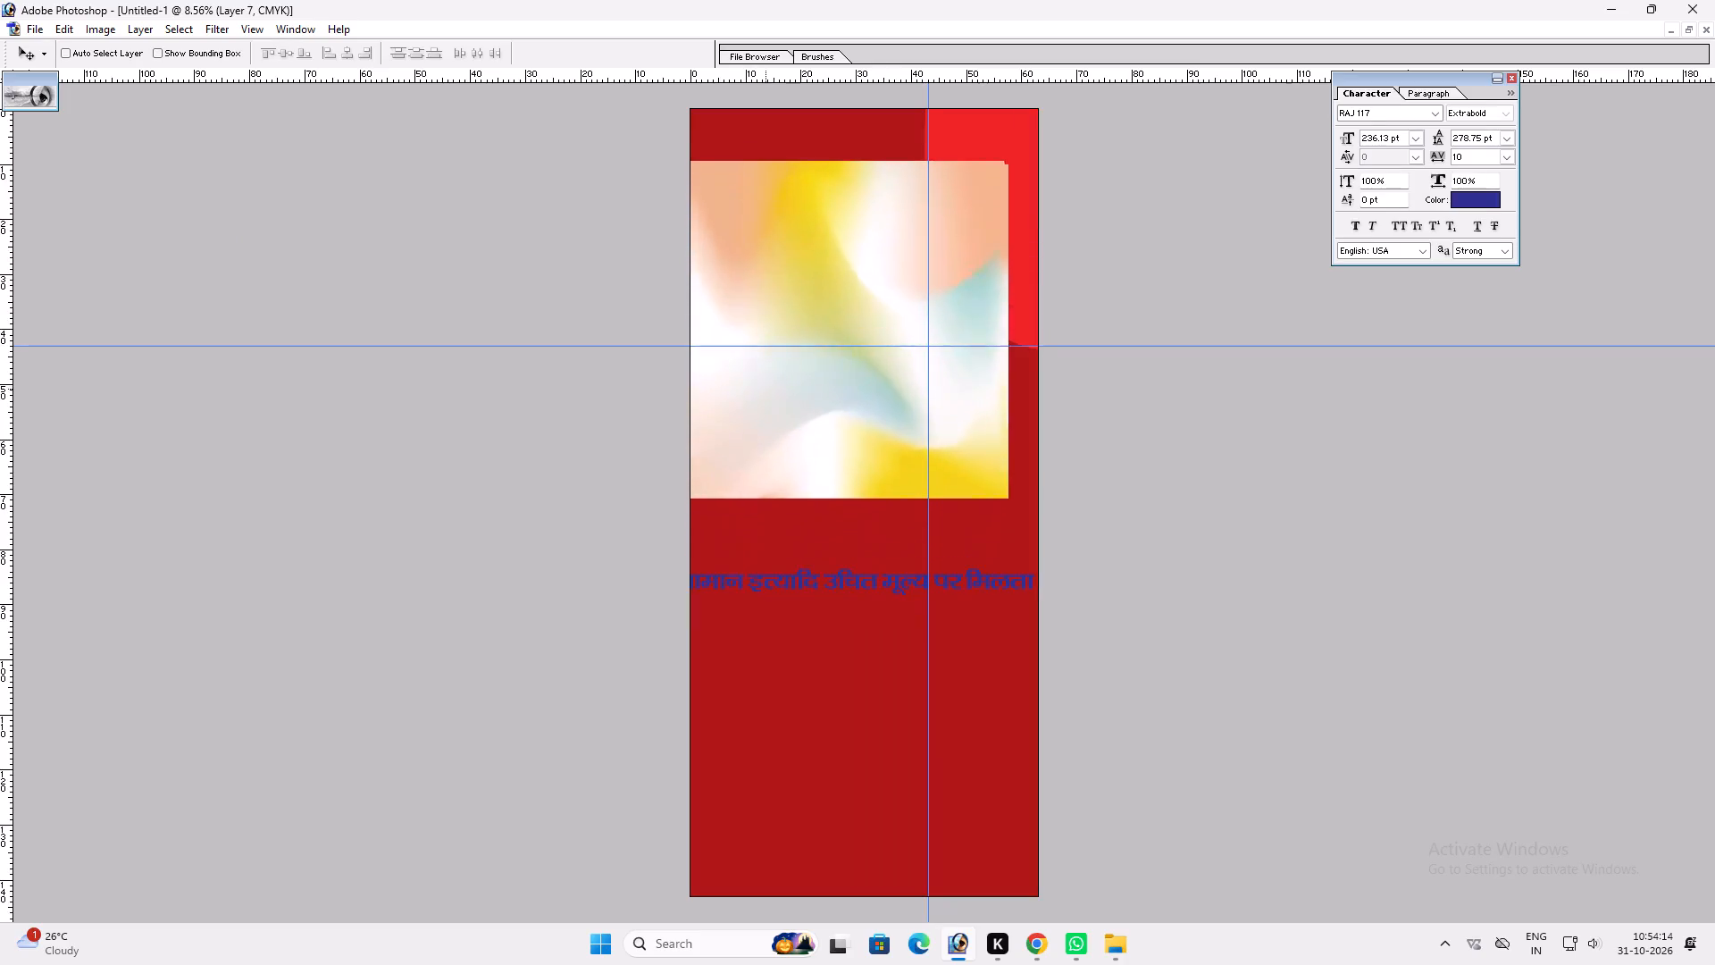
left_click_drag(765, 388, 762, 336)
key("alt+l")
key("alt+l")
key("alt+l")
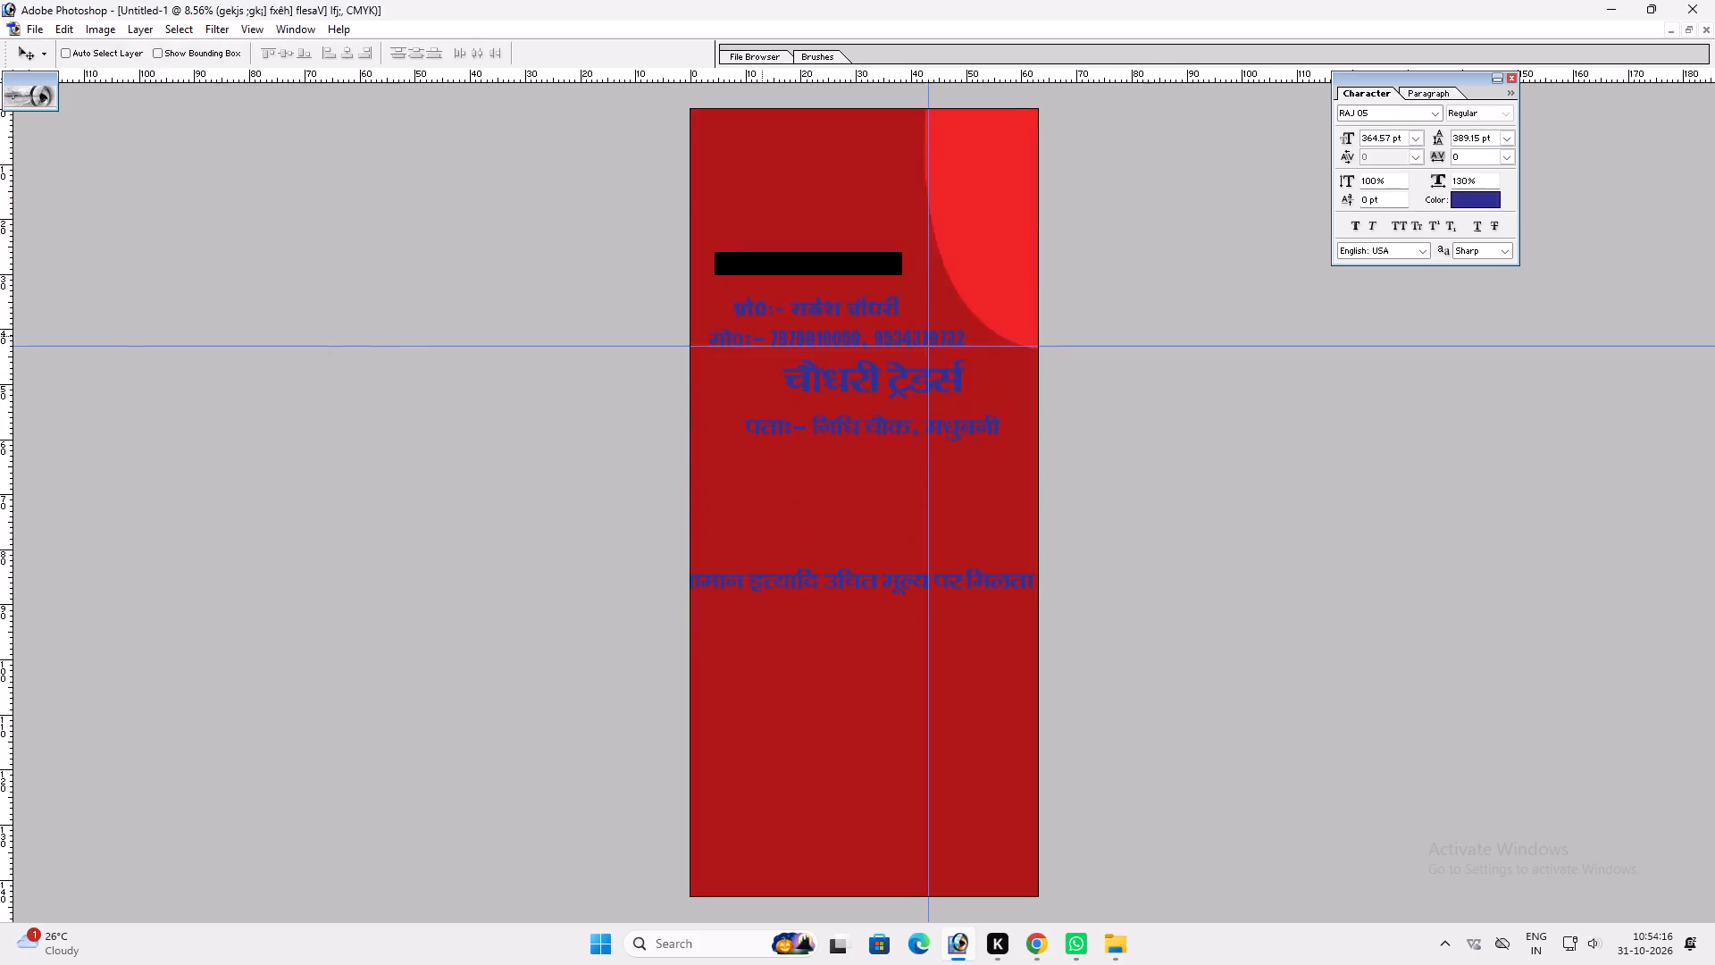
Copy the multicolour gradient background from the Sonu Traders design into Untitled-1 and align it to the banner's top-left corner.
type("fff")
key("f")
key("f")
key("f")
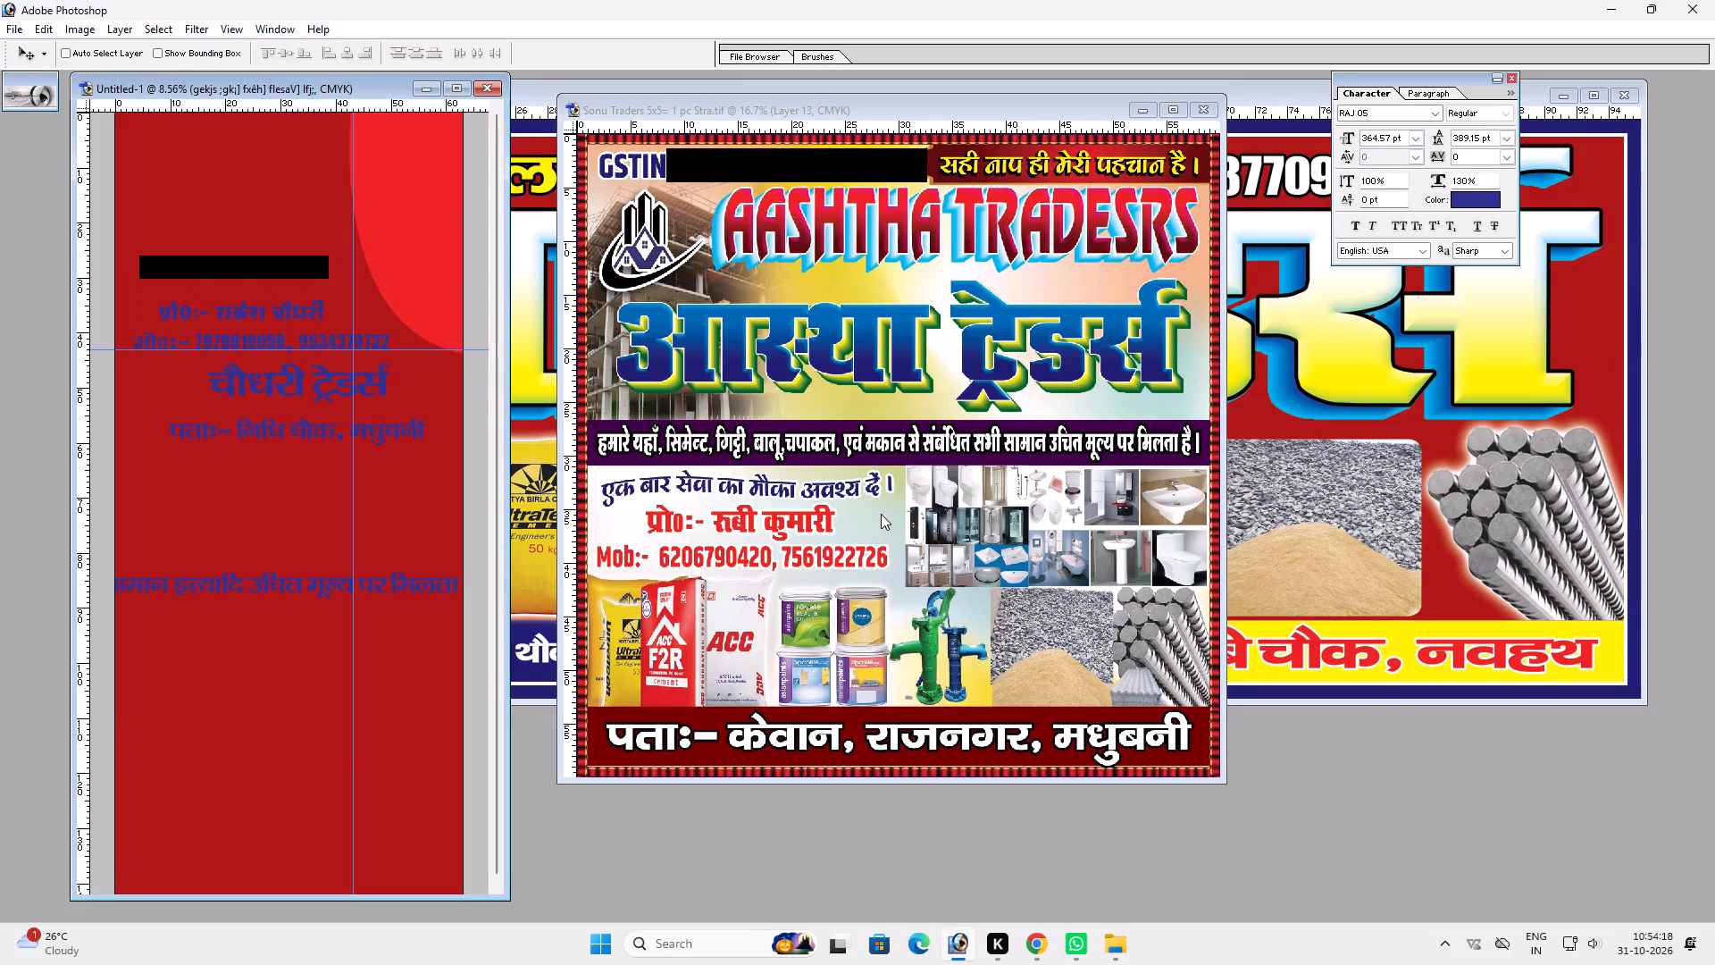
left_click(881, 514)
right_click(881, 514)
left_click(903, 521)
left_click_drag(896, 530, 897, 429)
key("ctrl+z")
left_click_drag(882, 520, 895, 428)
key("ctrl+z")
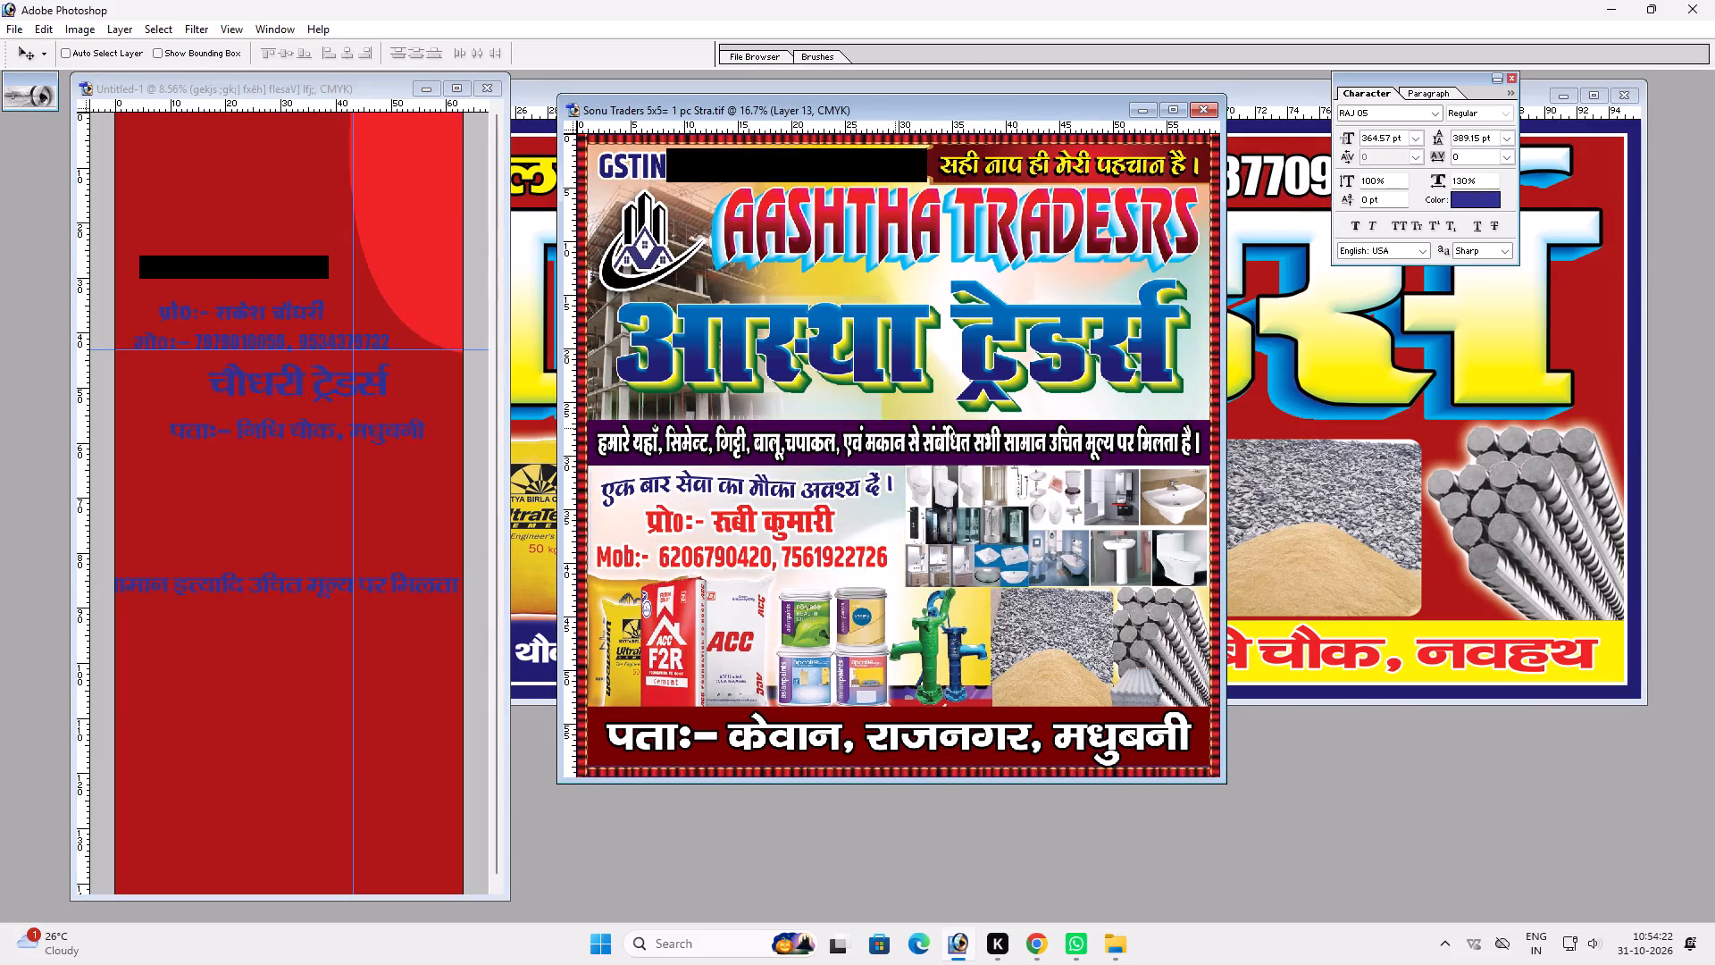
left_click_drag(924, 456, 306, 411)
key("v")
left_click(456, 94)
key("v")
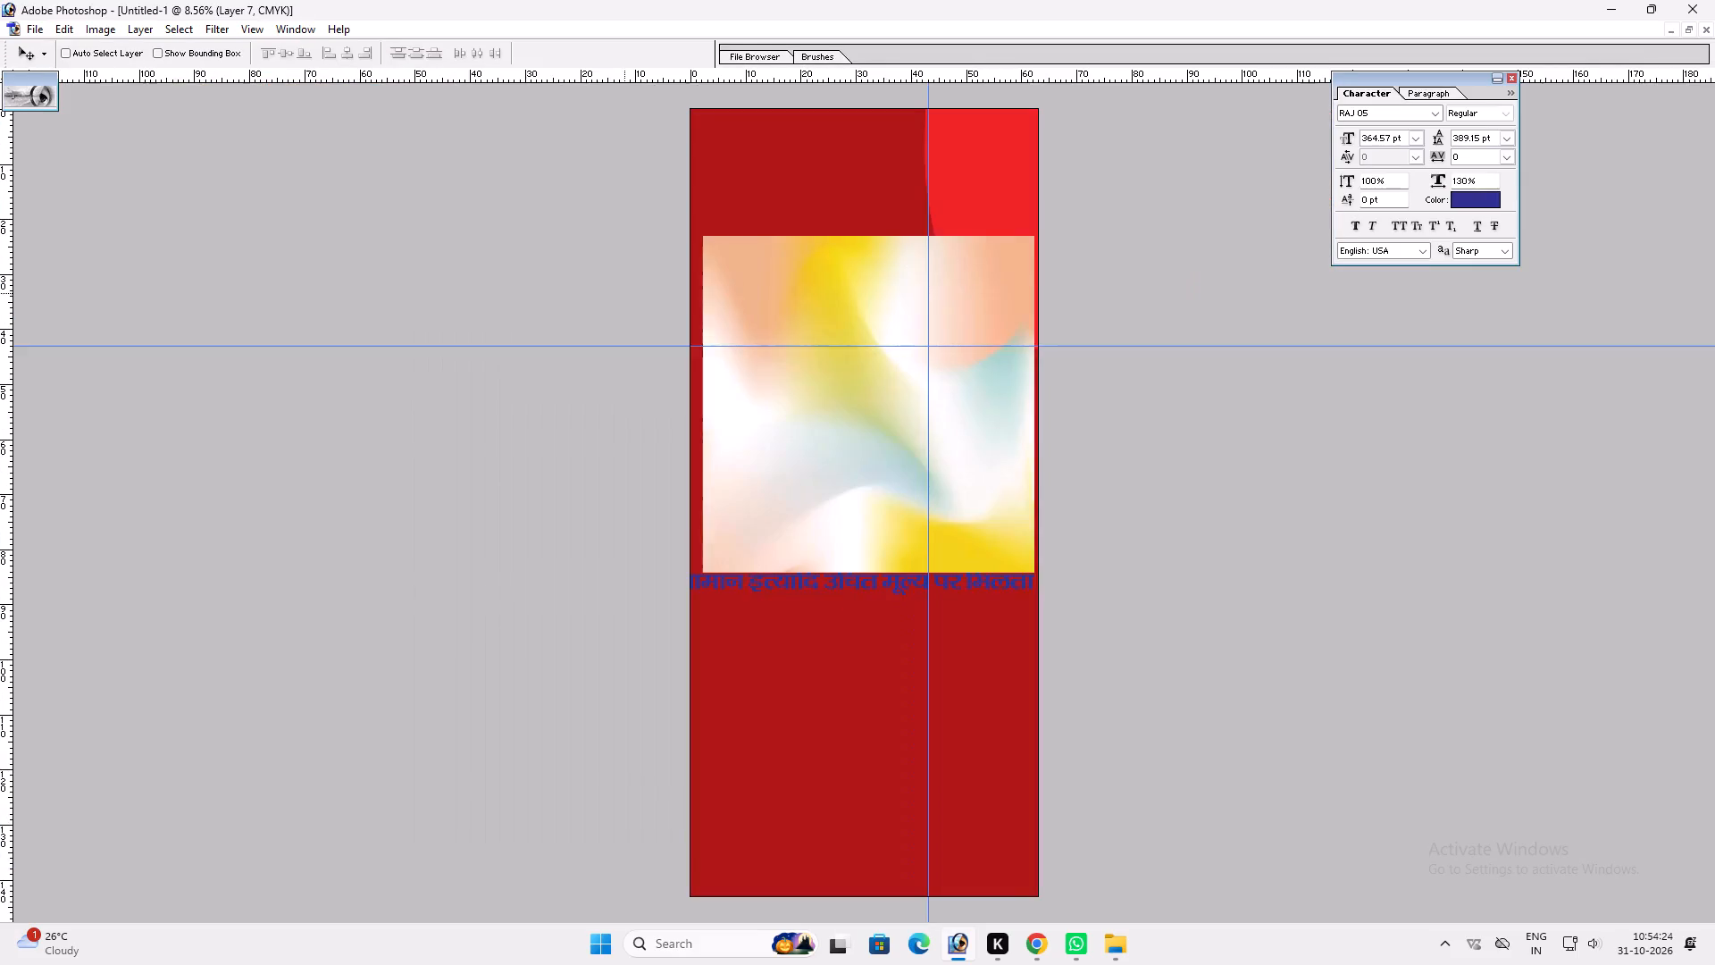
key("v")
left_click_drag(794, 389, 781, 264)
Scale the gradient background up to cover the full width of the banner.
key("ctrl+t")
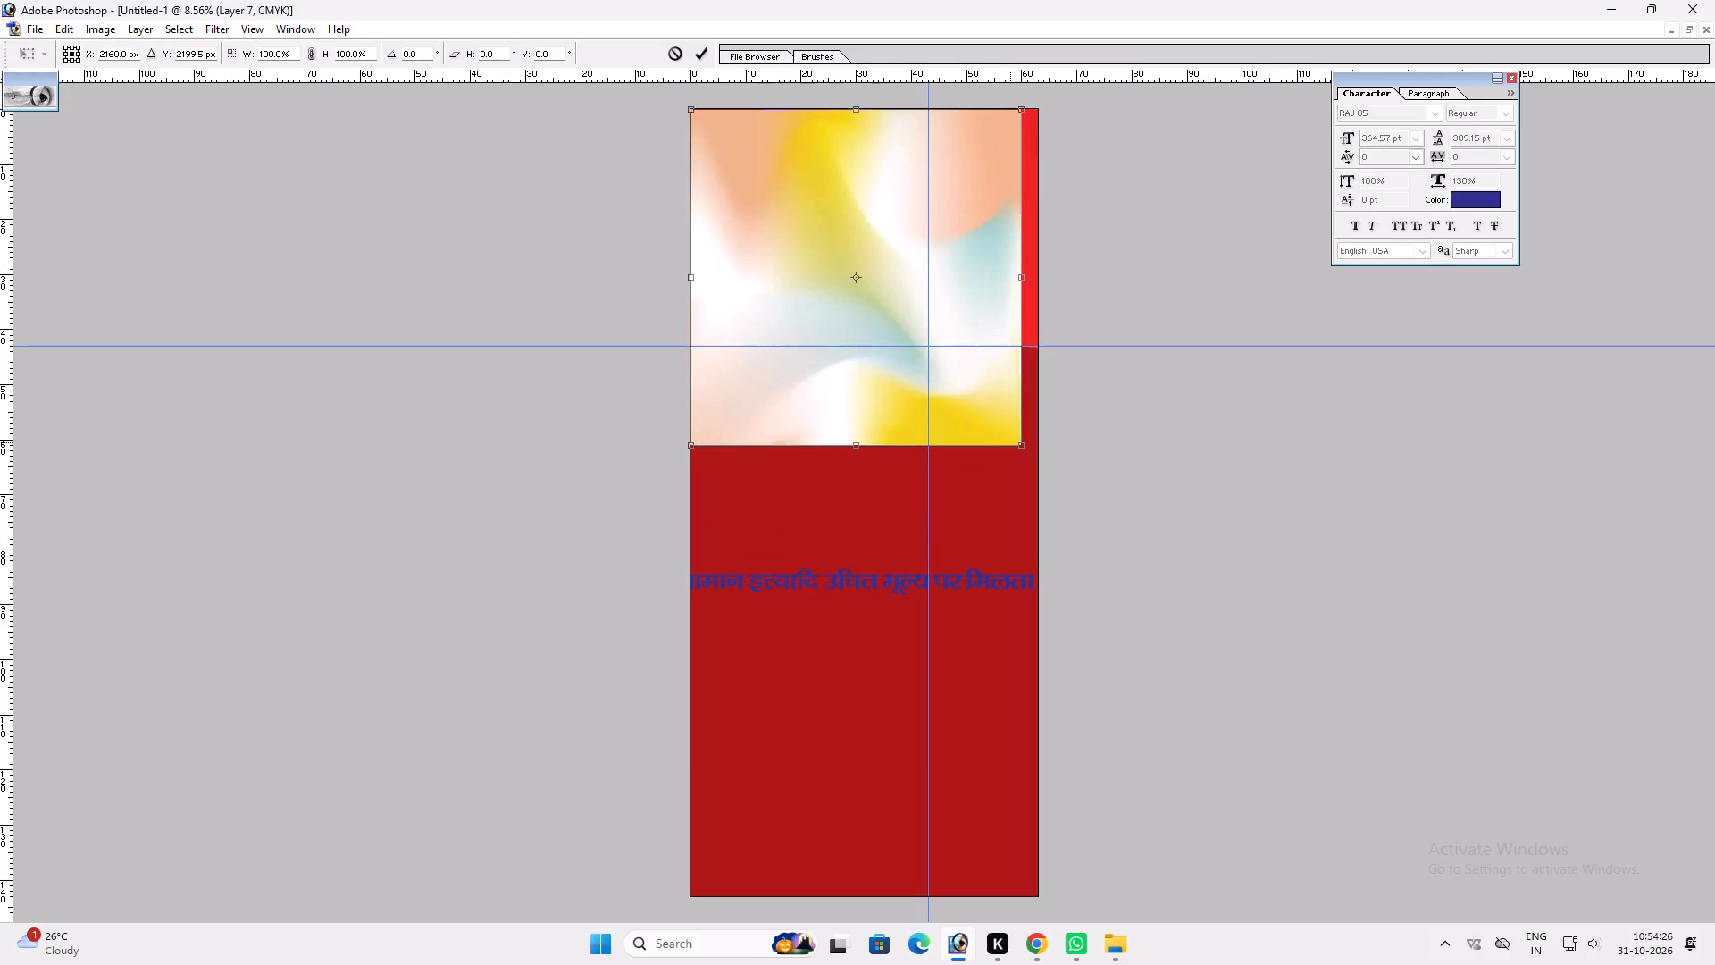
left_click_drag(1014, 443, 1047, 451, "shift")
key("Return")
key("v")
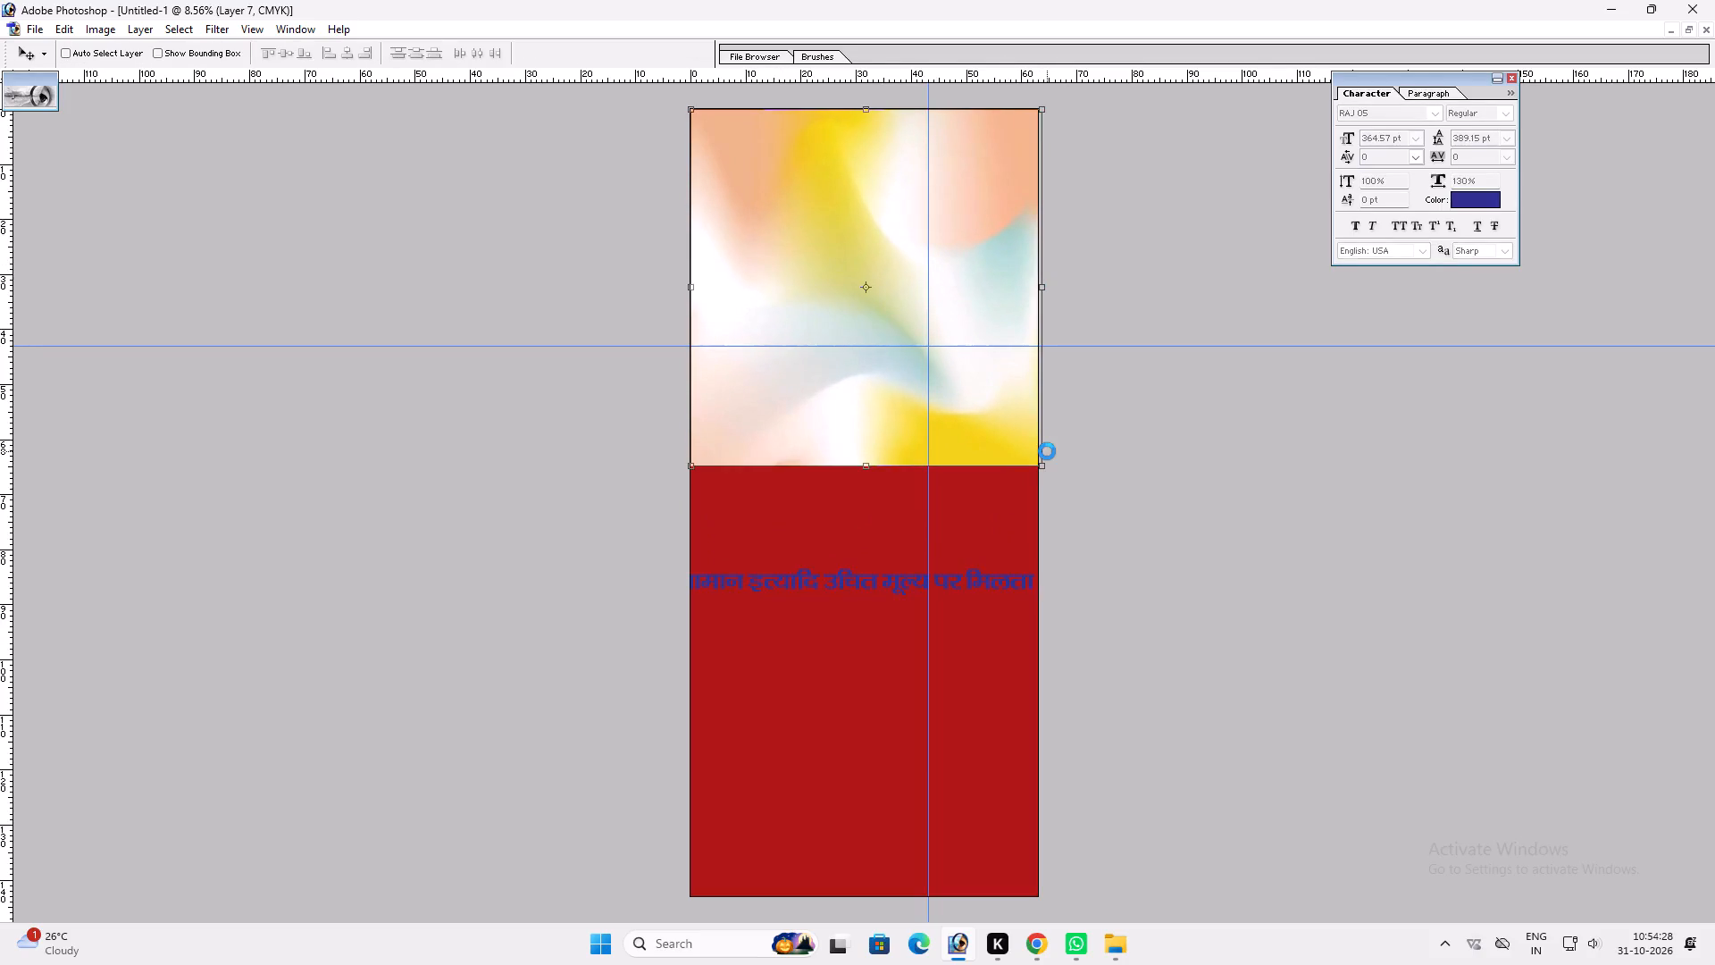
Restack the gradient layer so it sits above the dark red background but behind the text and red curved shape.
key("ctrl+shift+bracketleft")
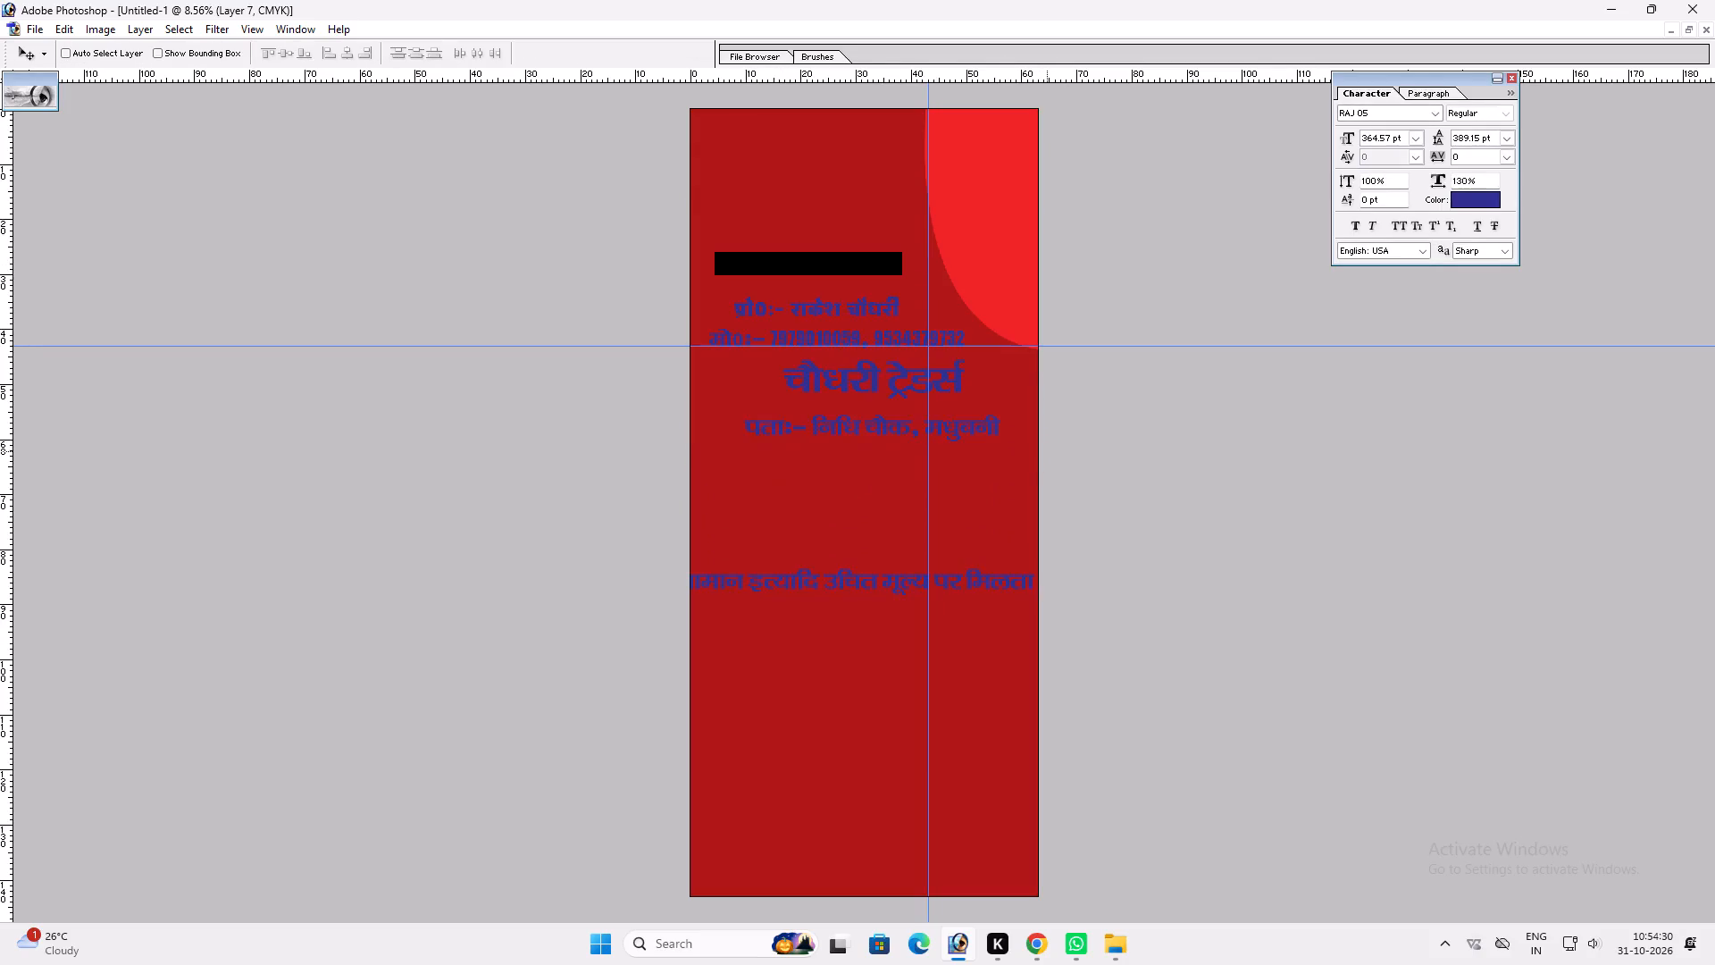
key("ctrl+bracketright")
key("ctrl+bracketright")
key("ctrl+bracketright")
key("ctrl+bracketright")
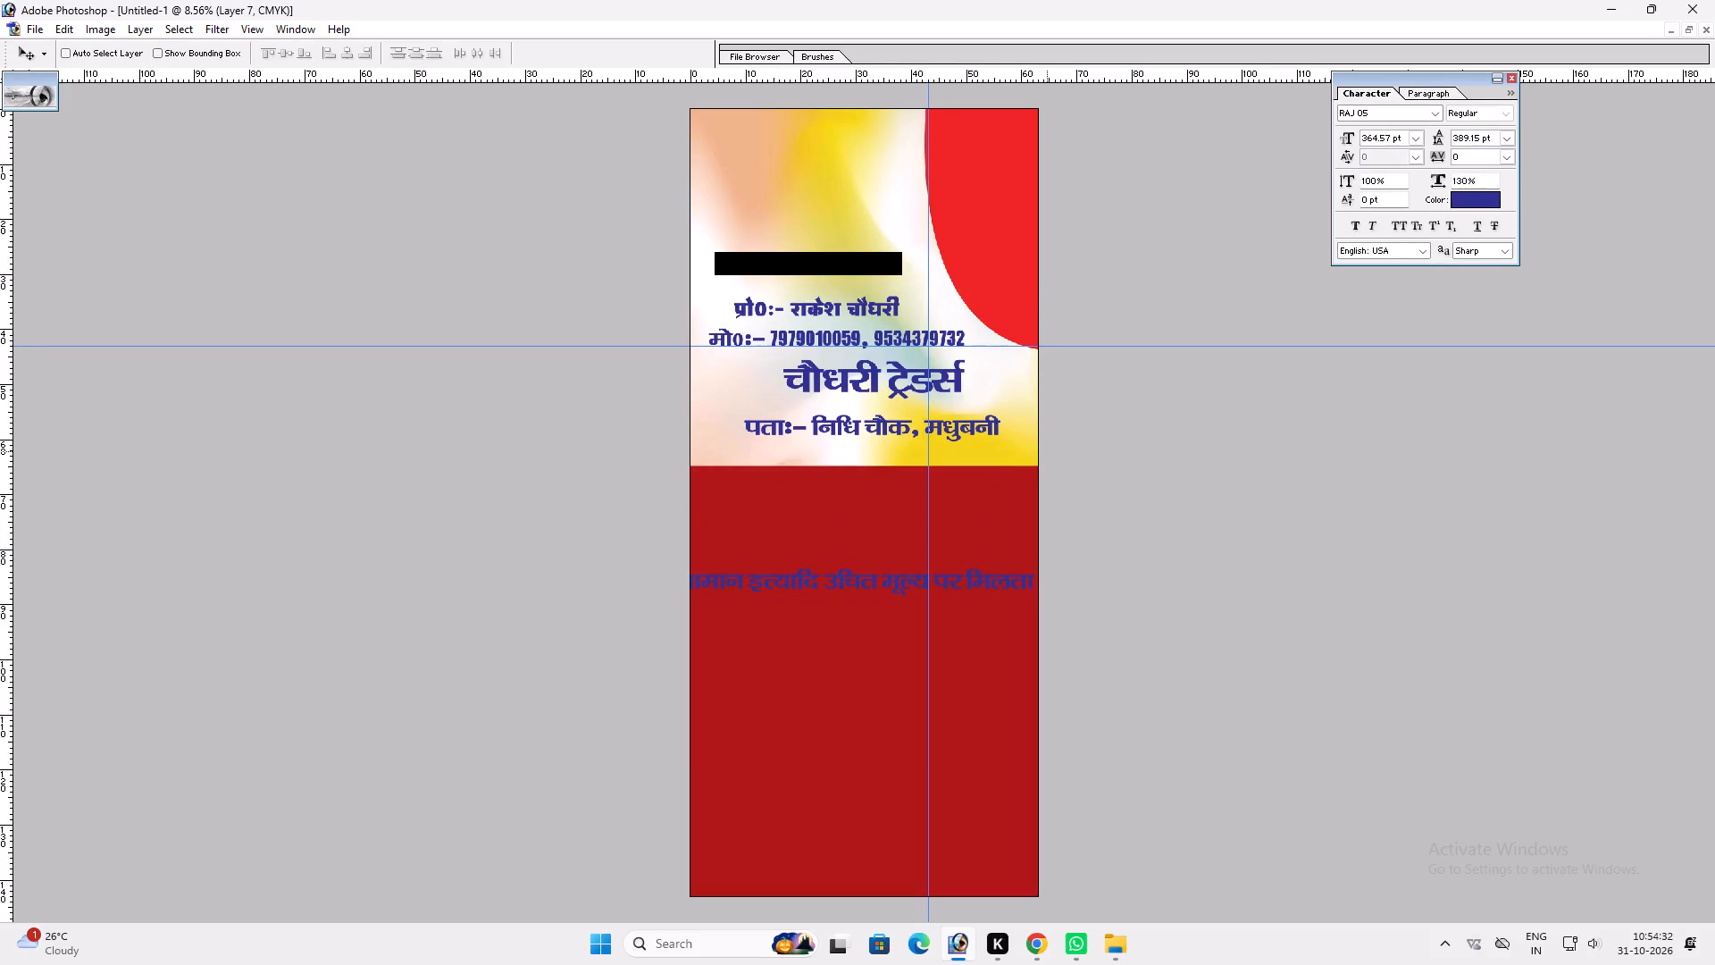
Duplicate the gradient layer directly below the original and flip the copy vertically so the two halves mirror.
left_click_drag(989, 430, 1028, 810, "alt+shift")
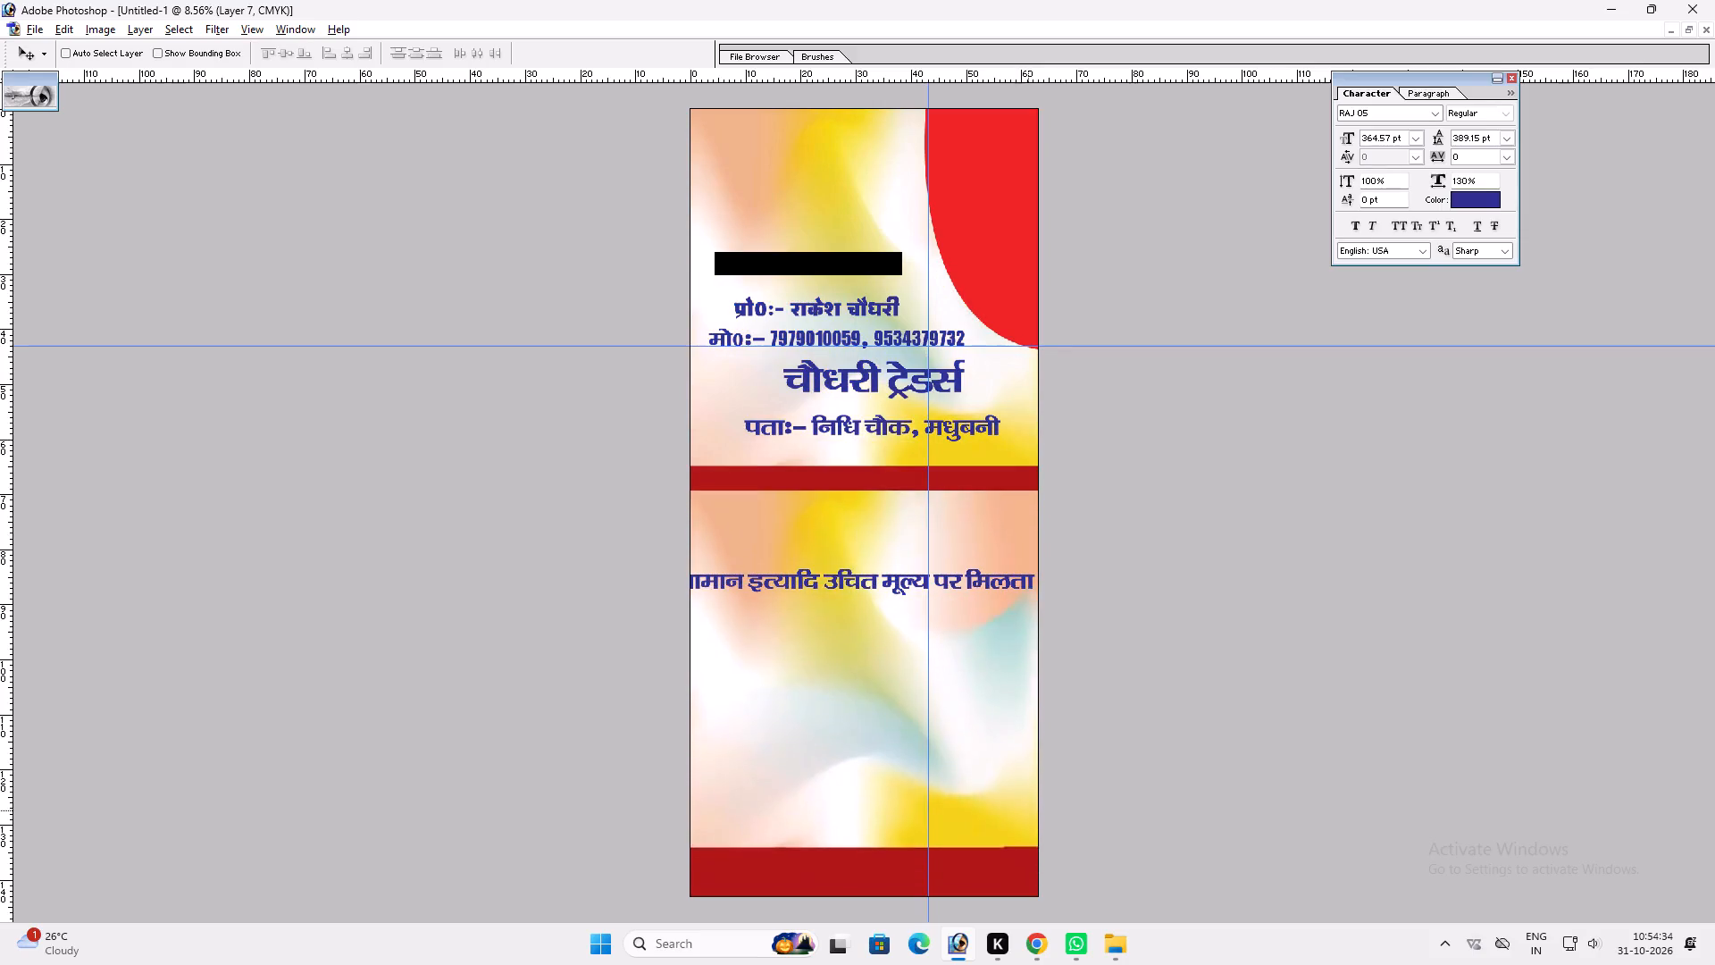
left_click_drag(1028, 810, 1034, 785, "alt+shift")
key("ctrl+t")
right_click(988, 762, "ctrl")
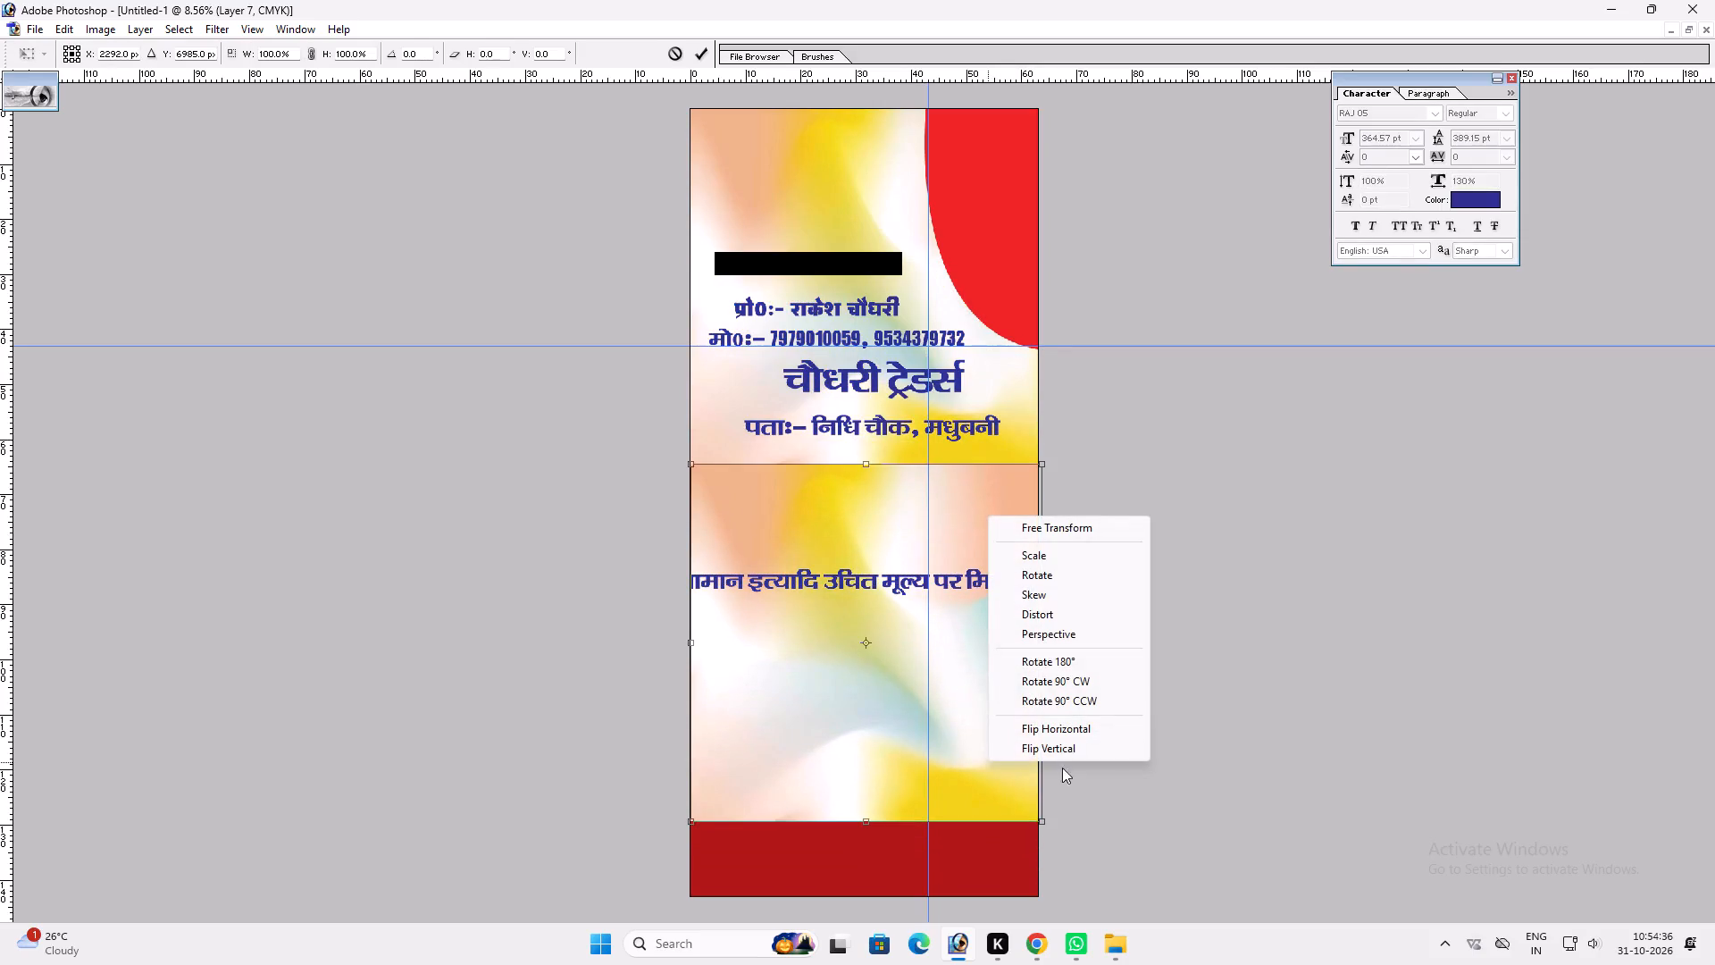
left_click(1062, 752)
key("Return")
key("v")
key("Down")
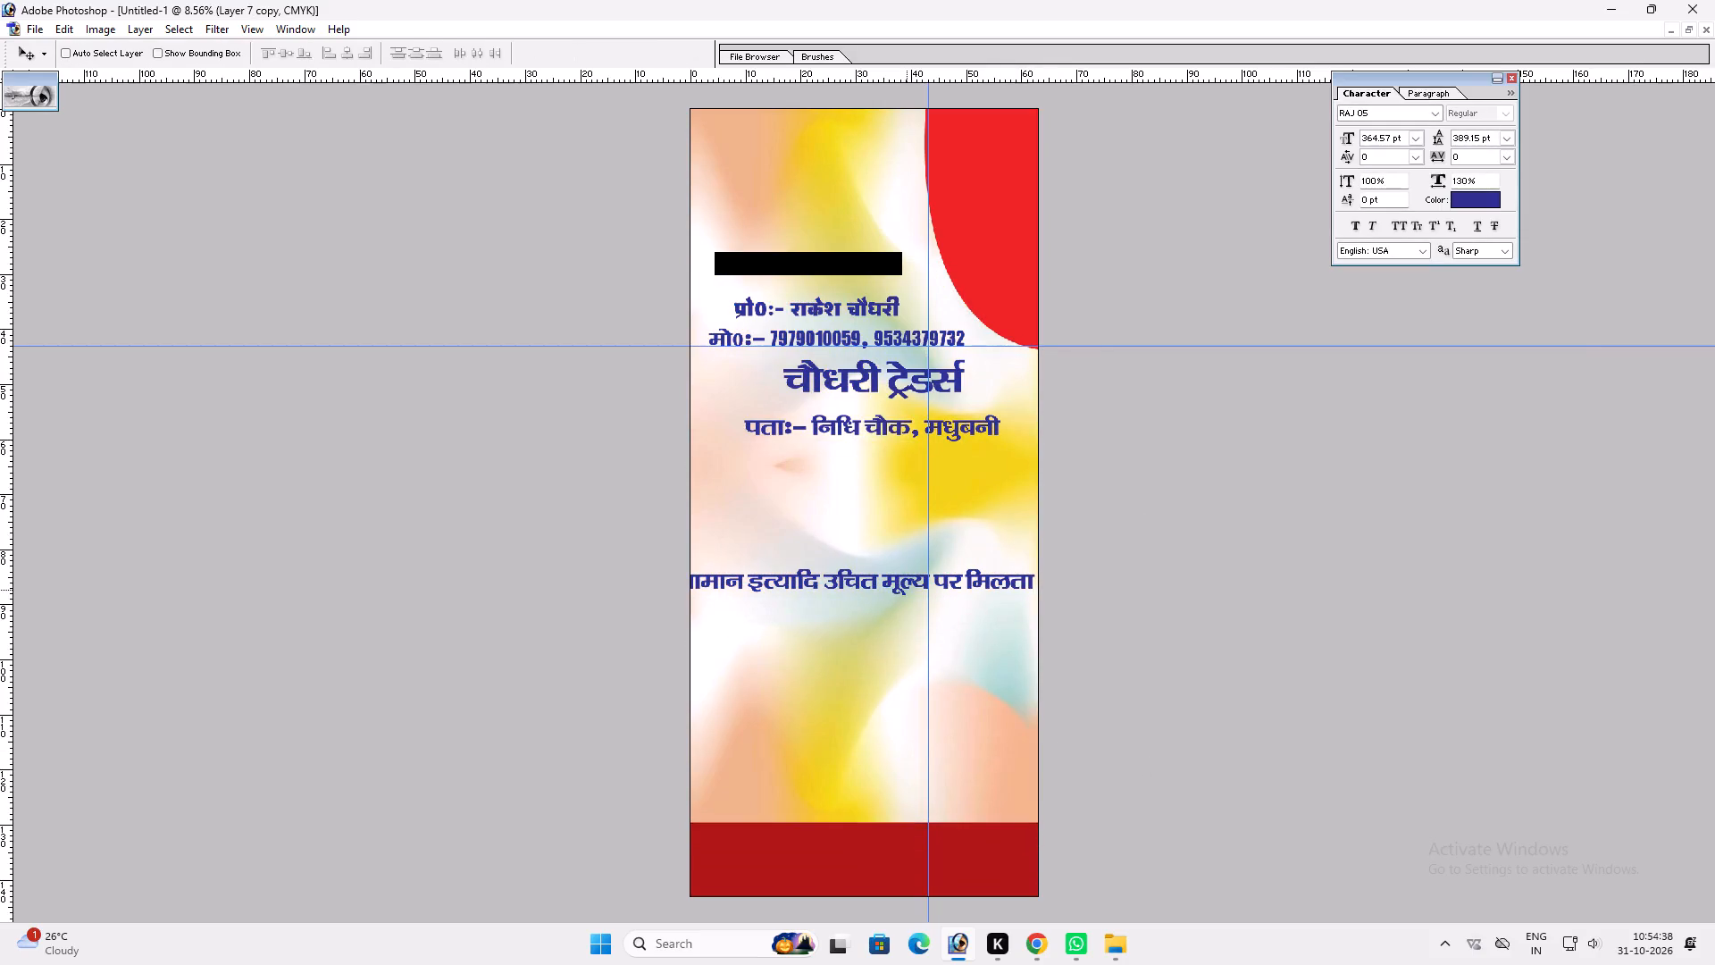
key("shift+Down")
key("shift+Up")
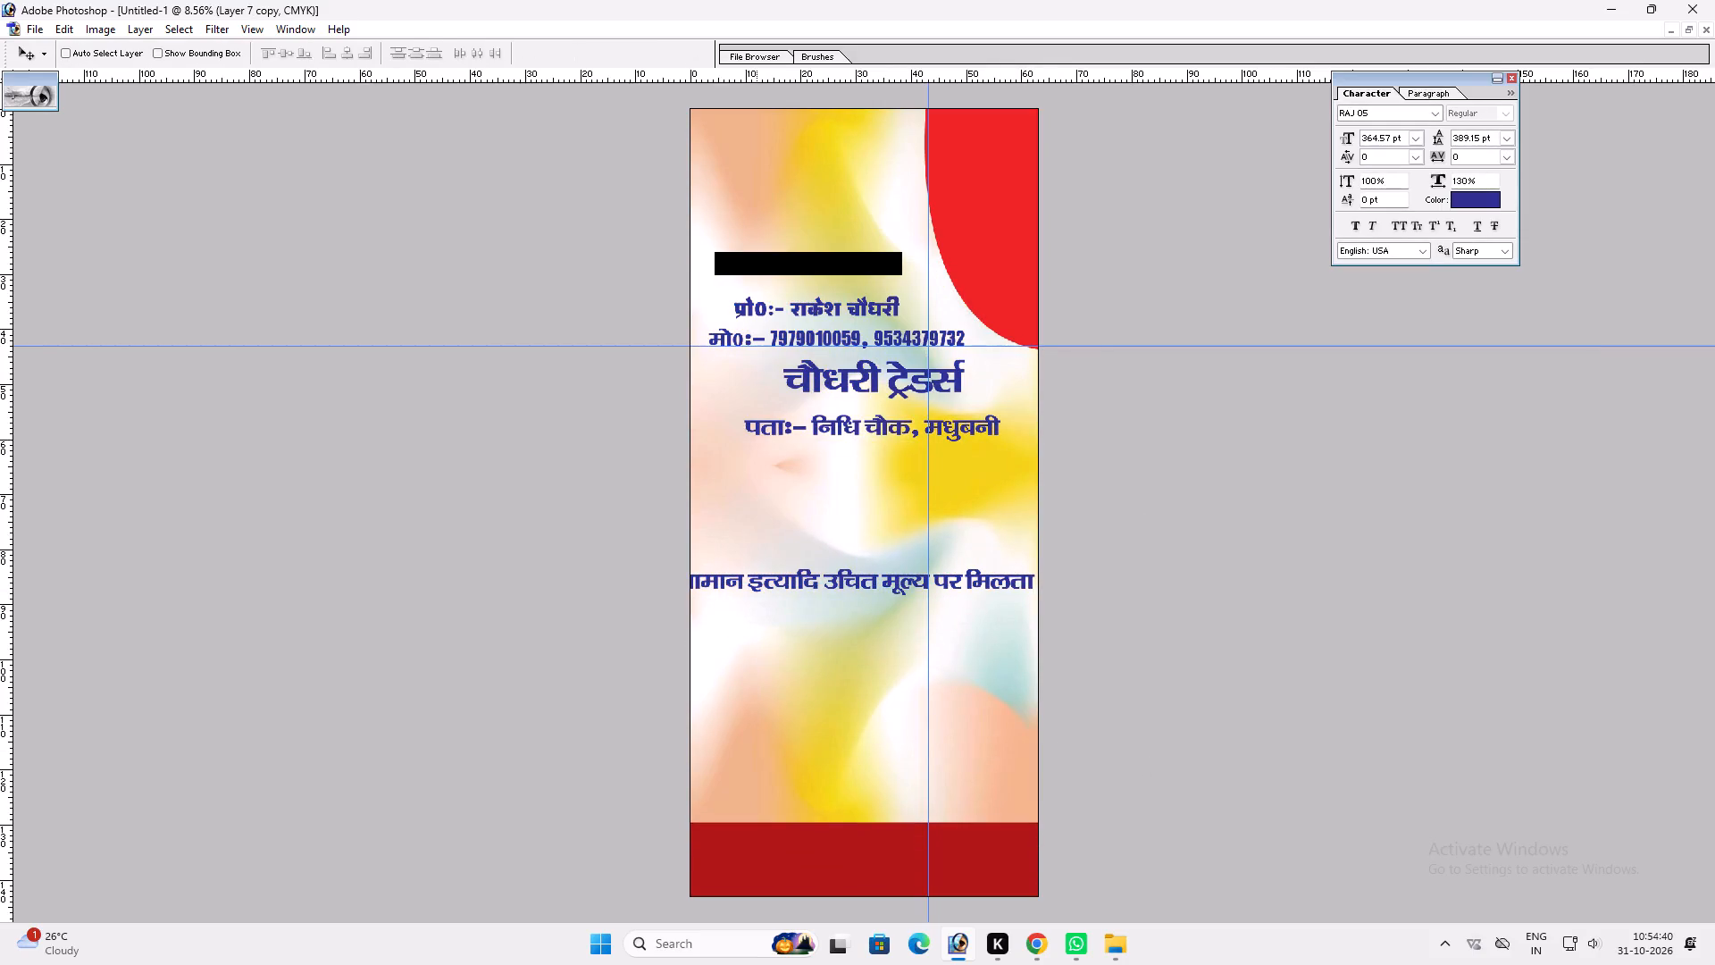
Stretch both gradient halves together down to the banner's bottom edge.
left_click(757, 382, "ctrl+shift")
key("ctrl+t")
left_click_drag(868, 826, 861, 881, "shift")
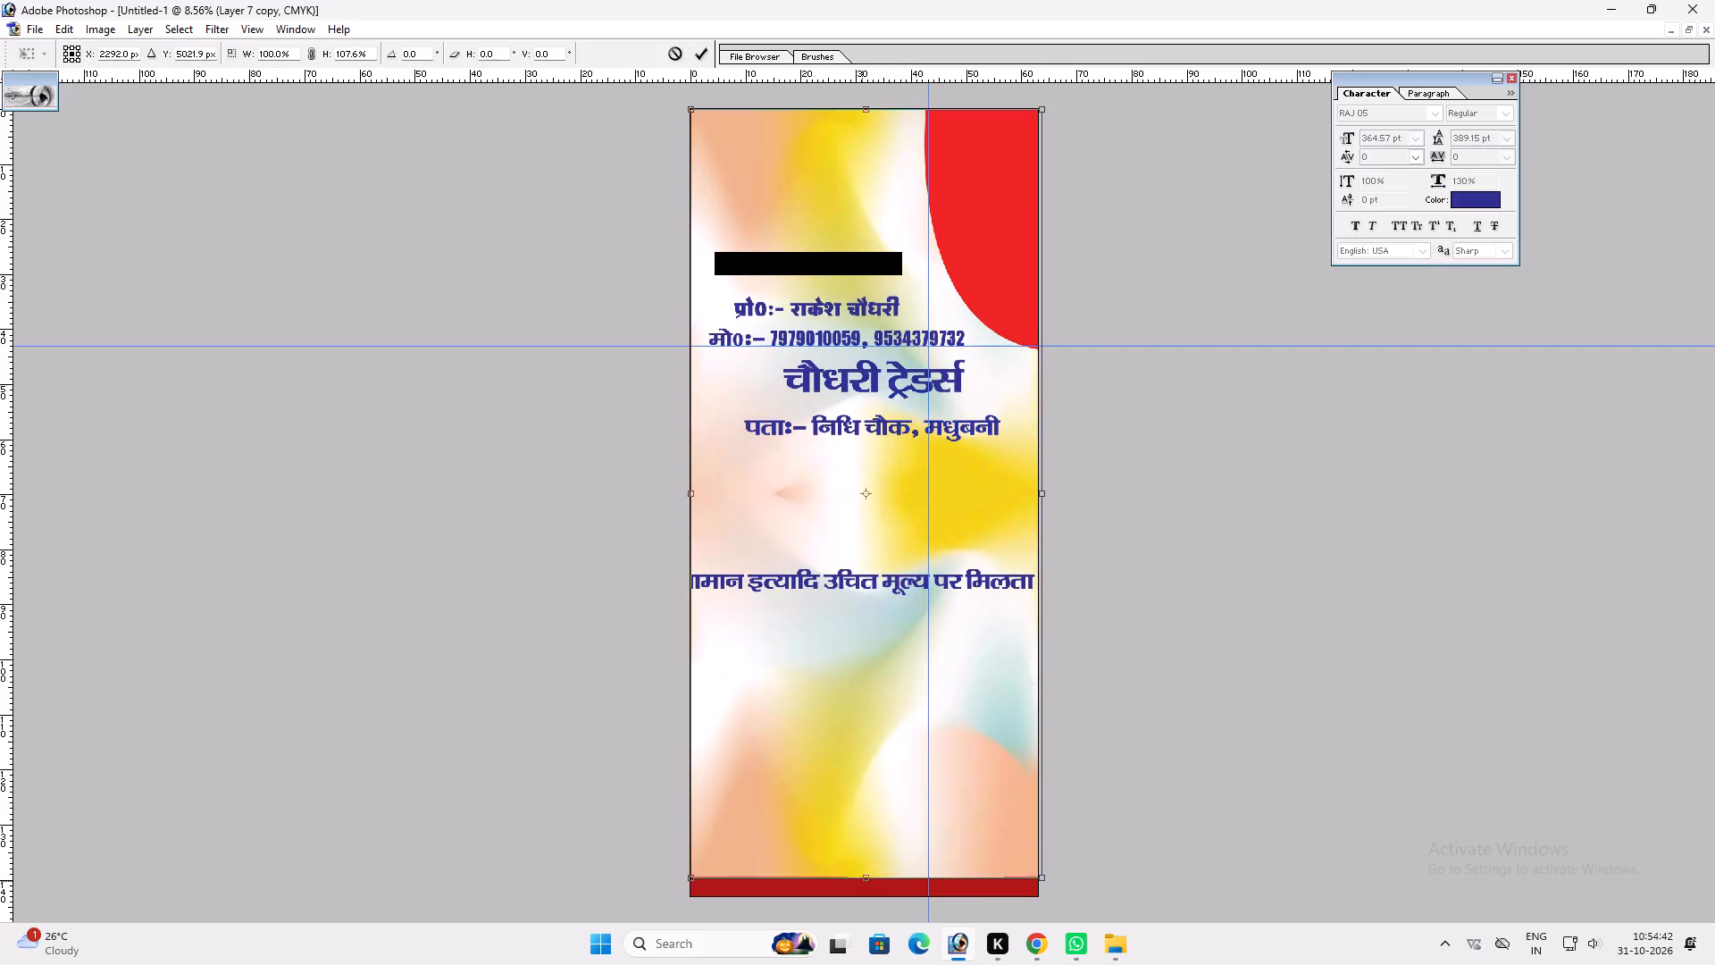
left_click_drag(861, 881, 858, 897, "shift")
key("shift+Return")
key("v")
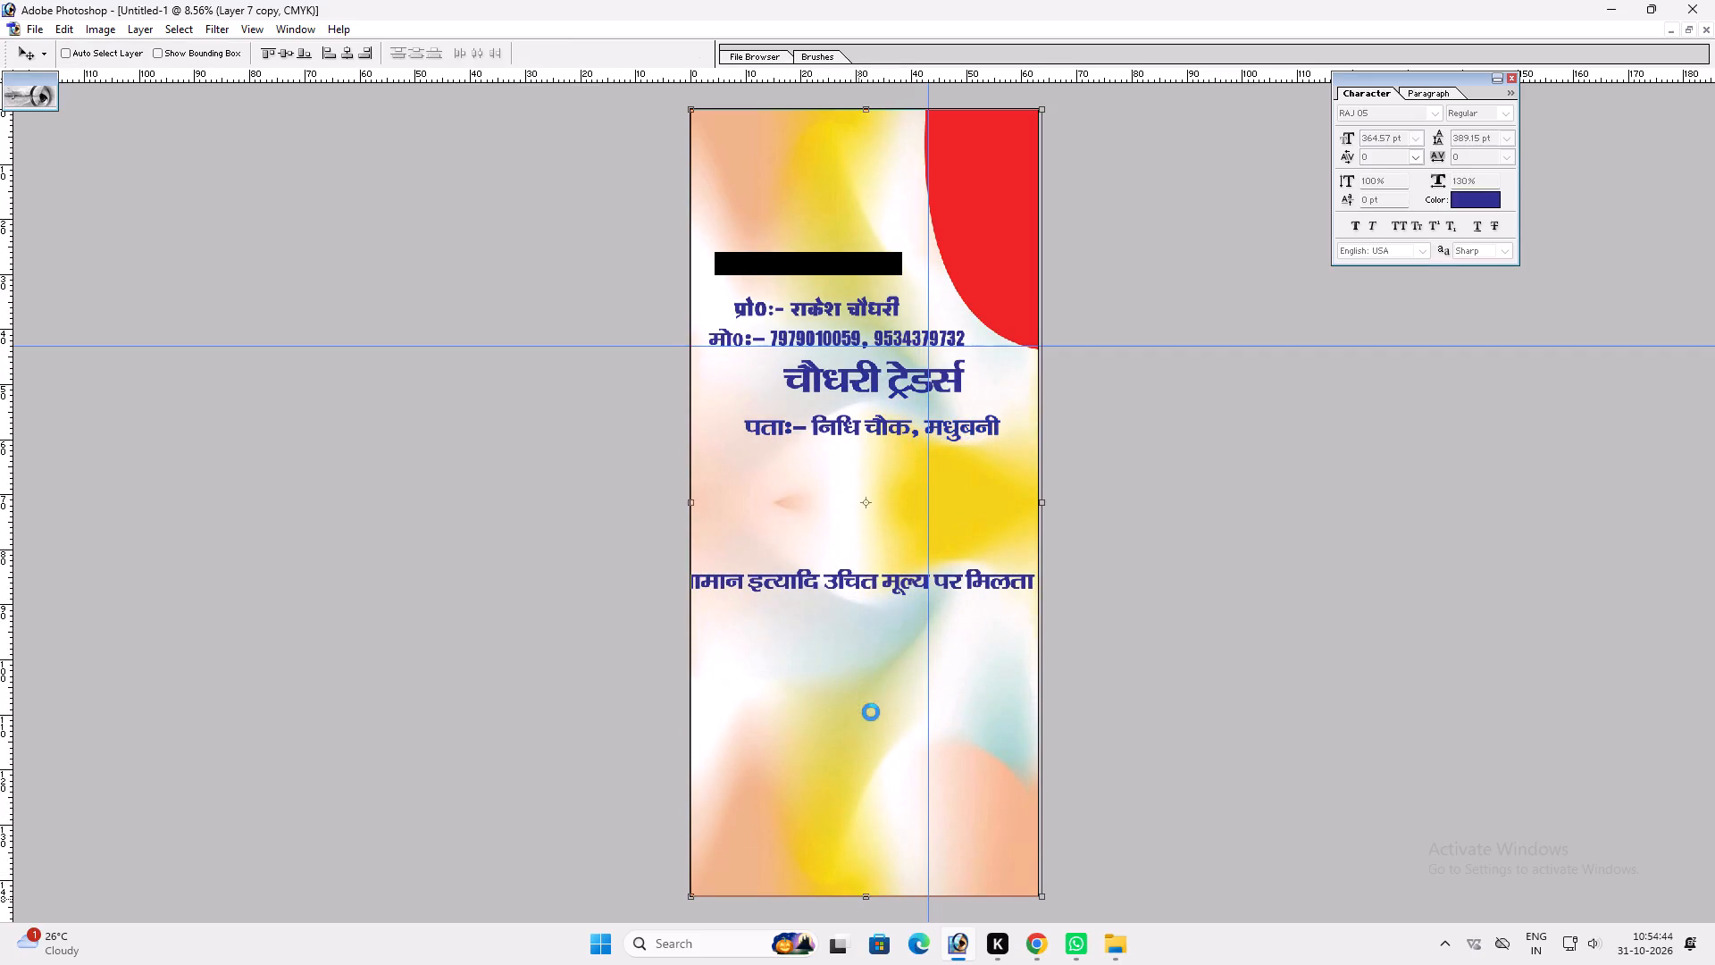
Merge the two gradient halves into a single layer, undoing the trial shift made beforehand.
right_click(860, 732)
left_click(896, 742)
right_click_drag(885, 726, 901, 734, "ctrl+shift")
left_click(911, 739, "ctrl+shift")
key("shift+Up")
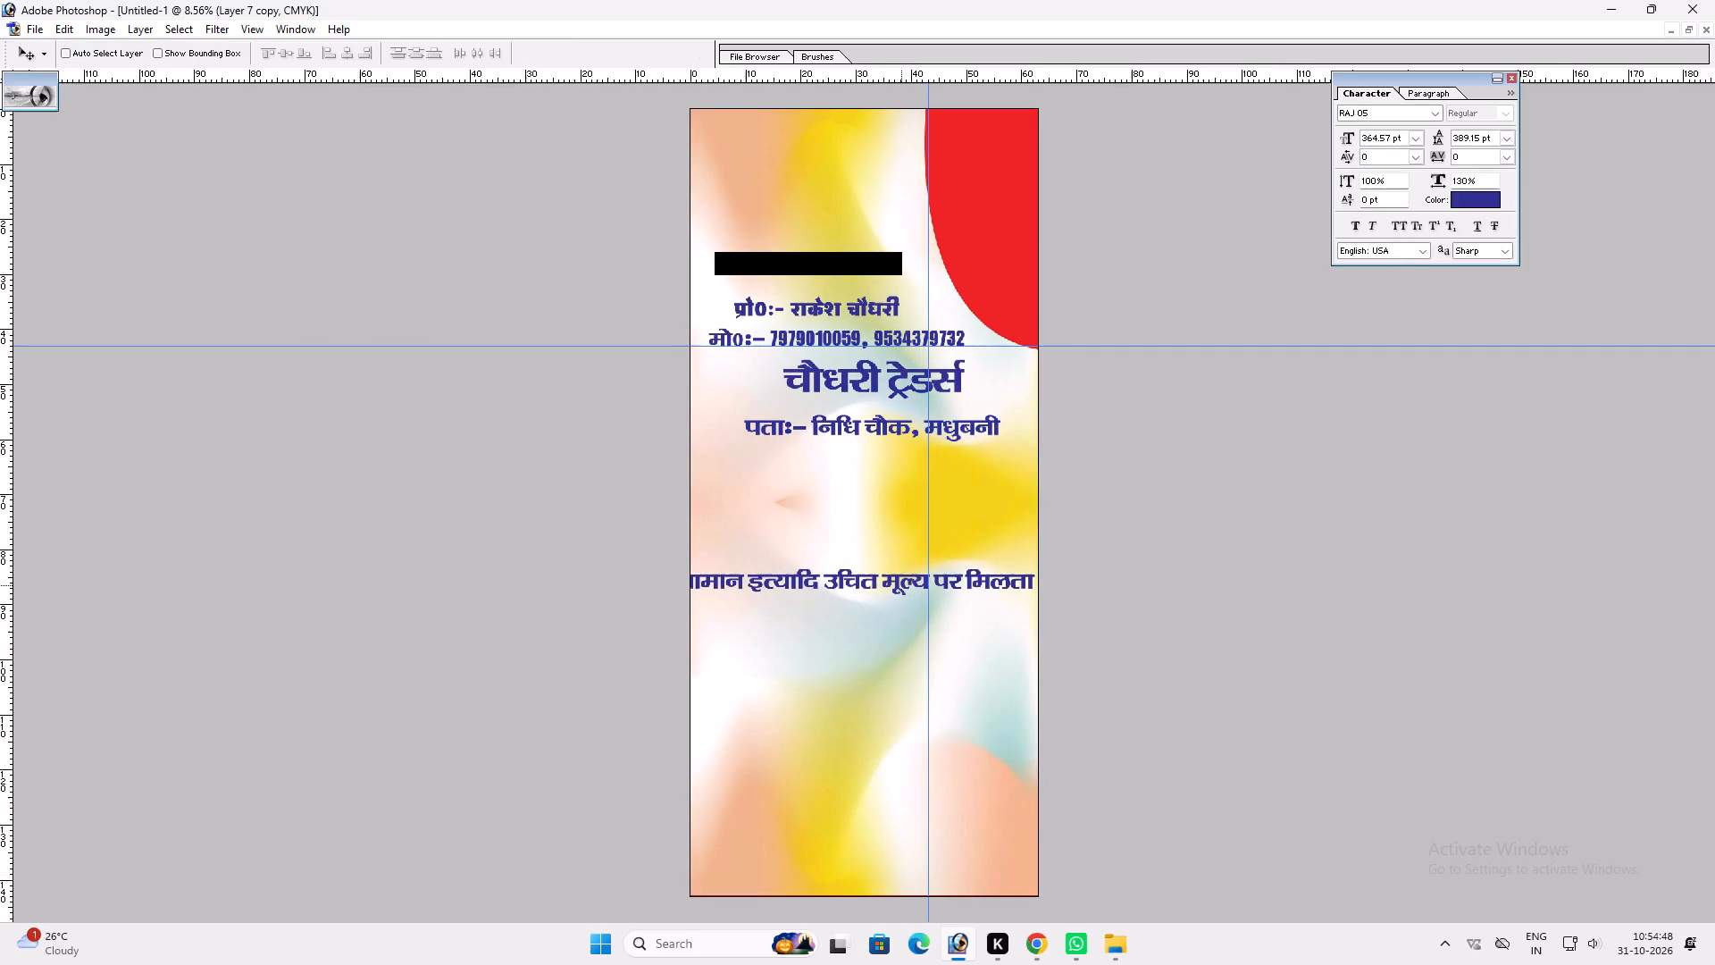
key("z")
left_click_drag(631, 404, 1161, 580)
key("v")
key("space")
right_click_drag(814, 586, 846, 593)
left_click_drag(863, 599, 896, 611)
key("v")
left_click(843, 474, "ctrl+shift")
left_click_drag(843, 474, 858, 475, "shift")
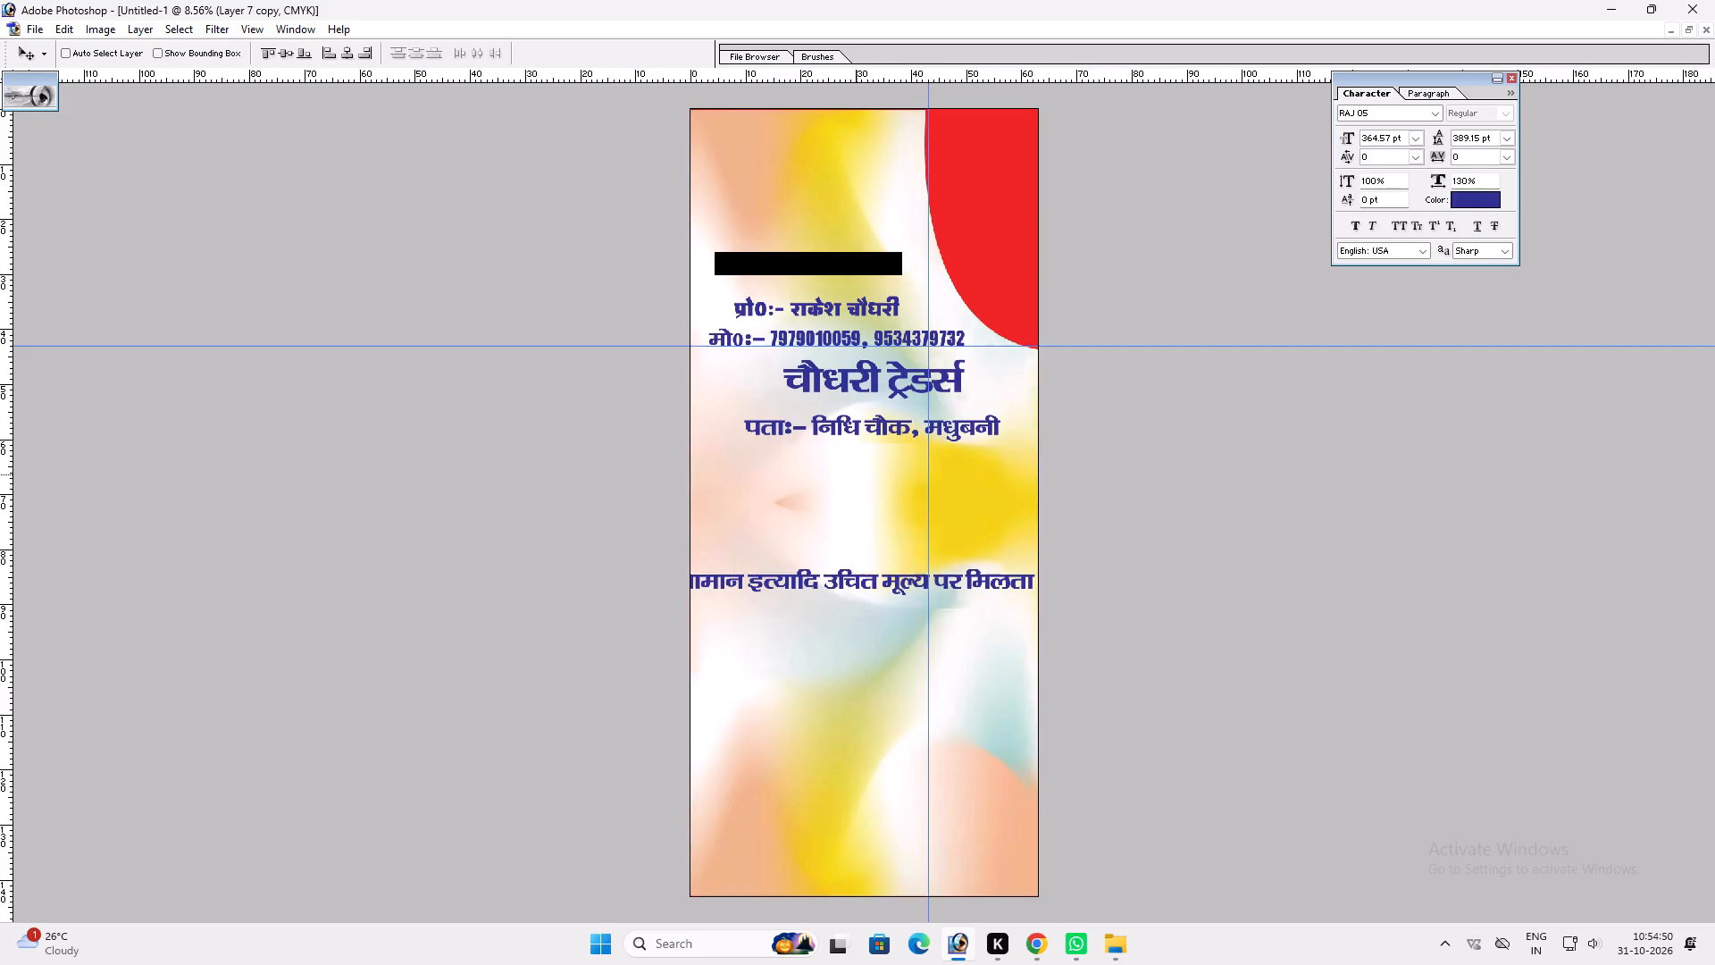
left_click_drag(858, 475, 860, 476, "shift")
key("ctrl+z")
key("ctrl+e")
Copy the layer style of the AASHTHA TRADESRS title in the Sonu Traders design.
key("ctrl+plus")
key("ctrl+plus")
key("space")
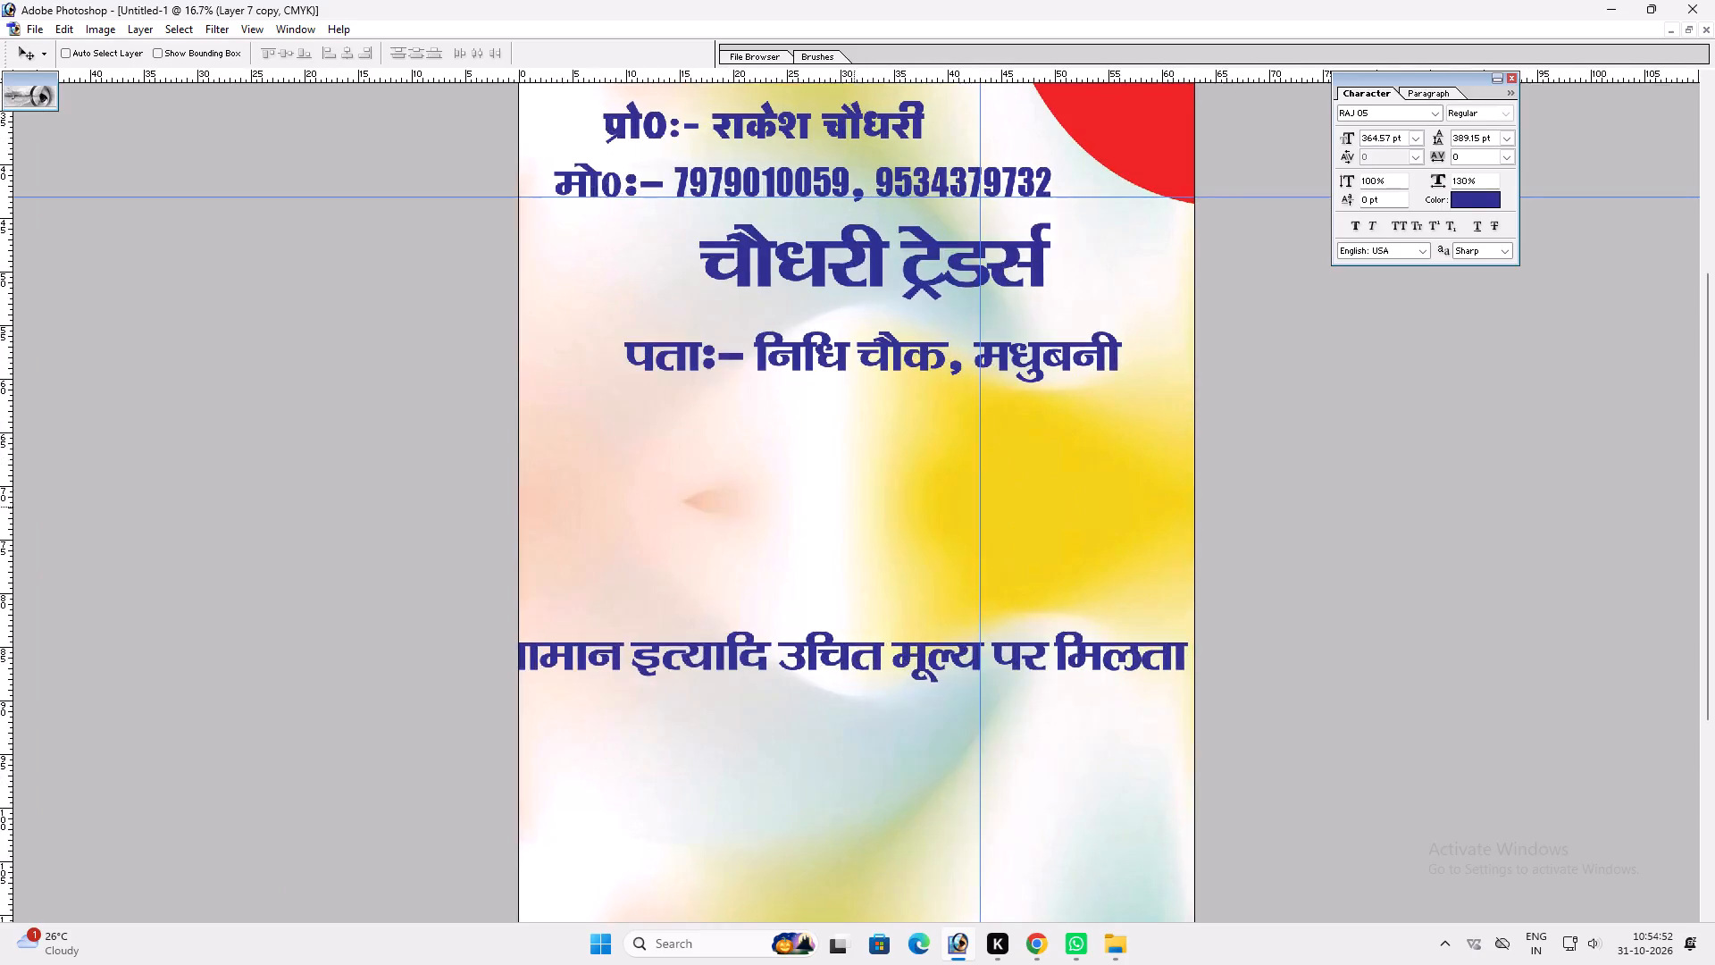
right_click_drag(850, 497, 869, 504)
left_click_drag(888, 508, 899, 512)
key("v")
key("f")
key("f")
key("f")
left_click(901, 287)
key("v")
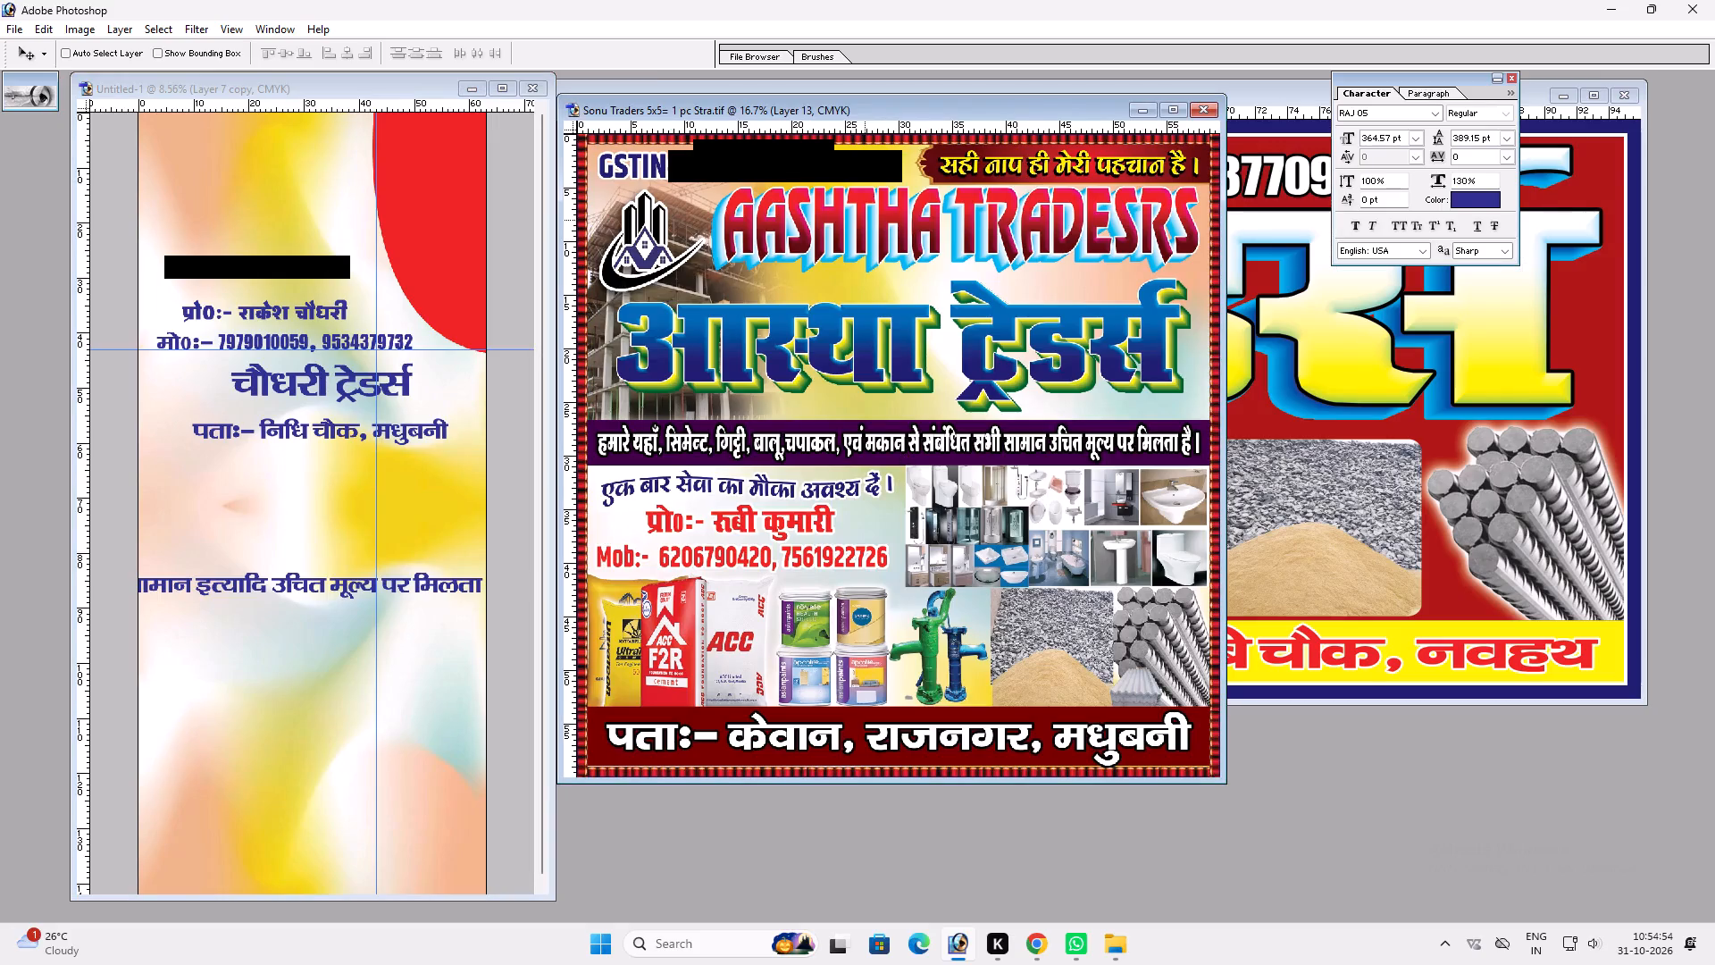
right_click(857, 199)
left_click(863, 212)
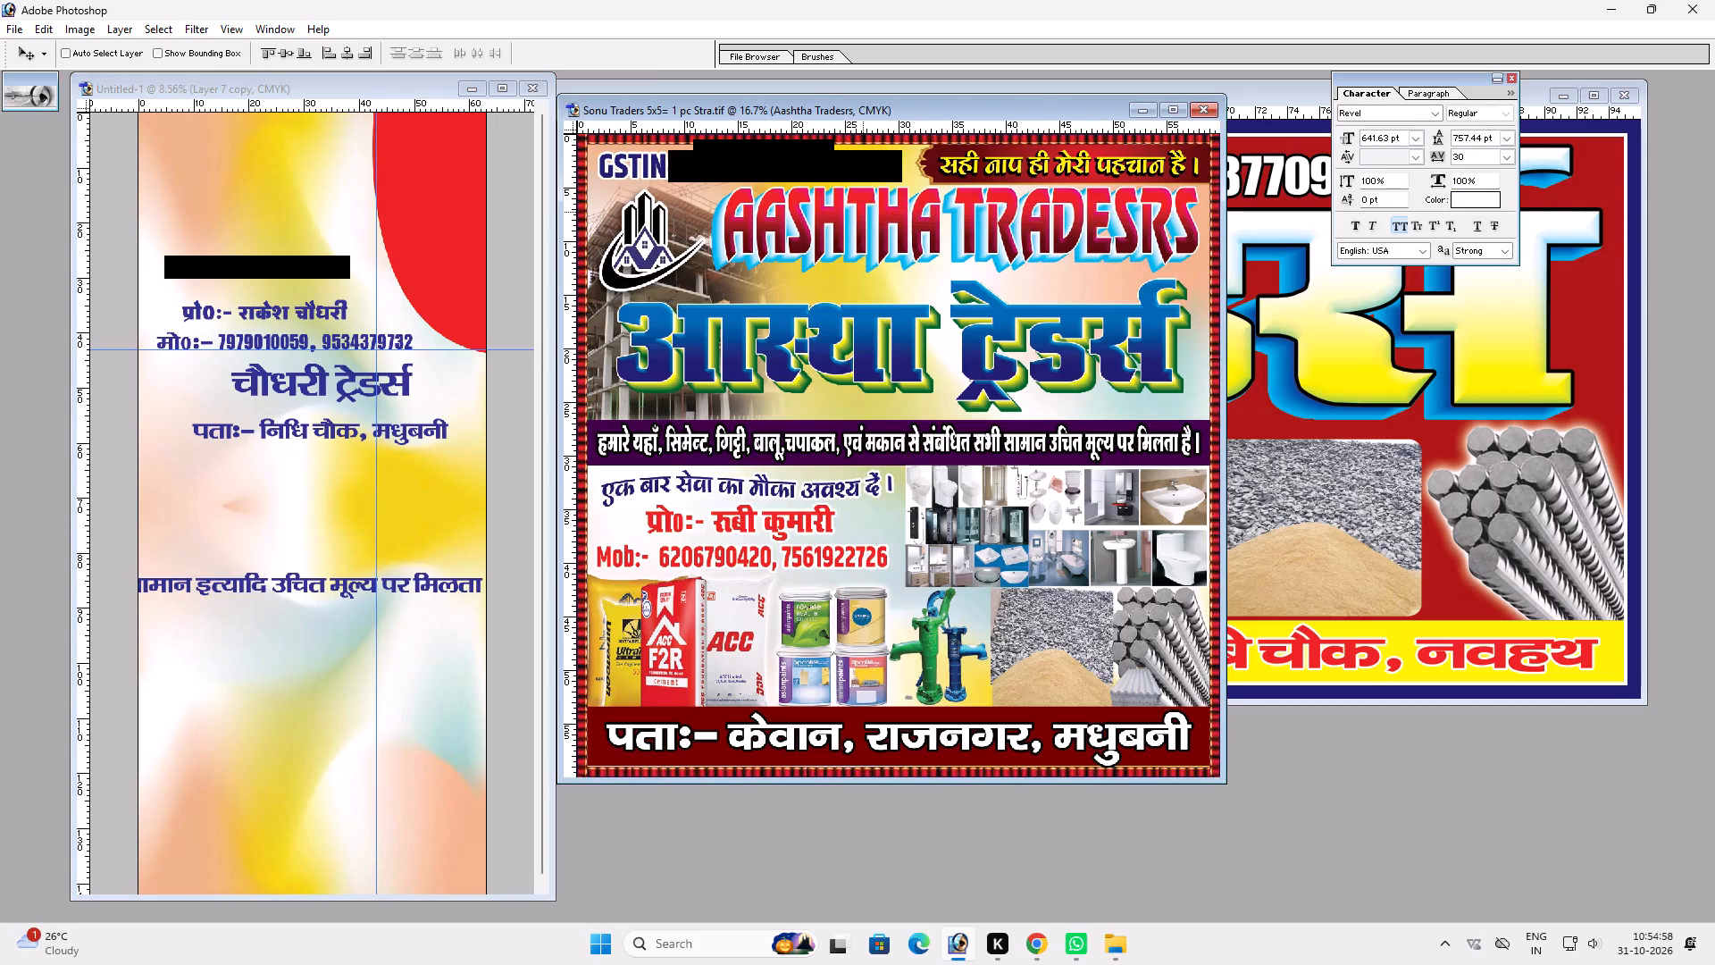
key("alt+l")
key("alt+y")
key("alt+c")
Maximize the Untitled-1 banner document and examine its upper area and text layout up close and as a whole.
left_click(503, 88)
key("ctrl+plus")
key("ctrl+plus")
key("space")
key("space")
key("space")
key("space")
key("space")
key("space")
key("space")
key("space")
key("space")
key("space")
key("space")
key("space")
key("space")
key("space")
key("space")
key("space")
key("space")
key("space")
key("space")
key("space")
left_click_drag(691, 346, 653, 953)
right_click_drag(771, 230, 777, 241)
left_click_drag(785, 247, 797, 253)
key("ctrl+plus")
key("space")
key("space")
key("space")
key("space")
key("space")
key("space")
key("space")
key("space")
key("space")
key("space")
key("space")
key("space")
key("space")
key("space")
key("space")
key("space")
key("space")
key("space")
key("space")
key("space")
left_click_drag(799, 256, 802, 773)
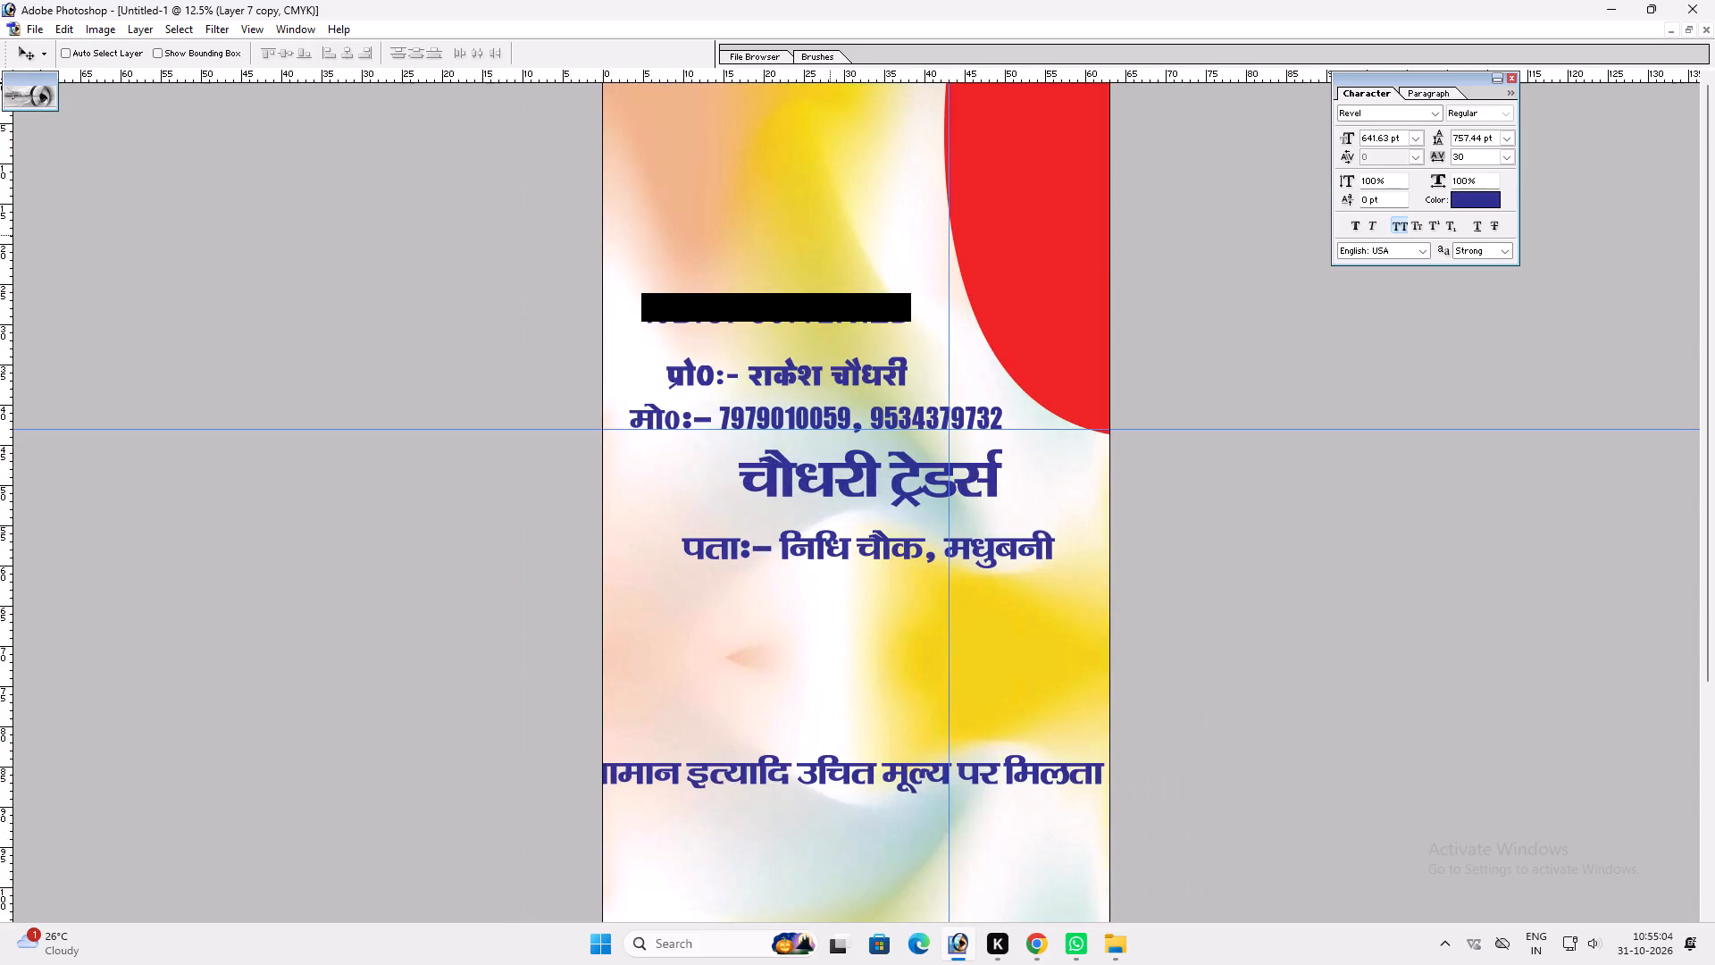
right_click(828, 233)
left_click_drag(835, 236, 846, 242)
key("ctrl+plus")
key("ctrl+plus")
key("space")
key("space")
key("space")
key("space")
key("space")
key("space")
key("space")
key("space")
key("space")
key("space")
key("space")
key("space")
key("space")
left_click_drag(847, 244, 848, 944)
right_click(828, 298)
left_click_drag(857, 305, 872, 311)
key("ctrl+plus")
key("ctrl+plus")
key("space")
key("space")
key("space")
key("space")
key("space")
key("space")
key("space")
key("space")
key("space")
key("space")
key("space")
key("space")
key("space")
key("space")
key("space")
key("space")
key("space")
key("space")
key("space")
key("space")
left_click_drag(872, 312, 850, 909)
right_click(750, 165)
left_click_drag(758, 172, 775, 176)
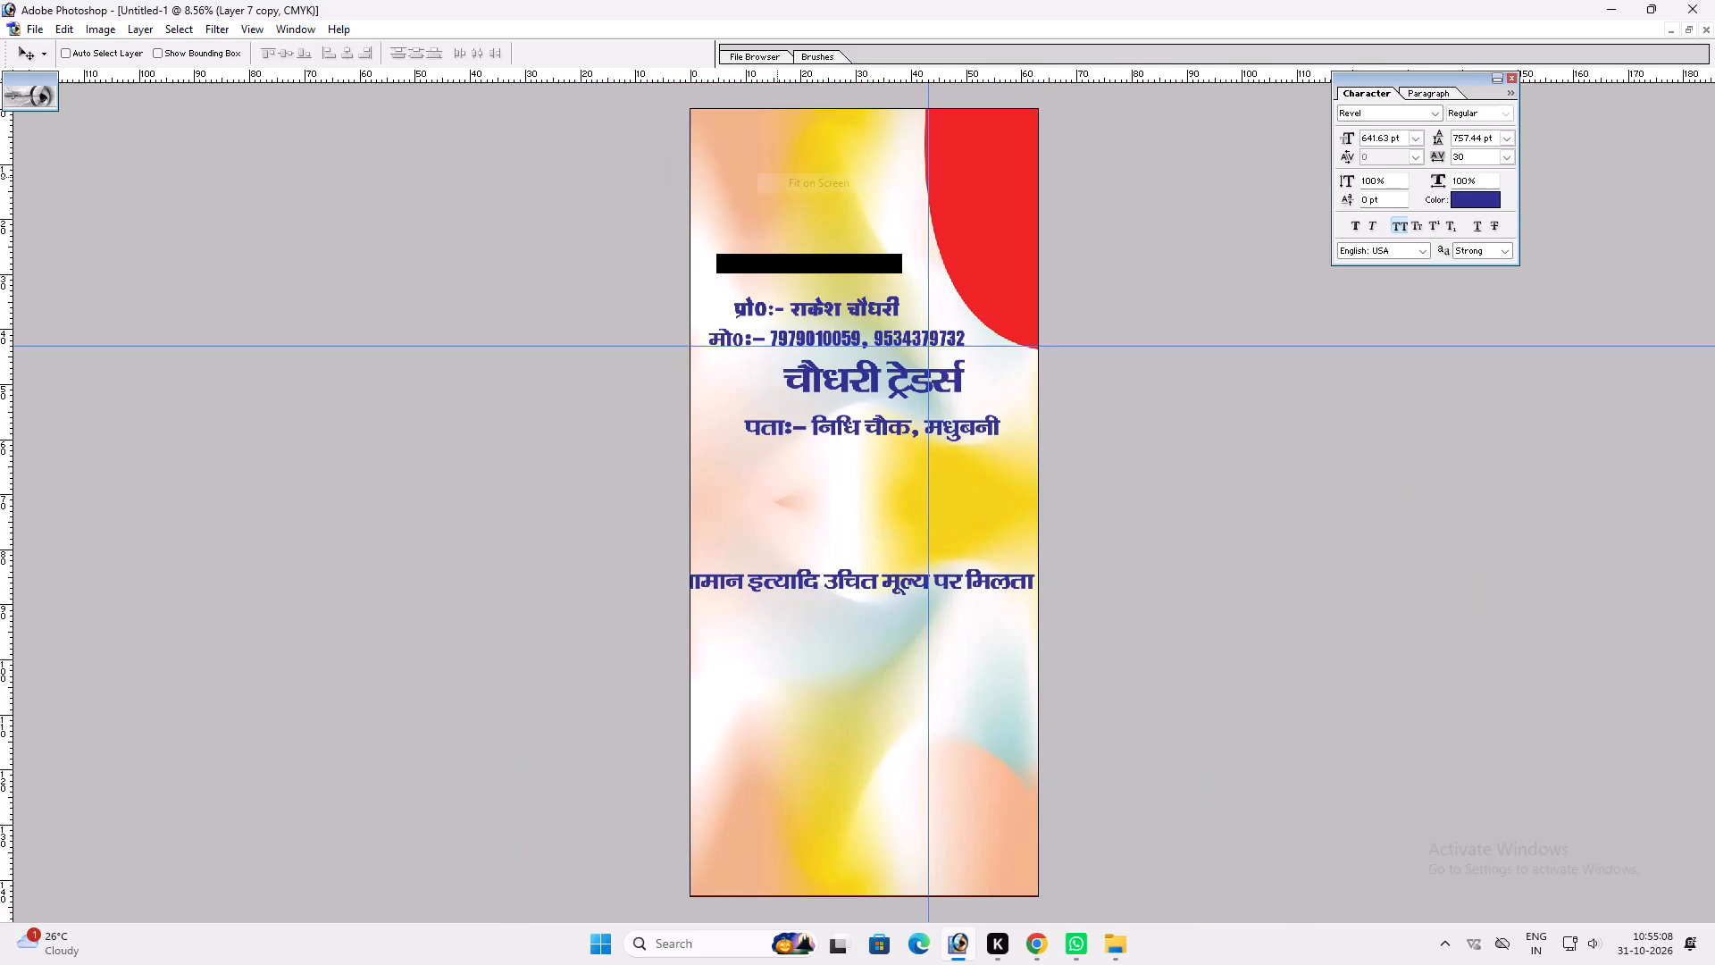
Draw a rounded rectangle path with 3 in corner radius along the banner's top edge, reaching into the red shape, and convert it to a selection.
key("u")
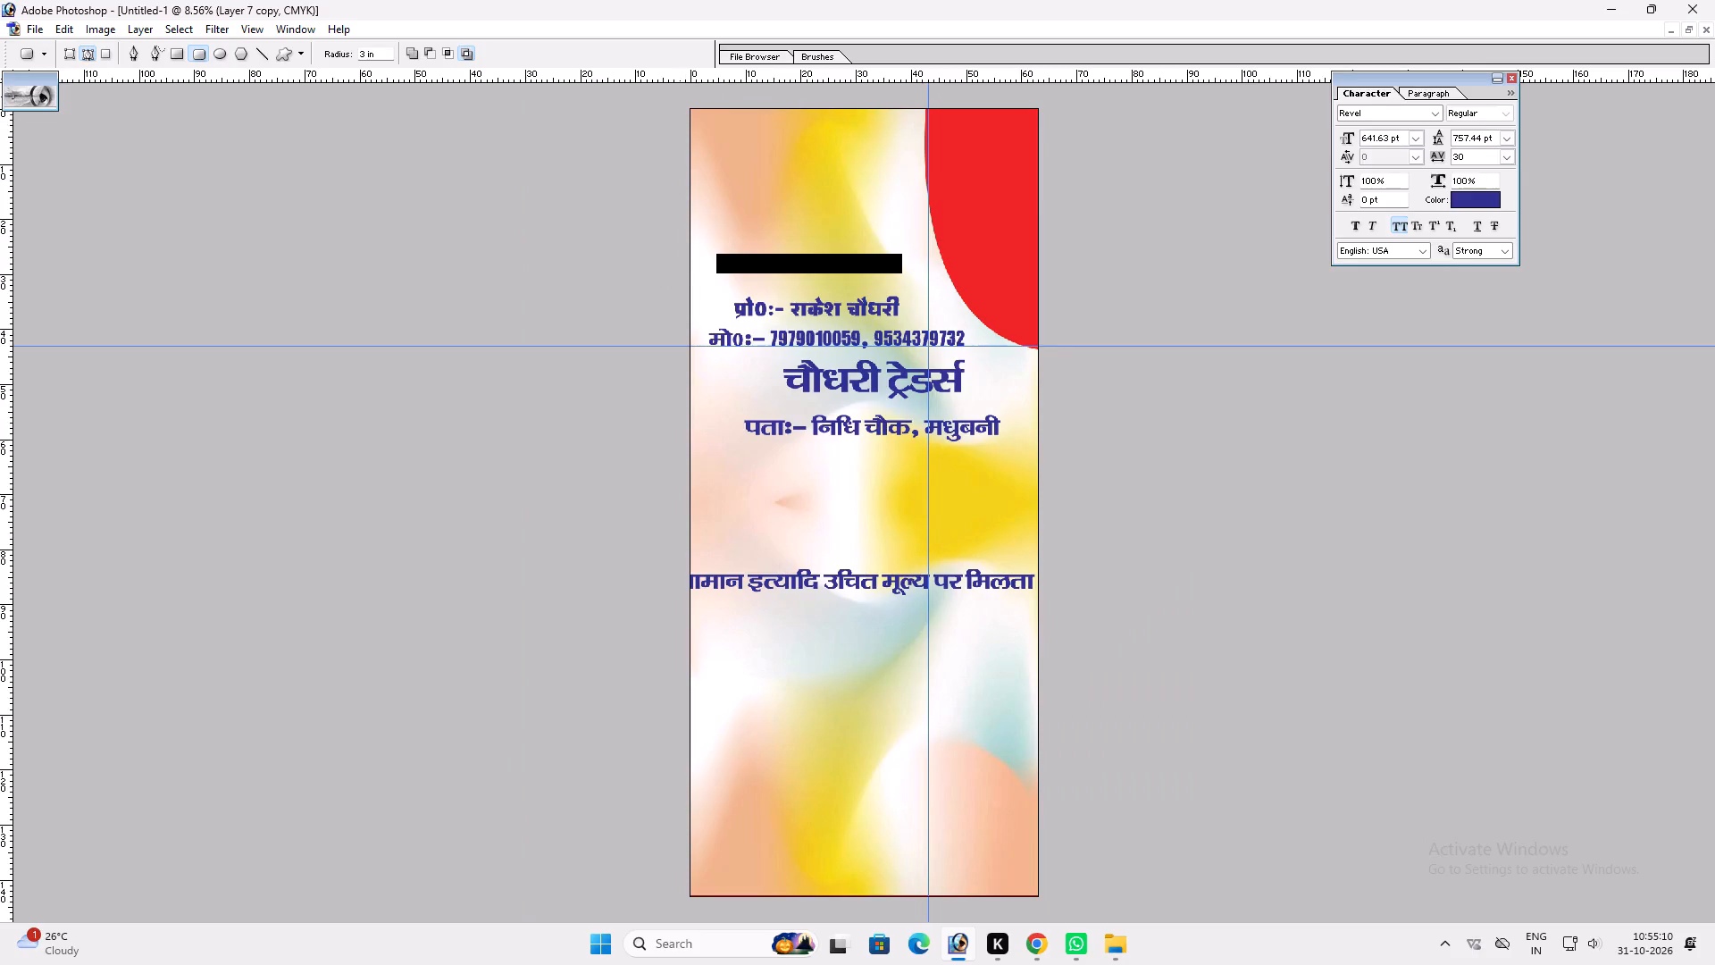
left_click_drag(675, 96, 958, 148)
key("ctrl+plus")
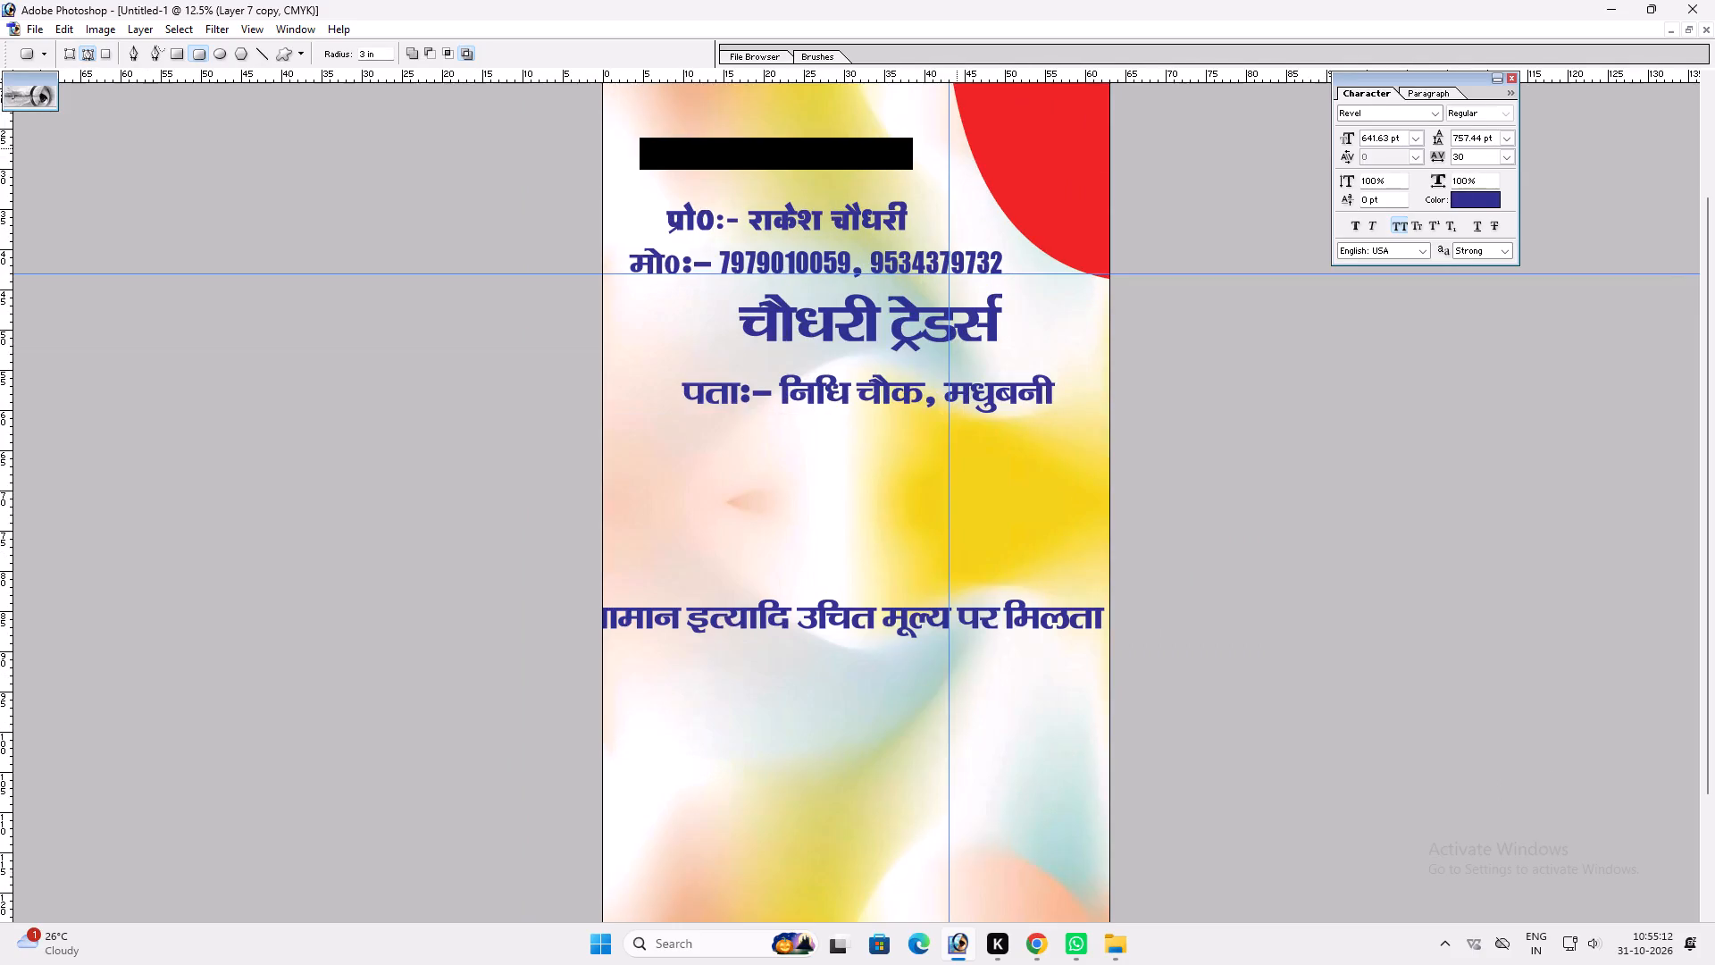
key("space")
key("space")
left_click_drag(932, 164, 961, 759)
key("ctrl+Return")
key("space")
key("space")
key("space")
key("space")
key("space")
left_click_drag(870, 430, 902, 616)
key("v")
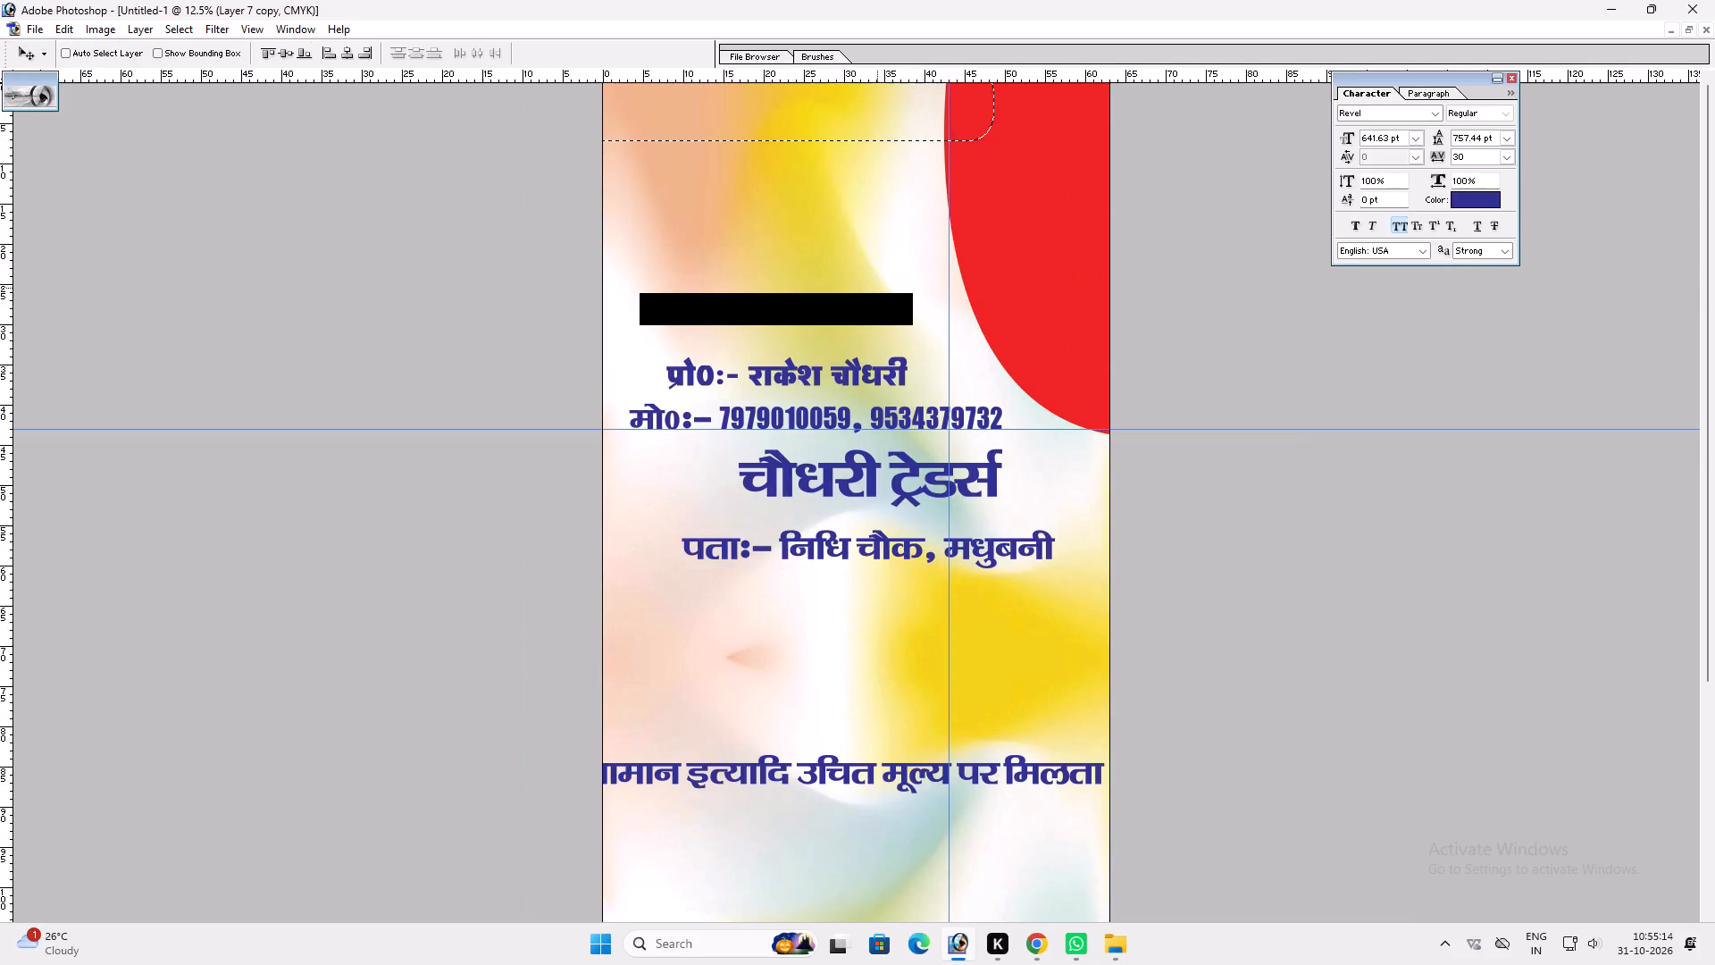
Copy the selected area of the white background to a new layer and stack it above the gradient but behind the red shape.
right_click(817, 211)
left_click(875, 266)
key("ctrl+c")
key("ctrl+v")
key("ctrl+shift+bracketright")
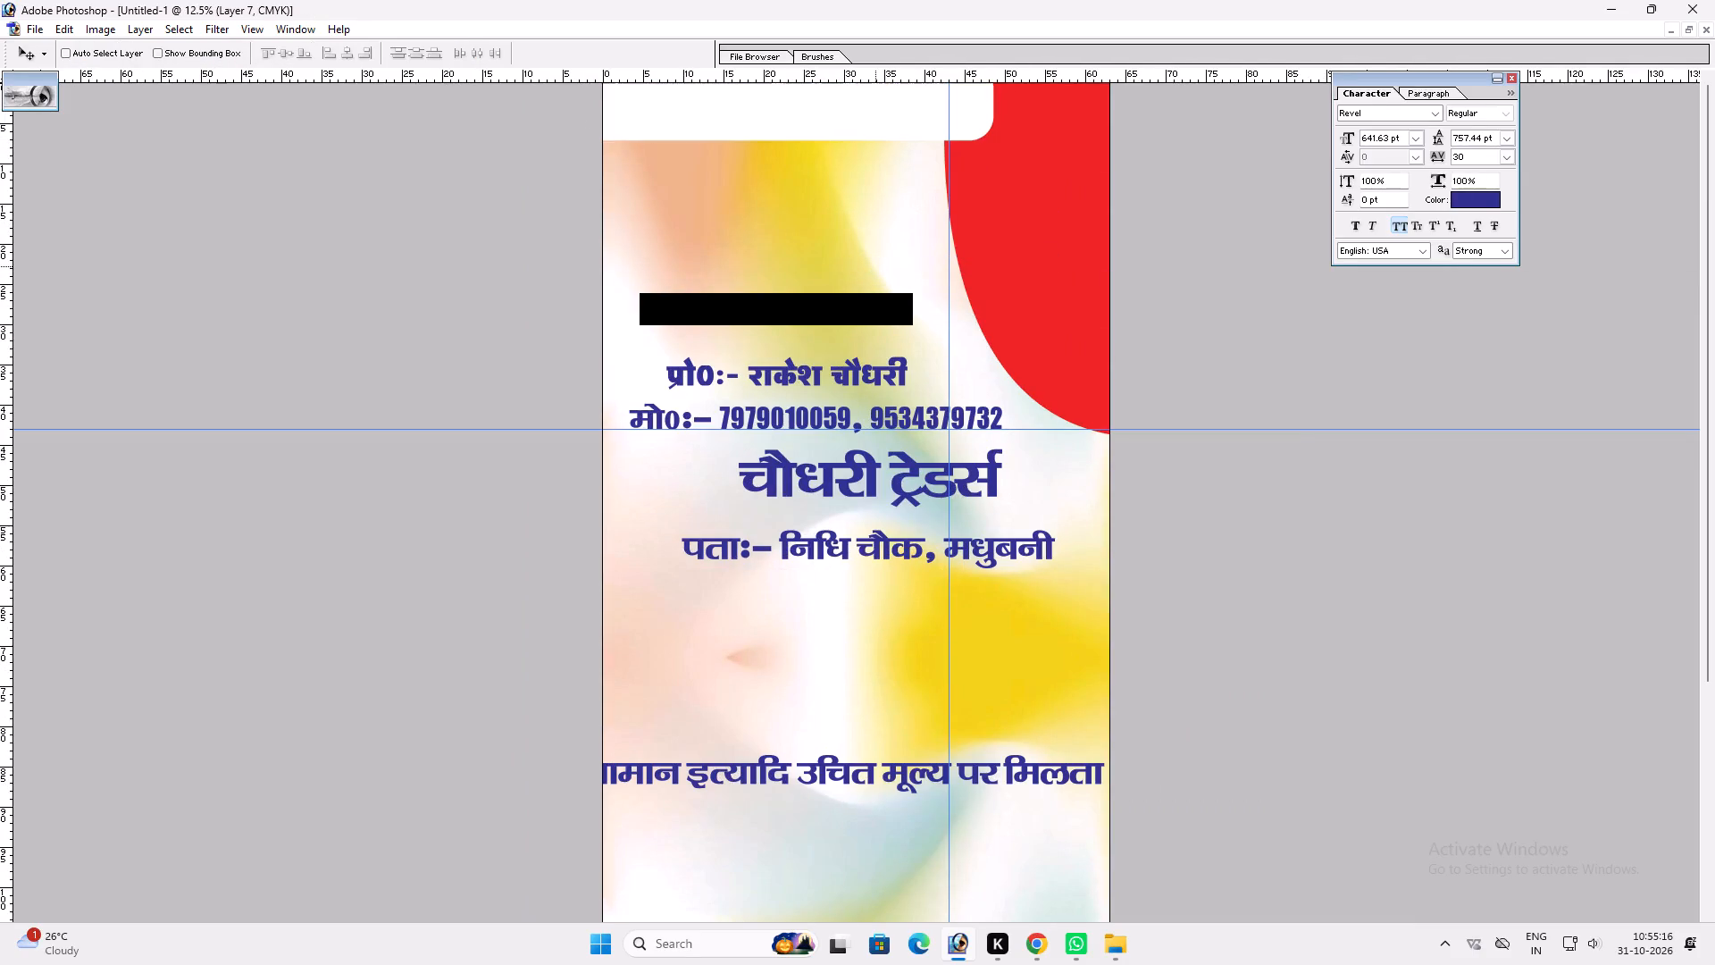
key("ctrl+shift+bracketleft")
key("ctrl+bracketright")
key("ctrl+bracketright")
key("ctrl+bracketright")
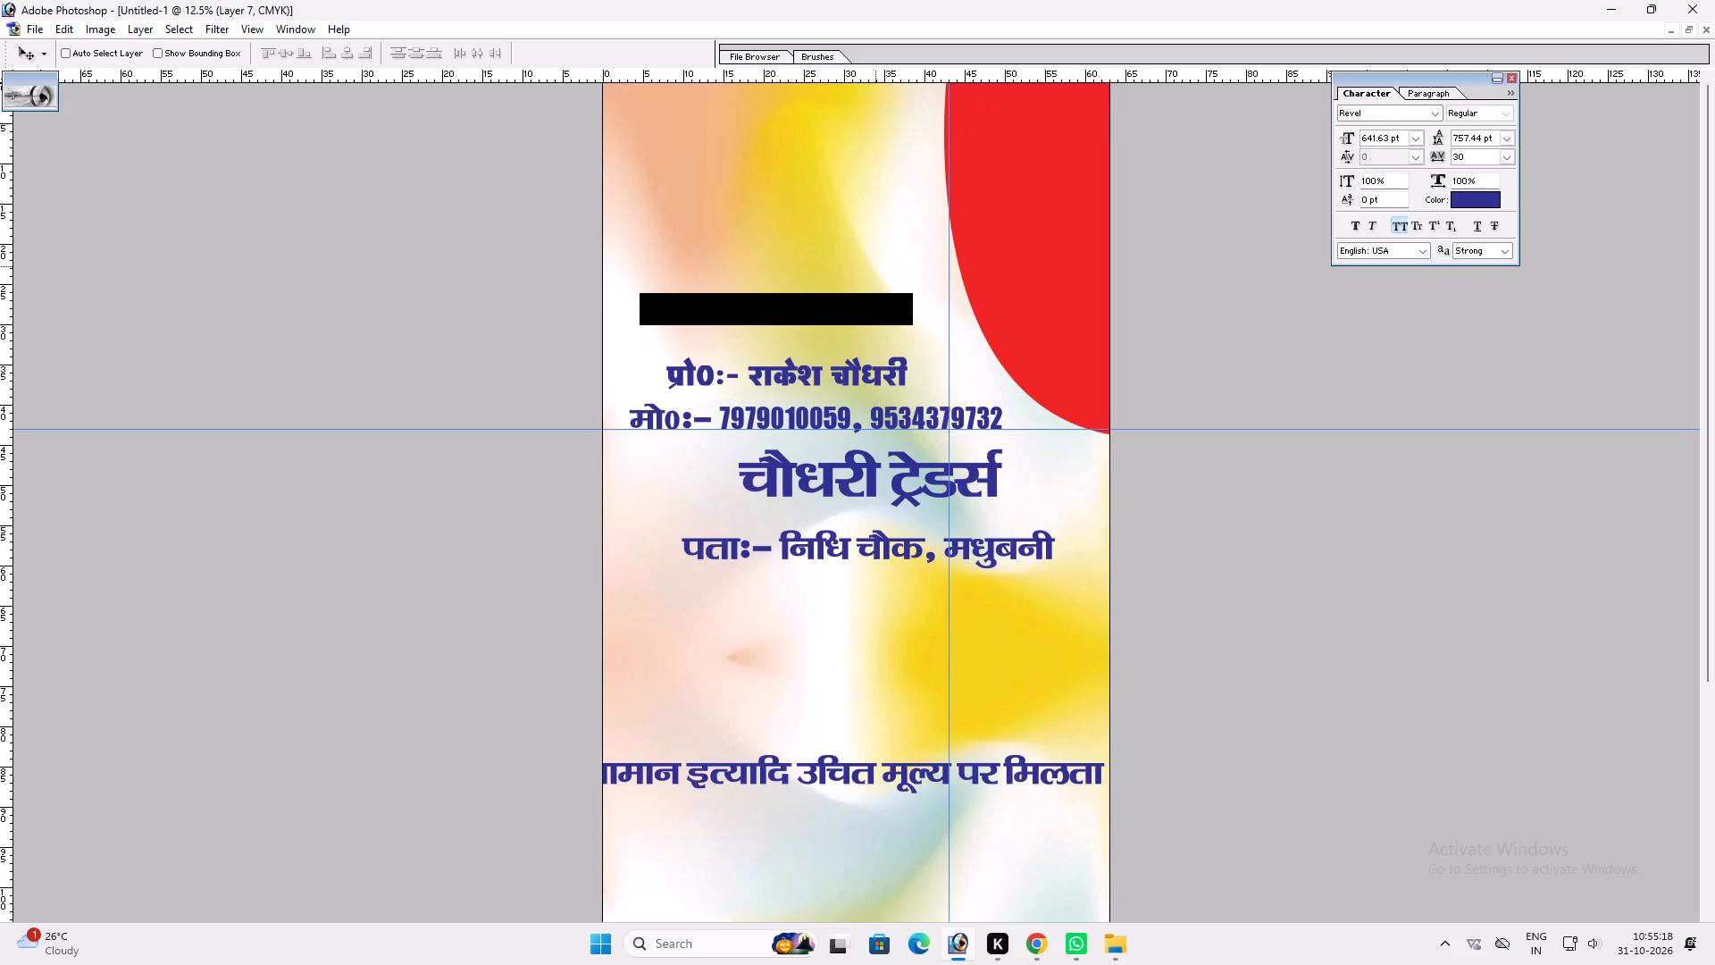
key("ctrl+bracketright")
key("ctrl+bracketright")
Stretch the white top strip's bottom edge slightly downward with Free Transform.
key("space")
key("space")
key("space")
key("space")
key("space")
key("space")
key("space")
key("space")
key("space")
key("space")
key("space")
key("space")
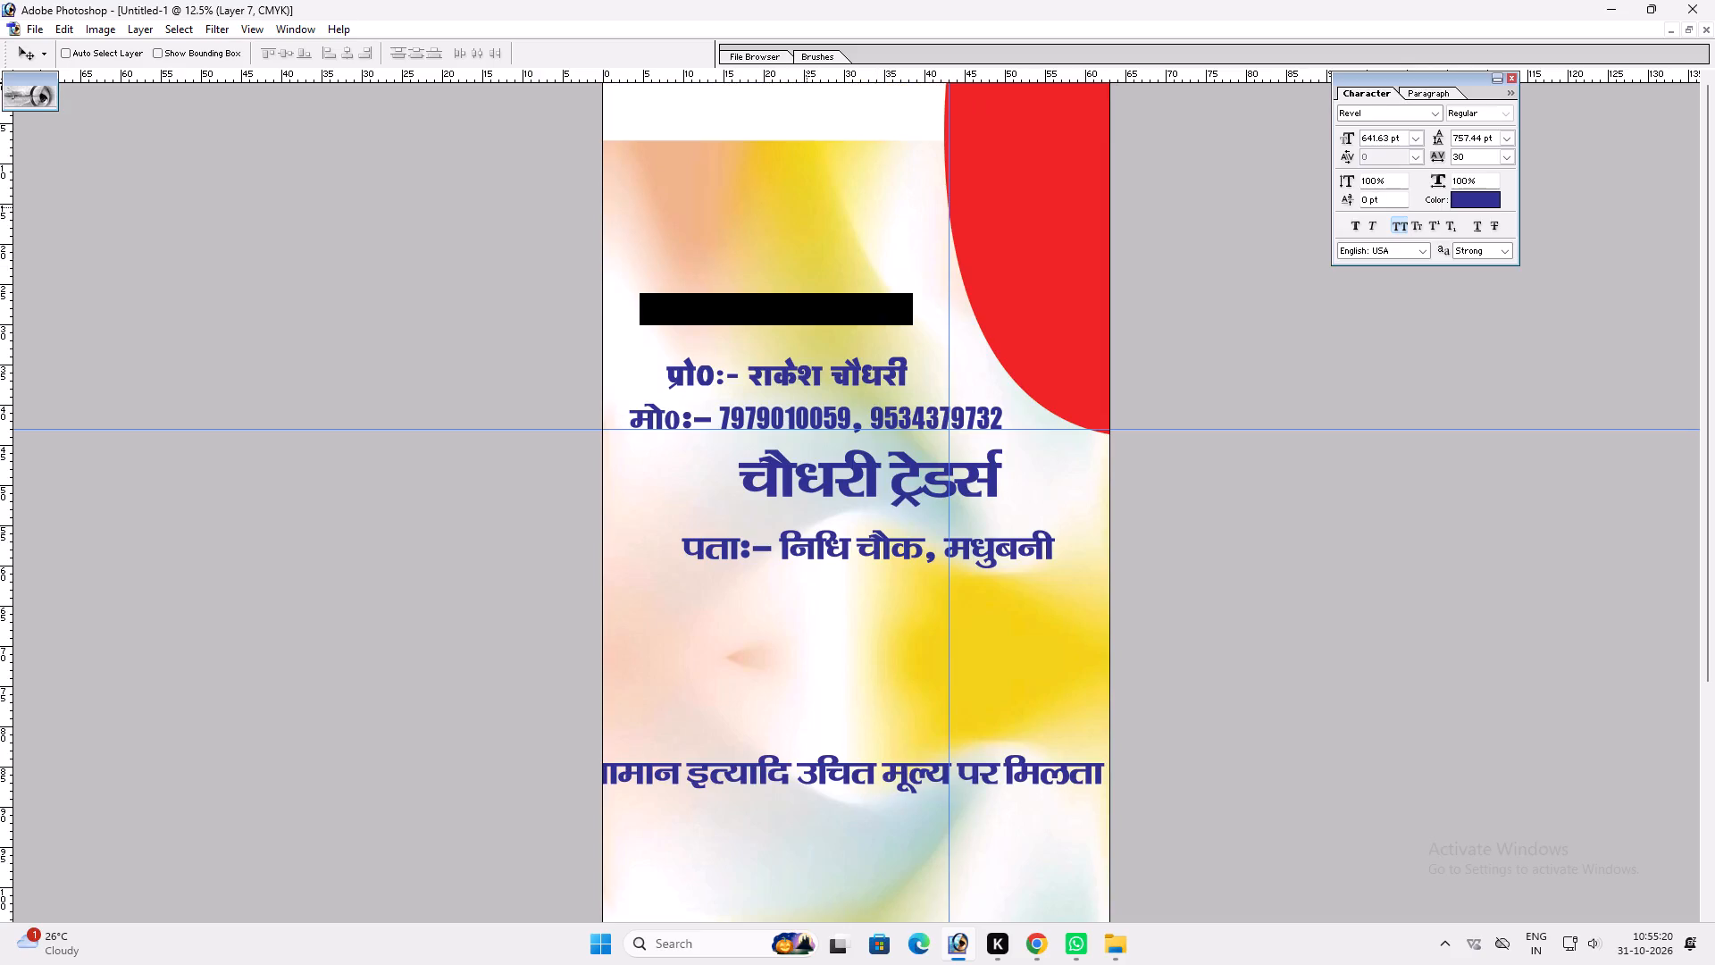
right_click(807, 207)
left_click_drag(807, 214, 816, 225)
key("ctrl+plus")
key("ctrl+plus")
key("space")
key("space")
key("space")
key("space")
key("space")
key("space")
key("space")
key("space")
left_click_drag(822, 182, 853, 582)
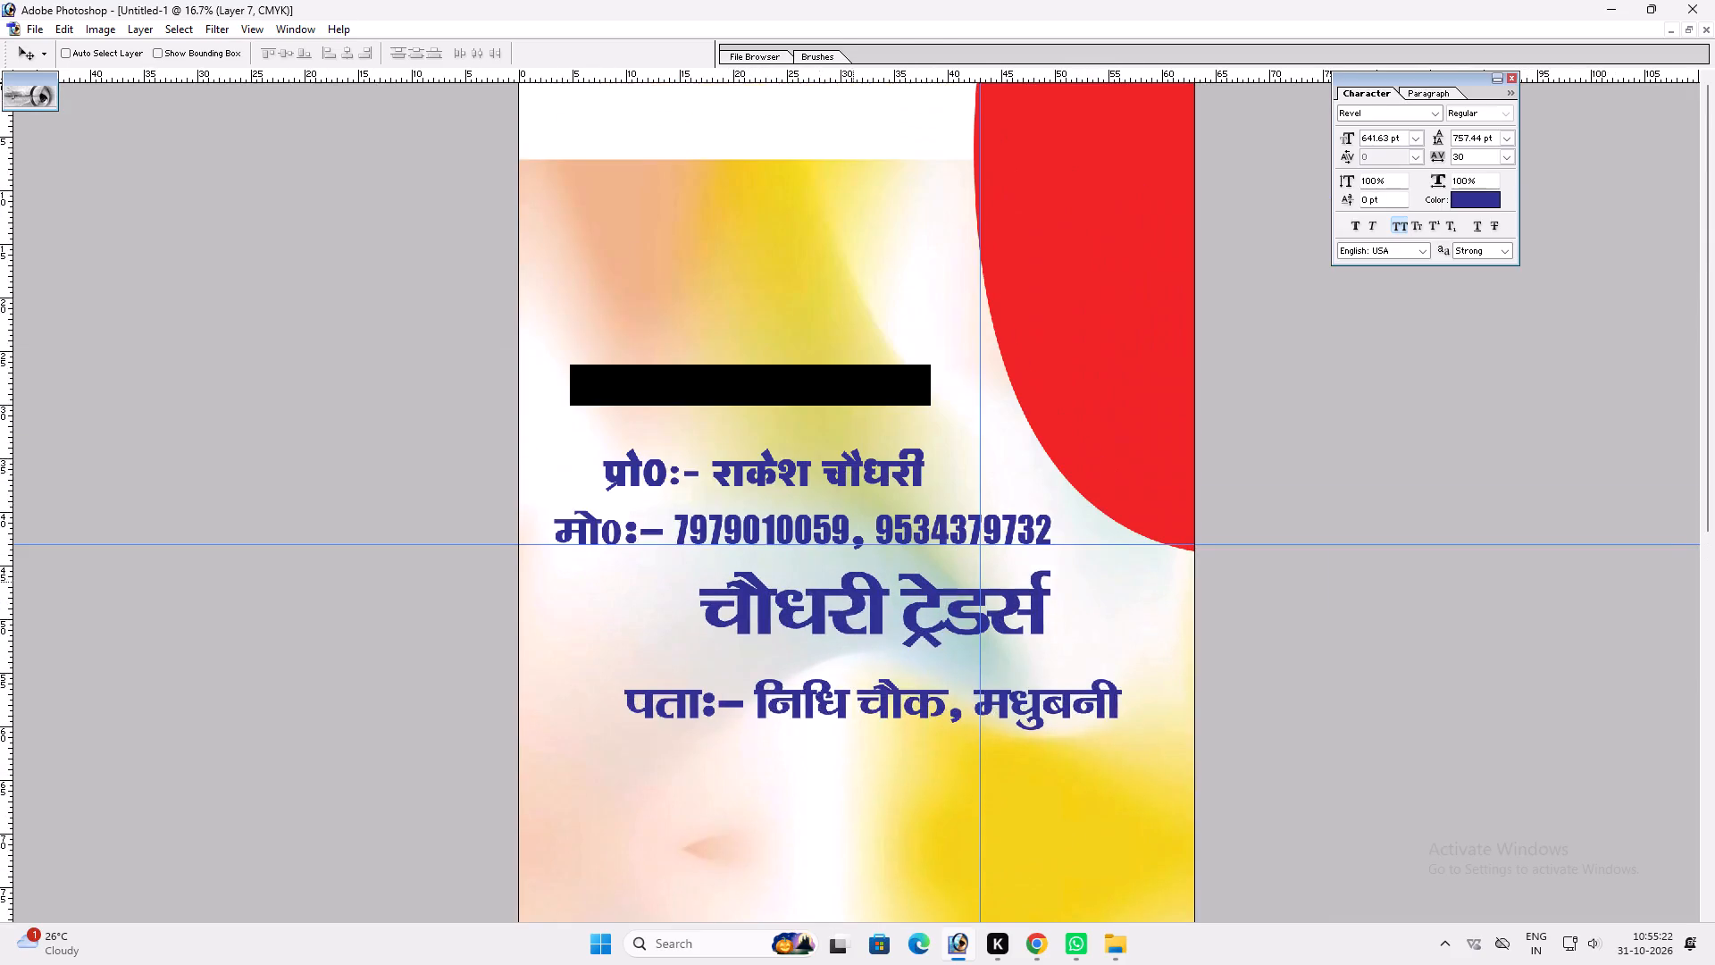
left_click_drag(853, 582, 858, 575)
key("ctrl+t")
left_click_drag(766, 155, 765, 170, "shift")
key("shift+Return")
Apply a blue Color Overlay of C 100, M 60, Y 0 to the top strip.
key("alt+l")
key("alt+y")
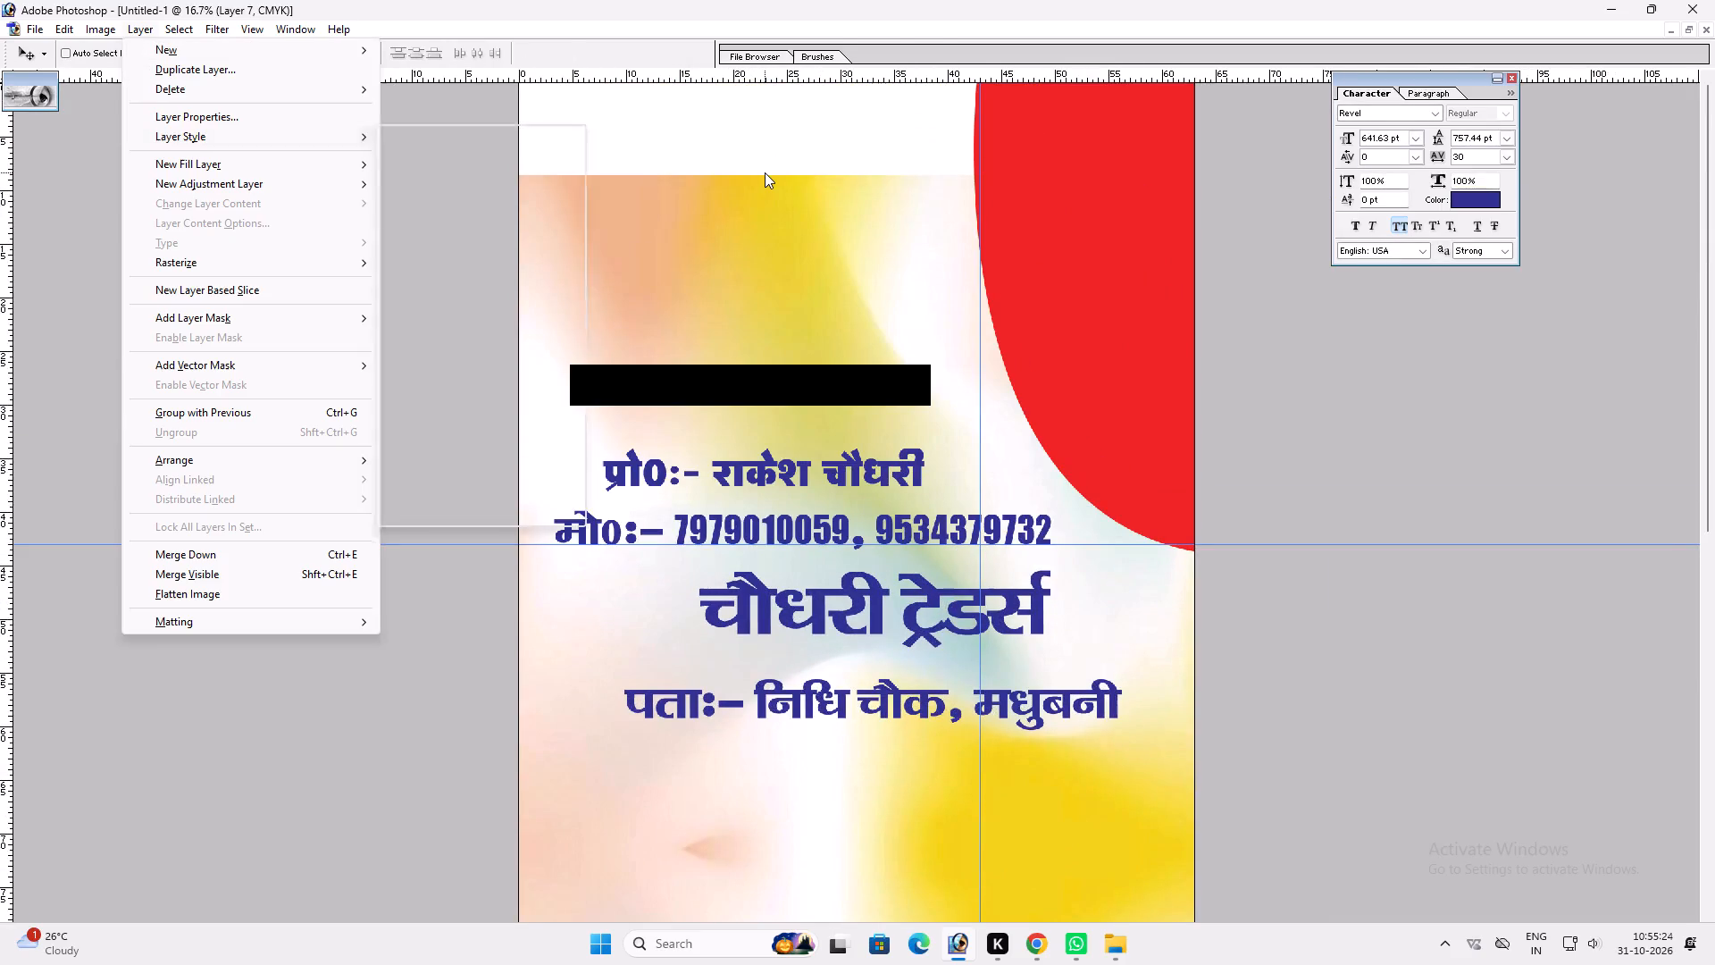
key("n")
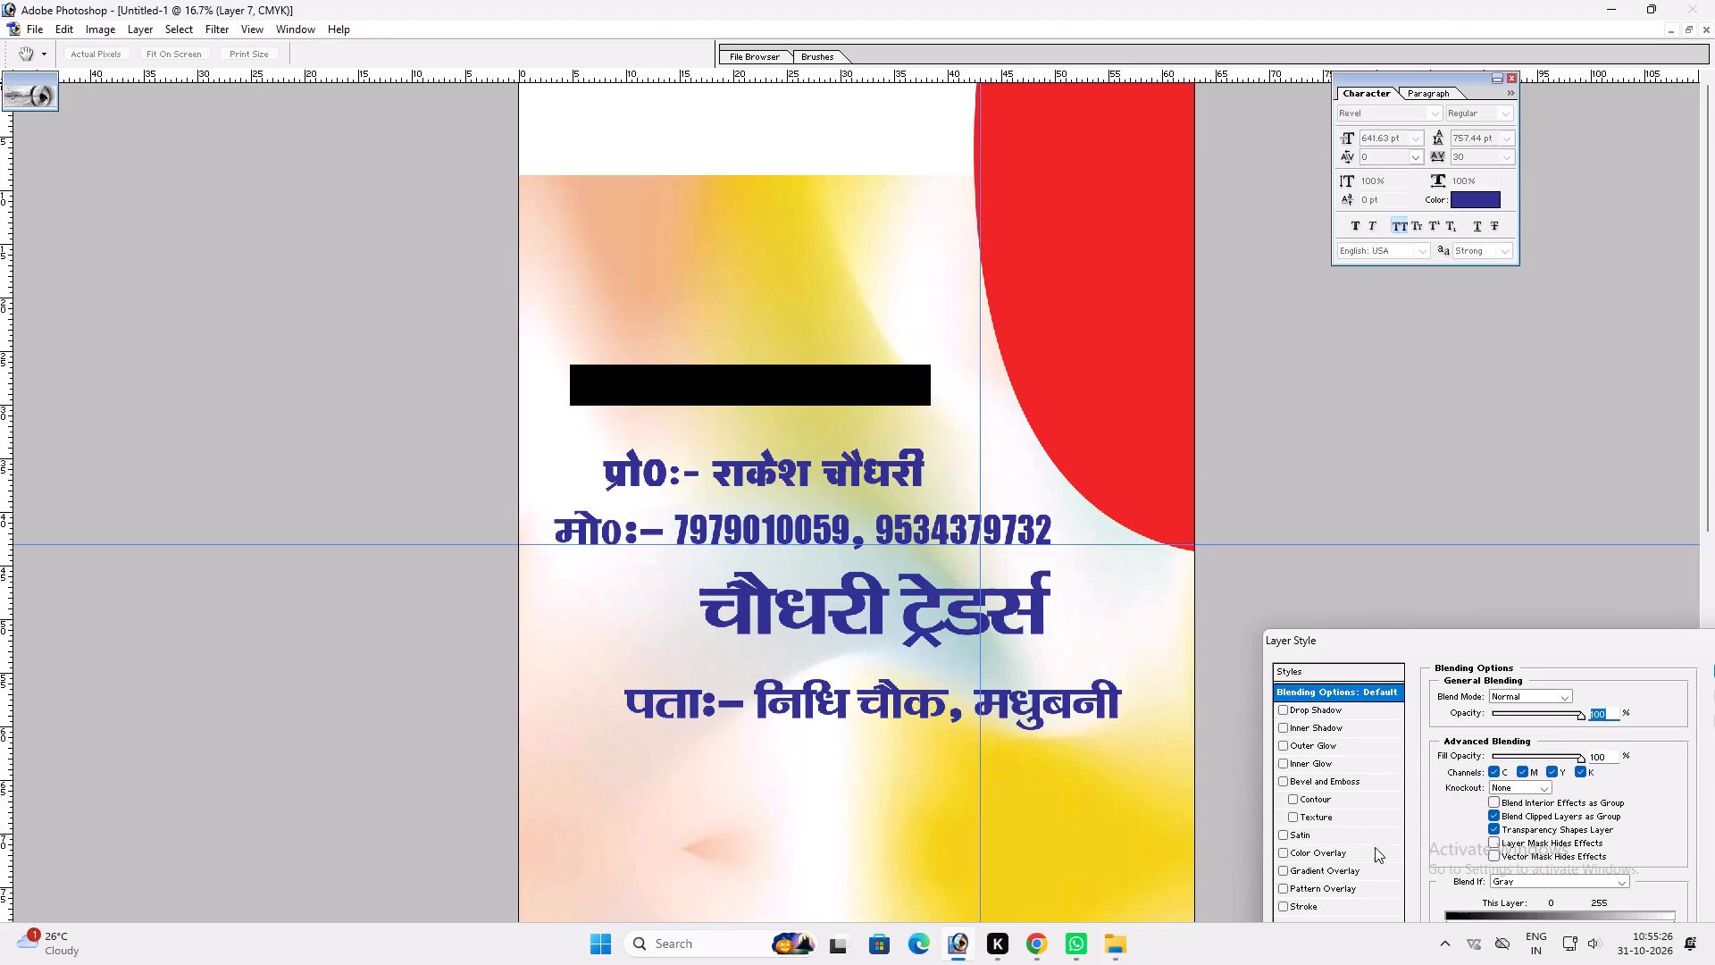
left_click(1341, 857)
left_click(1585, 694)
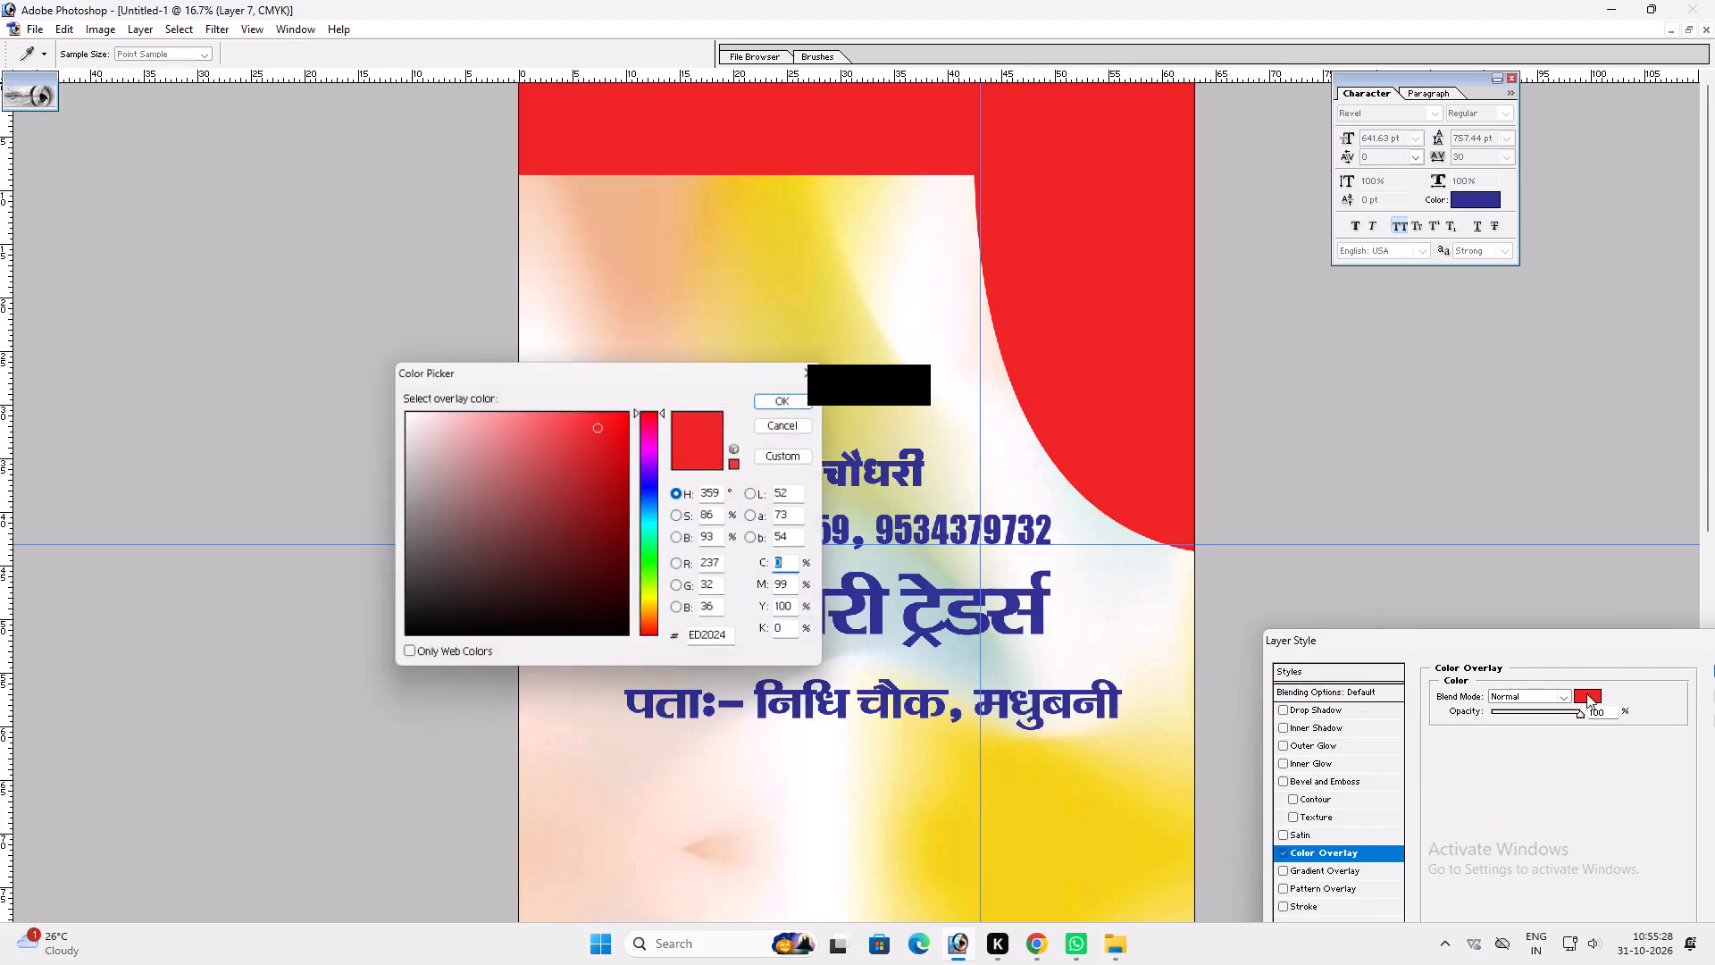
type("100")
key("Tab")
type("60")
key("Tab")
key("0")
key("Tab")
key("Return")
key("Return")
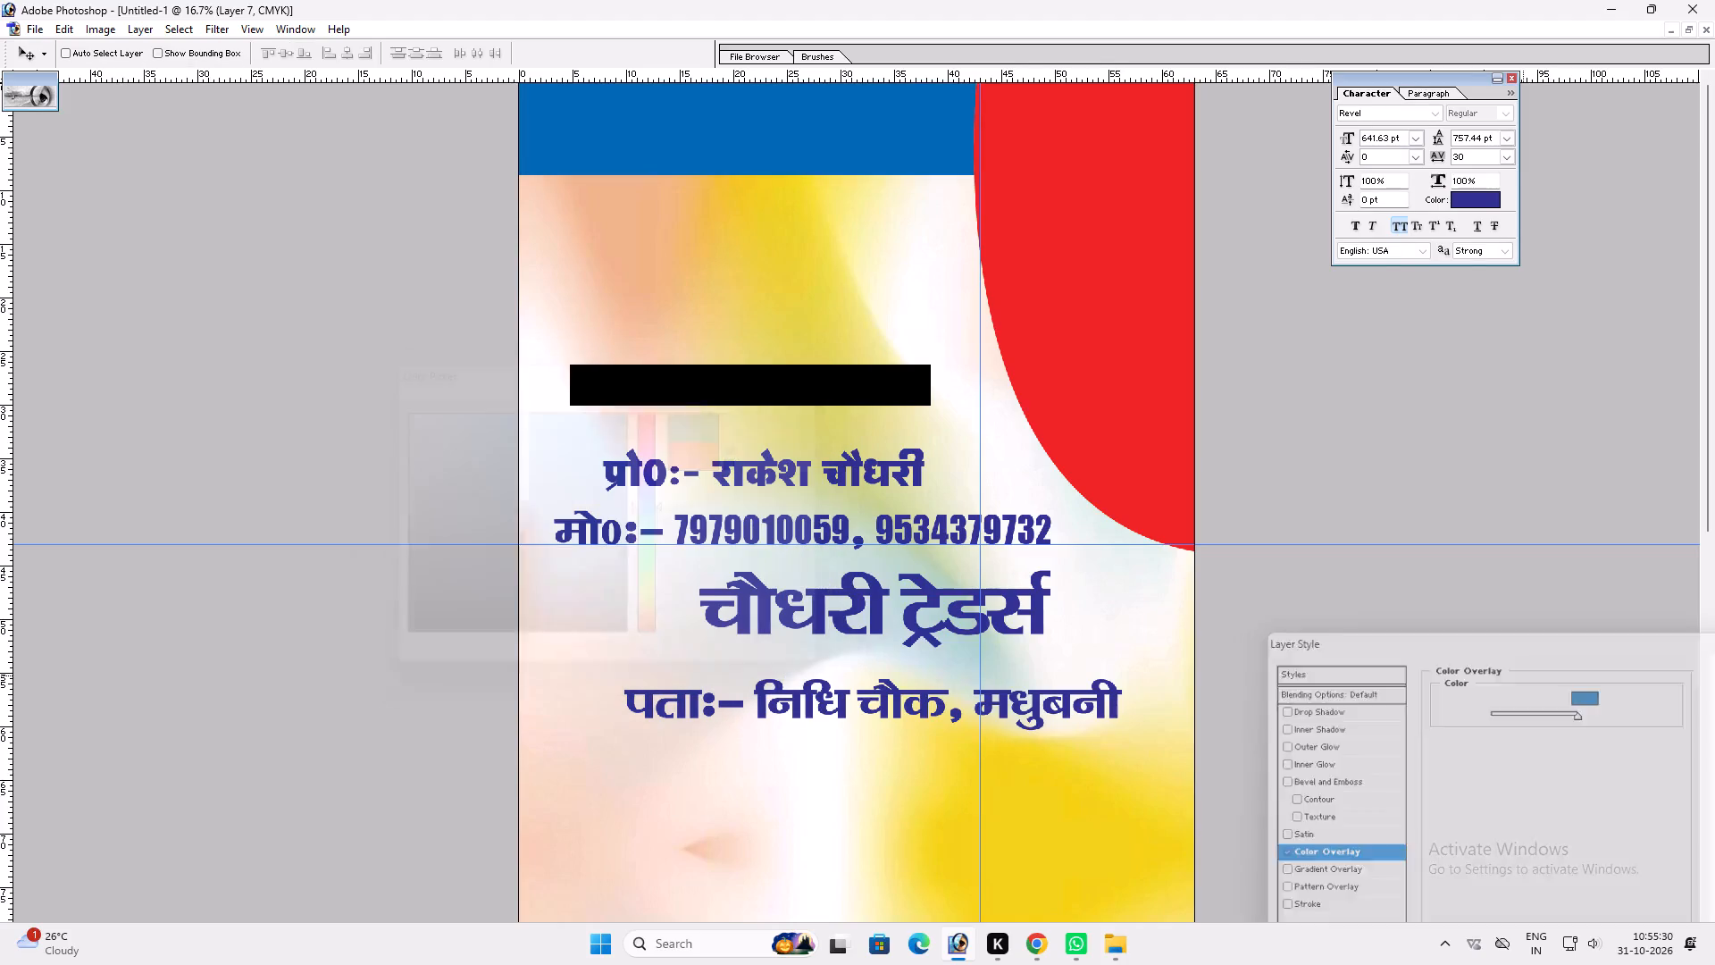
Move the GST number text up onto the blue top strip and fill it with white.
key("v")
left_click(836, 383, "ctrl")
left_click_drag(836, 366, 786, 137)
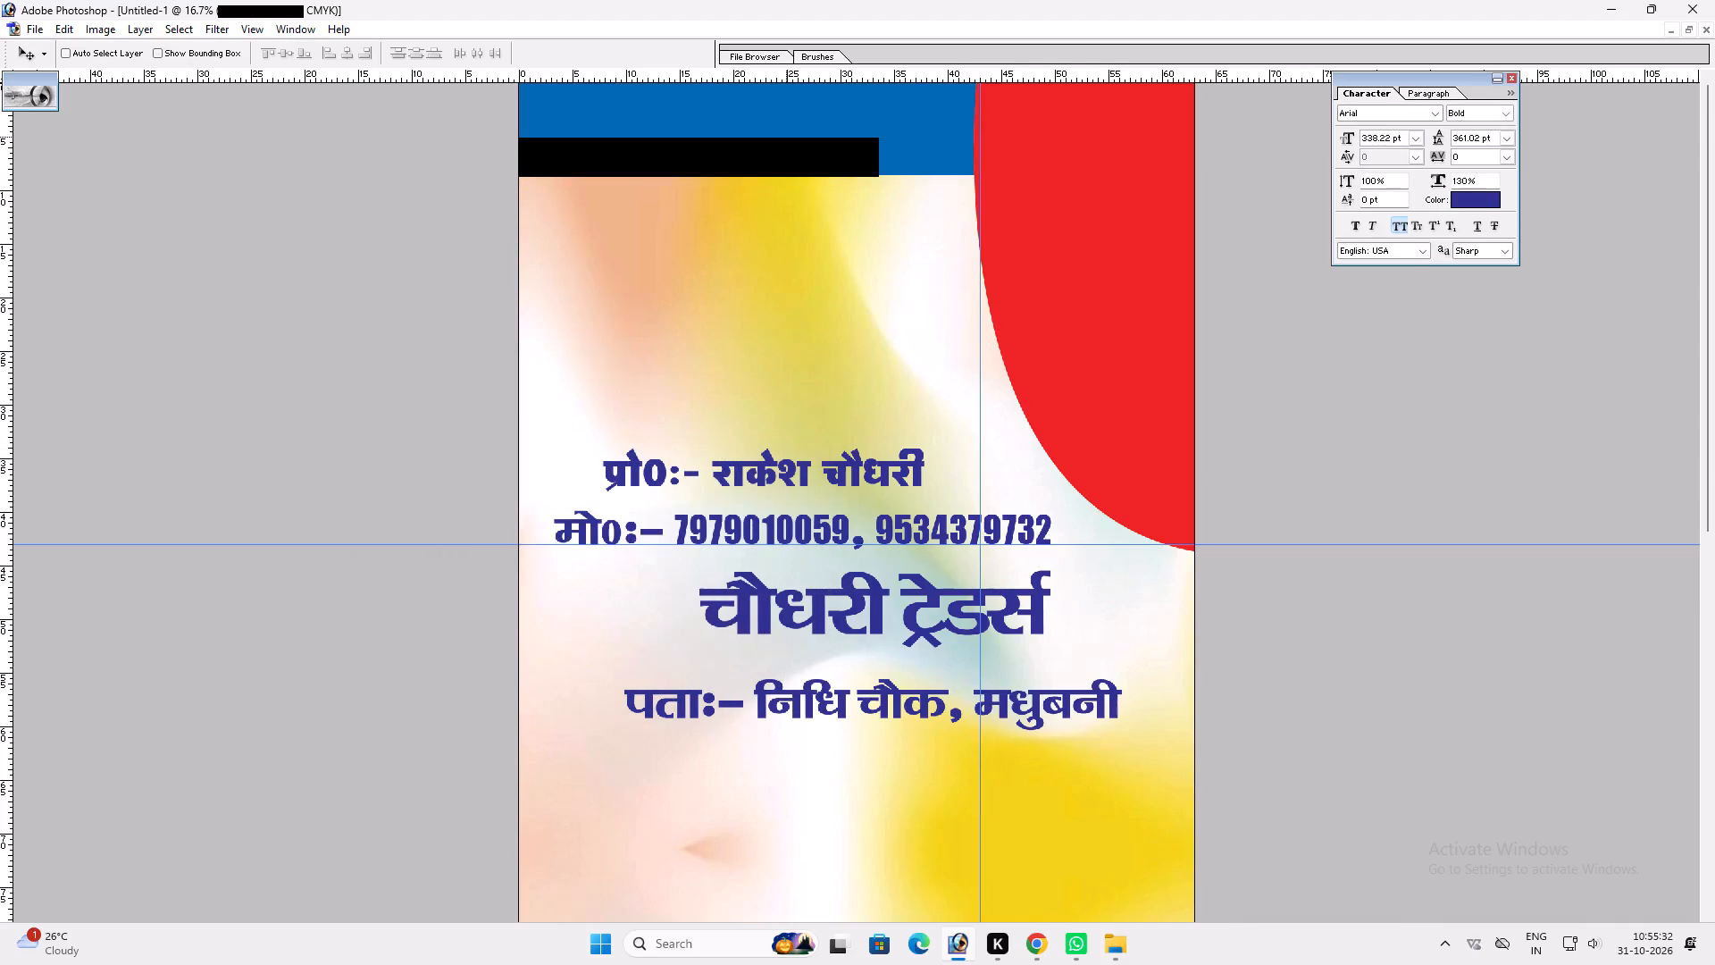
left_click_drag(786, 137, 786, 129)
key("ctrl+shift+BackSpace")
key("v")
left_click_drag(794, 136, 824, 118)
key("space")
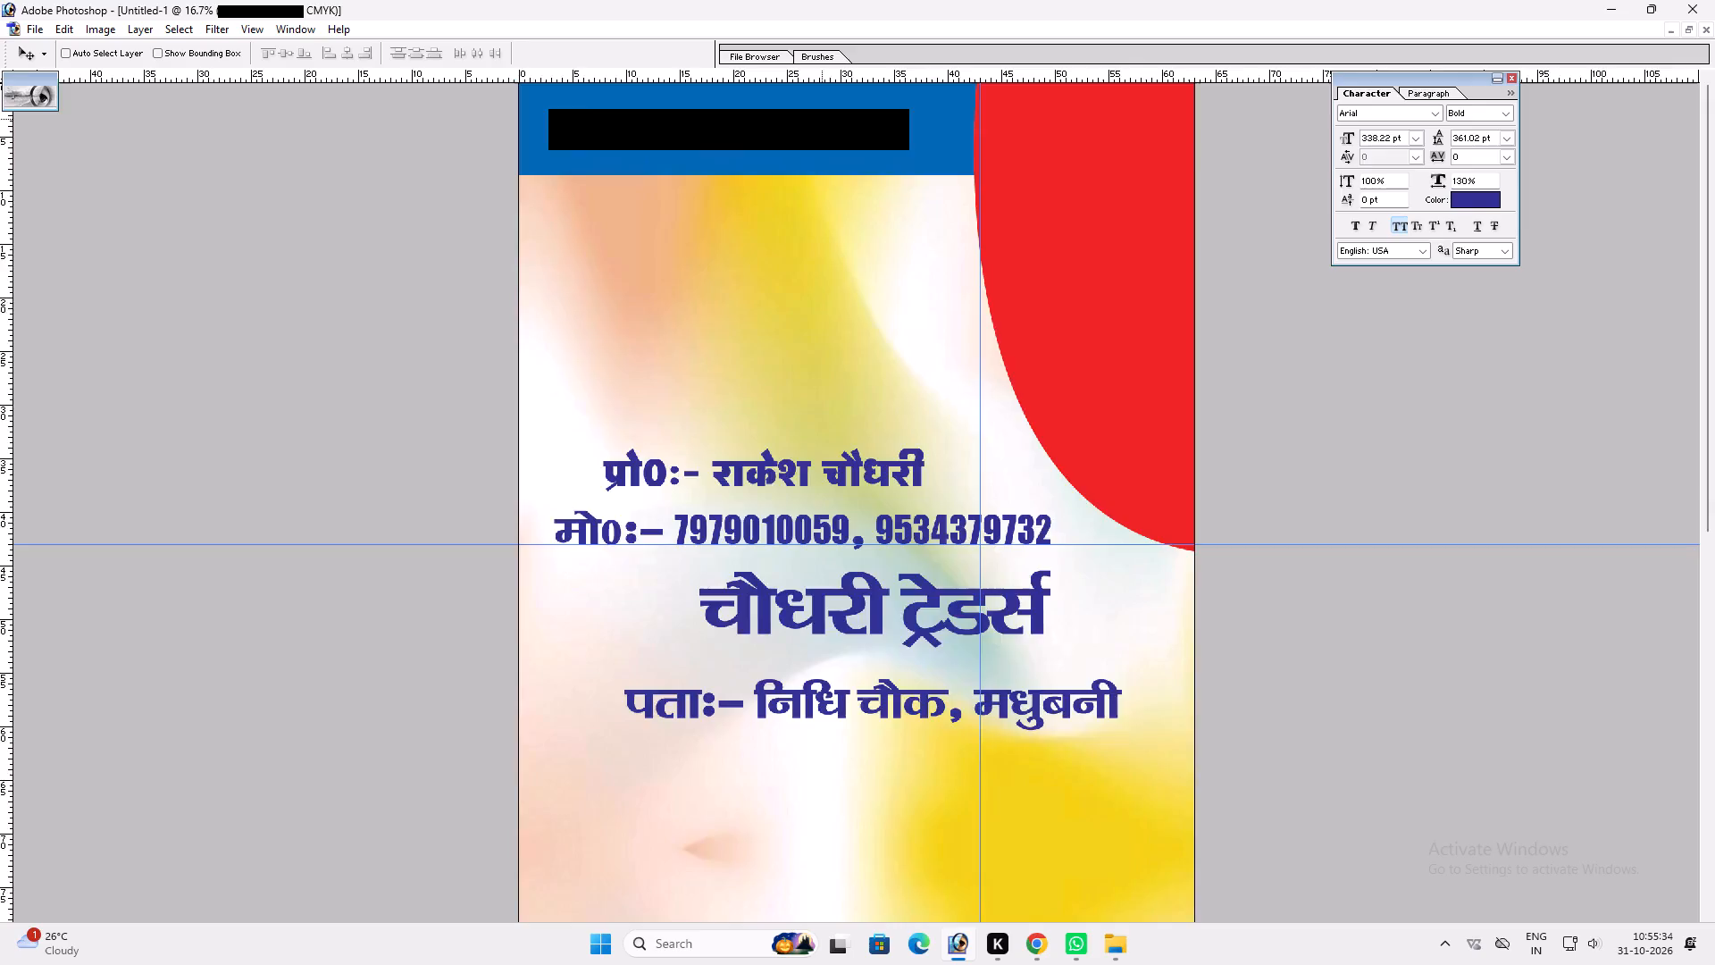
Enlarge the GST number text slightly with Free Transform and position it within the blue strip.
right_click(822, 119)
left_click_drag(836, 129, 848, 133)
key("ctrl+t")
left_click_drag(891, 142, 904, 140, "shift")
key("Return")
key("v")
left_click(904, 140)
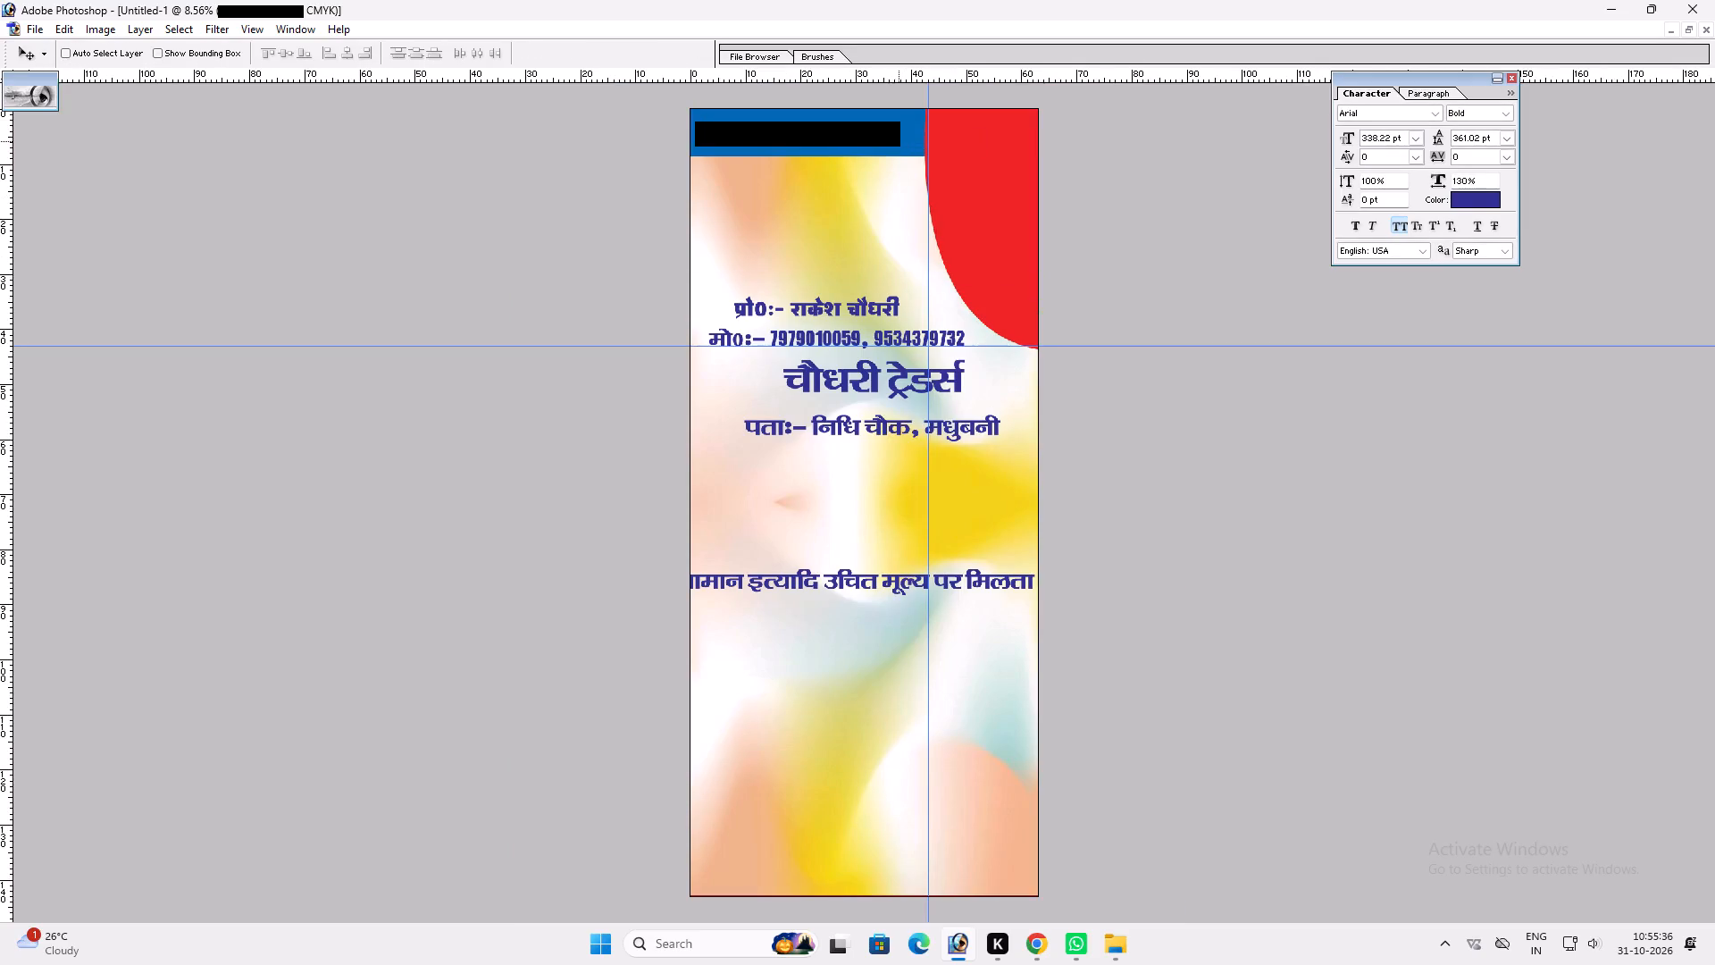
Stretch the blue top strip's bottom edge slightly downward with Free Transform.
key("ctrl+plus")
key("ctrl+plus")
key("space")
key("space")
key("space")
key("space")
left_click_drag(899, 163, 868, 807)
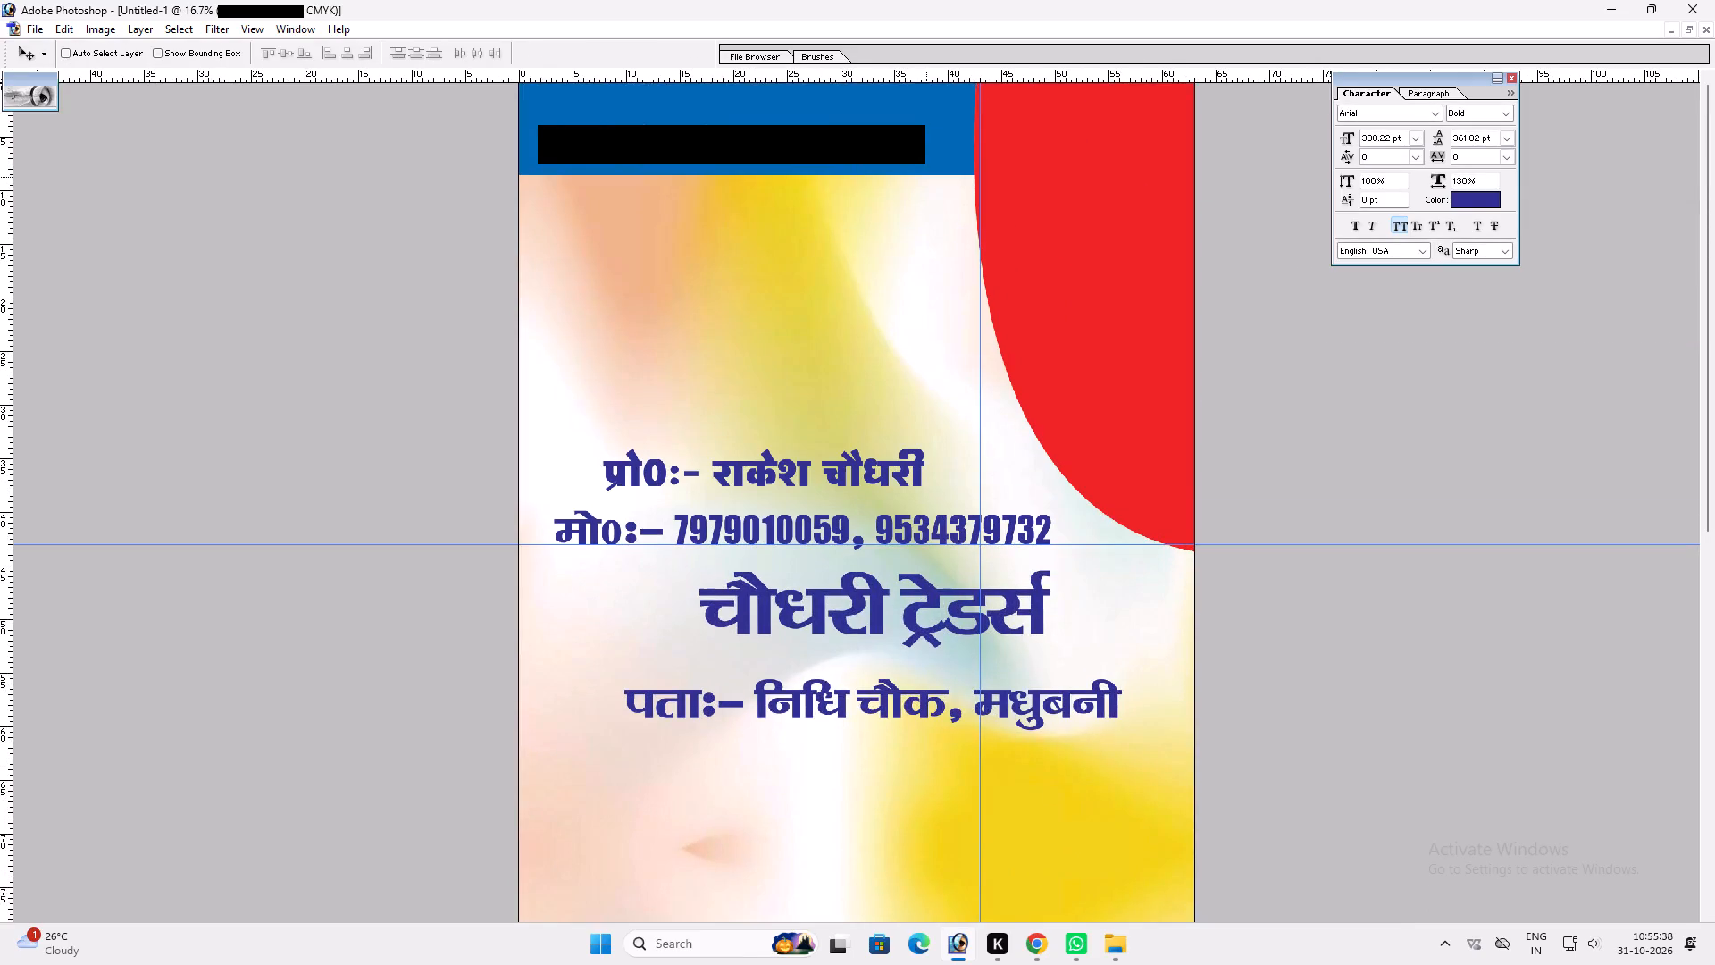
left_click(933, 160, "ctrl")
key("ctrl+t")
left_click_drag(912, 173, 908, 197, "shift")
key("Return")
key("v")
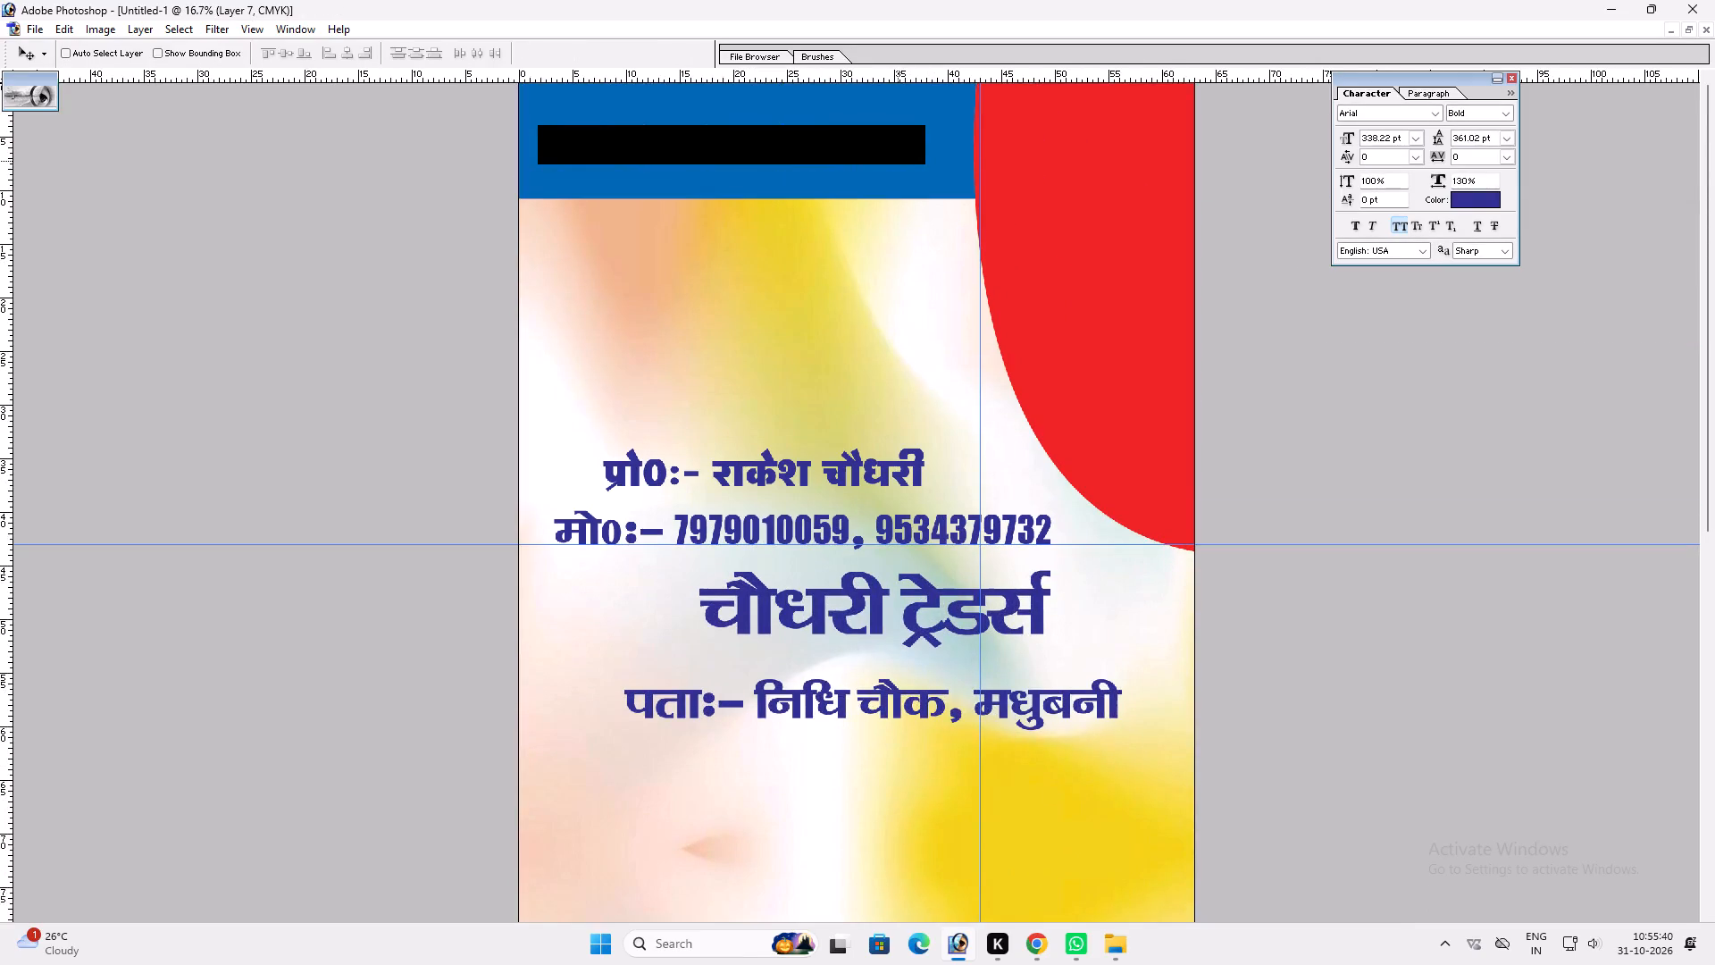
Move the GST number text slightly lower in the blue strip and enlarge it to about 362 pt.
left_click(898, 158, "ctrl")
left_click_drag(898, 158, 895, 177)
key("ctrl+t")
left_click_drag(921, 163, 958, 166, "shift")
key("shift+Return")
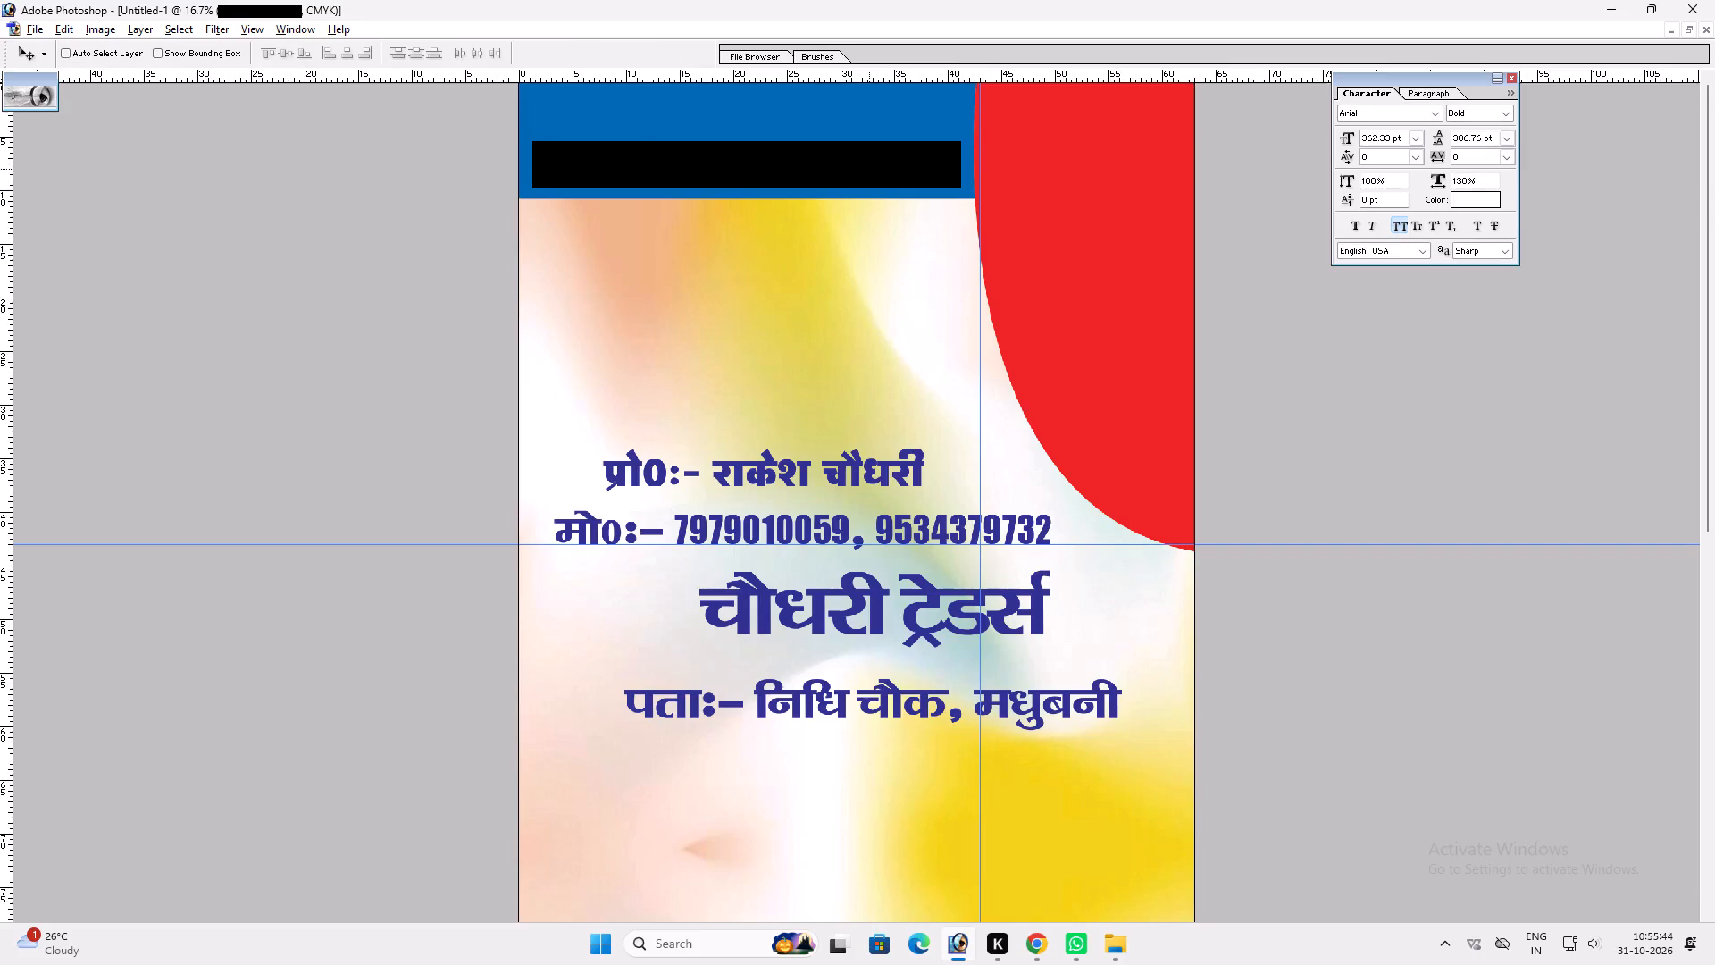
Duplicate the GST number text just above the original and replace the copy's wording with "GSTIN :".
left_click_drag(869, 169, 861, 123, "alt+shift")
left_click(853, 120)
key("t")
left_click(842, 126)
key("ctrl+a")
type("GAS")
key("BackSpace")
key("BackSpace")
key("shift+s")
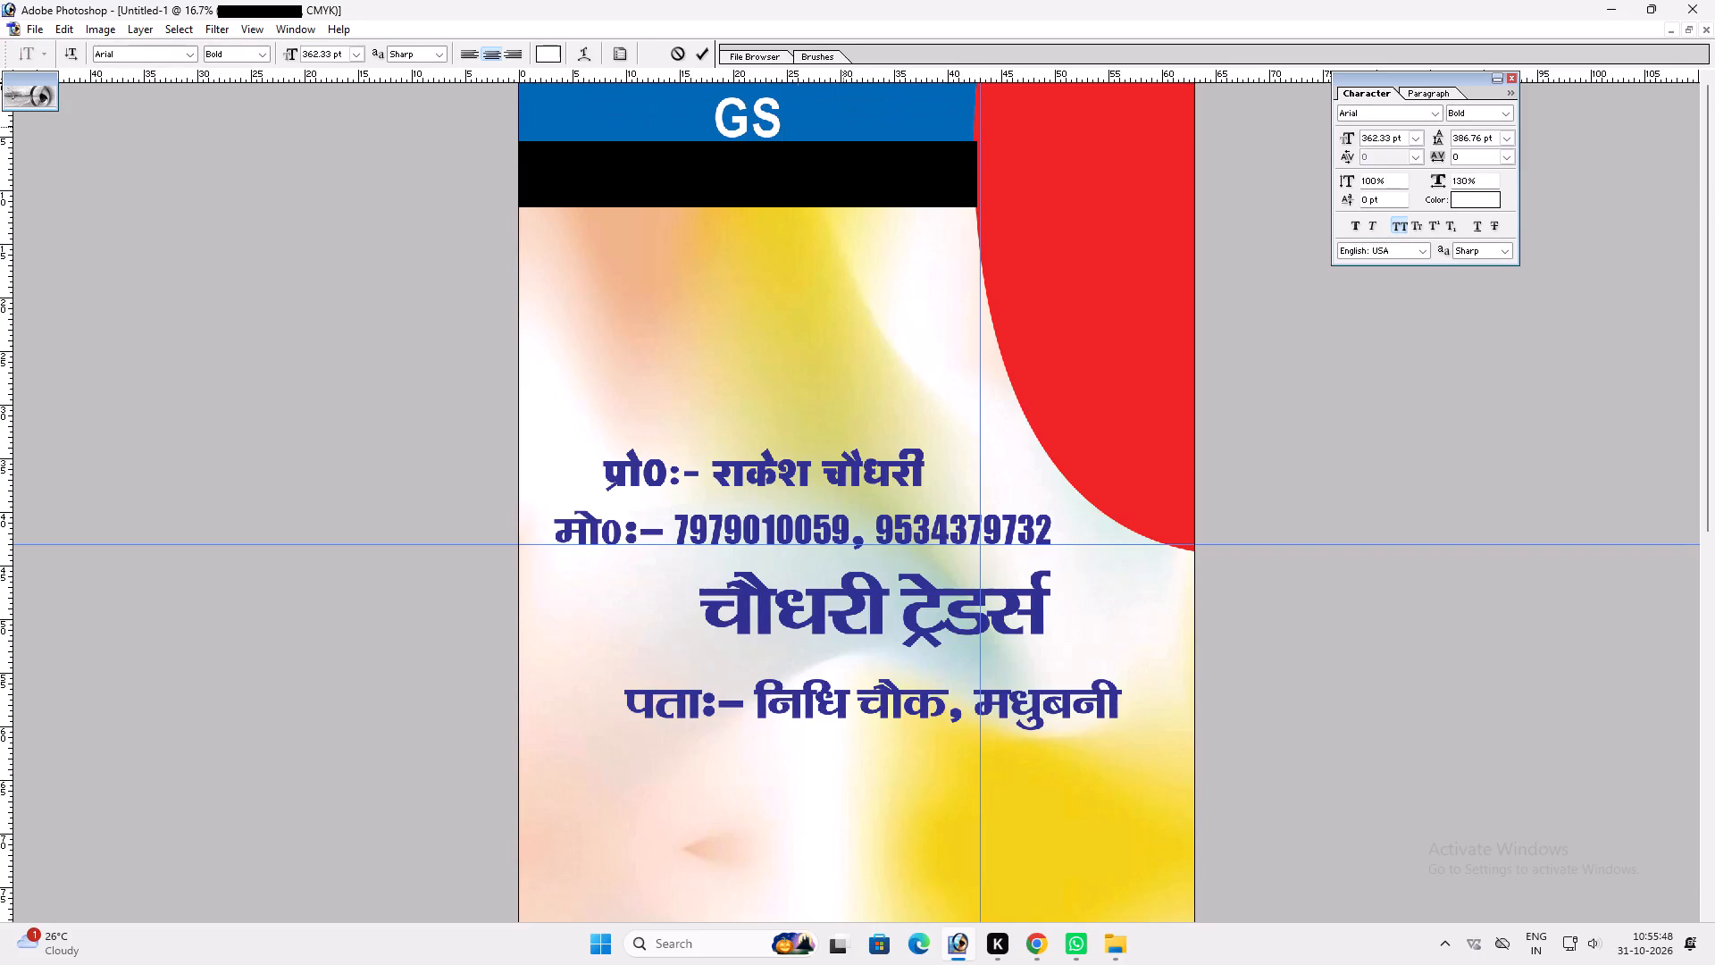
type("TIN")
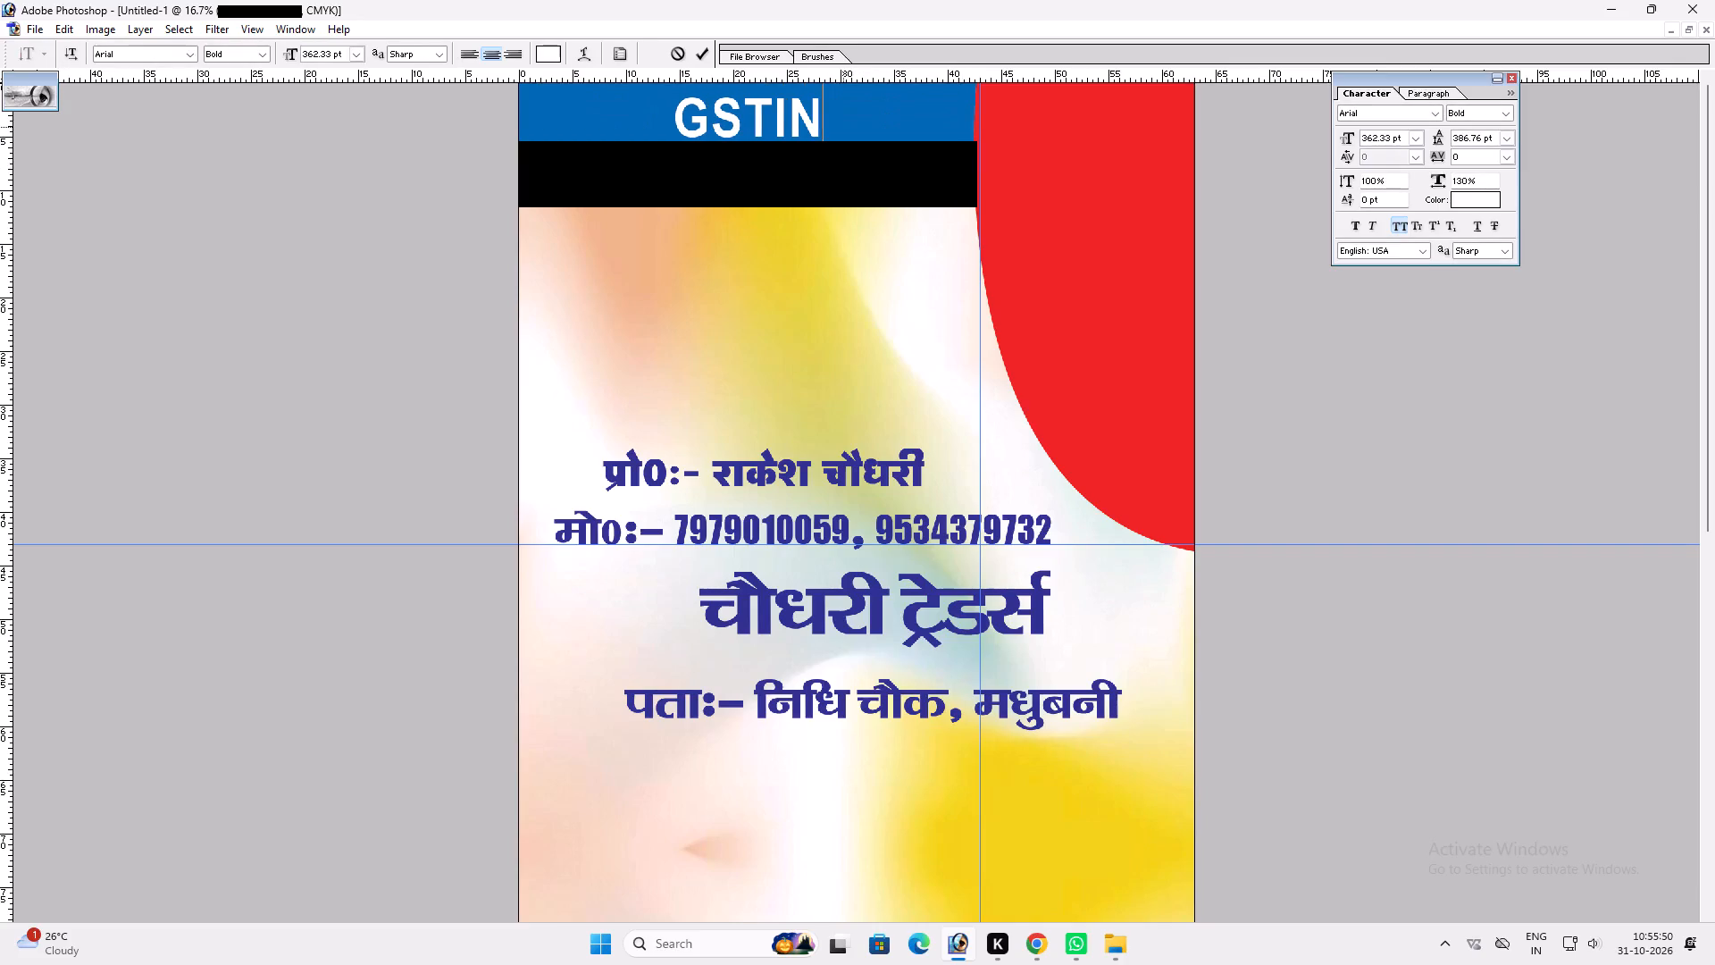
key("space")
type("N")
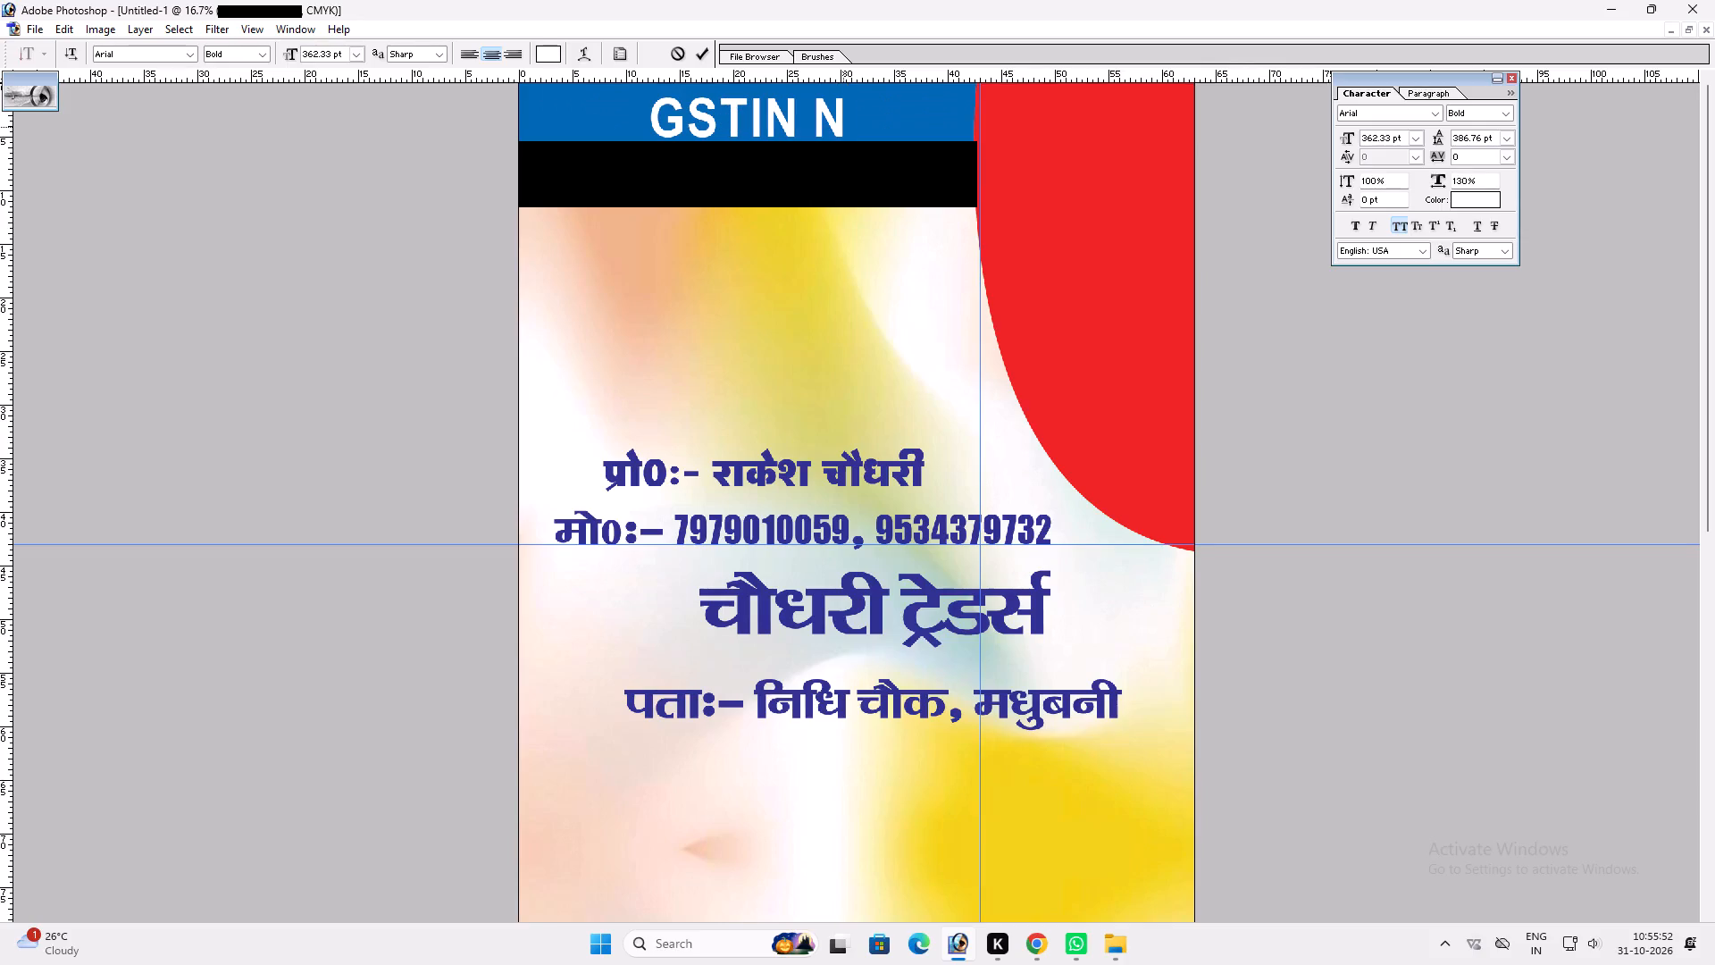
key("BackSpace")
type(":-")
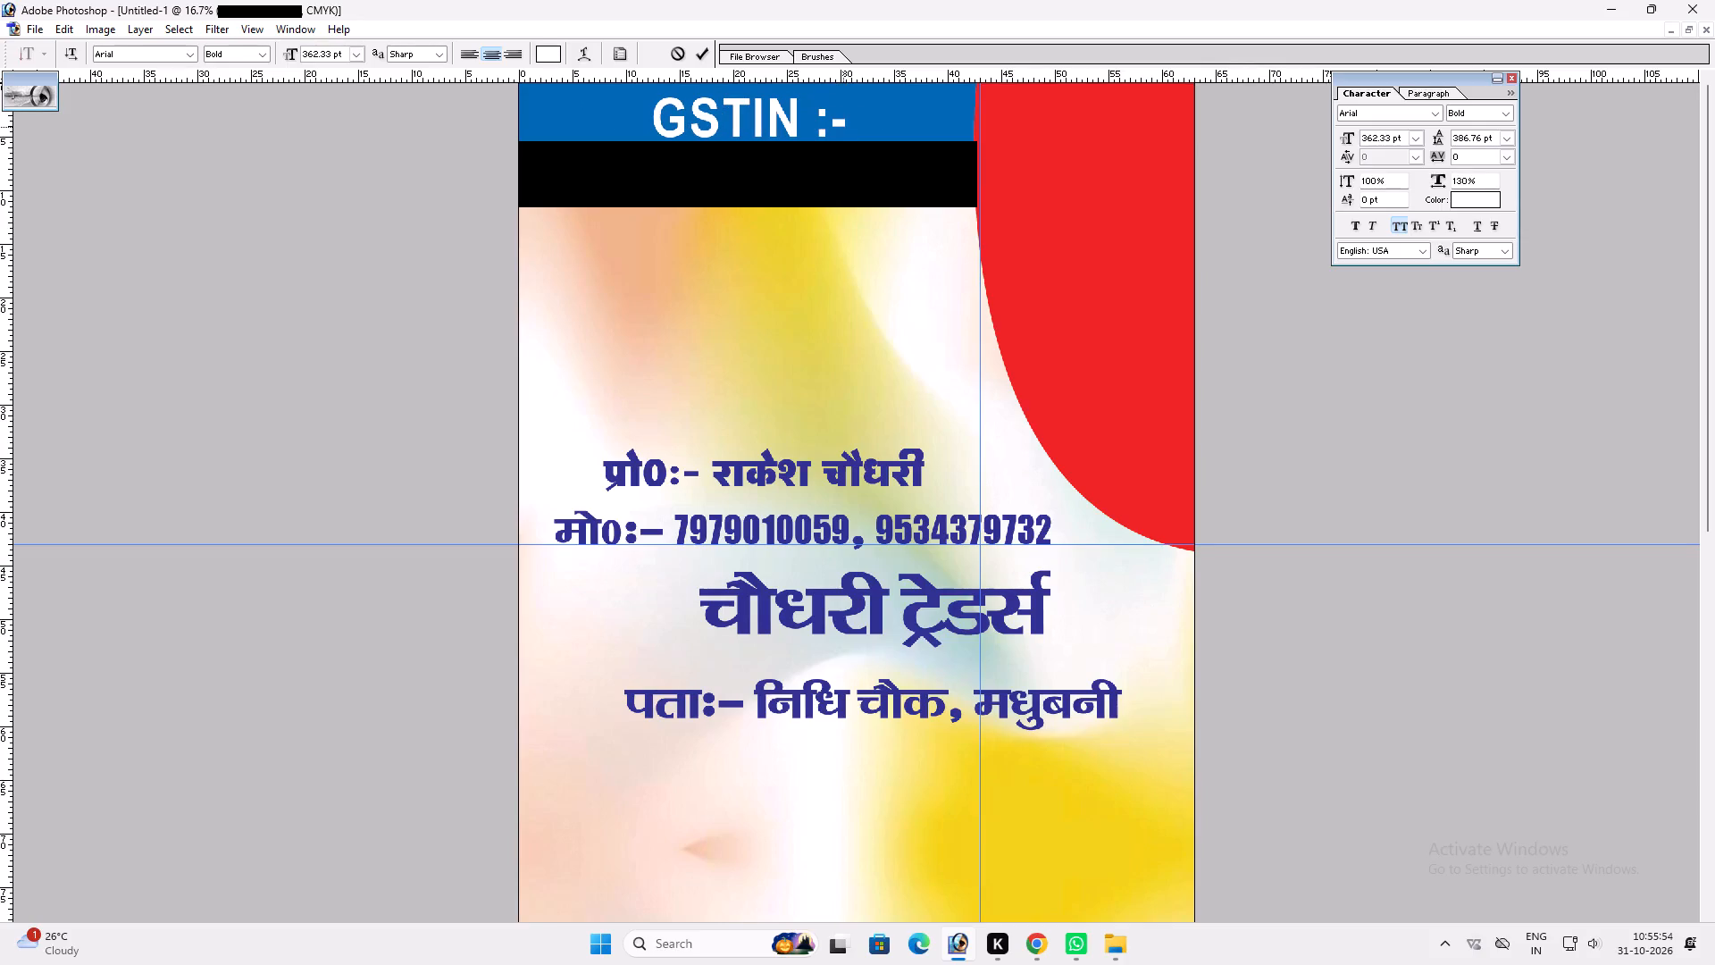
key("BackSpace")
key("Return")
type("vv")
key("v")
left_click(791, 145)
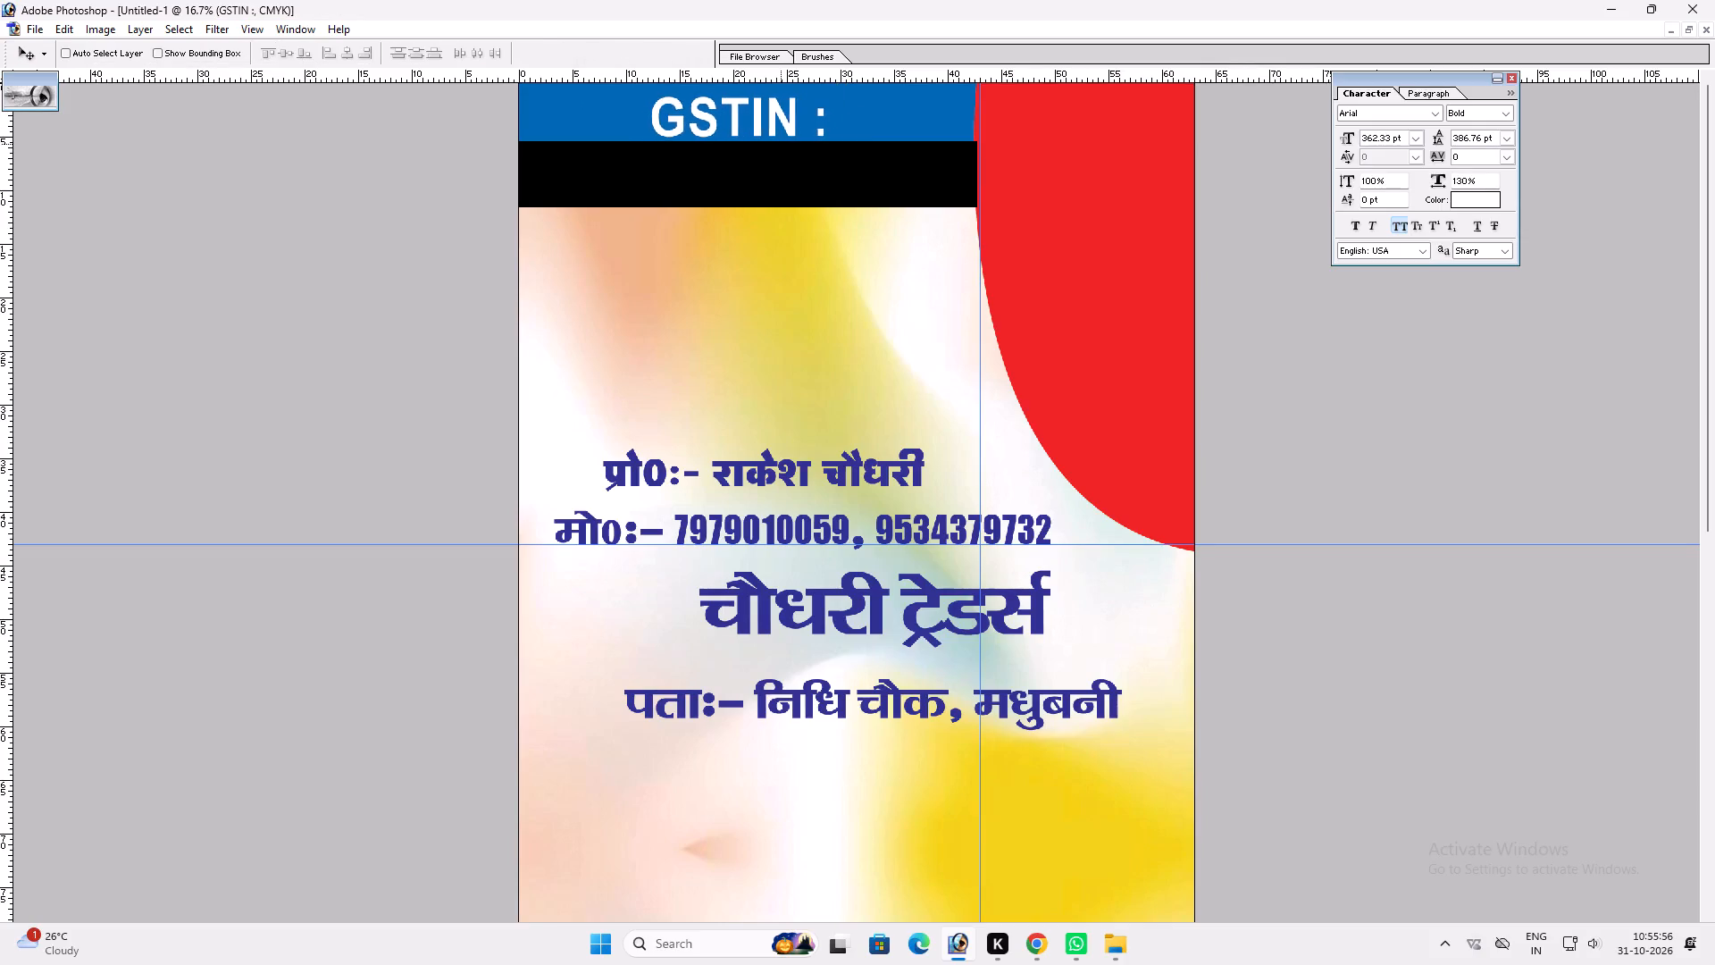
Add a Drop Shadow to the GSTIN heading with 100% opacity, 0 px size and a slightly larger distance.
key("alt+l")
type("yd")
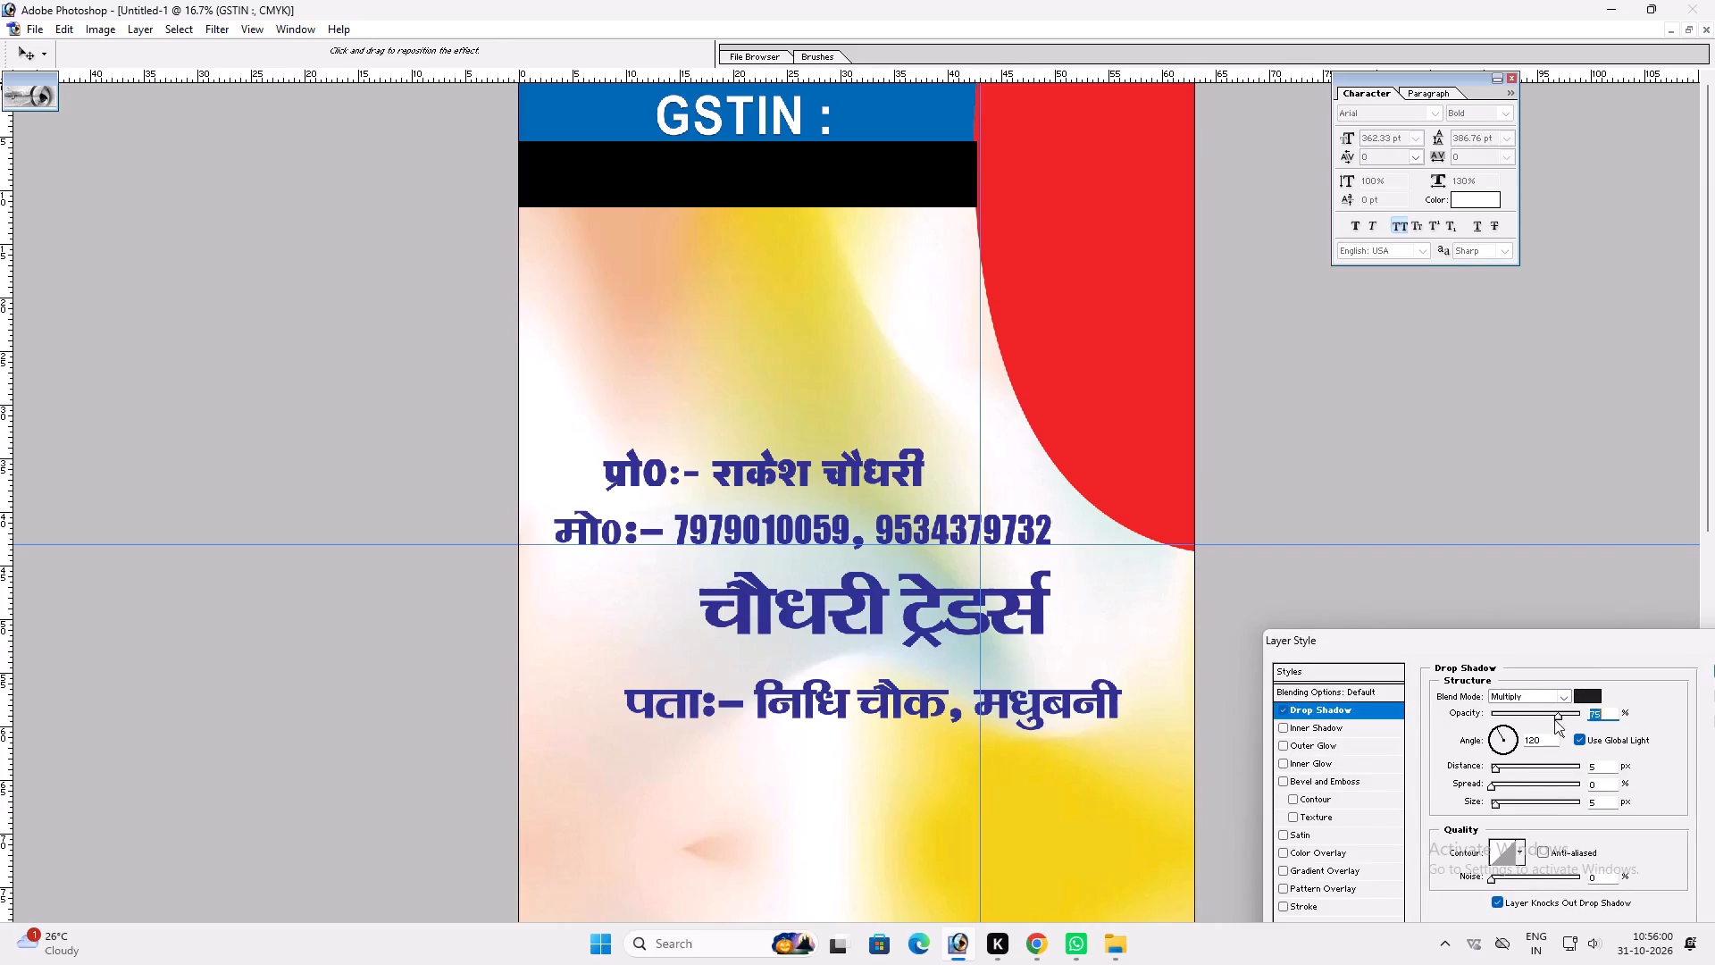
left_click_drag(1559, 719, 1618, 718)
left_click_drag(1496, 802, 1503, 805)
left_click_drag(1503, 805, 1476, 801)
left_click(1501, 767)
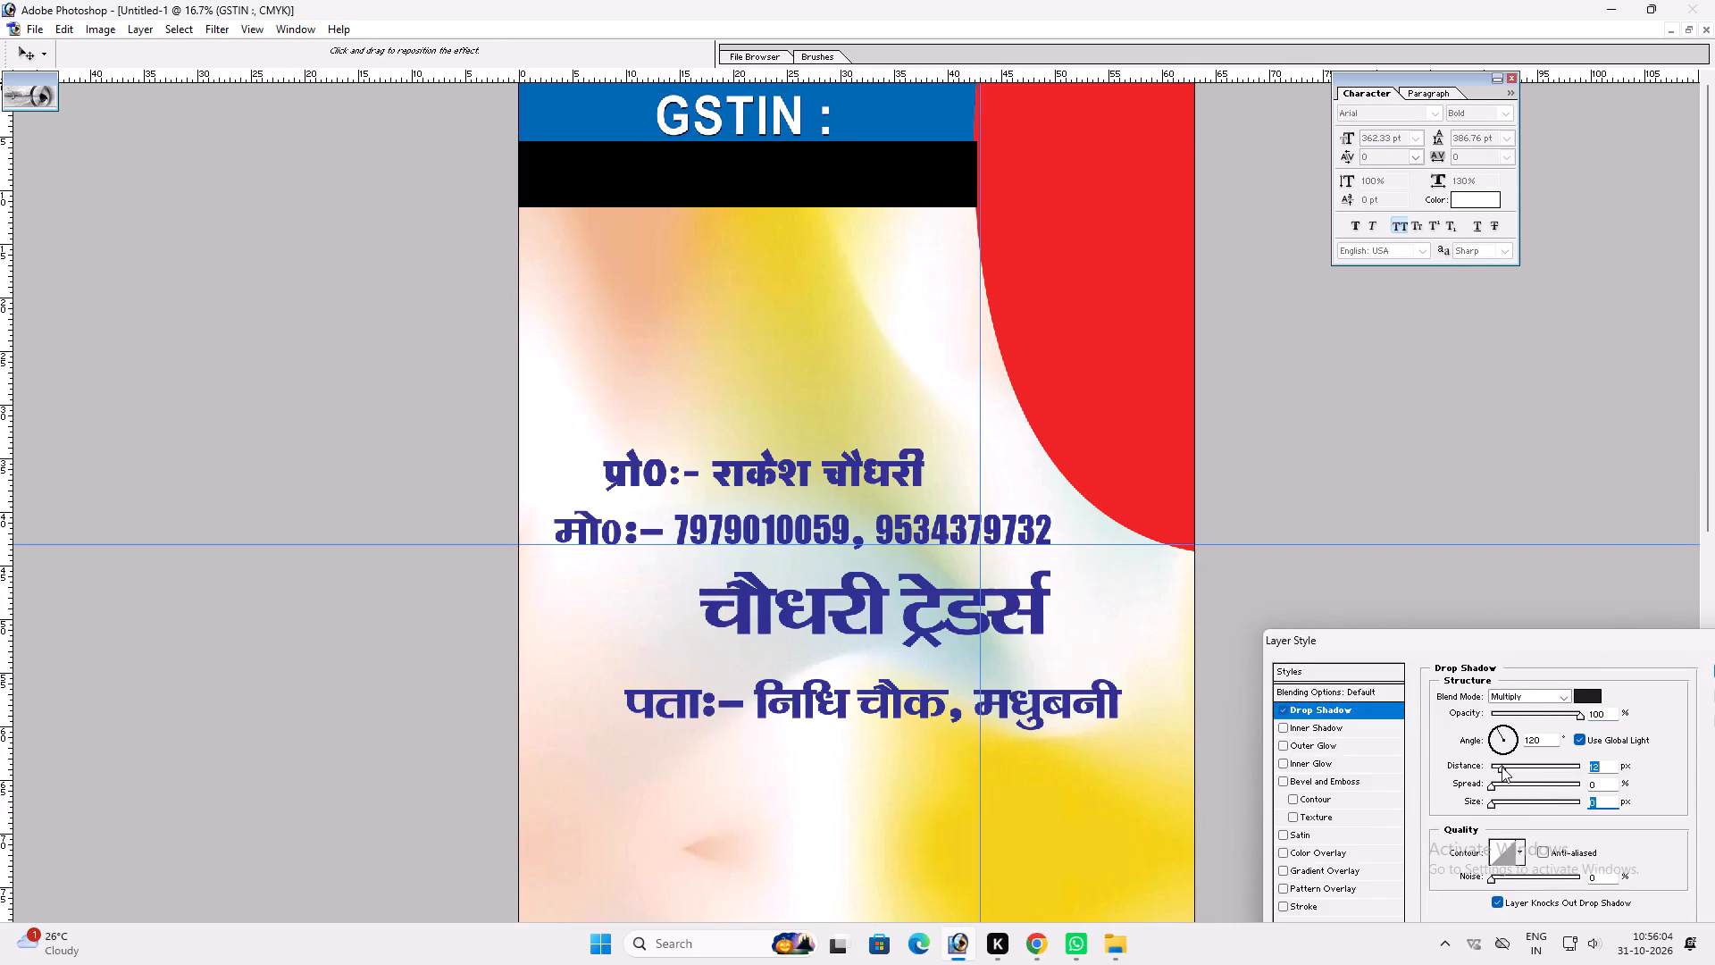
key("Return")
Set the GSTIN heading's Arial font style to Black.
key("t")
left_click(781, 117)
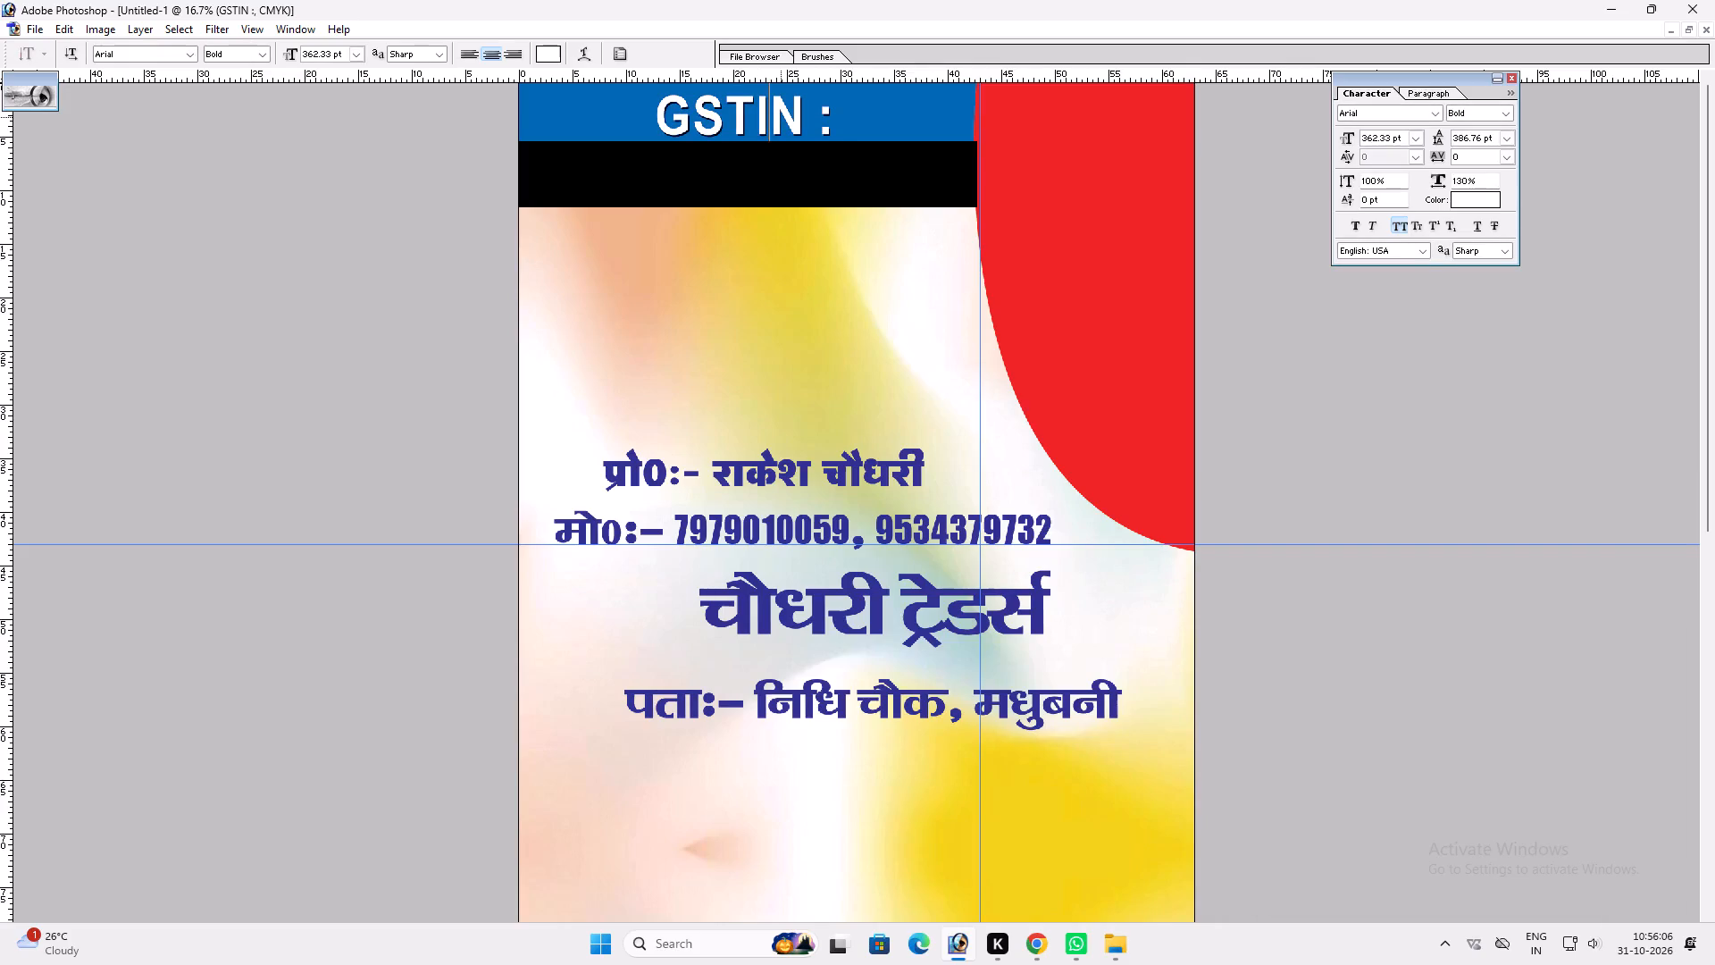
key("ctrl+a")
left_click(260, 60)
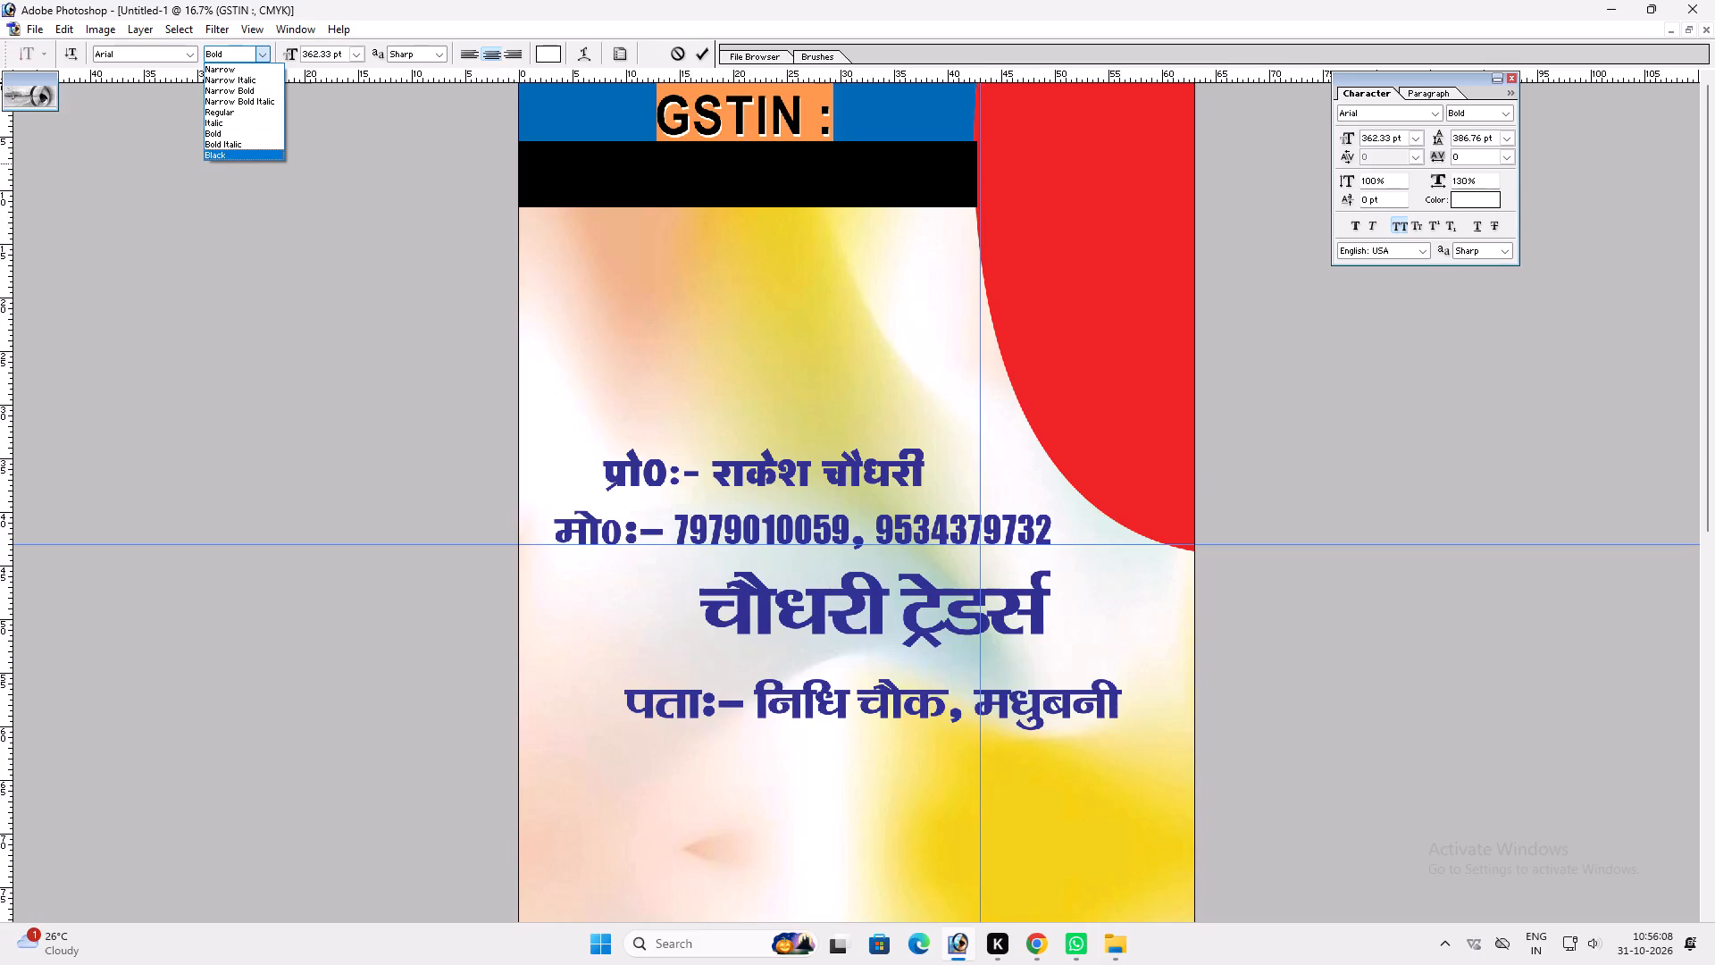
left_click(222, 156)
key("Return")
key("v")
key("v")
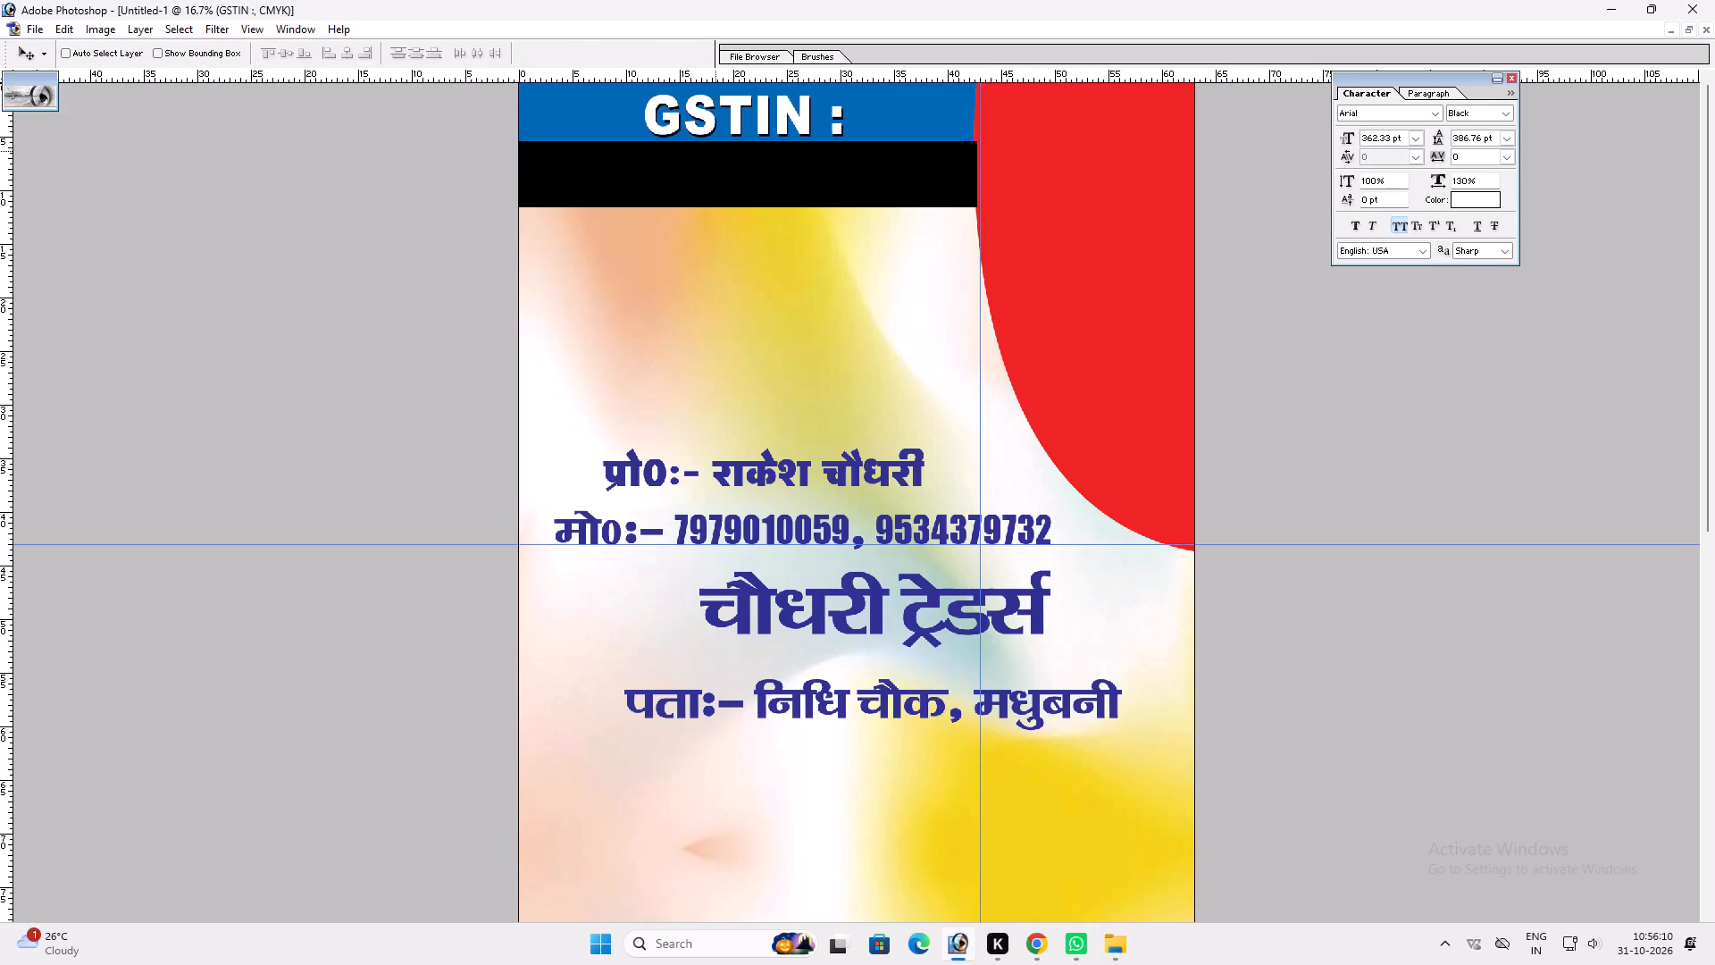
Copy the GSTIN heading's layer style.
key("alt+l")
key("alt+y")
key("alt+c")
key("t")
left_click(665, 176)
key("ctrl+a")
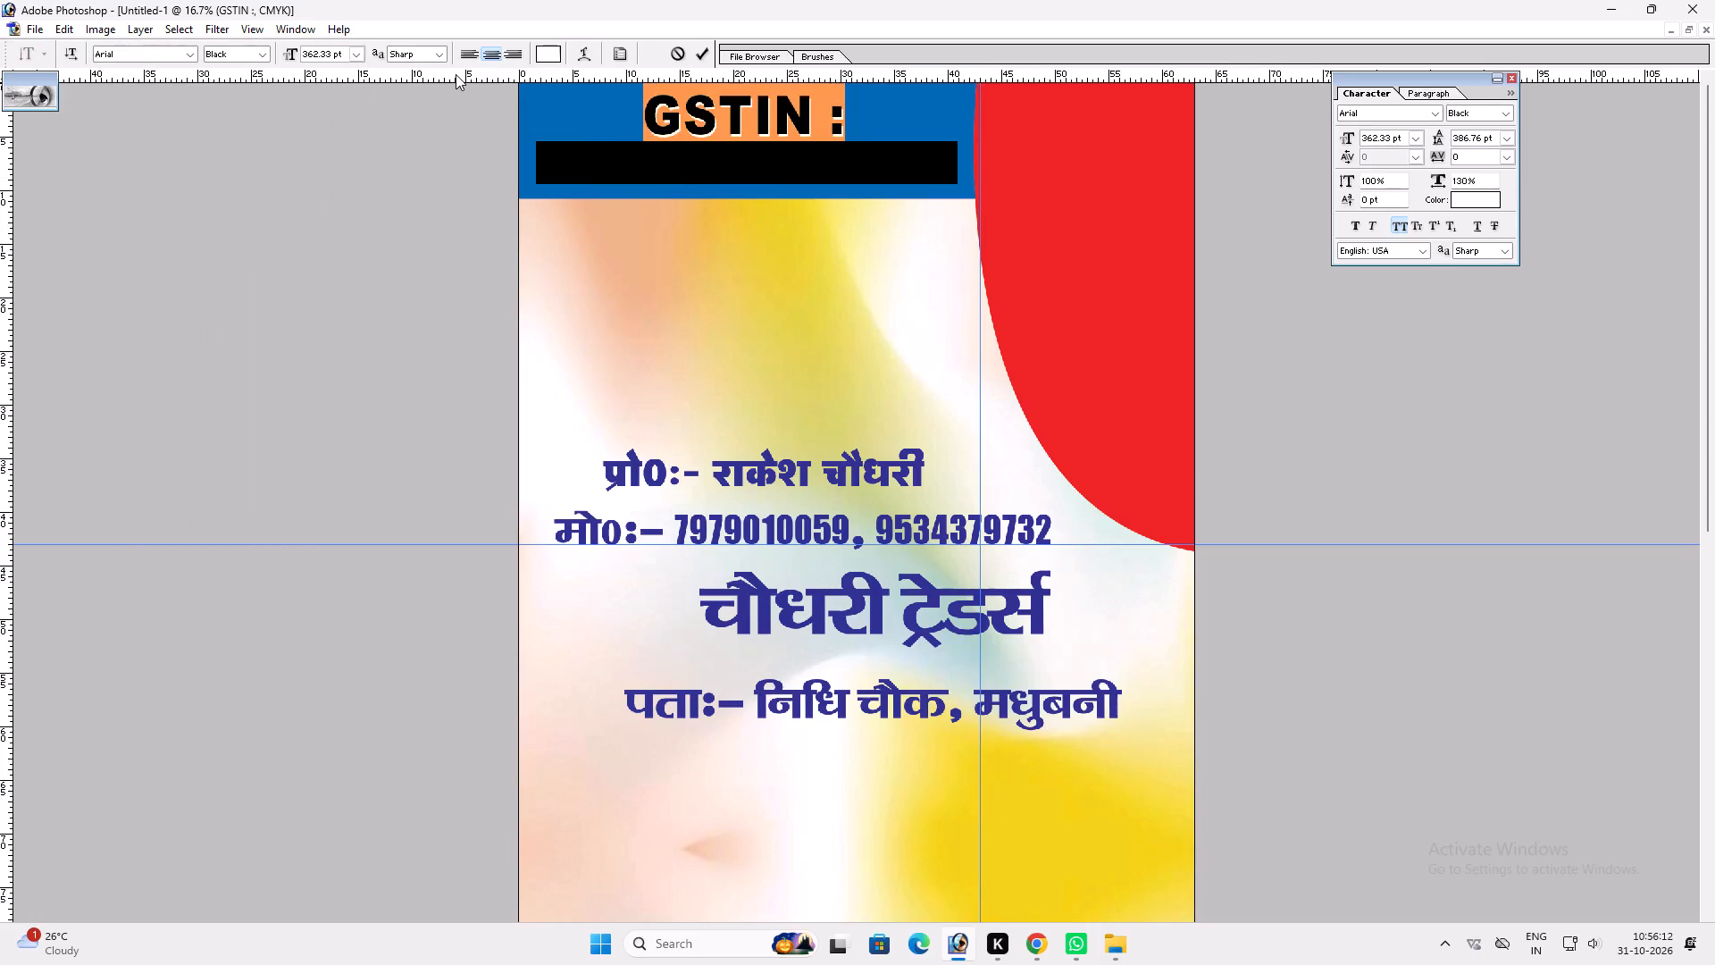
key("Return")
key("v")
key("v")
Set the Arial font style of the GST number text below the heading to Black.
right_click(589, 157)
left_click(617, 168)
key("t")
left_click(599, 164)
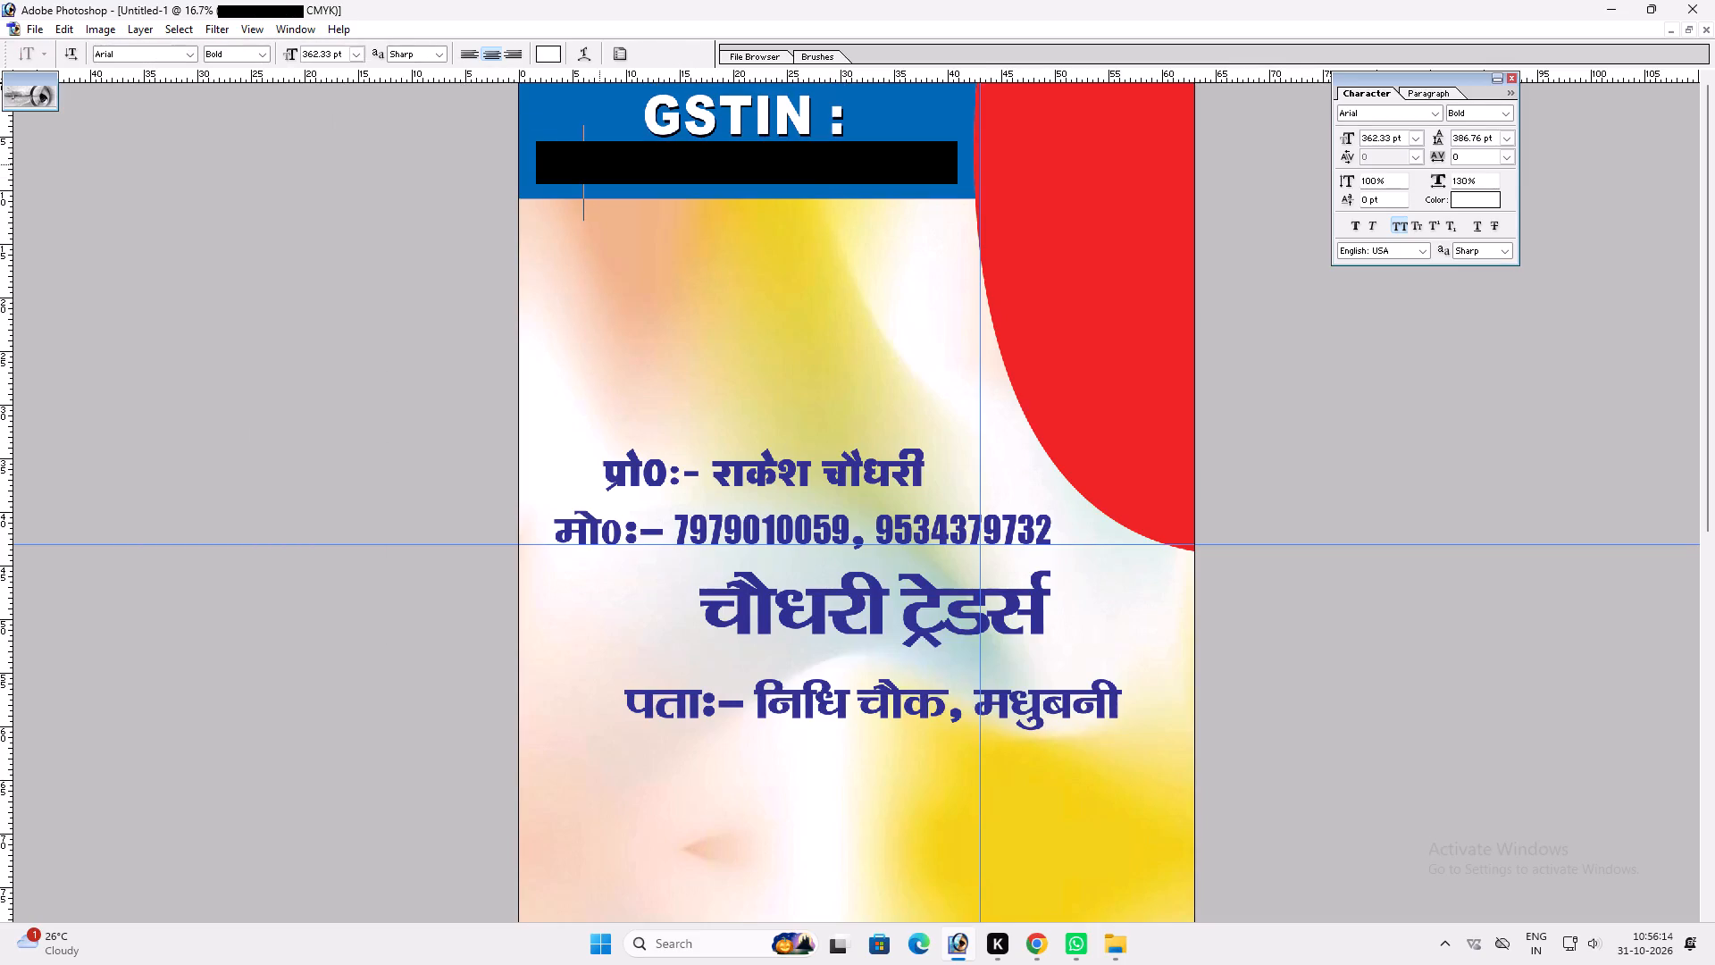
key("ctrl+a")
double_click(258, 40)
left_click(261, 52)
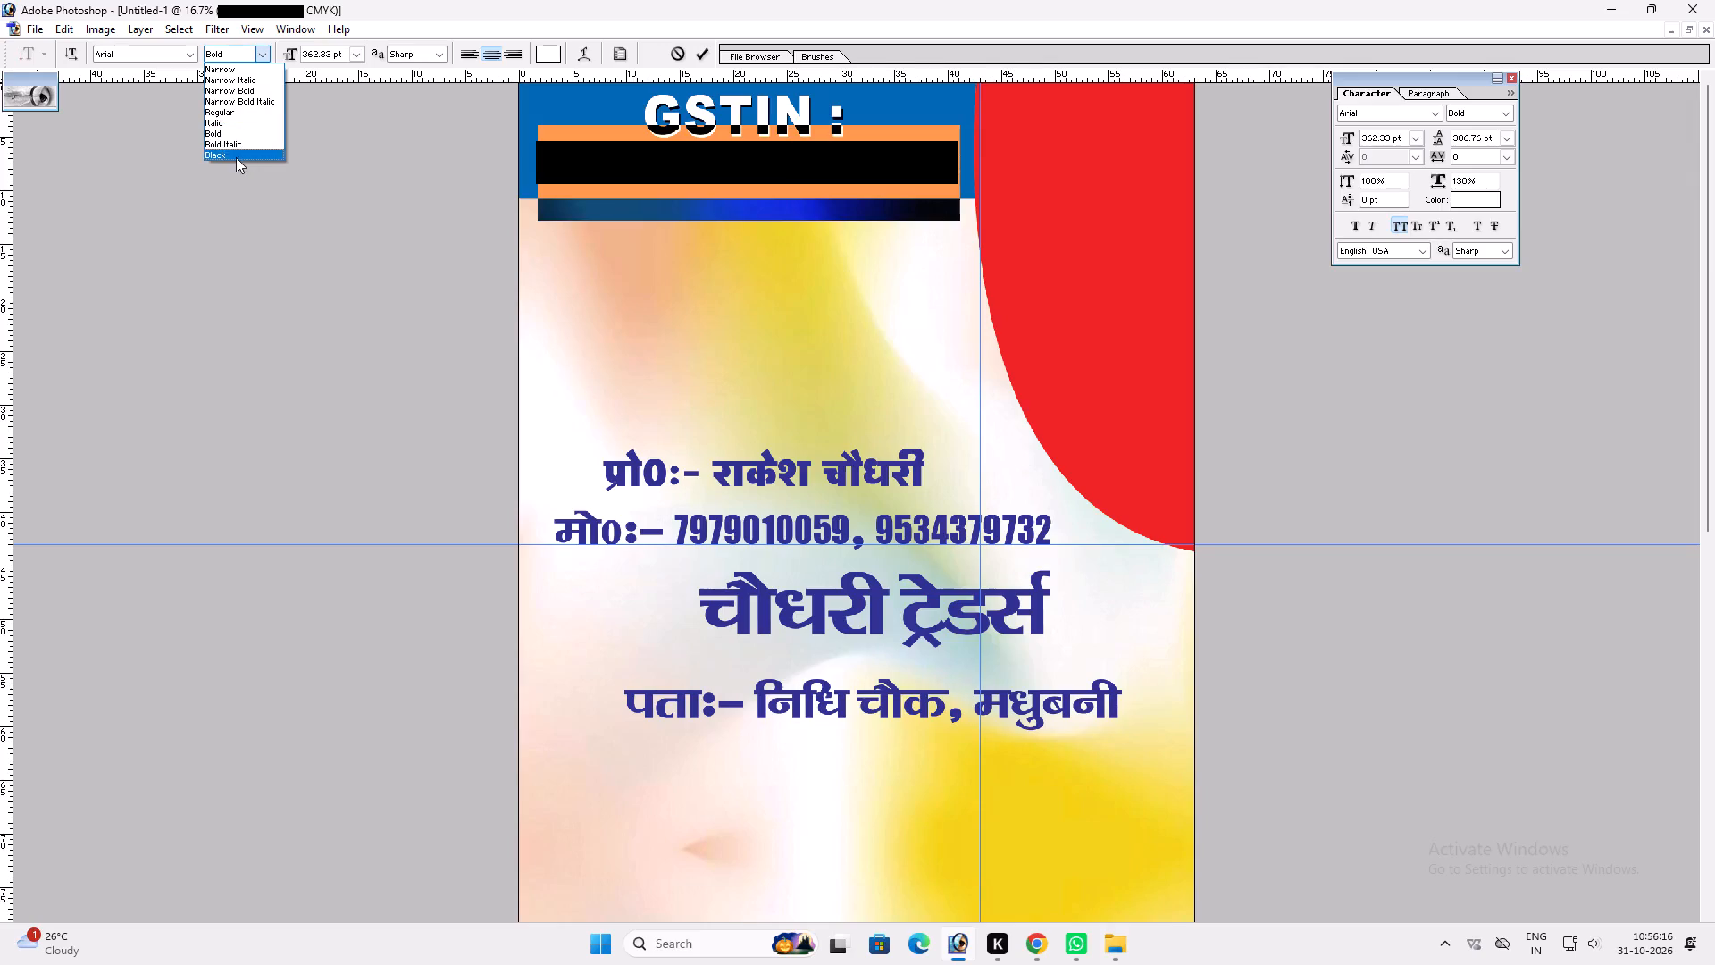
left_click_drag(235, 157, 253, 167)
left_click(599, 185)
key("Return")
Paste the copied layer style onto the GST number text.
key("alt+l")
key("alt+y")
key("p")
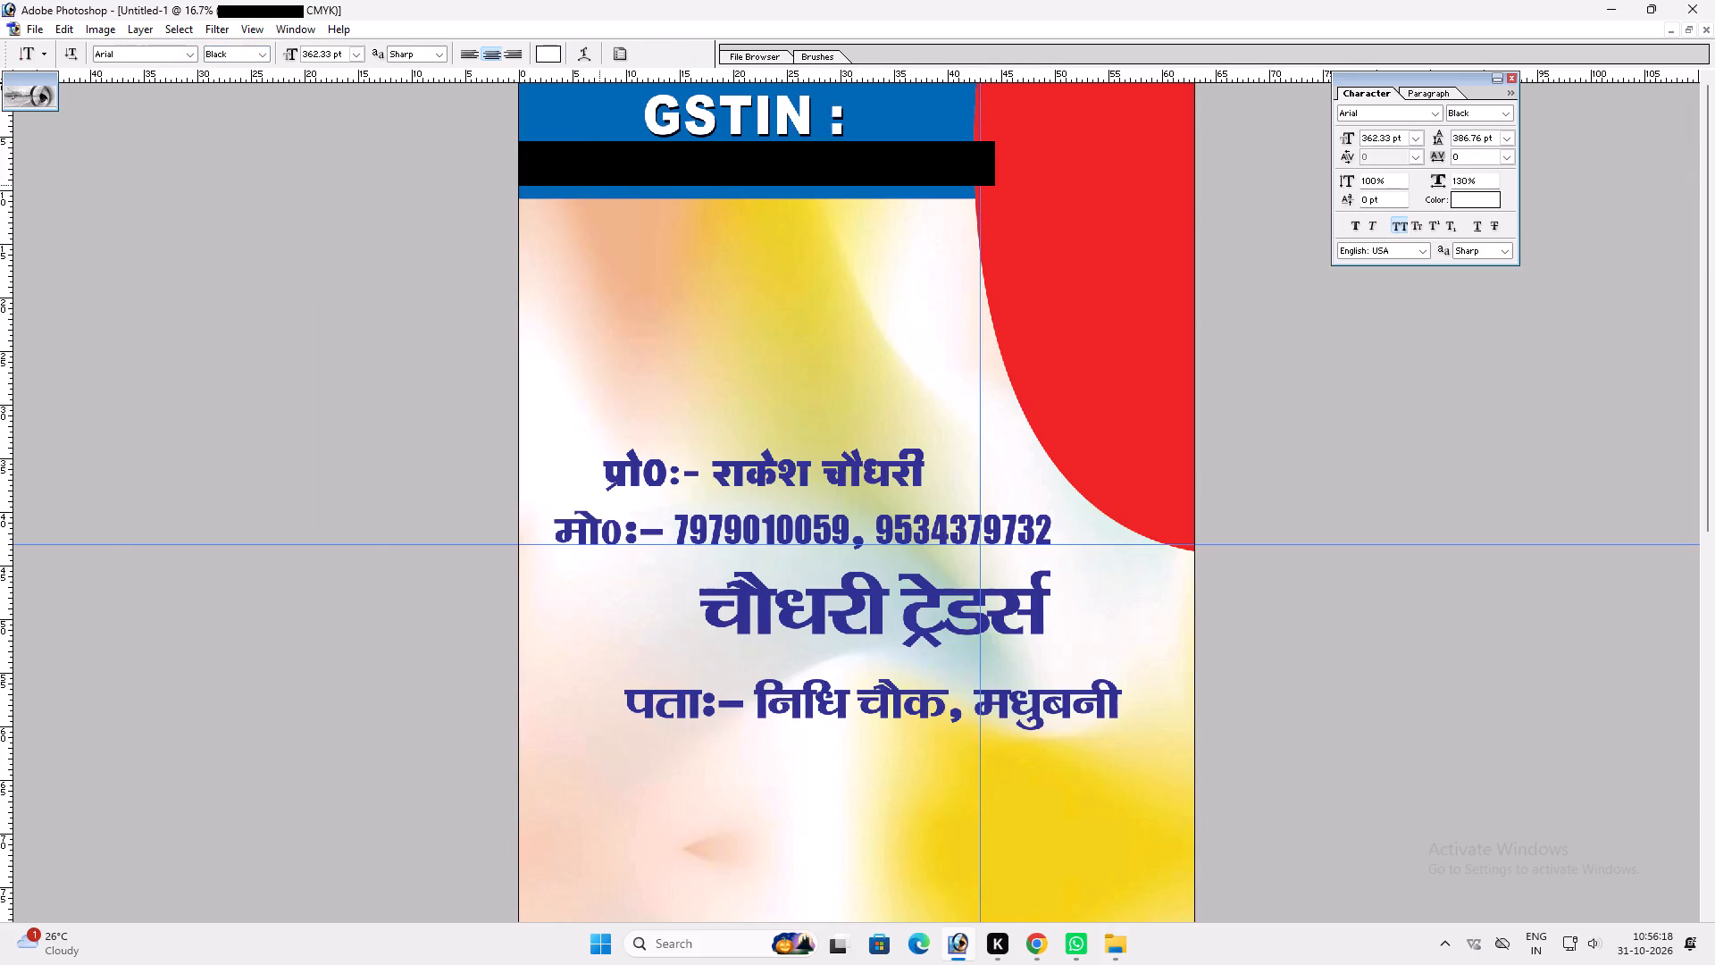
Scale the GST number text down with Free Transform so it fits within the blue strip, clear of the red shape.
key("ctrl+t")
left_click_drag(983, 159, 948, 165, "alt+shift")
key("Return")
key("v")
left_click(847, 179)
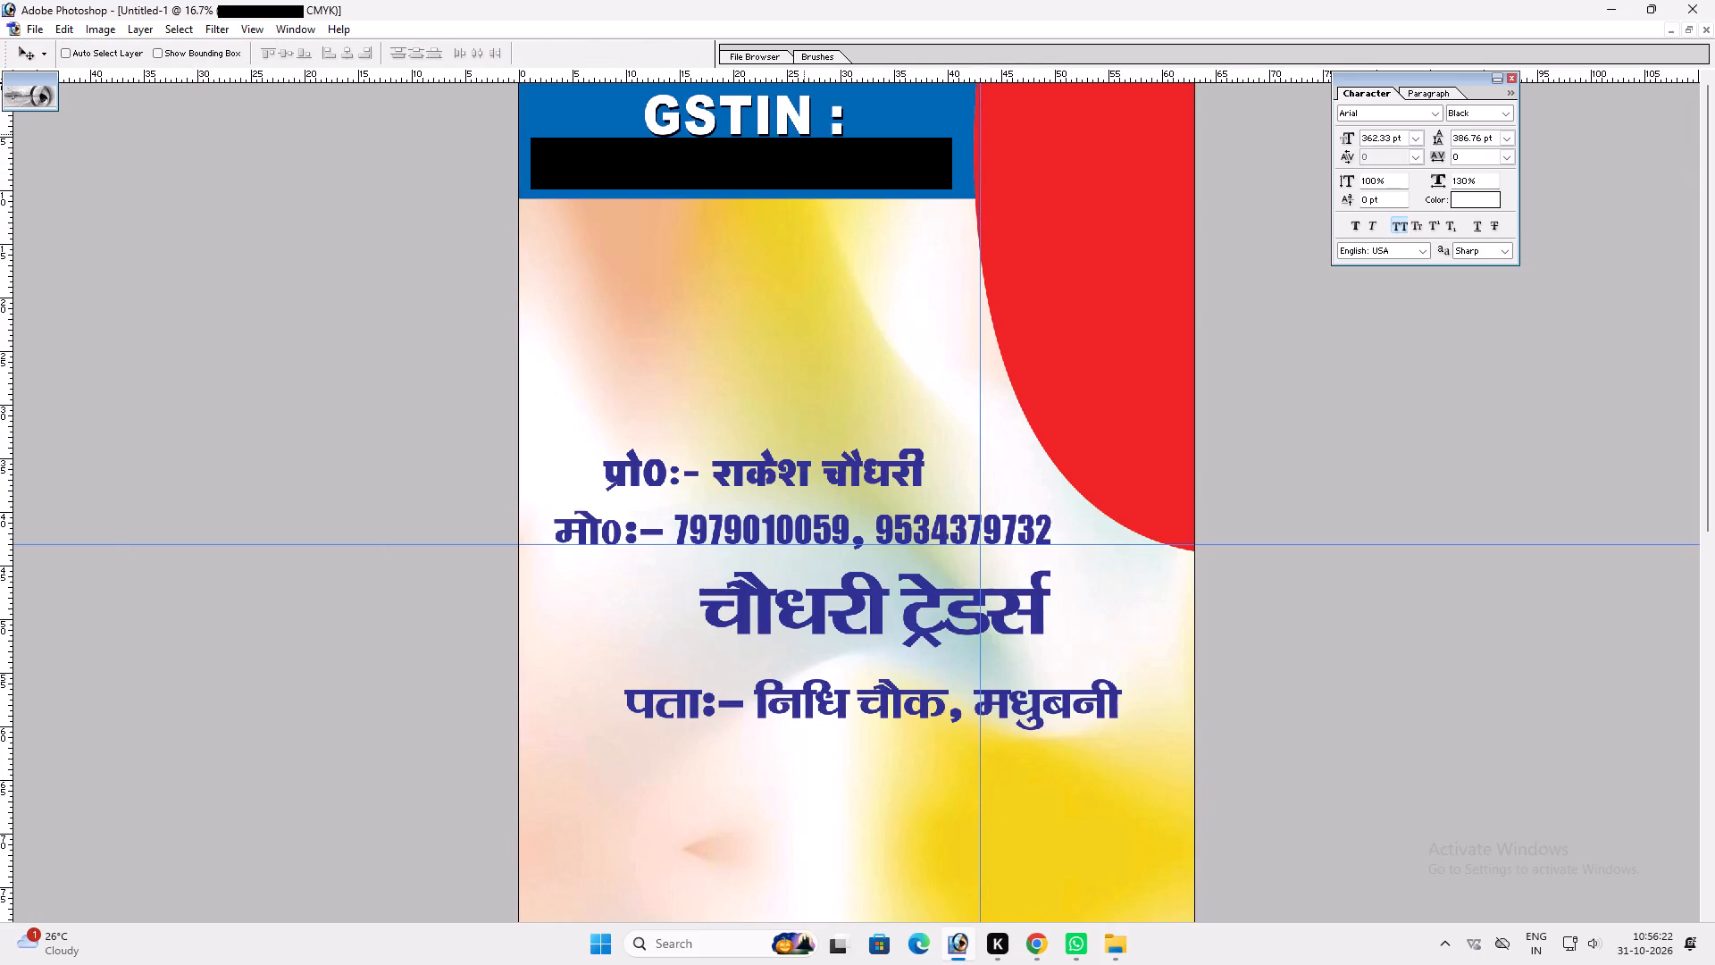
Free Transform the GSTIN heading and number text together, shifting them slightly upward in the blue strip.
left_click(800, 124, "ctrl+shift")
key("ctrl+t")
left_click(820, 186, "shift")
key("Return")
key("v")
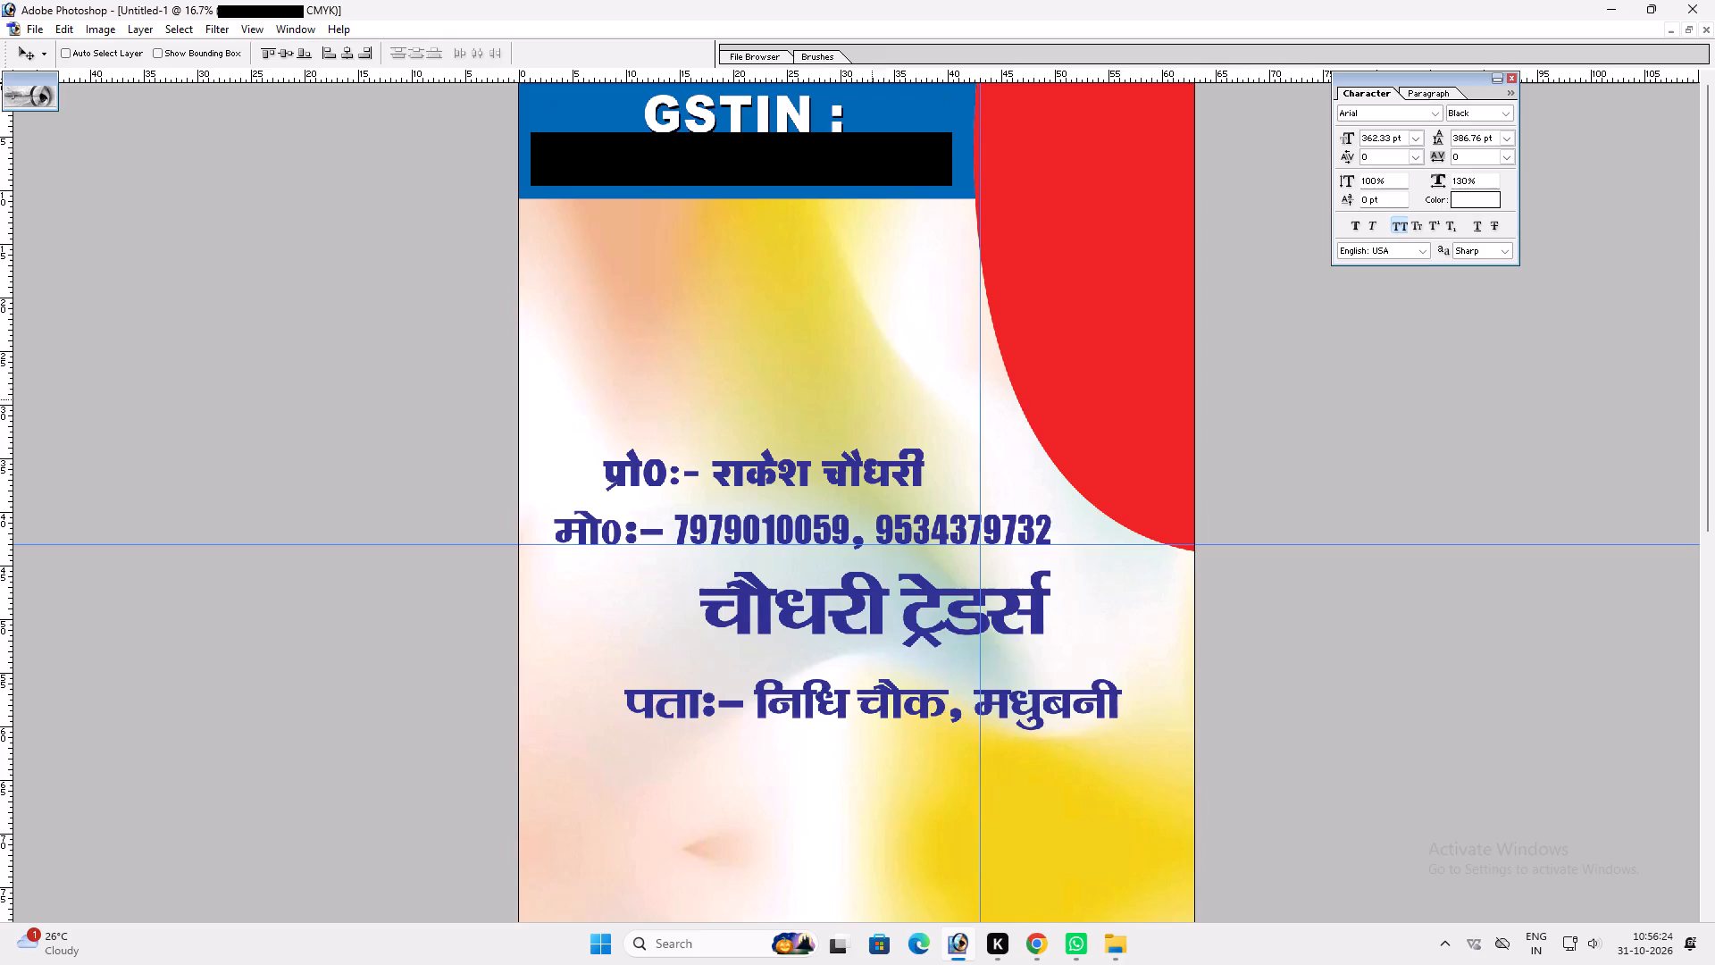
Move the proprietor line up to just below the blue strip.
left_click(786, 473, "ctrl")
left_click_drag(786, 476, 772, 328)
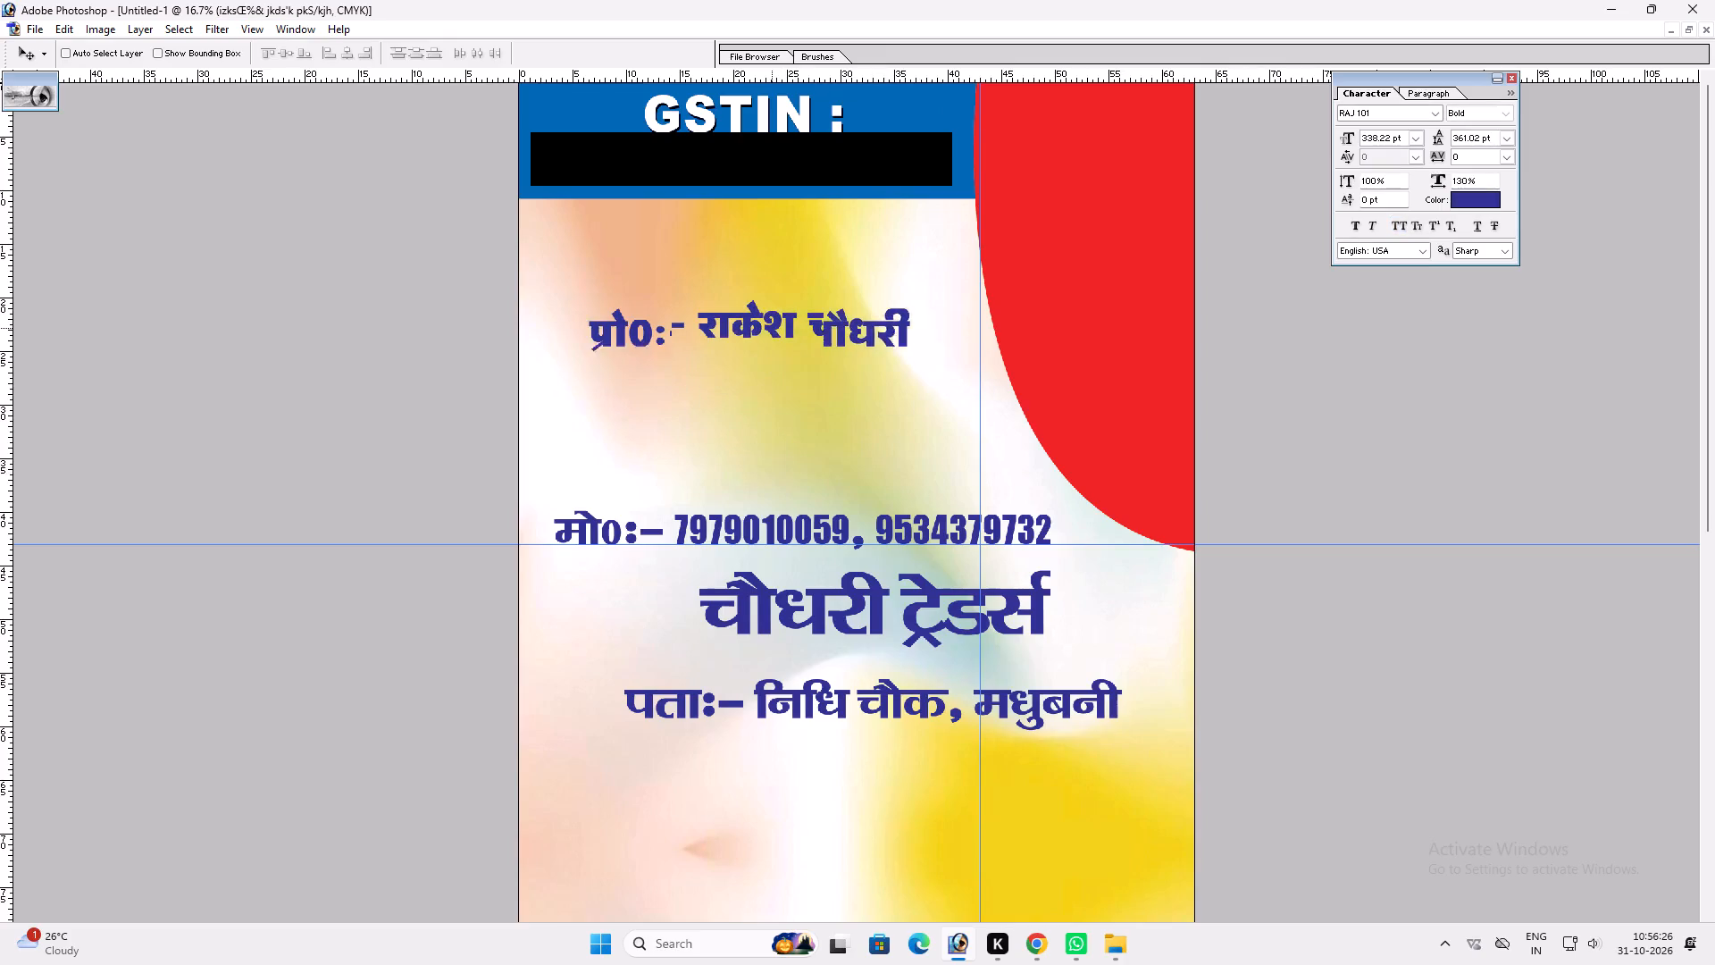
left_click_drag(772, 328, 767, 308)
Insert the middle name कुमार before the surname in the proprietor line.
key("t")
left_click(807, 307)
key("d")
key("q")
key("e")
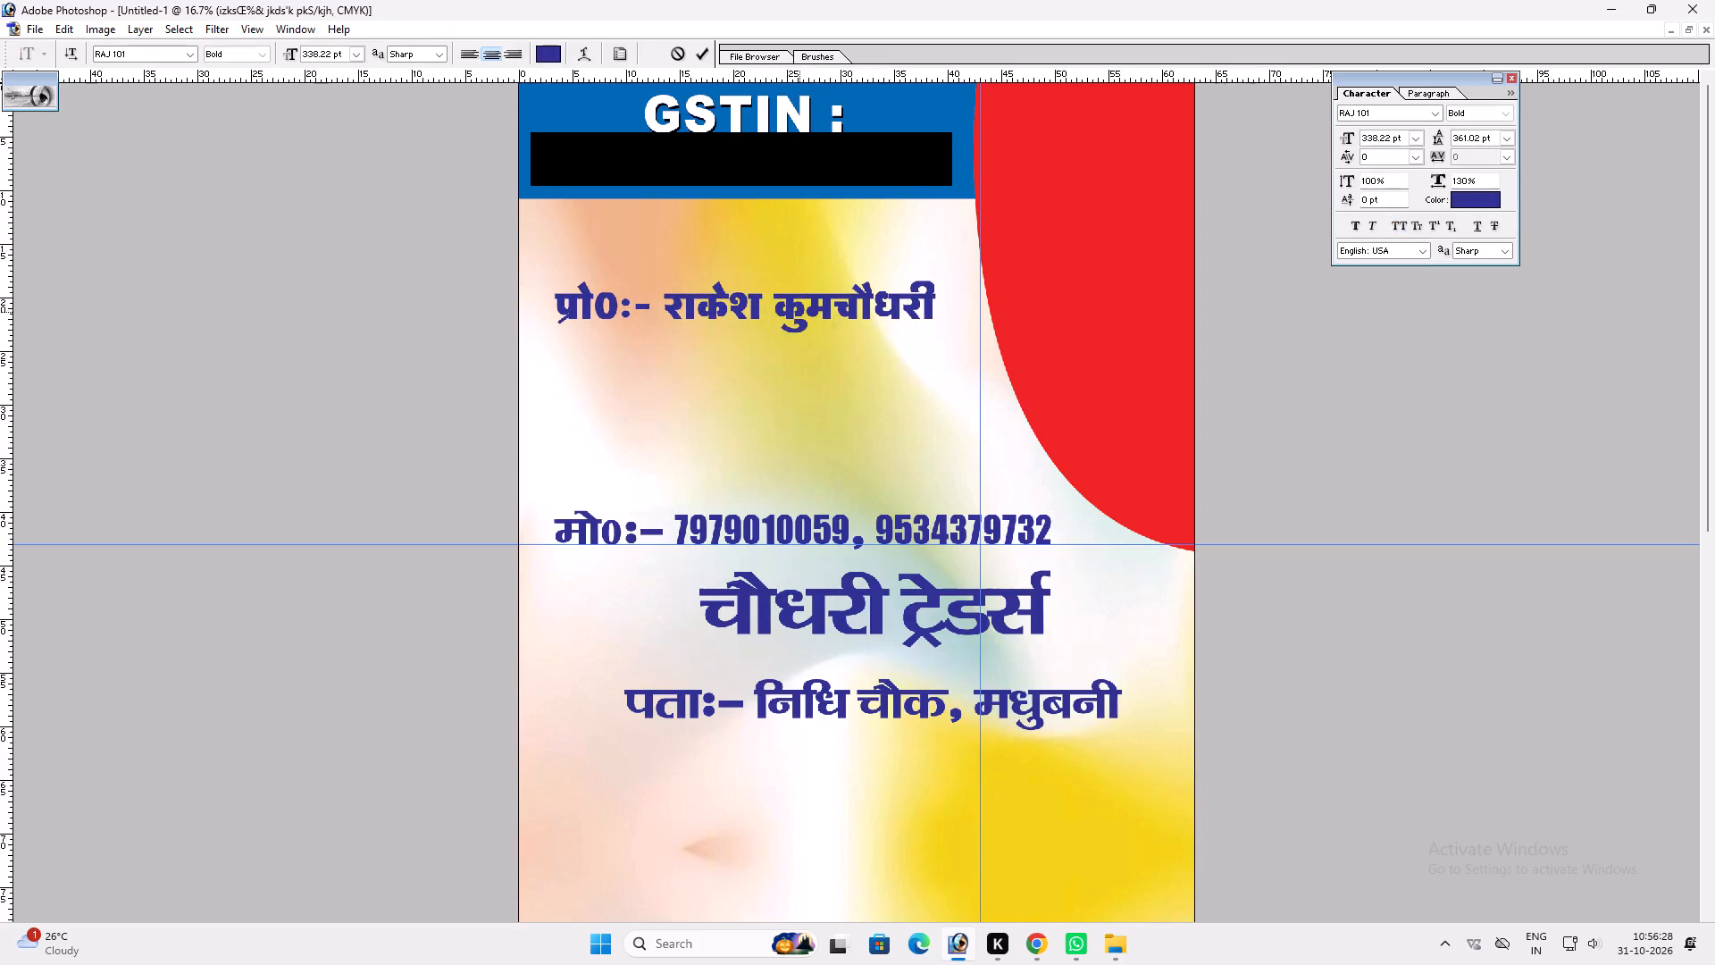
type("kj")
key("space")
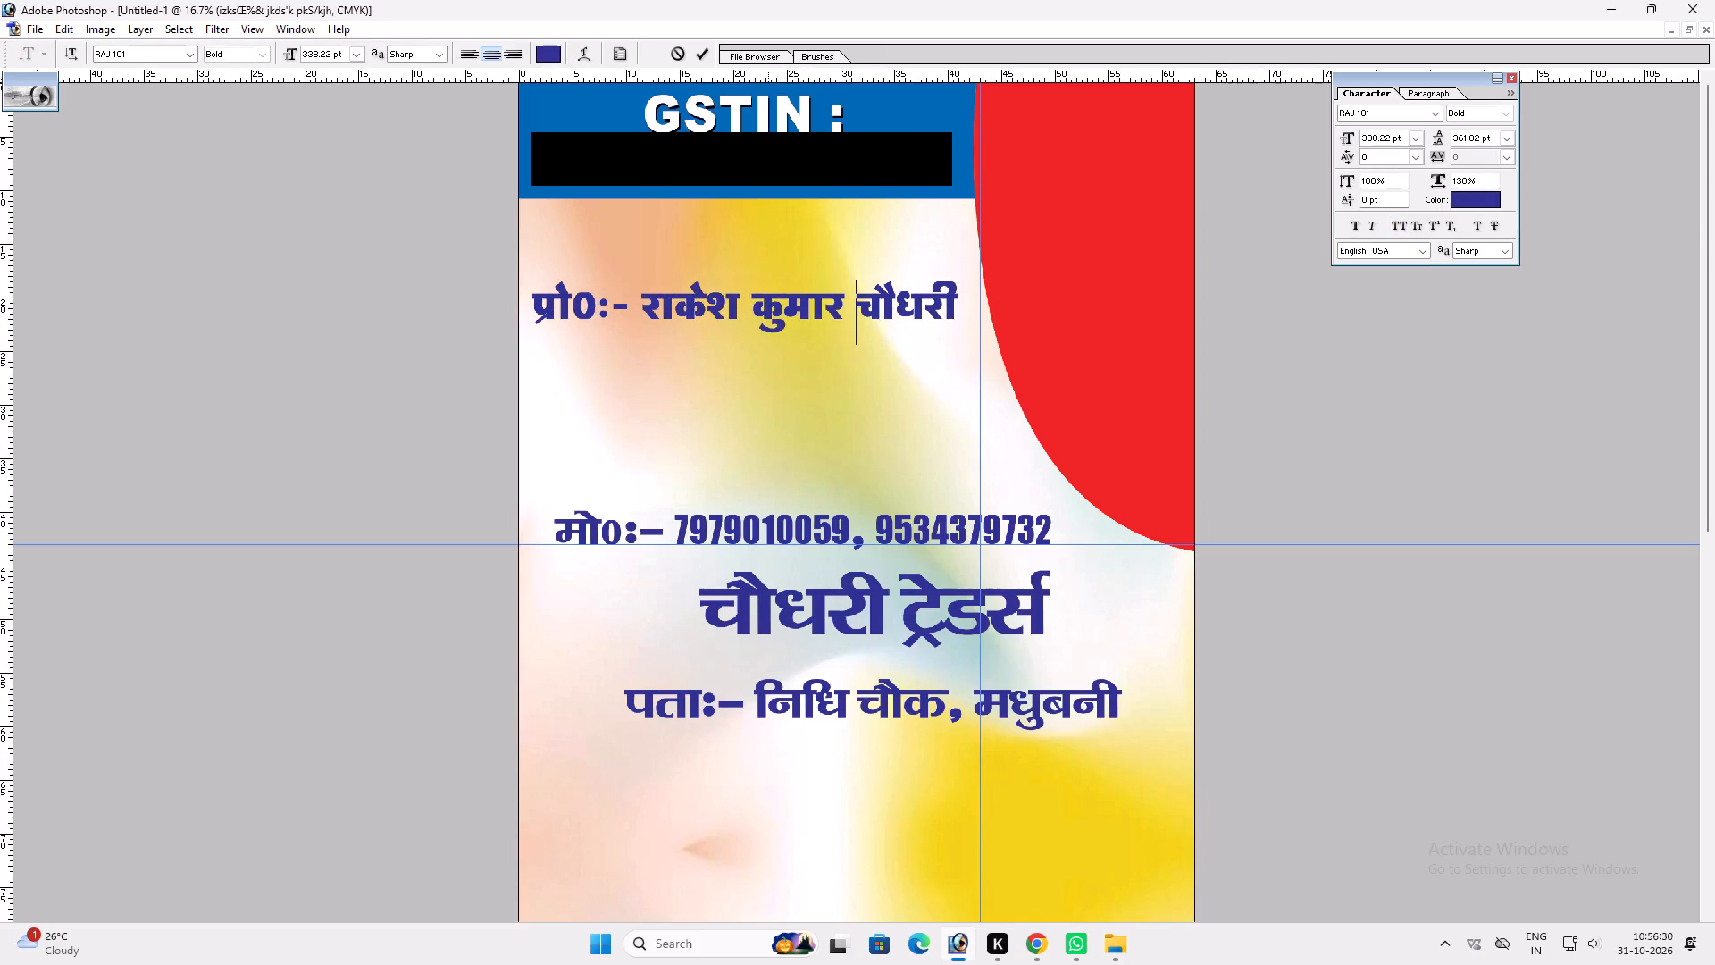
Break the proprietor text into two lines after "प्रो0:-" and move it closer to the blue strip.
left_click(645, 308)
key("Return")
left_click_drag(979, 479, 950, 466)
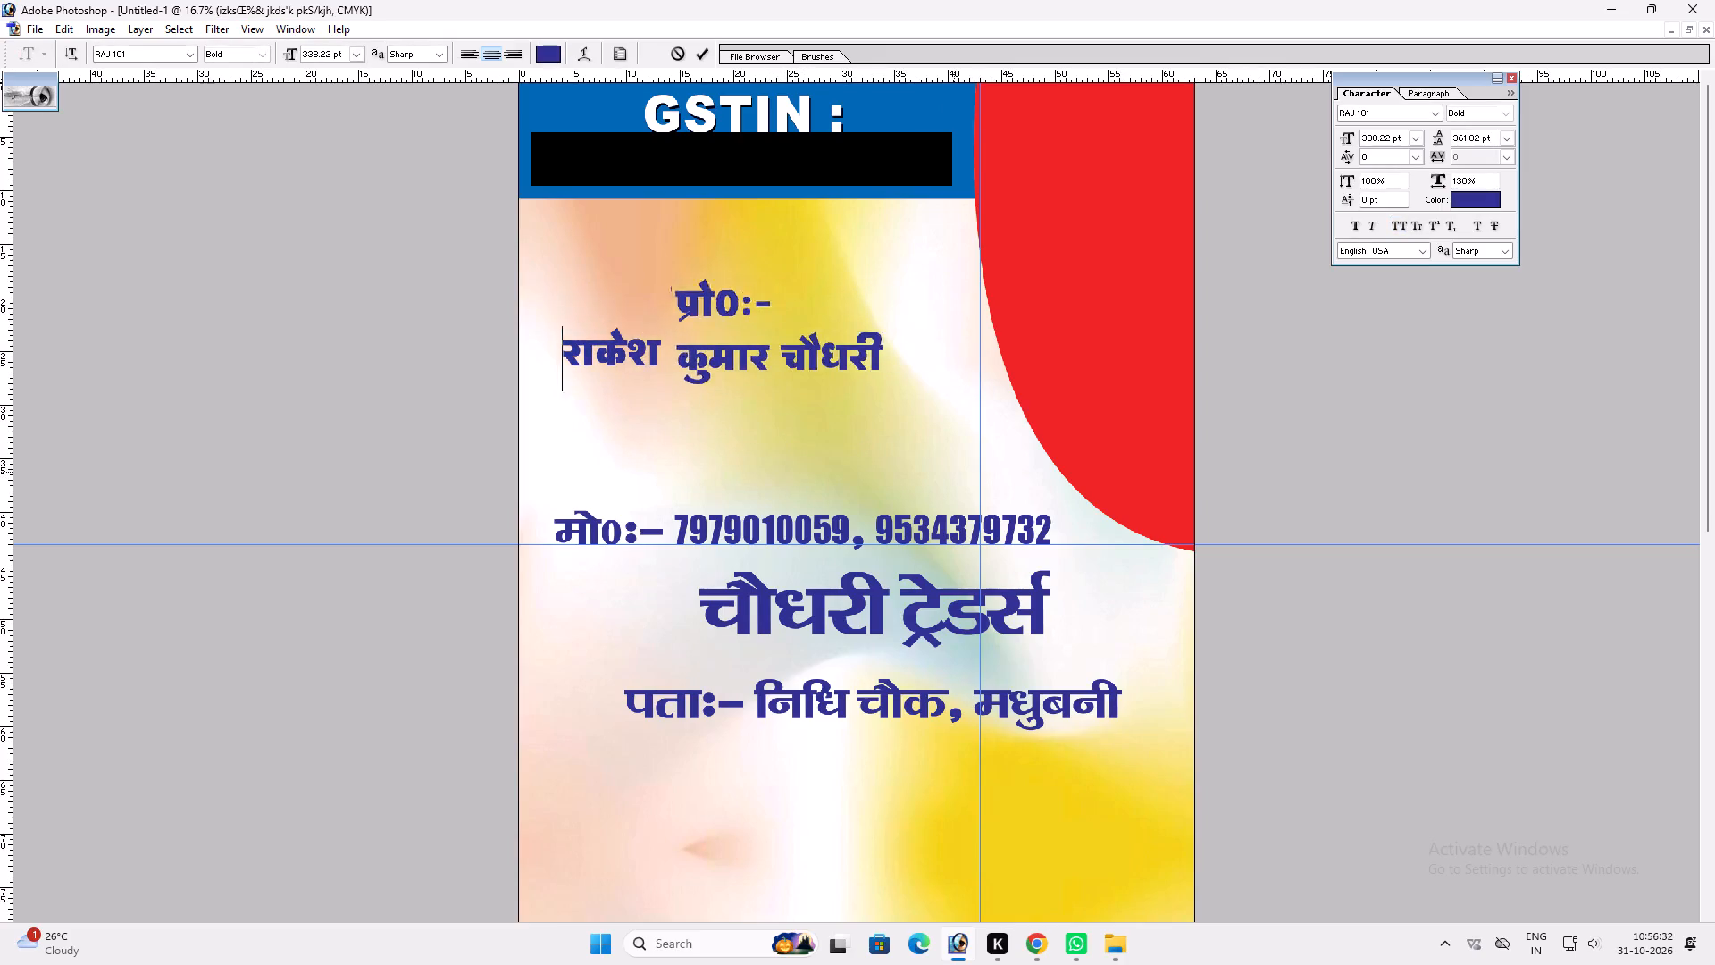
left_click_drag(950, 466, 960, 426)
Tighten the leading of the whole two-line proprietor text to 281.02 pt.
key("ctrl+a")
key("alt+Up")
key("alt+Up")
key("alt+Up")
key("alt+Up")
key("alt+Up")
key("alt+Up")
key("alt+Up")
key("alt+Up")
key("alt+Up")
key("alt+Up")
key("alt+Up")
key("alt+Up")
key("alt+Up")
key("alt+Up")
key("alt+Up")
key("alt+Up")
key("alt+Up")
key("alt+Up")
key("alt+Up")
key("alt+Up")
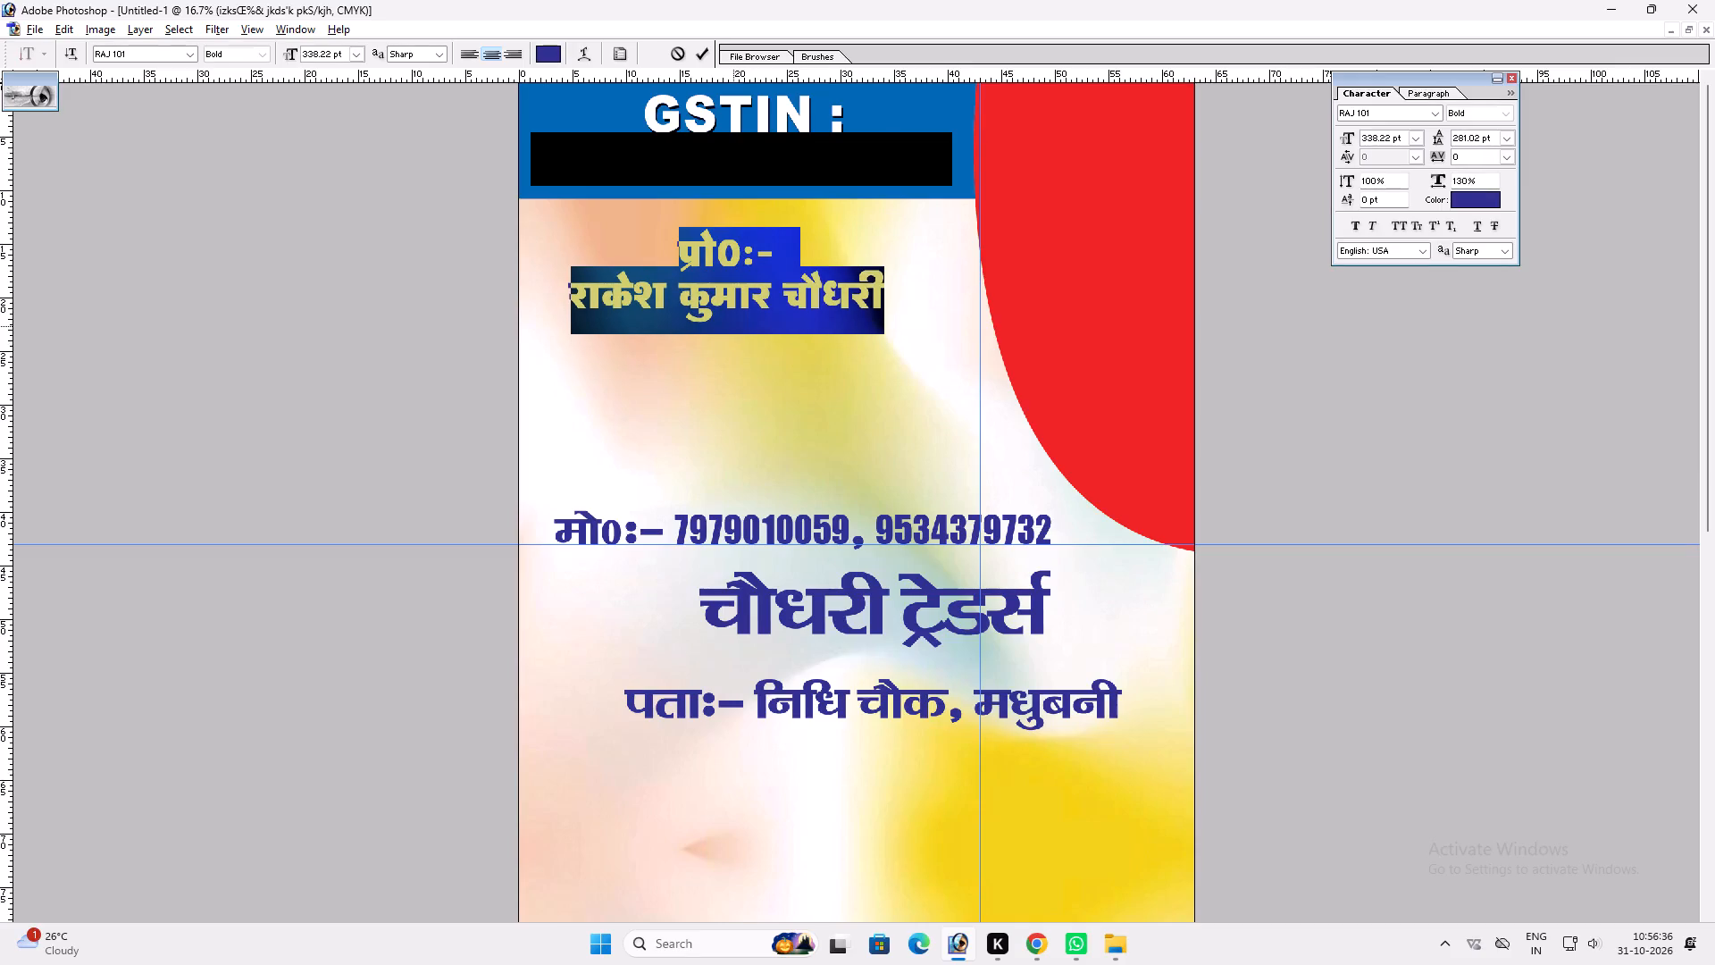
key("Return")
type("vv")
Shift the two-line proprietor text toward the banner's left edge and enlarge it to about 137% beneath the blue strip.
left_click_drag(789, 317, 760, 317)
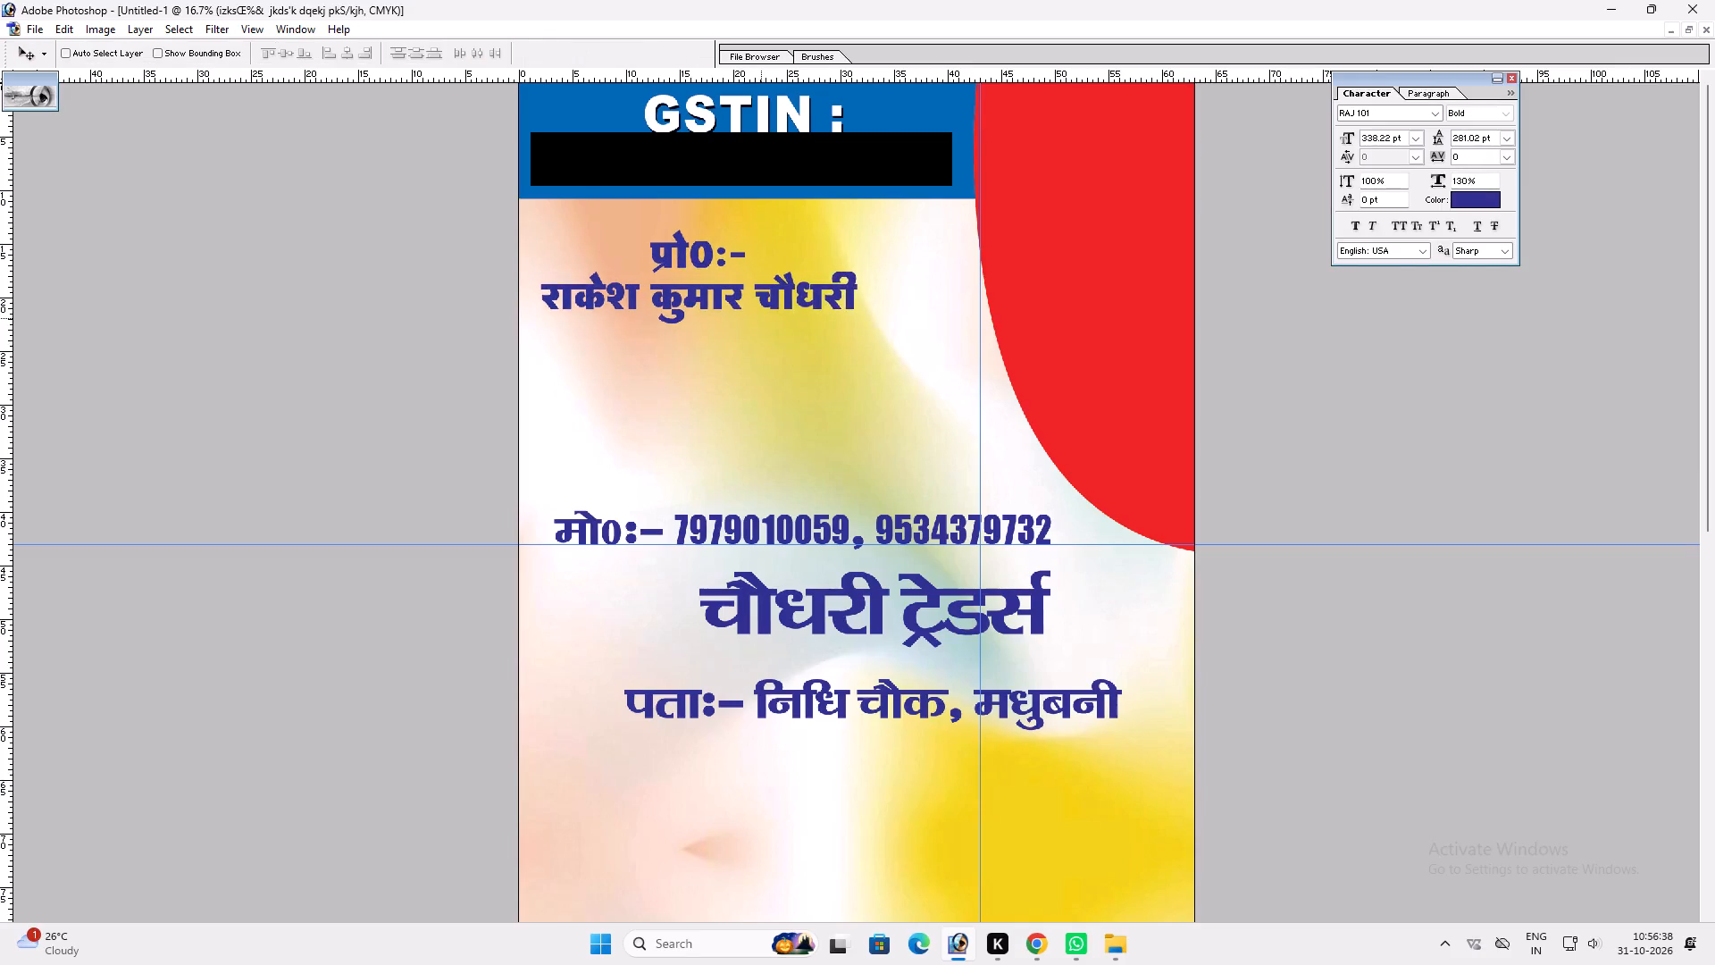
left_click_drag(760, 317, 758, 317)
key("ctrl+t")
left_click_drag(853, 316, 975, 326, "shift")
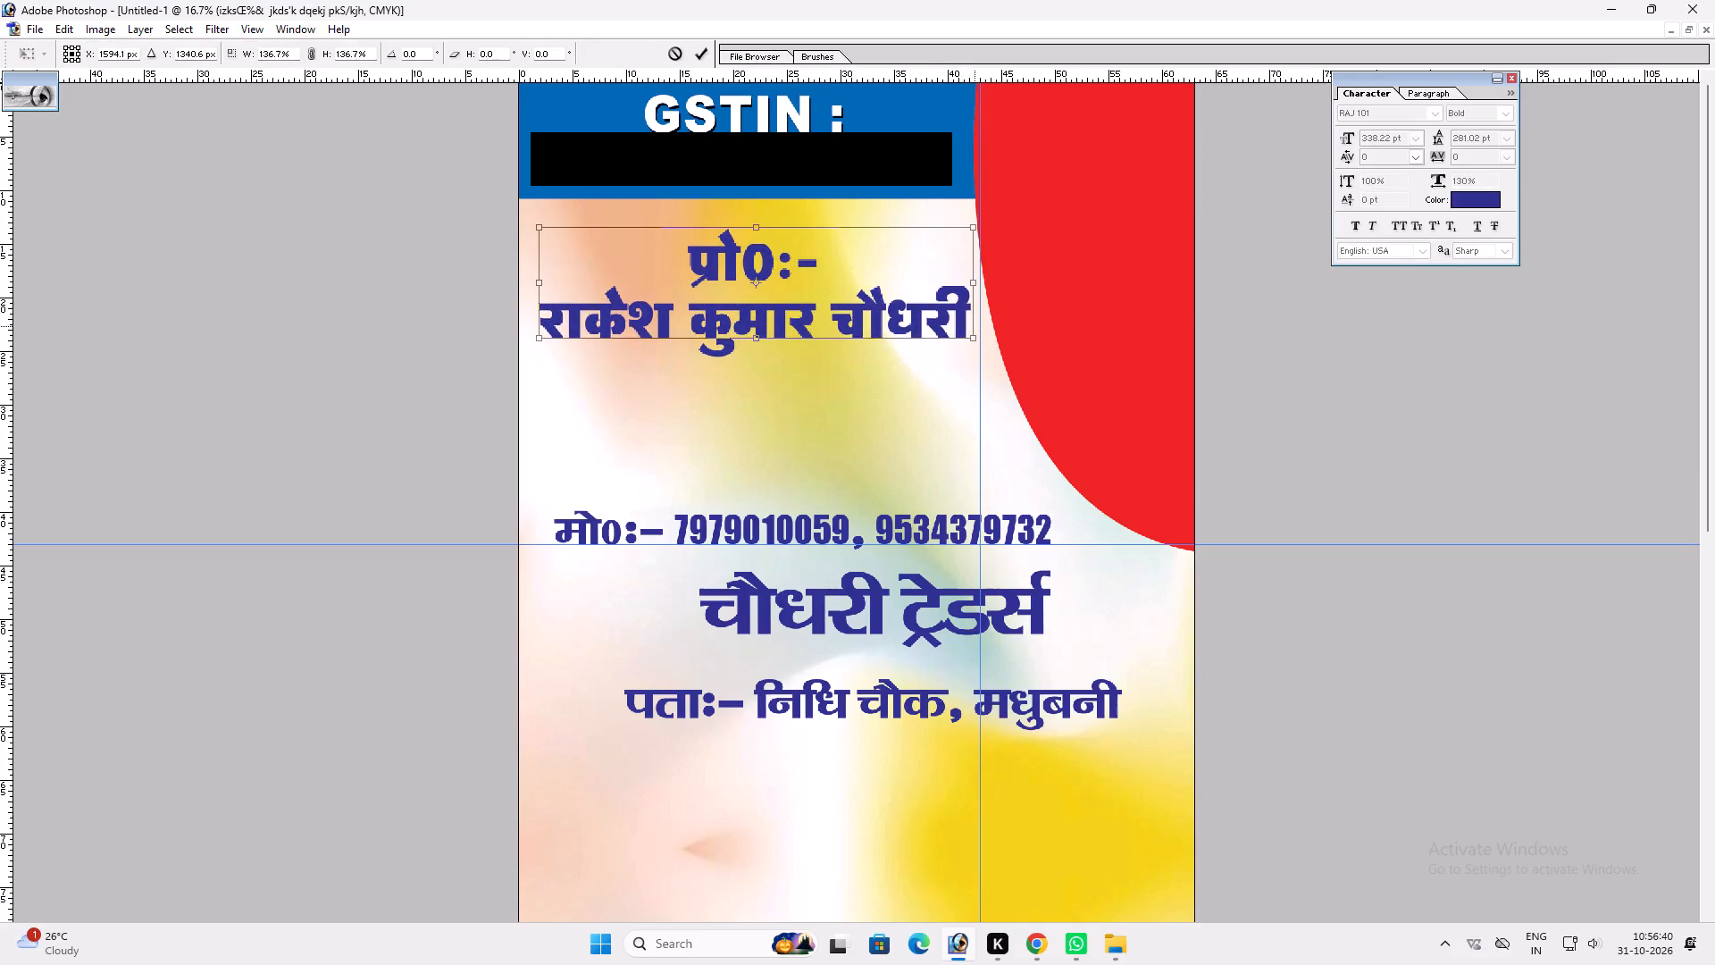
key("shift+Return")
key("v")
left_click_drag(904, 339, 895, 321)
Scale the two-line proprietor text down to about 96% so it sits within the blue strip's width.
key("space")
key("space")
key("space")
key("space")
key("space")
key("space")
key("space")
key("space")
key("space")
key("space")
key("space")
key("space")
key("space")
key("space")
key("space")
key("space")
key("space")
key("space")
left_click_drag(850, 421, 824, 264)
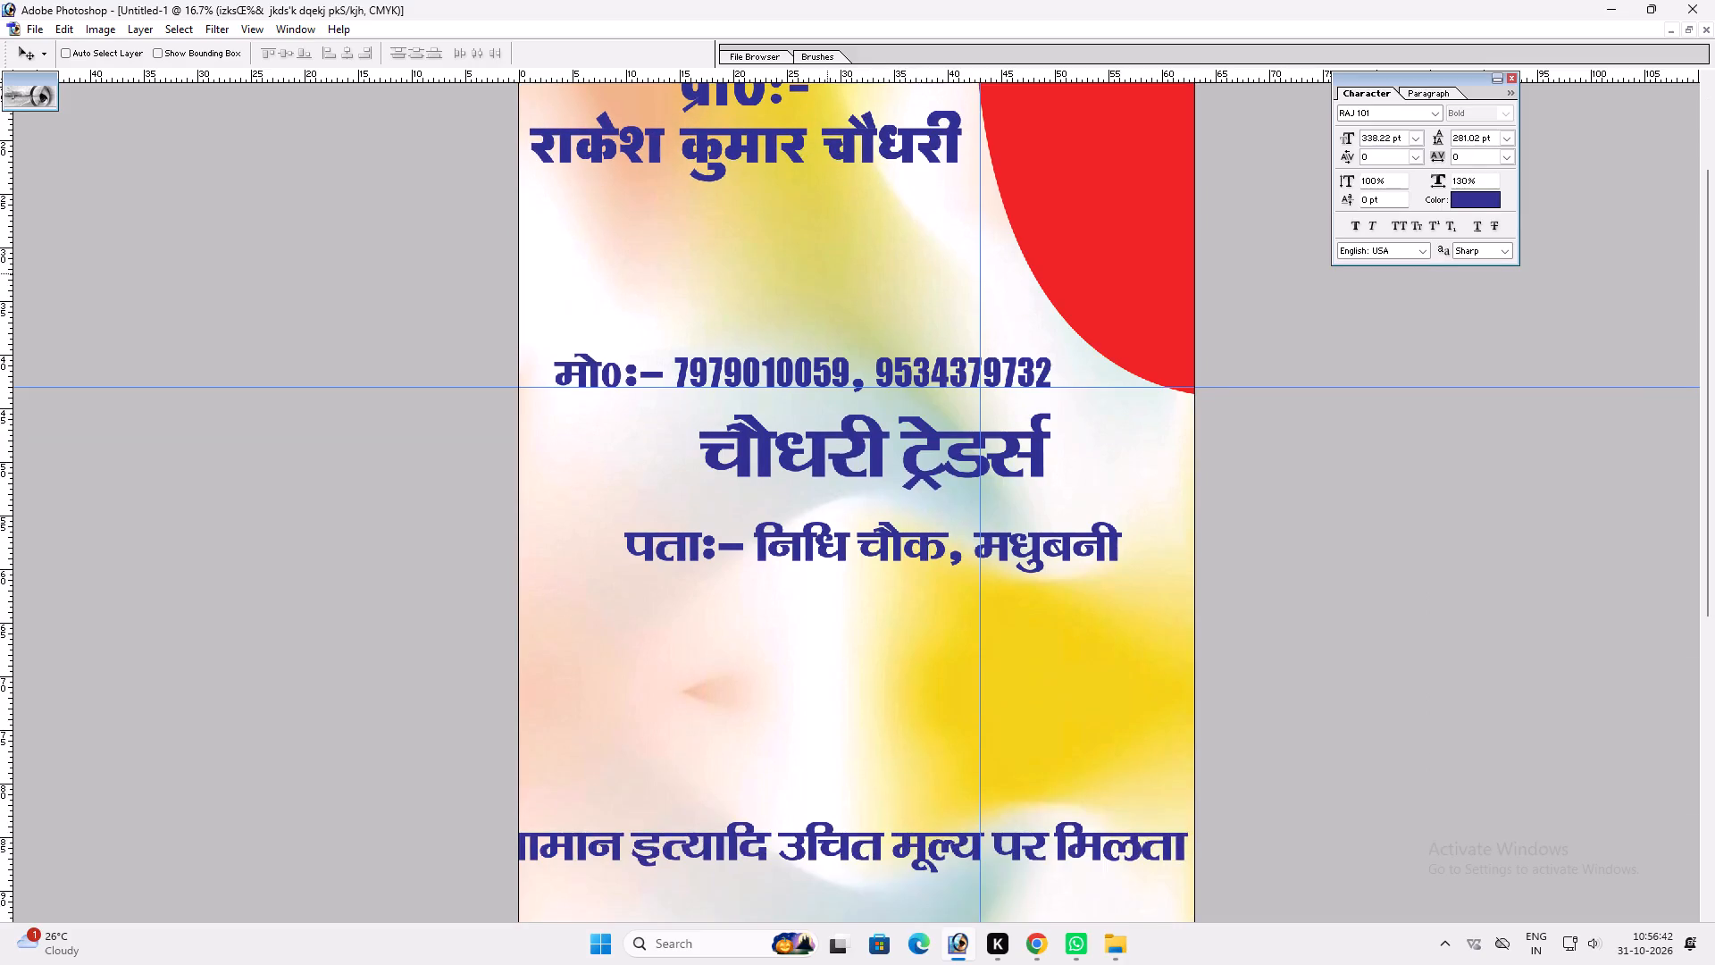
right_click_drag(817, 345, 839, 348)
left_click_drag(869, 349, 878, 349)
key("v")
left_click(883, 365)
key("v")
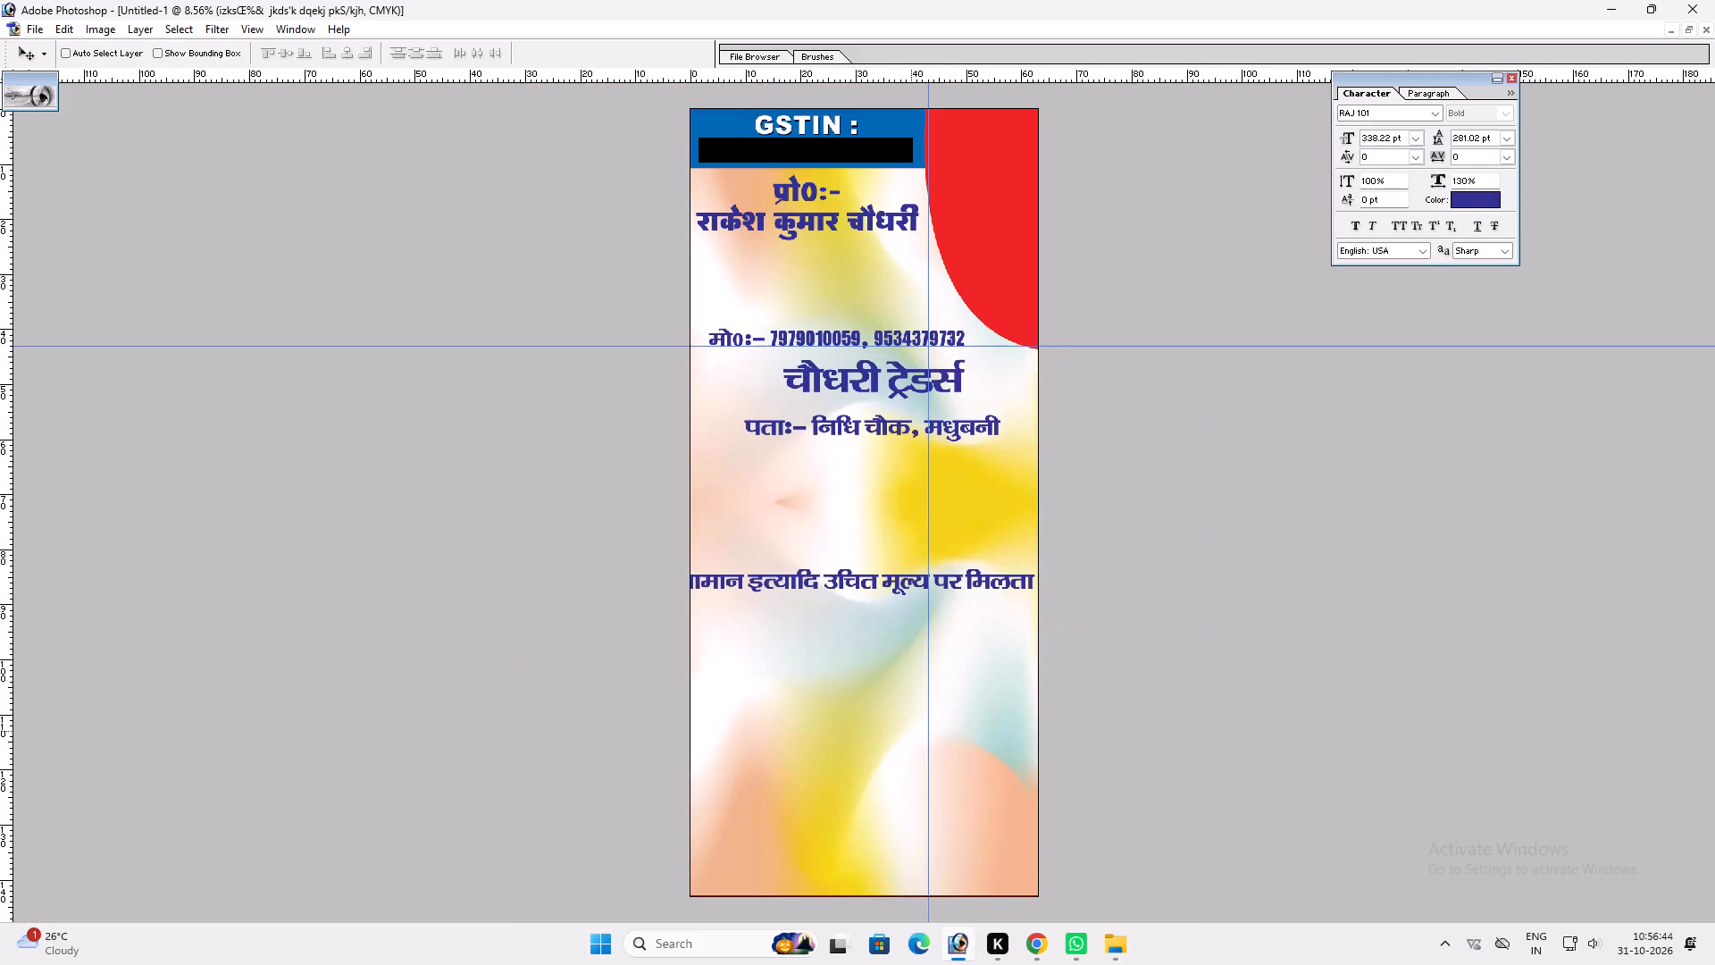
key("ctrl+t")
left_click(916, 232, "alt+shift")
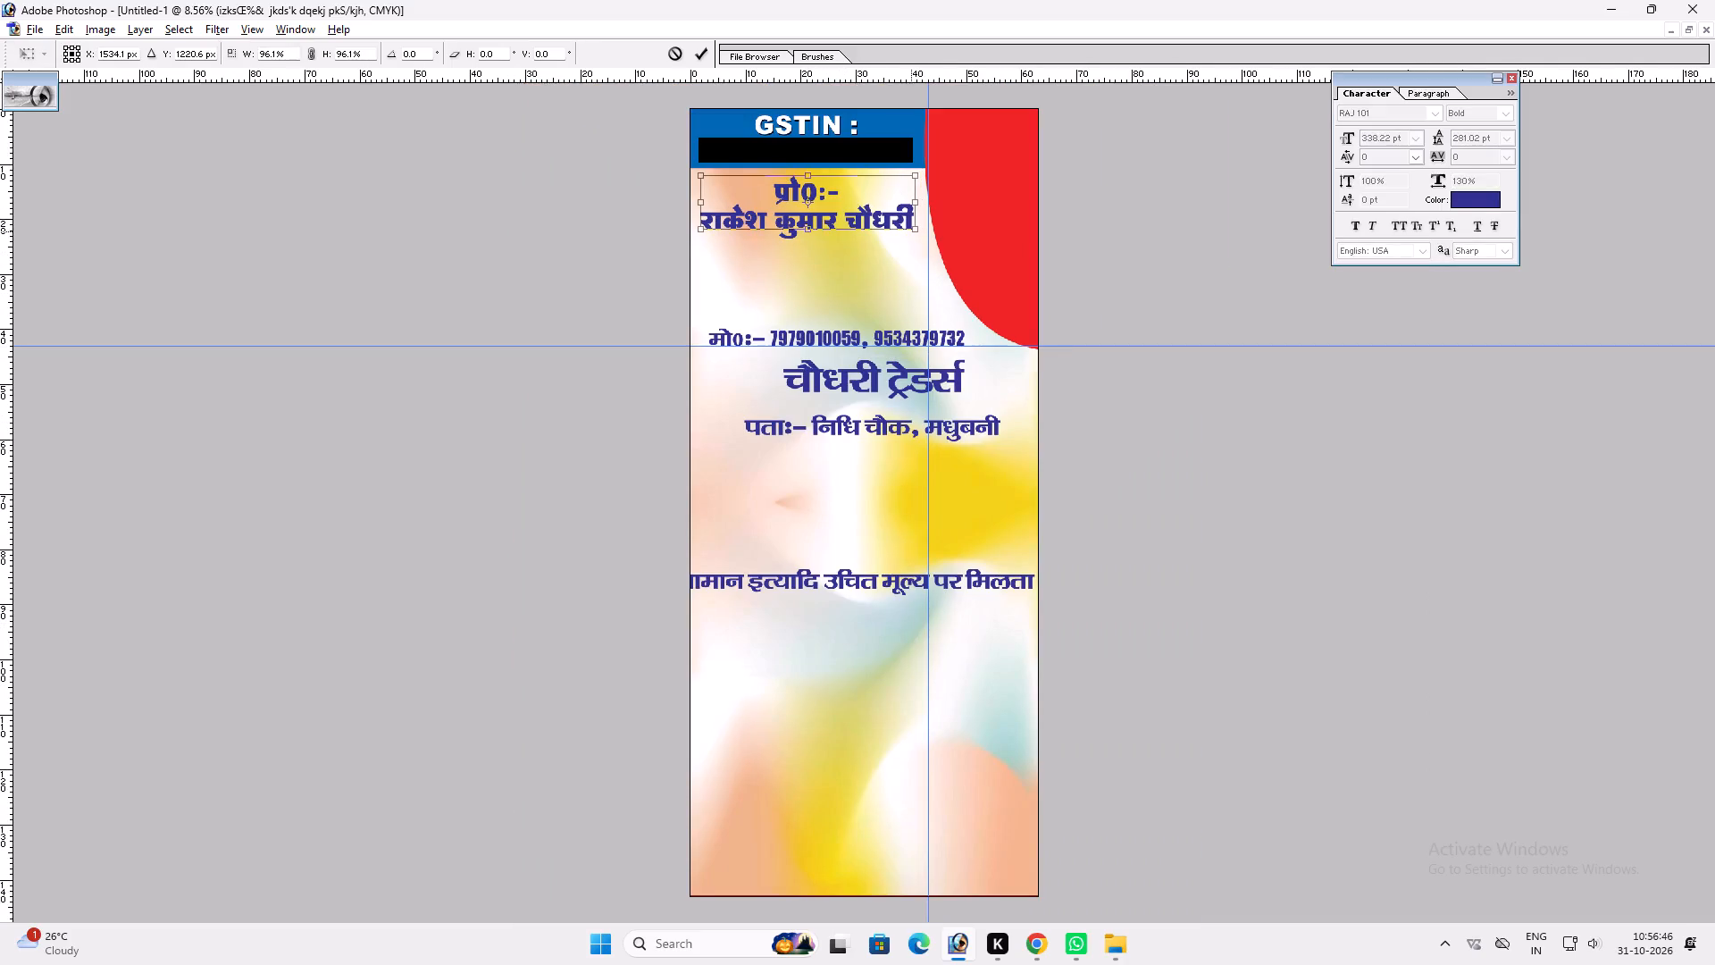
key("Return")
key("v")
Copy a strip of the background behind the "प्रो0:-" line, using a 3 in radius rounded rectangle as selection, onto a new layer.
key("ctrl+plus")
key("ctrl+plus")
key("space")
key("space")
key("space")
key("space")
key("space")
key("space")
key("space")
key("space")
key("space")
left_click_drag(908, 235, 975, 730)
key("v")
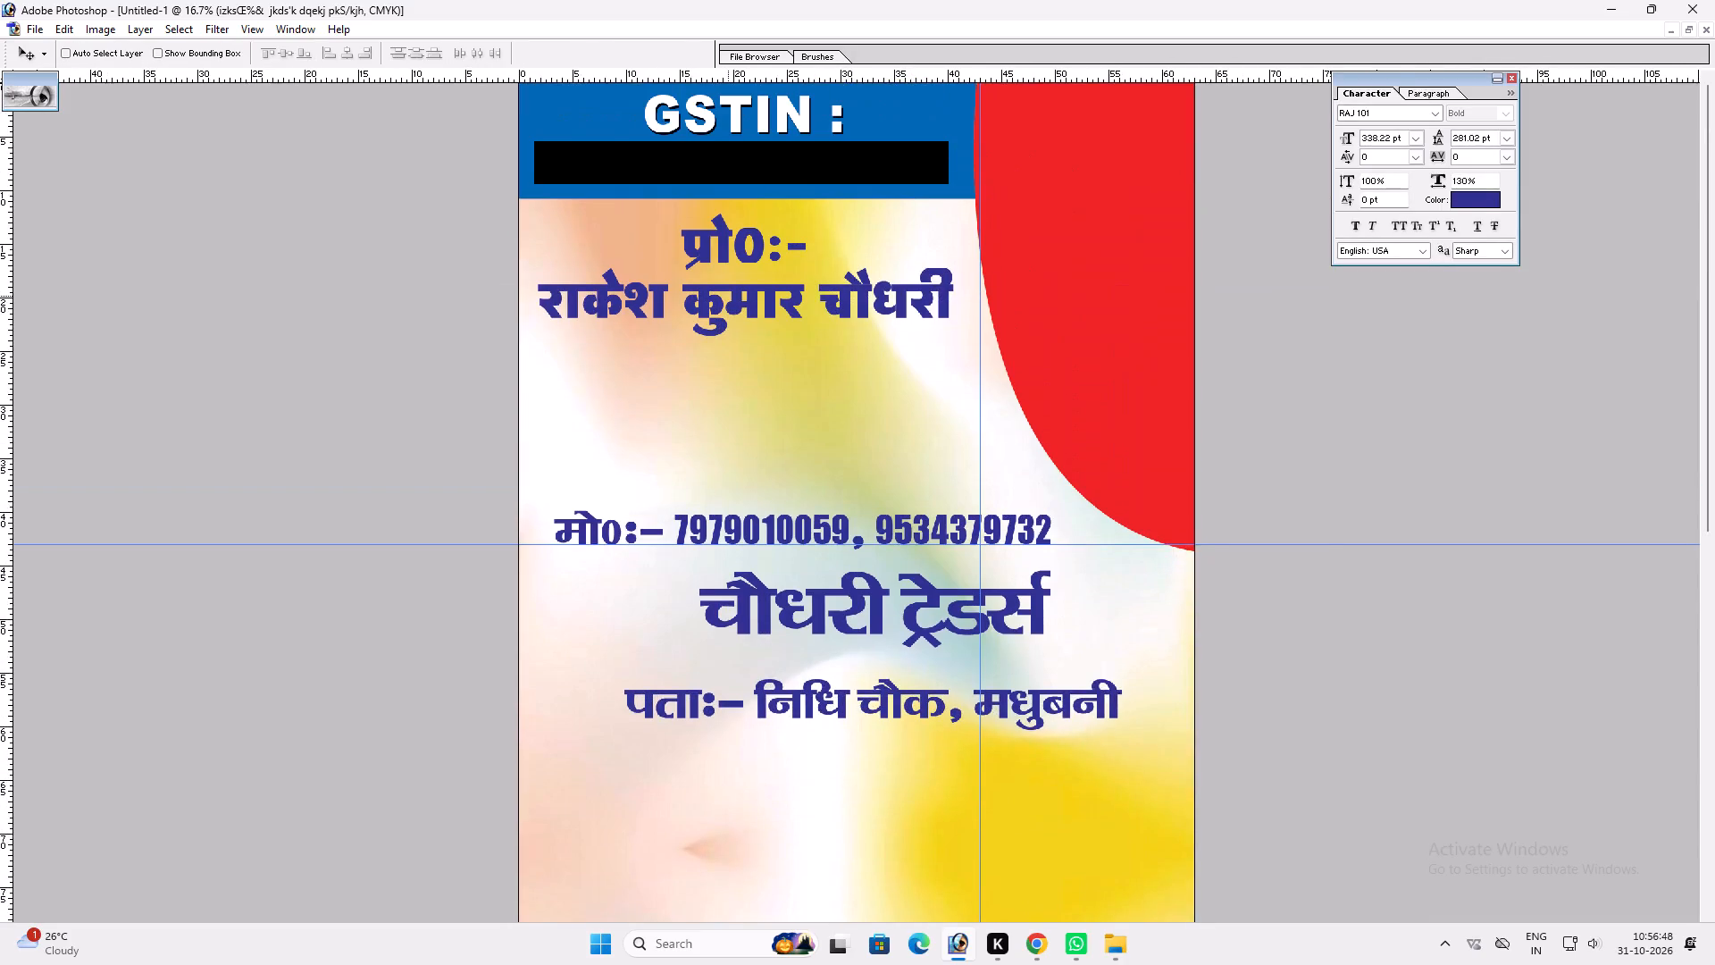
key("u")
left_click_drag(456, 211, 931, 279)
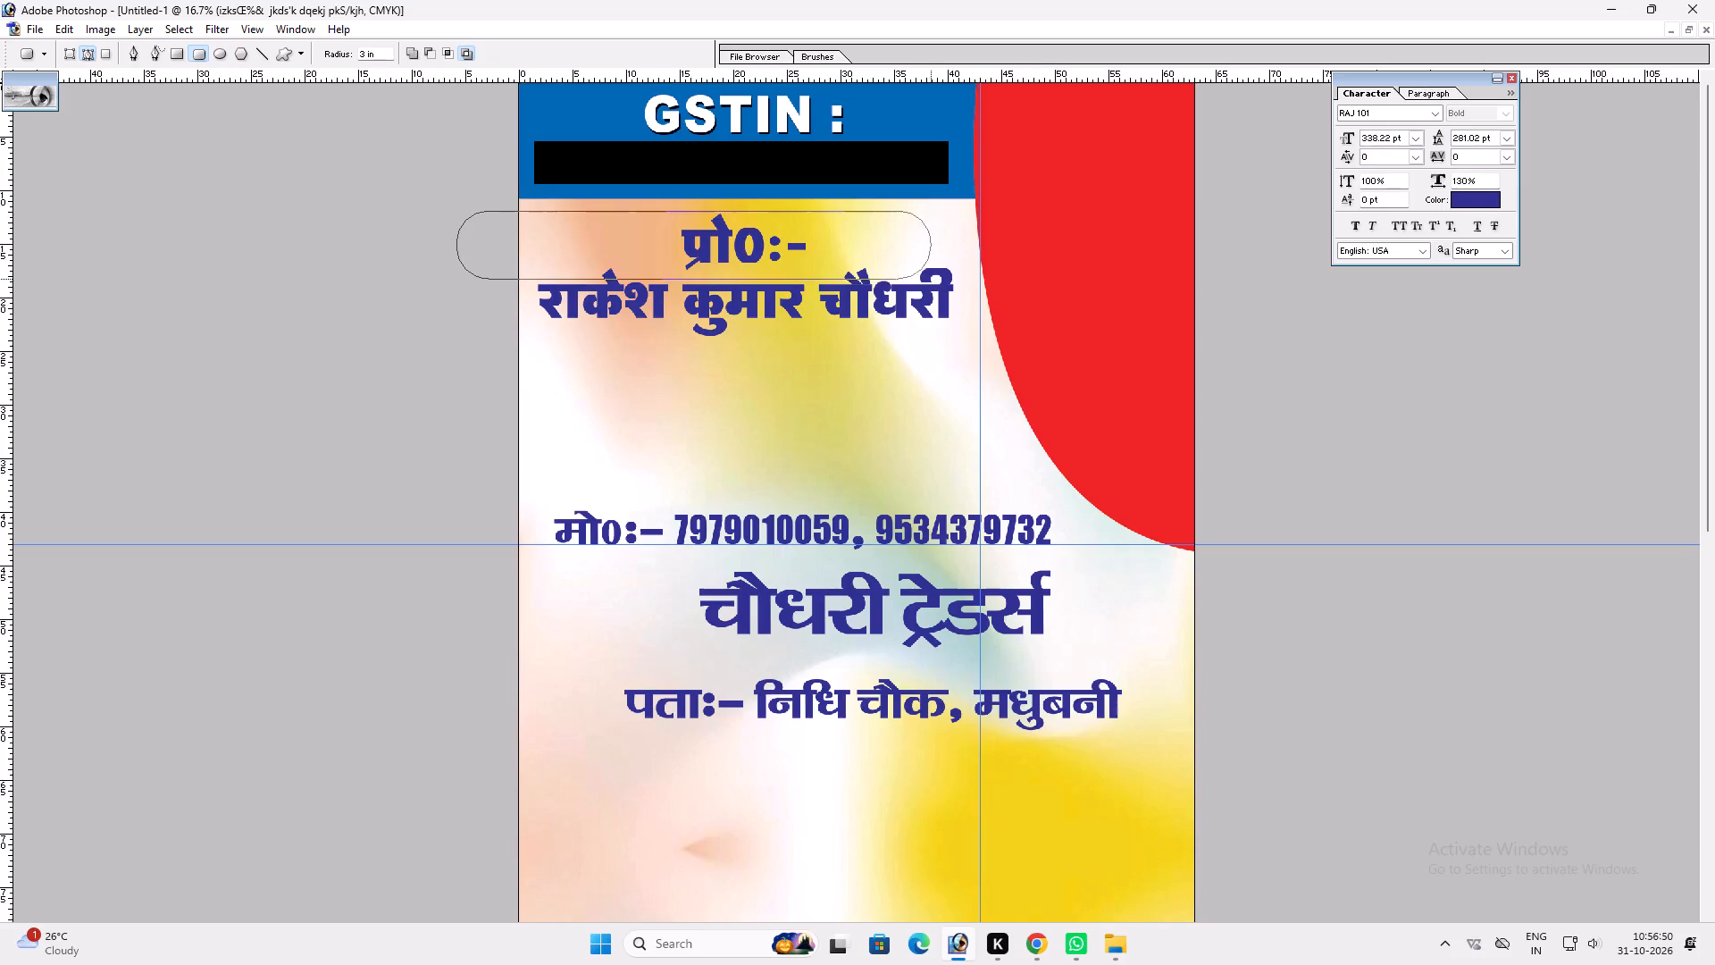
left_click_drag(931, 279, 964, 272)
key("ctrl+Return")
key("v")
right_click(791, 407)
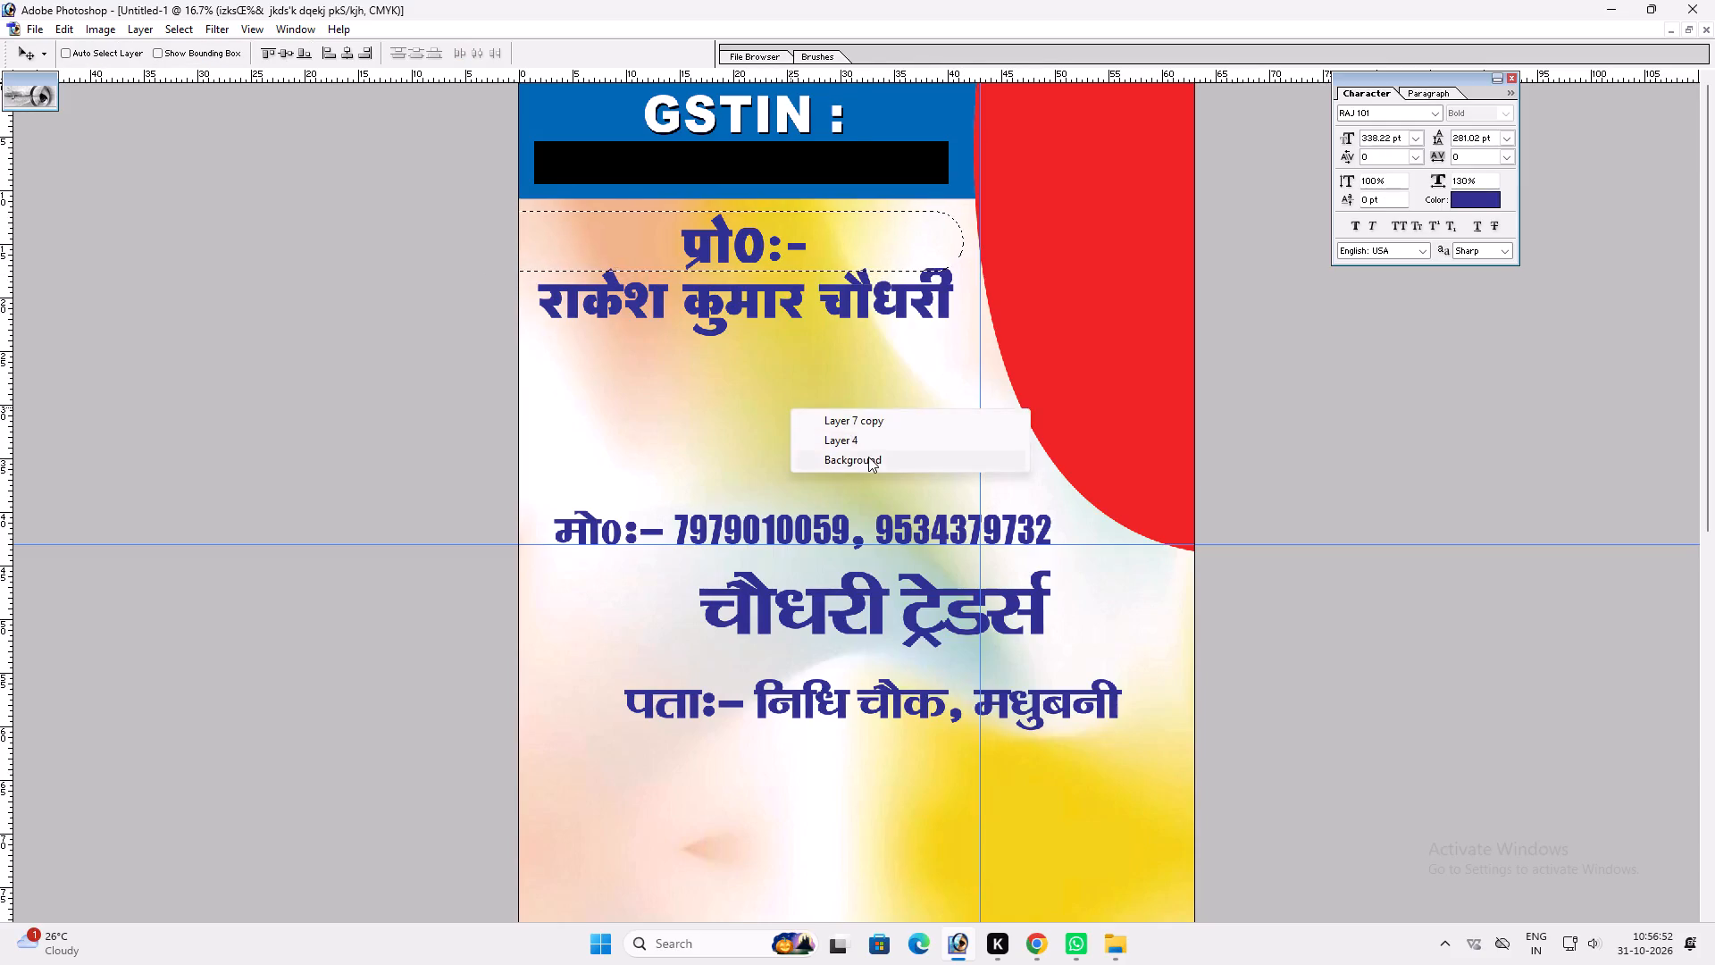
left_click(870, 457)
key("ctrl+c")
key("ctrl+v")
key("ctrl+bracketright")
Give the new strip layer a colour overlay sampled from the red shape with black raised to 60%.
key("alt+l")
key("alt+y")
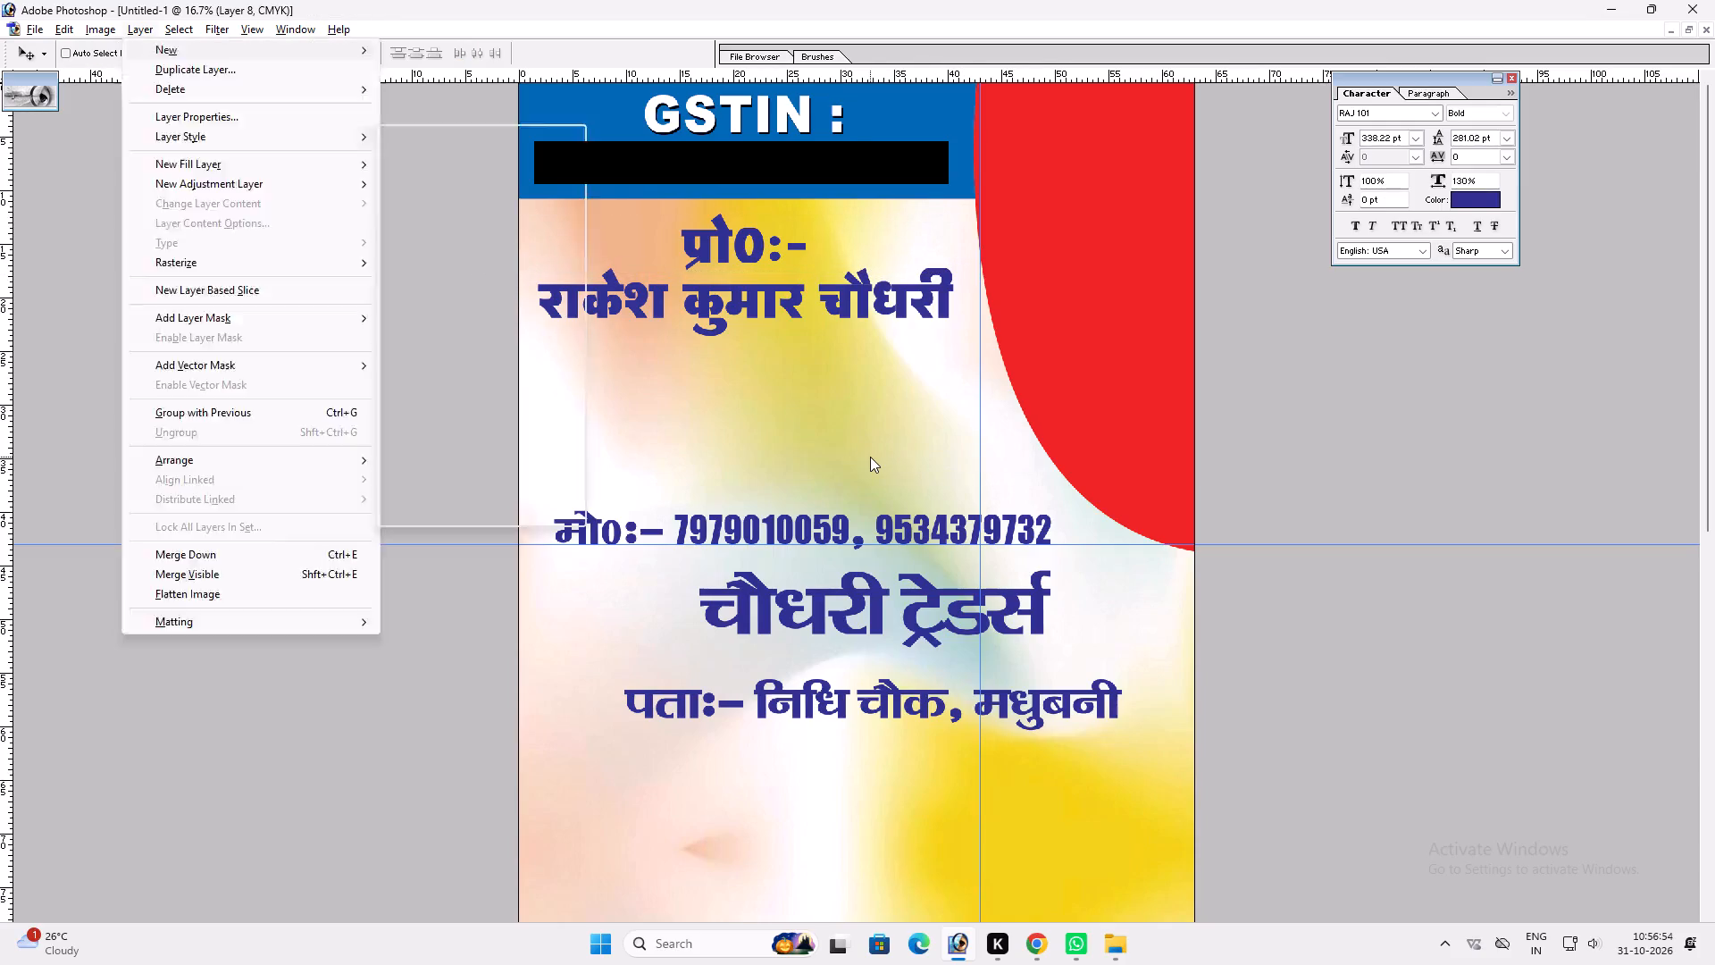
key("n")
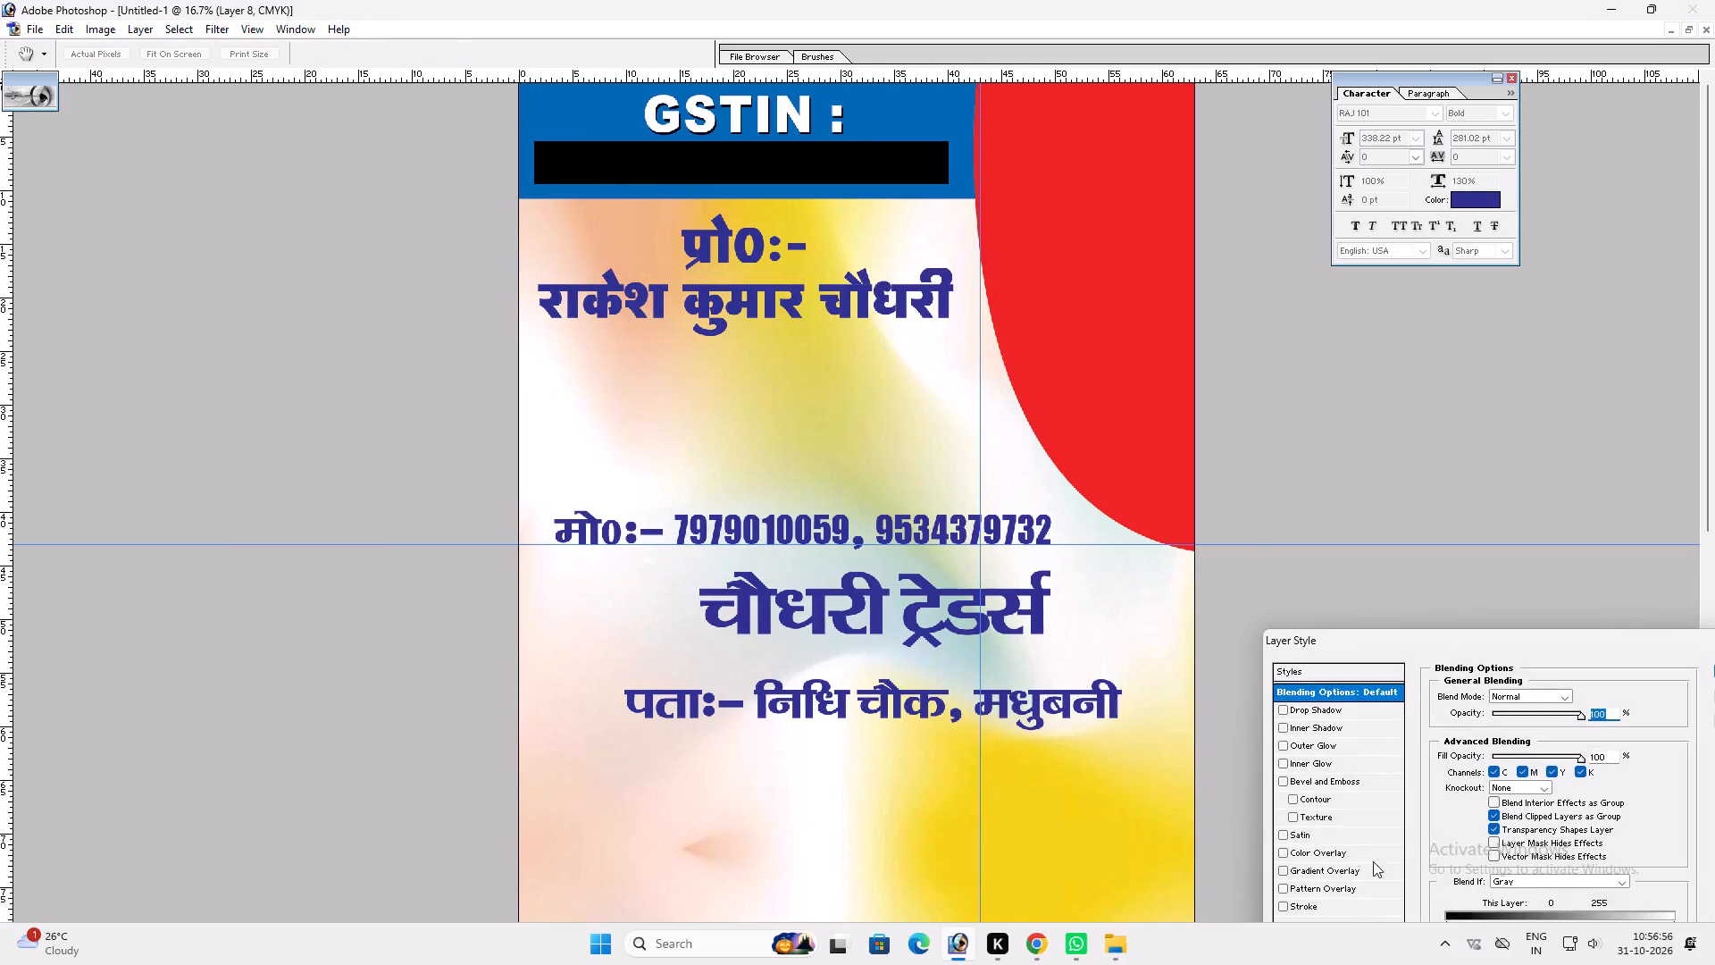
left_click(1357, 852)
left_click(1589, 701)
left_click(1193, 444)
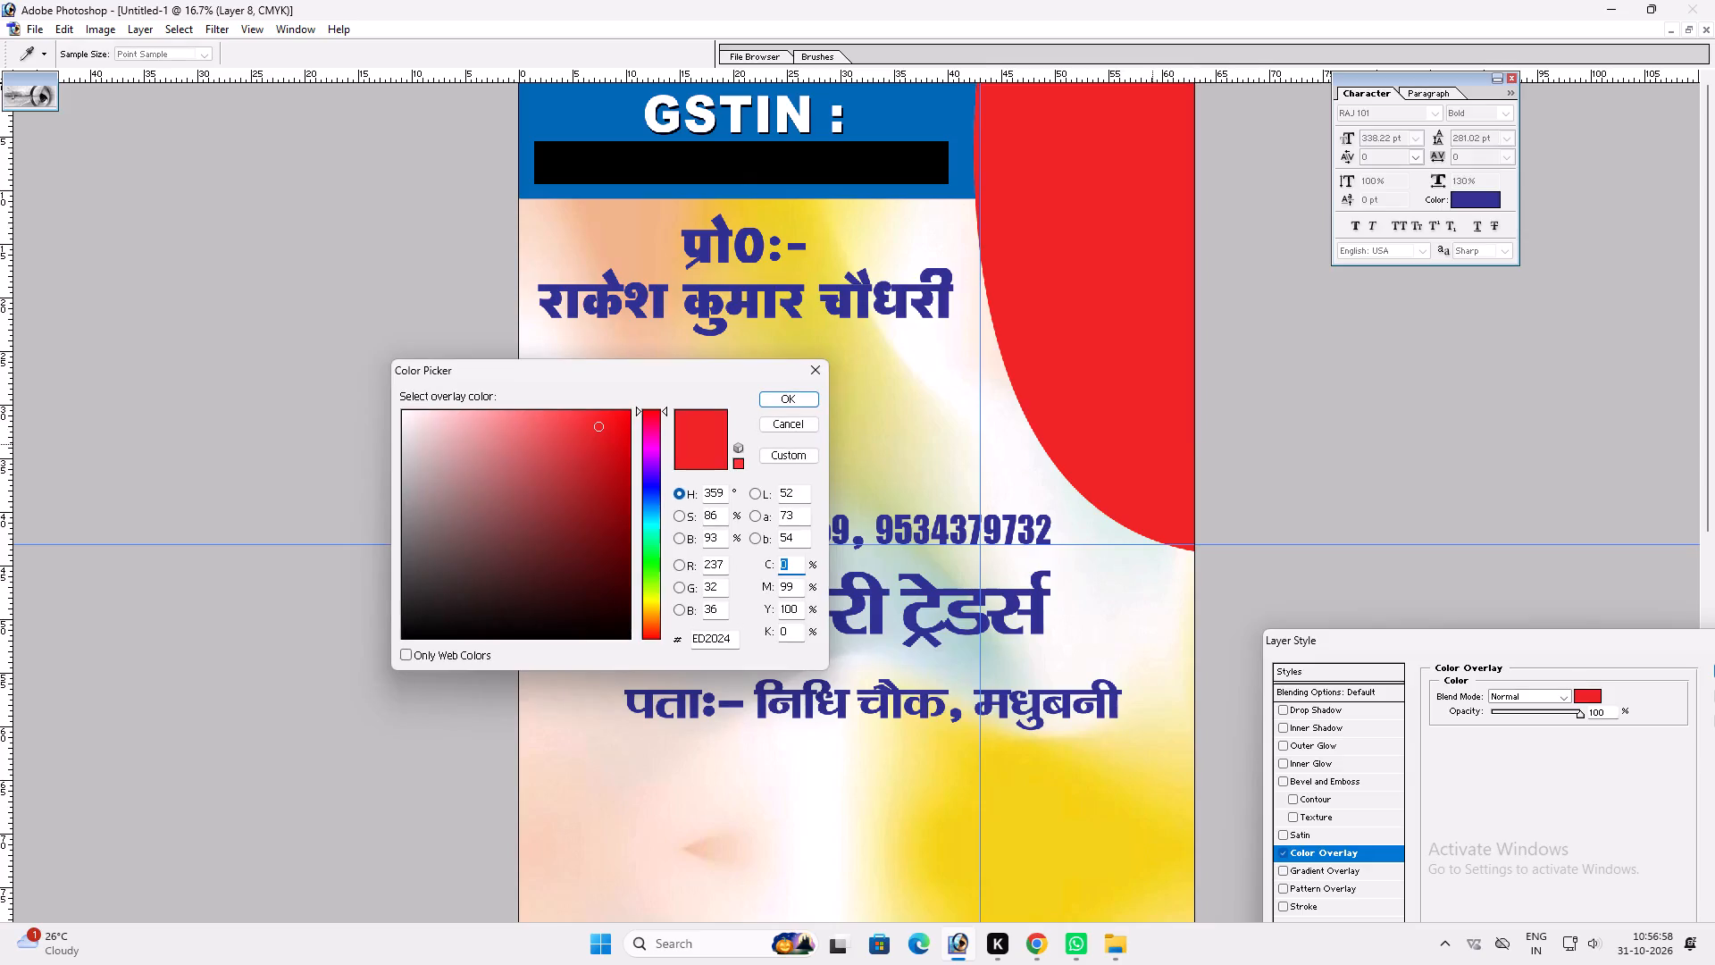
left_click(1149, 445)
key("Tab")
key("Tab")
key("Tab")
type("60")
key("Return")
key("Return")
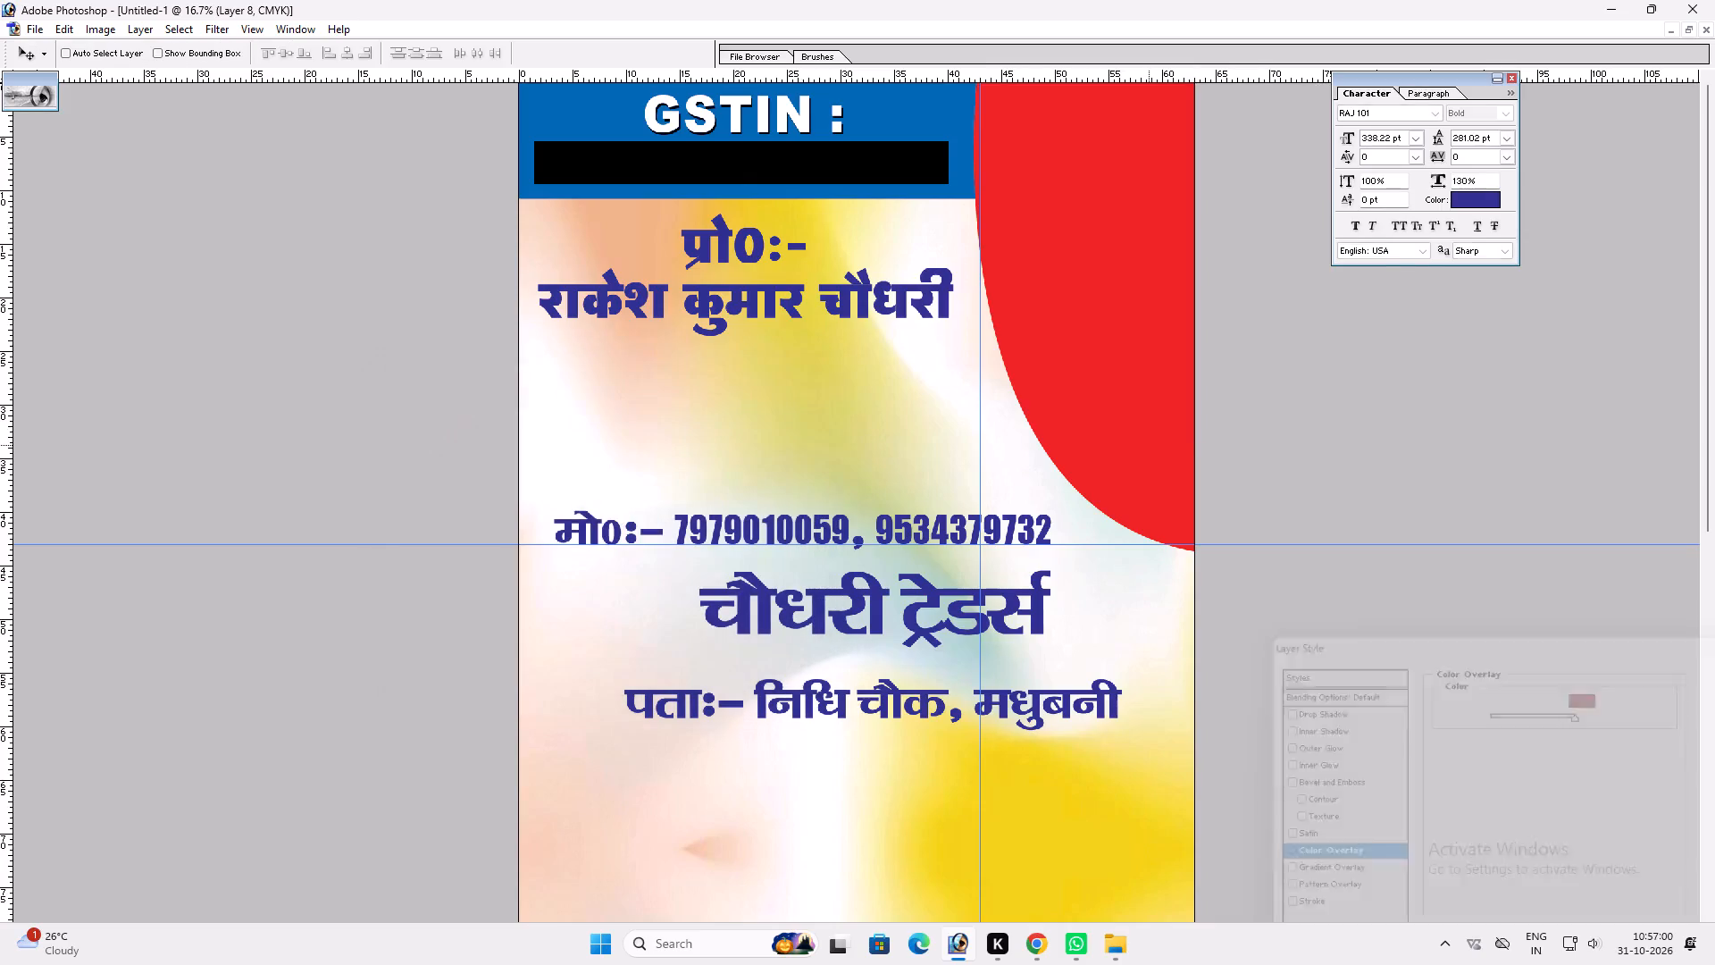
Bring the maroon strip layer forward until it sits above the gradient background layers.
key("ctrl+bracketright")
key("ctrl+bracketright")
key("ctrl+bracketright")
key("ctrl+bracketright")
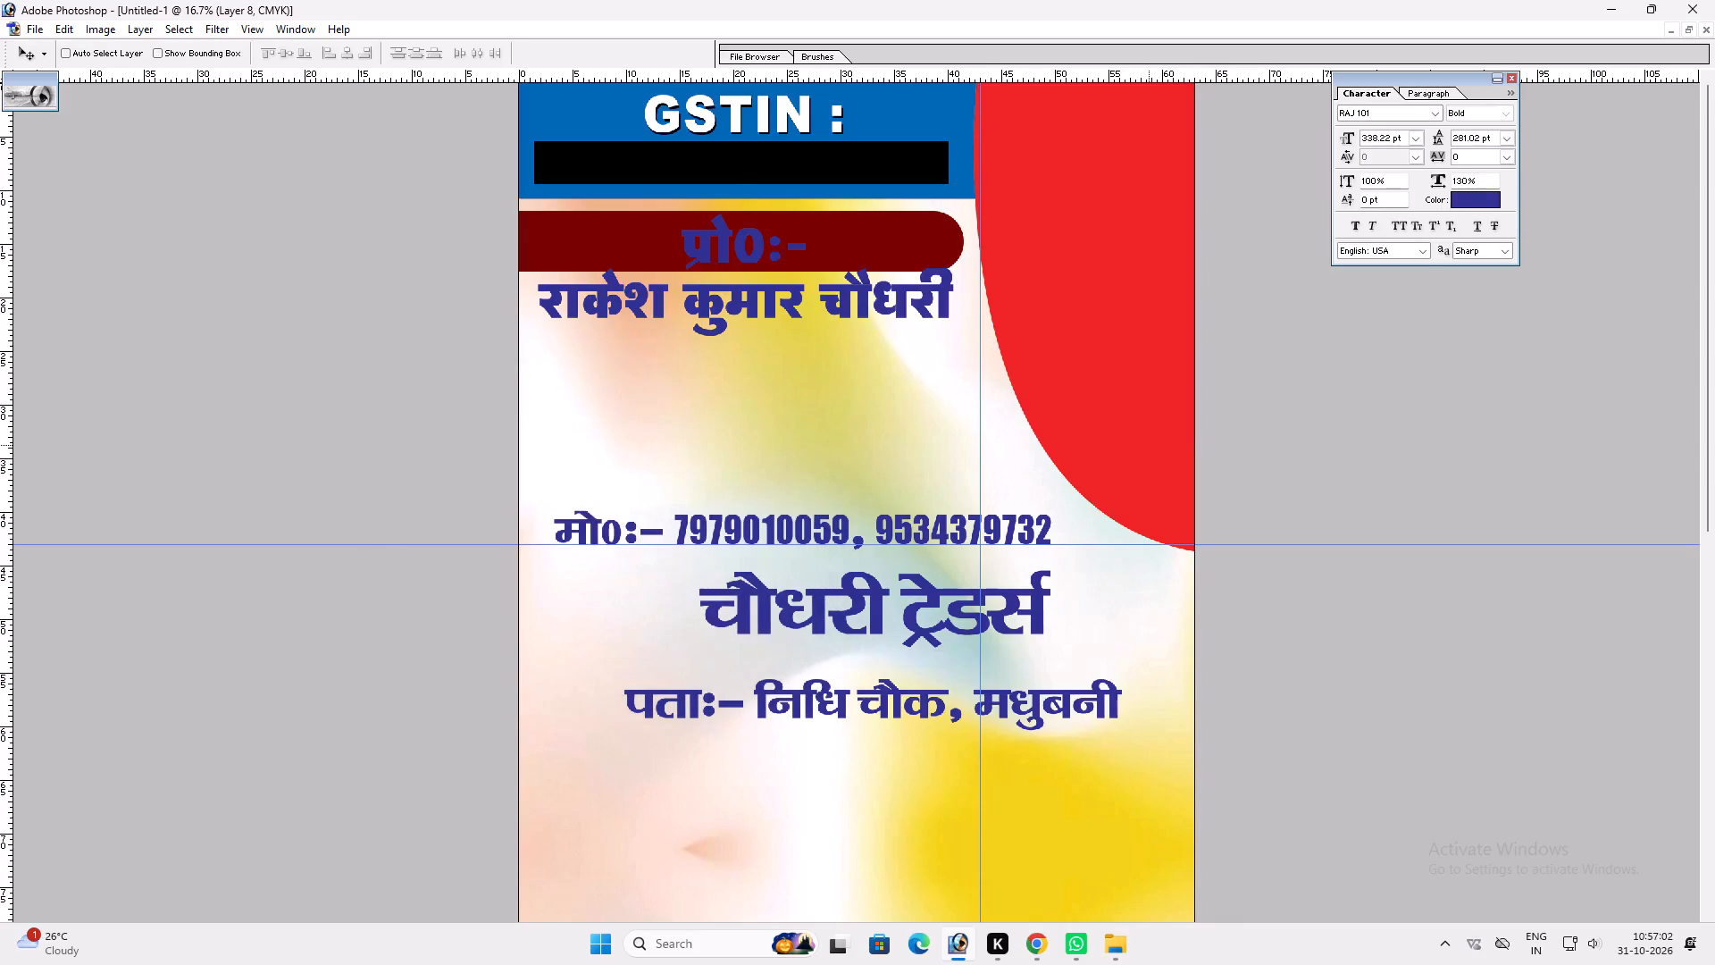
Duplicate the maroon rounded strip directly below the first one, leaving a small gap between them.
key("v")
left_click_drag(867, 271, 867, 346, "alt+shift")
Join the two-line proprietor text into a single line by removing the break before the name.
left_click(788, 318)
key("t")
left_click(785, 318)
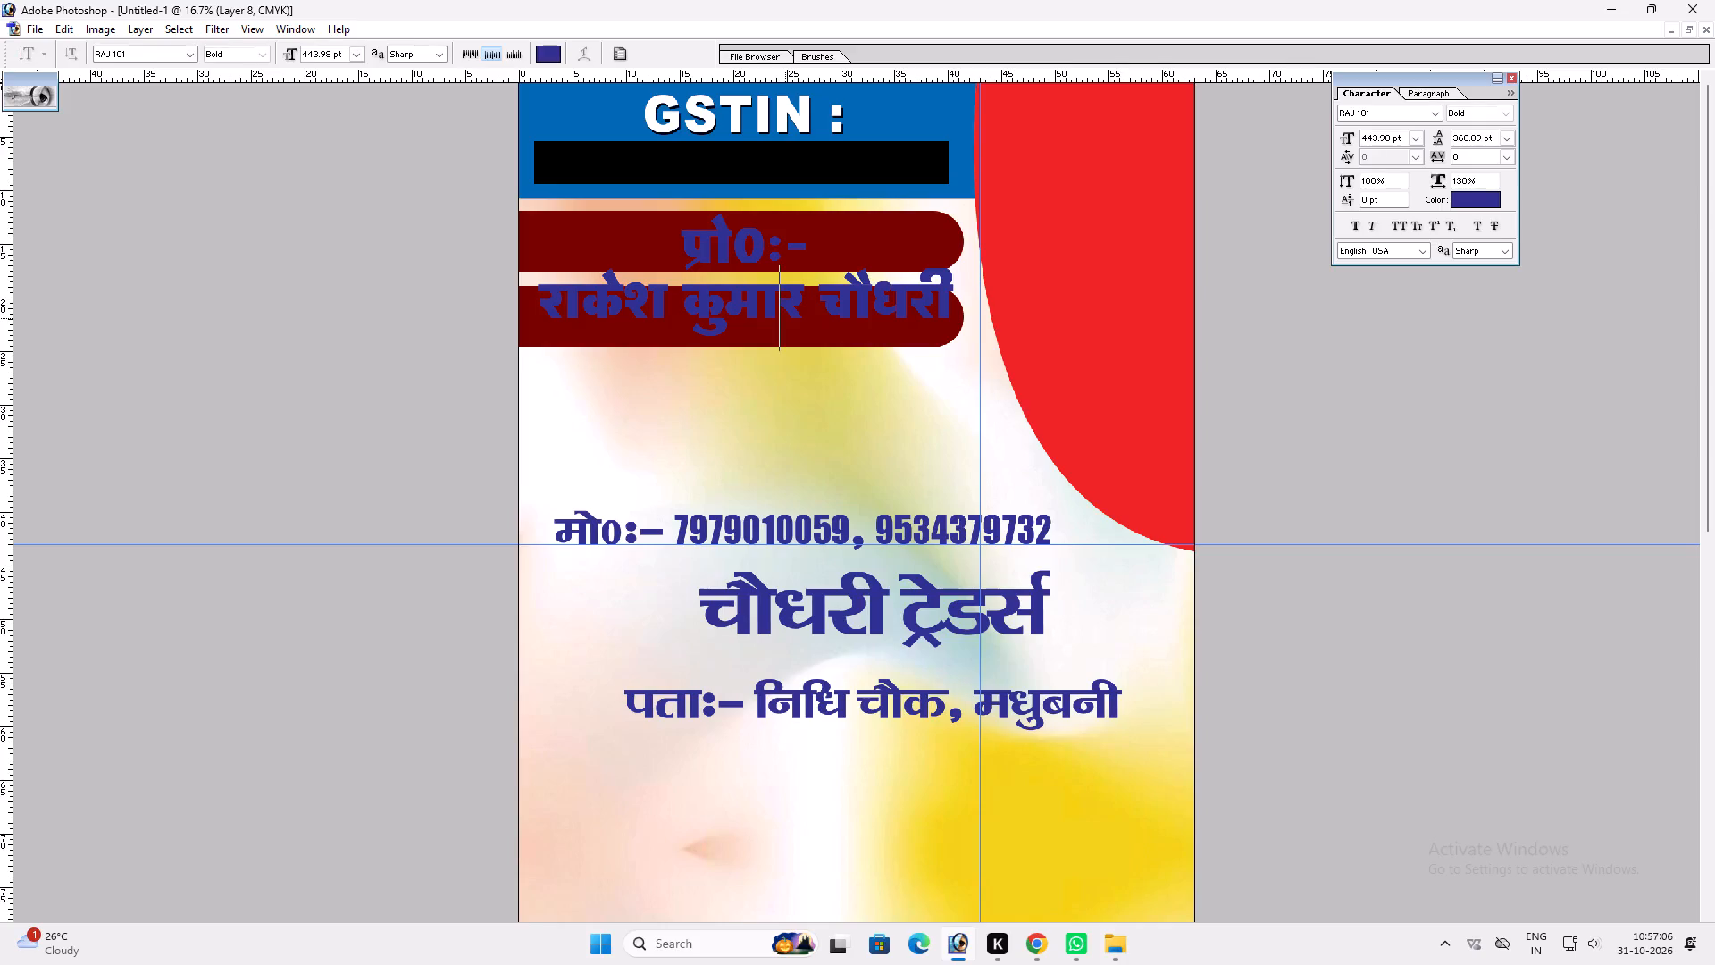
key("Home")
key("BackSpace")
key("Return")
Shrink the one-line proprietor text to fit inside the upper maroon strip and fill it with white.
key("ctrl+t")
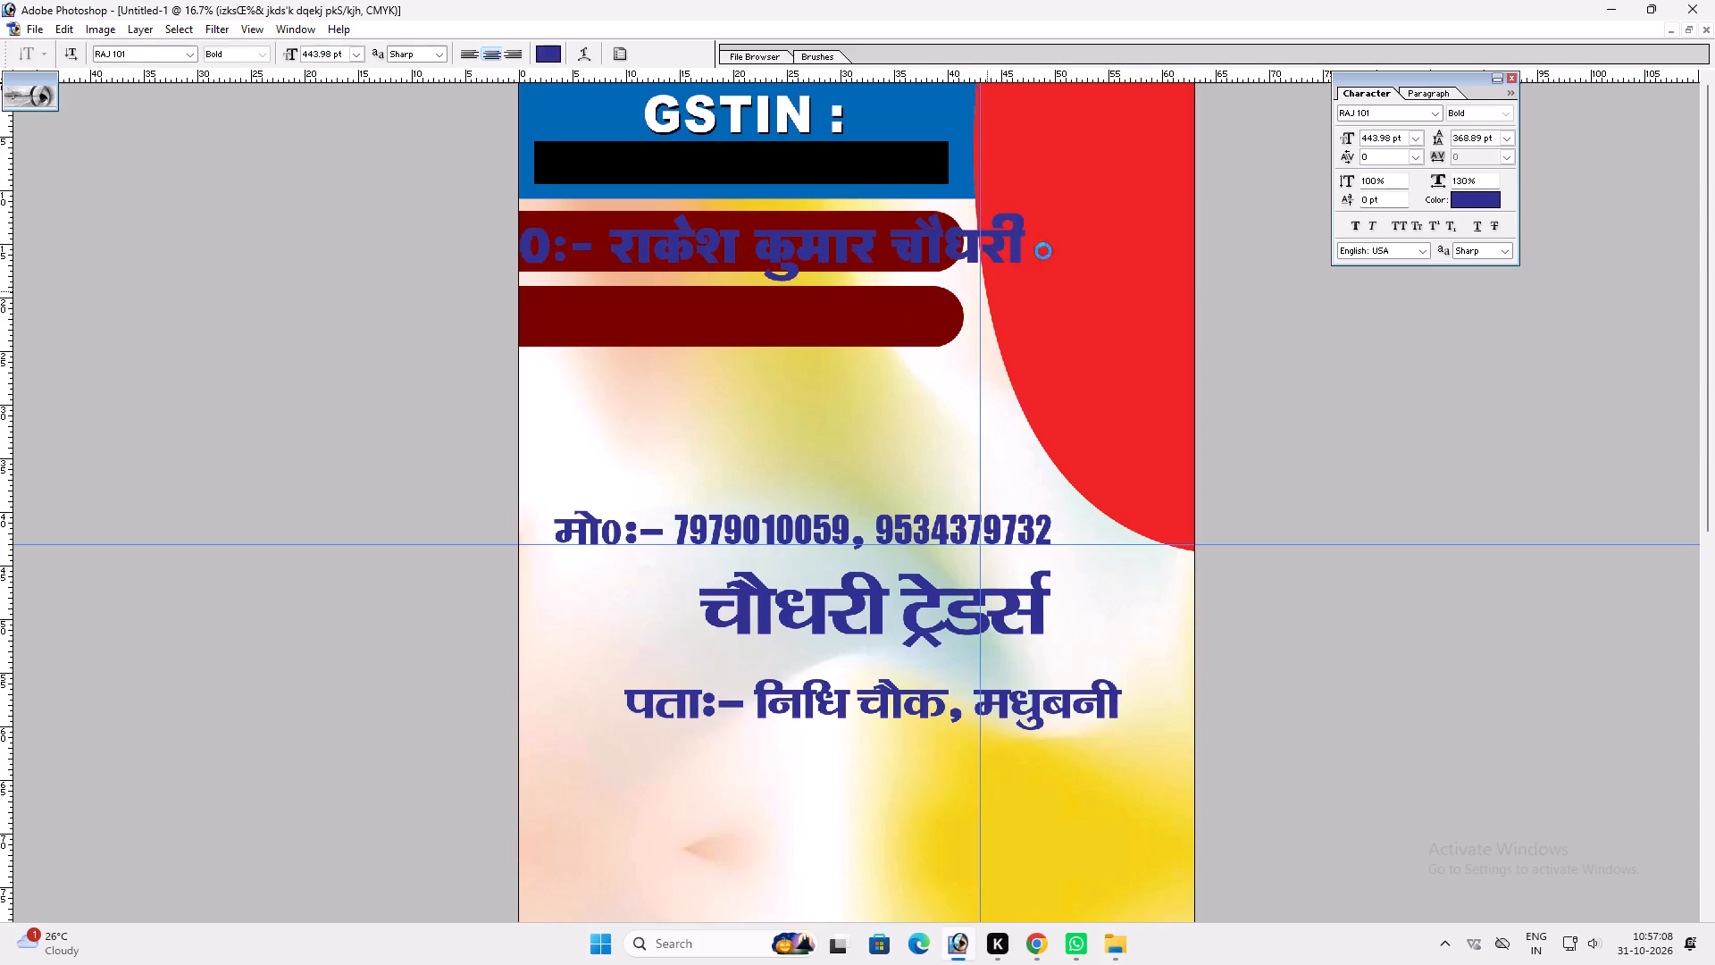
left_click_drag(1030, 266, 936, 256, "alt+shift")
key("Return")
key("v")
key("ctrl+shift+BackSpace")
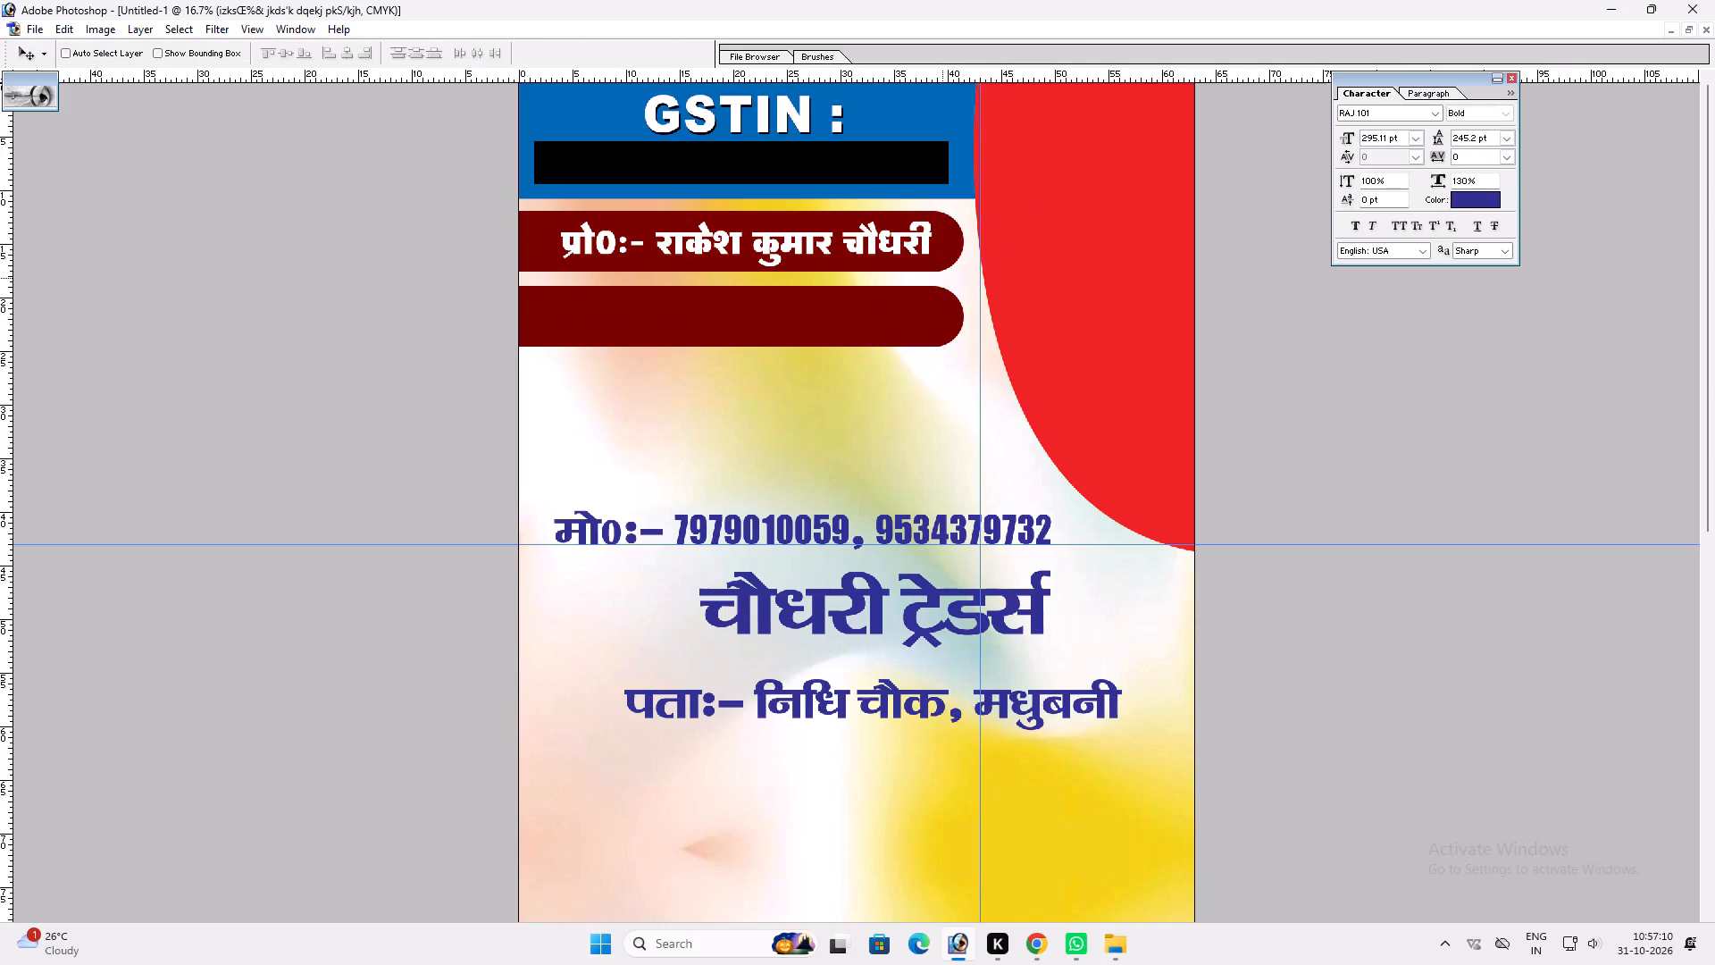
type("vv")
Fine-tune the proprietor line in the upper strip by moving it slightly left, enlarging it about 107%, and reducing its height to about 93%.
left_click_drag(937, 279, 915, 277)
key("ctrl+t")
left_click_drag(914, 256, 941, 251, "shift")
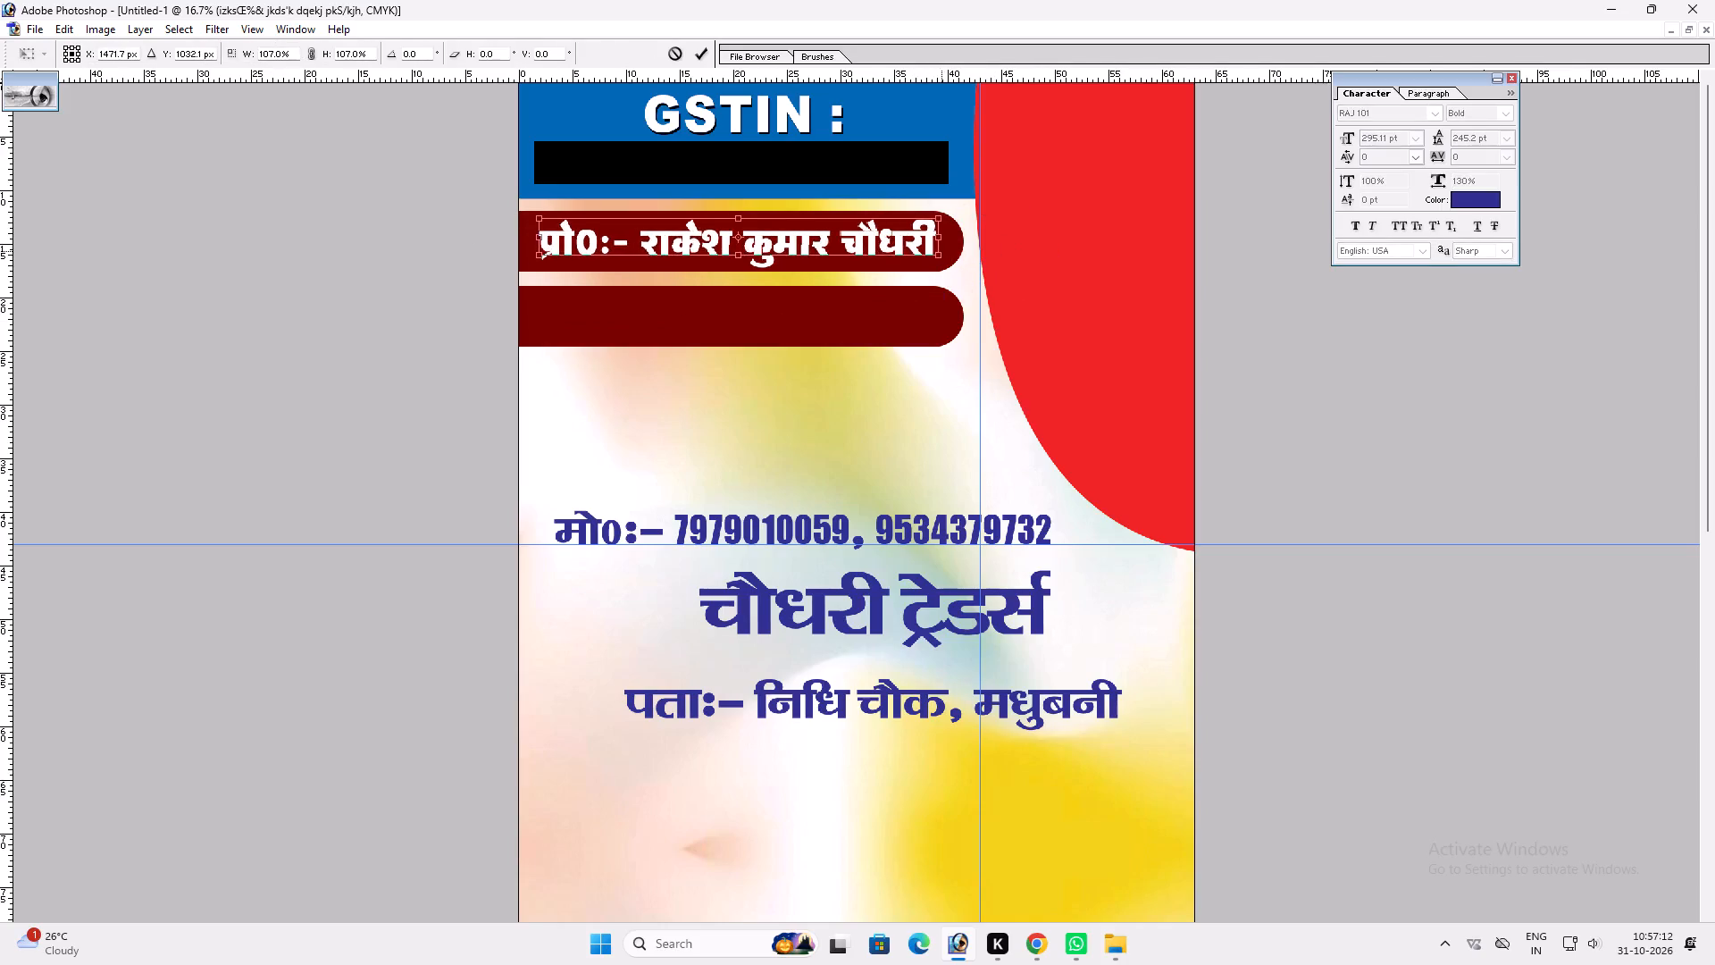
left_click_drag(941, 251, 946, 250, "shift")
key("Return")
key("ctrl+t")
left_click(900, 256, "shift")
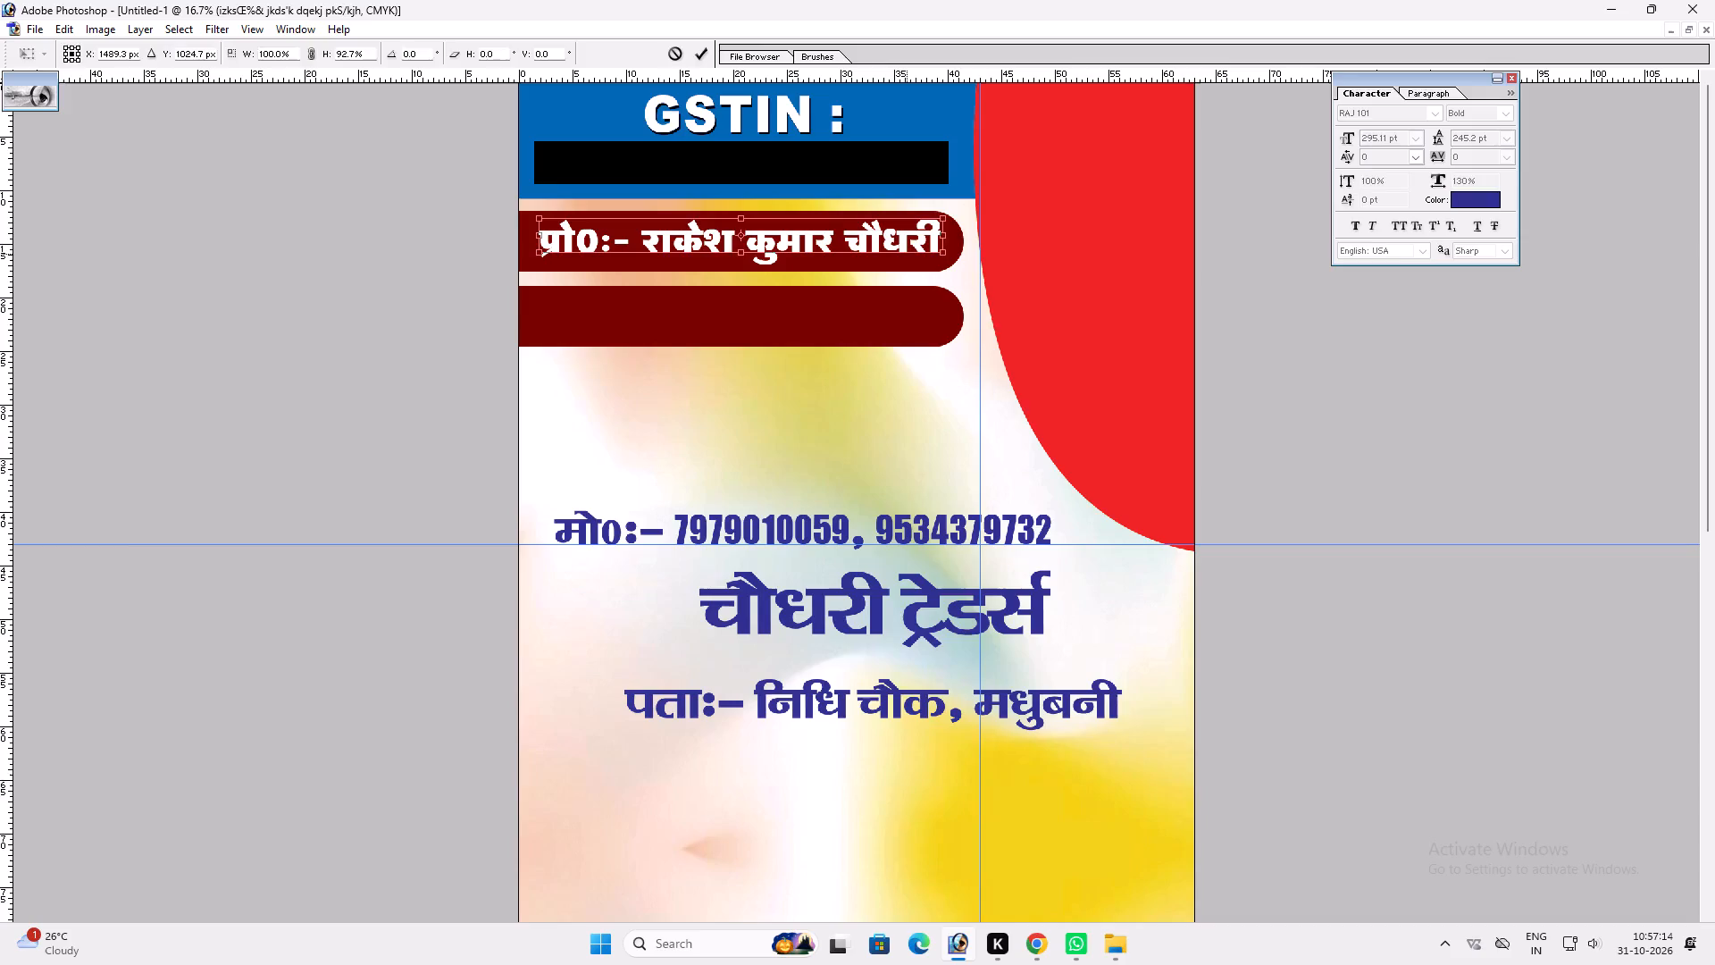
key("shift+Return")
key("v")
Add a yellow colour overlay at 100% opacity to the proprietor line by setting the overlay's magenta to 0.
key("alt+l")
key("alt+y")
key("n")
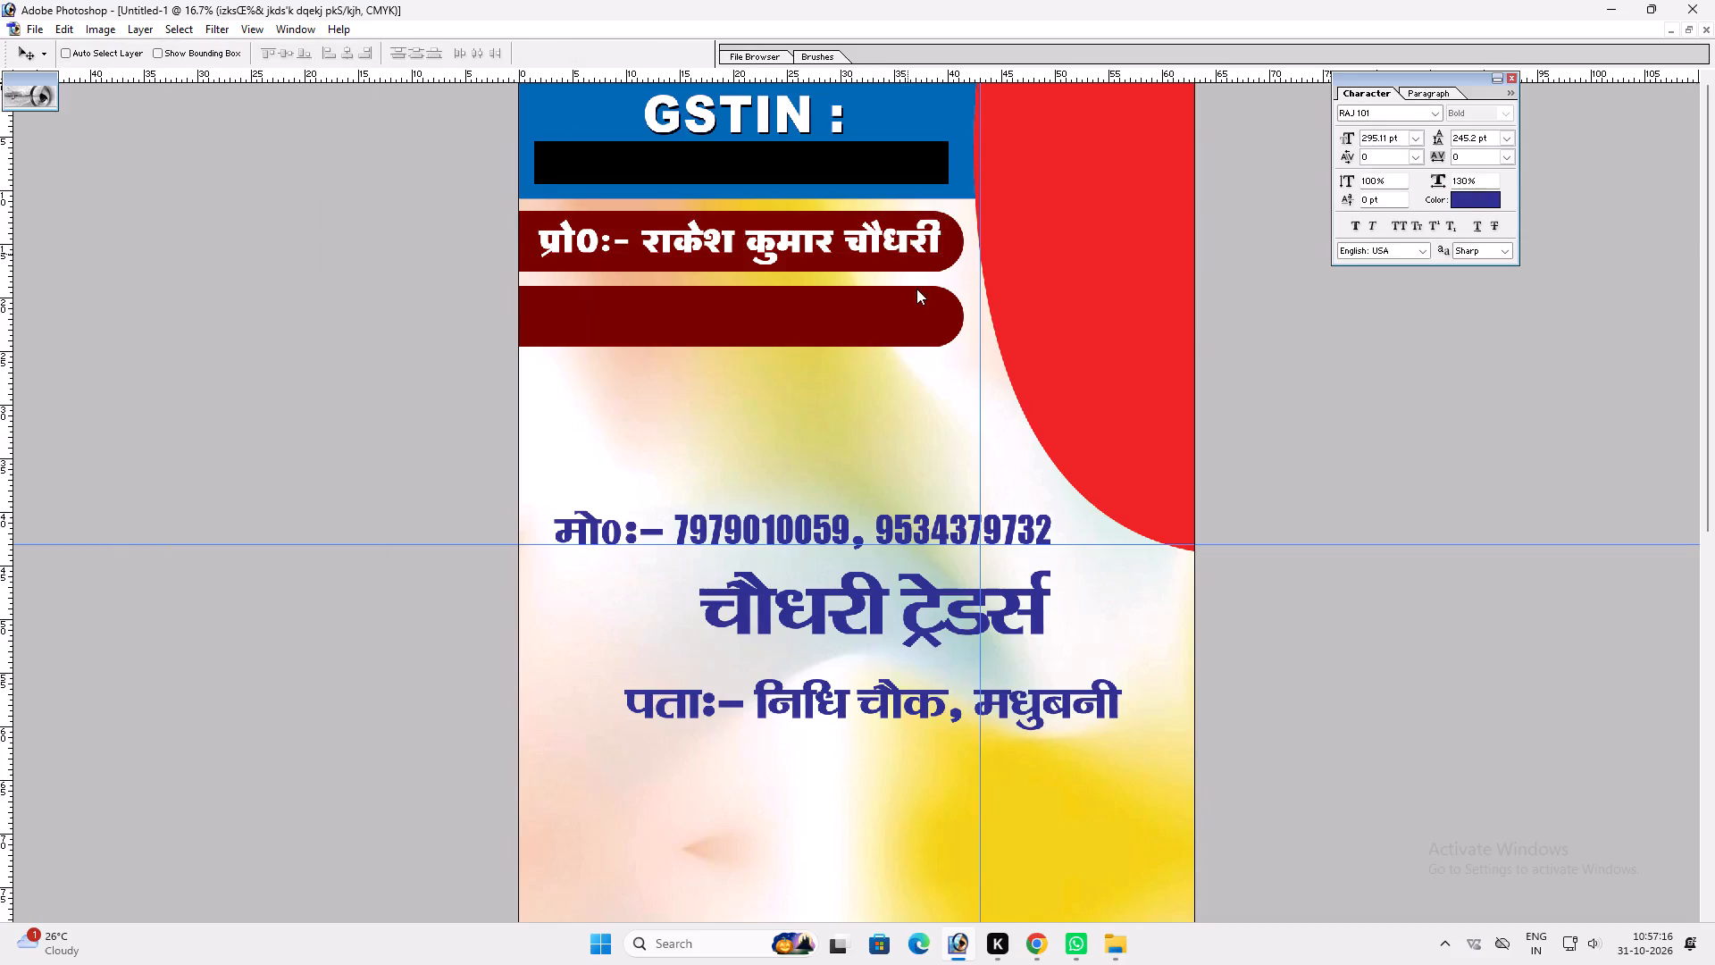
left_click(1336, 853)
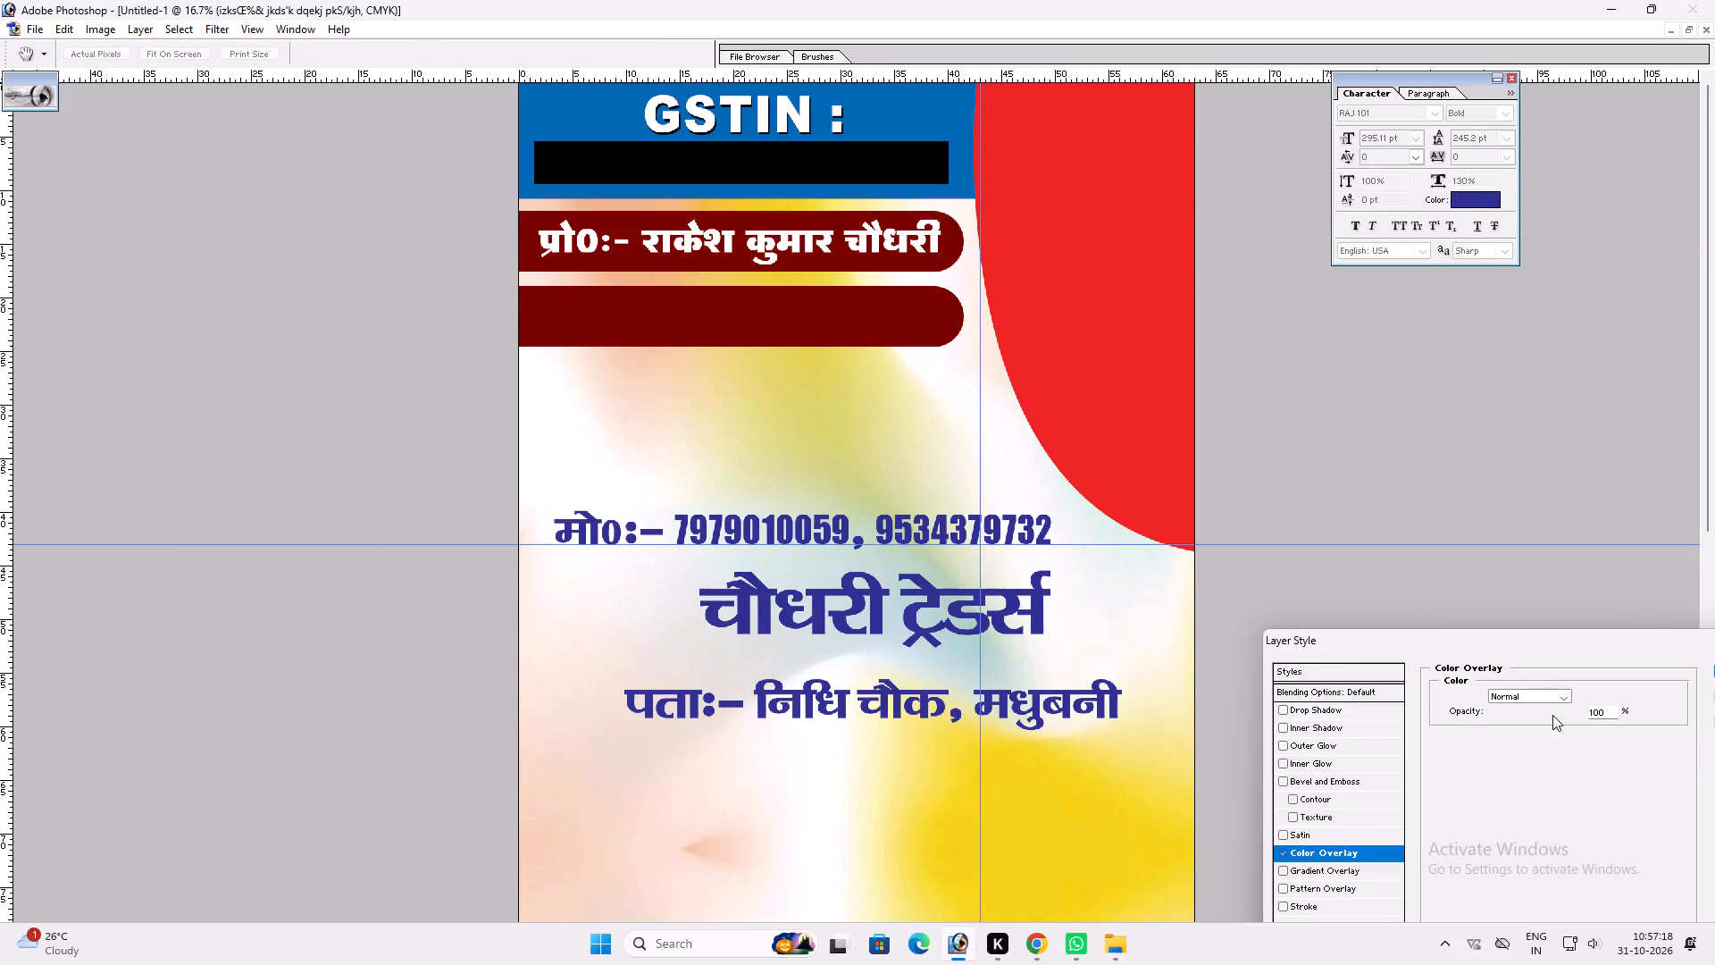
left_click(1552, 715)
left_click_drag(1563, 713, 1625, 719)
left_click(1590, 694)
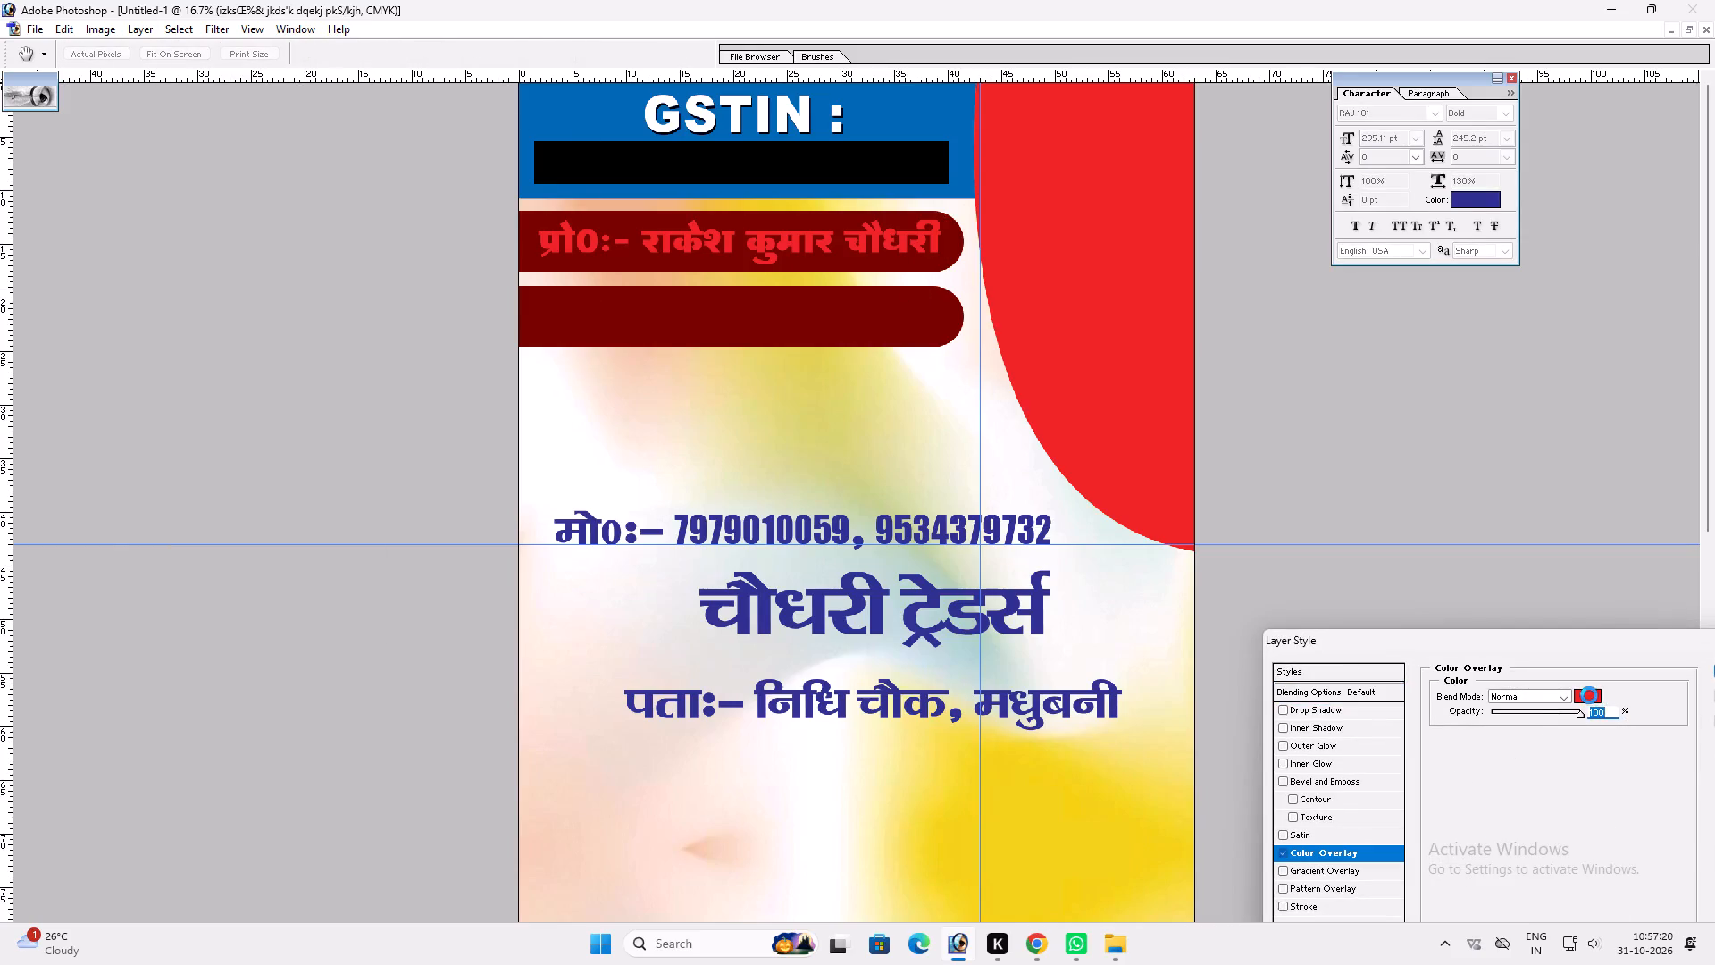
key("Tab")
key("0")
key("Return")
Add a hard-edged drop shadow at 100% opacity to the proprietor line and adjust its distance.
left_click(1310, 709)
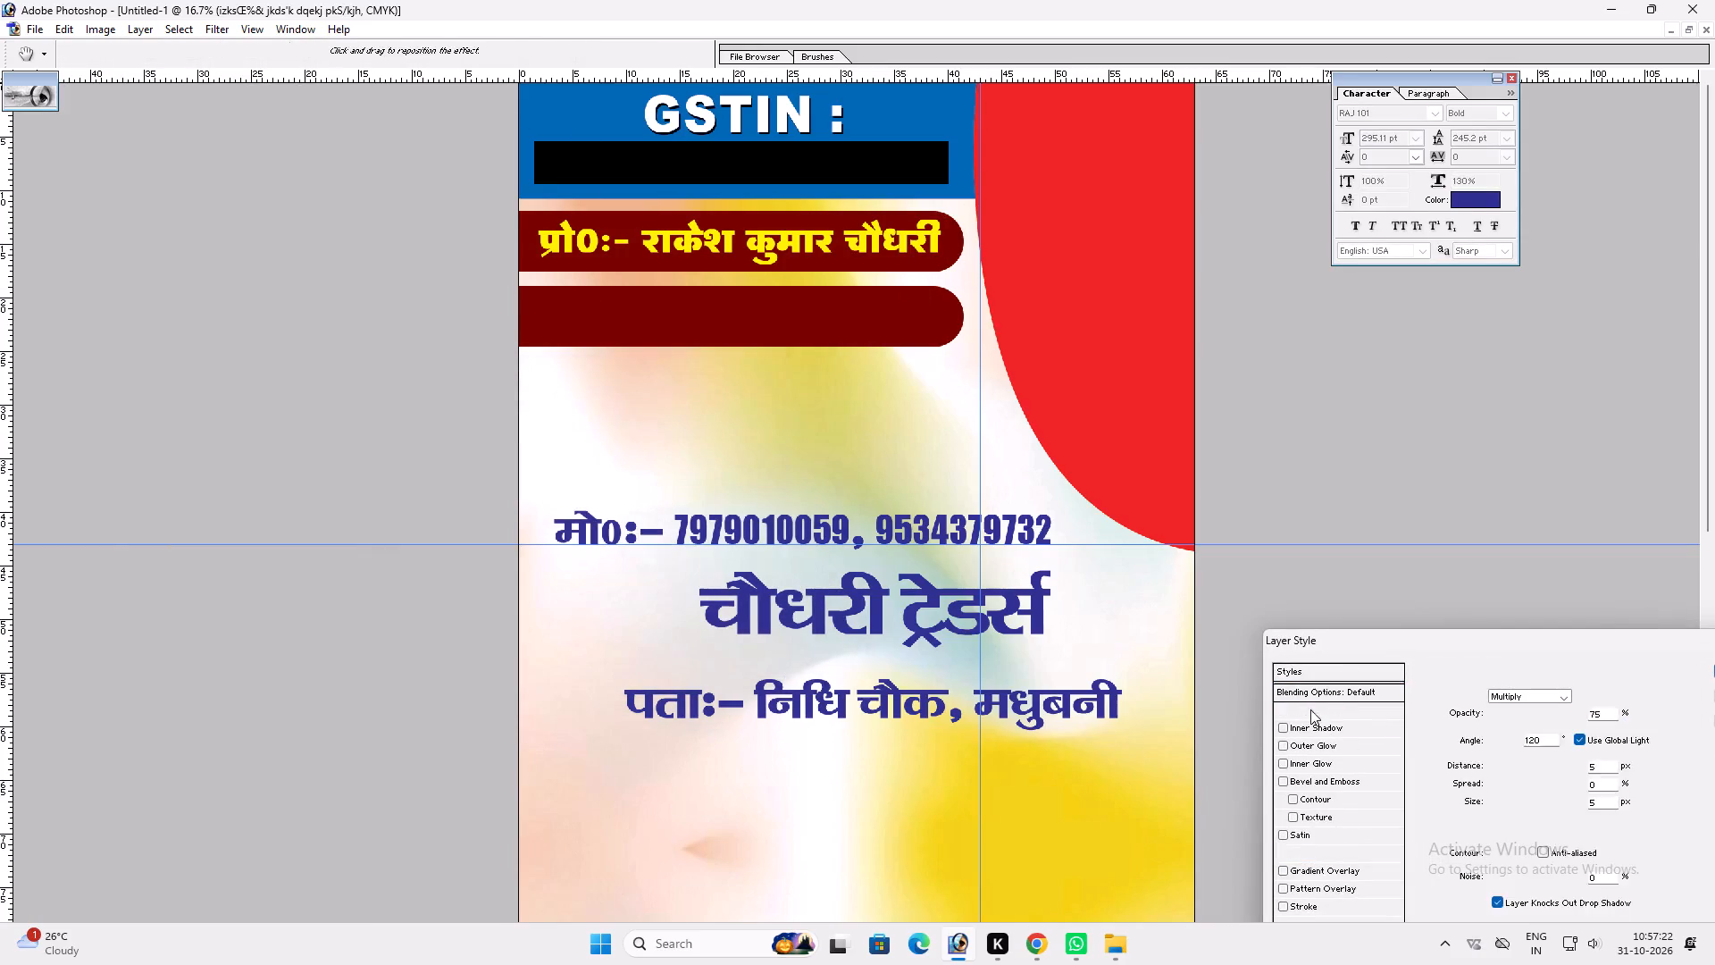
left_click_drag(1555, 720, 1614, 714)
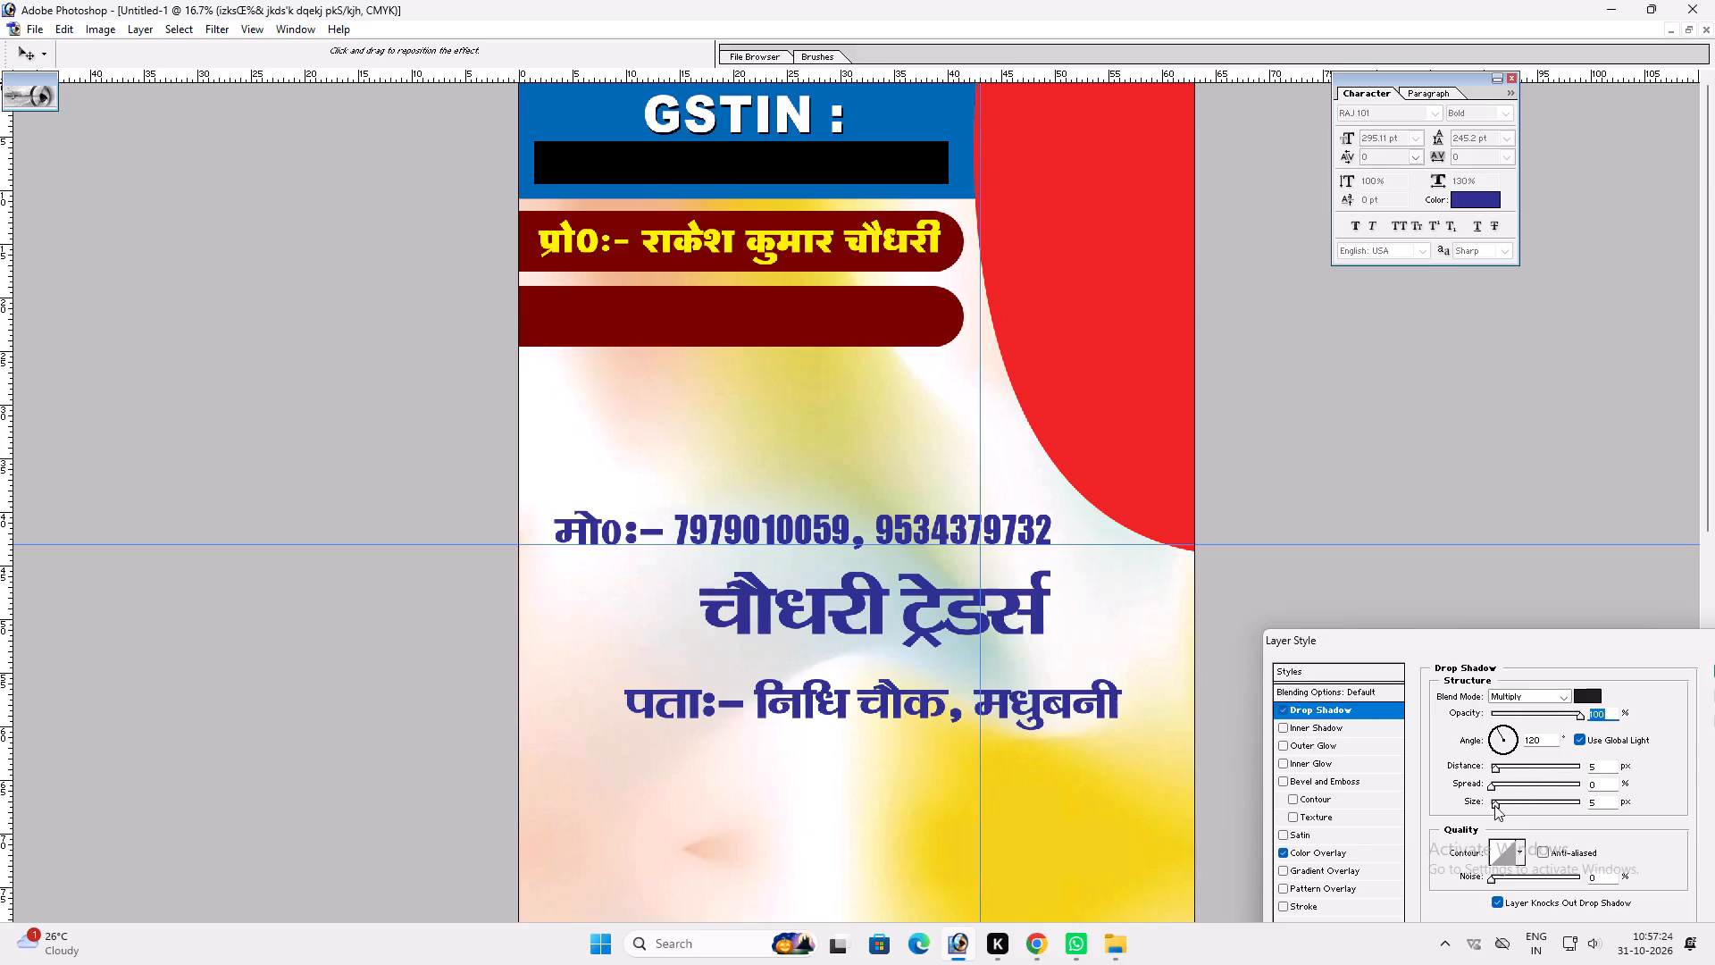
left_click_drag(1494, 805, 1474, 801)
left_click(1500, 770)
key("Return")
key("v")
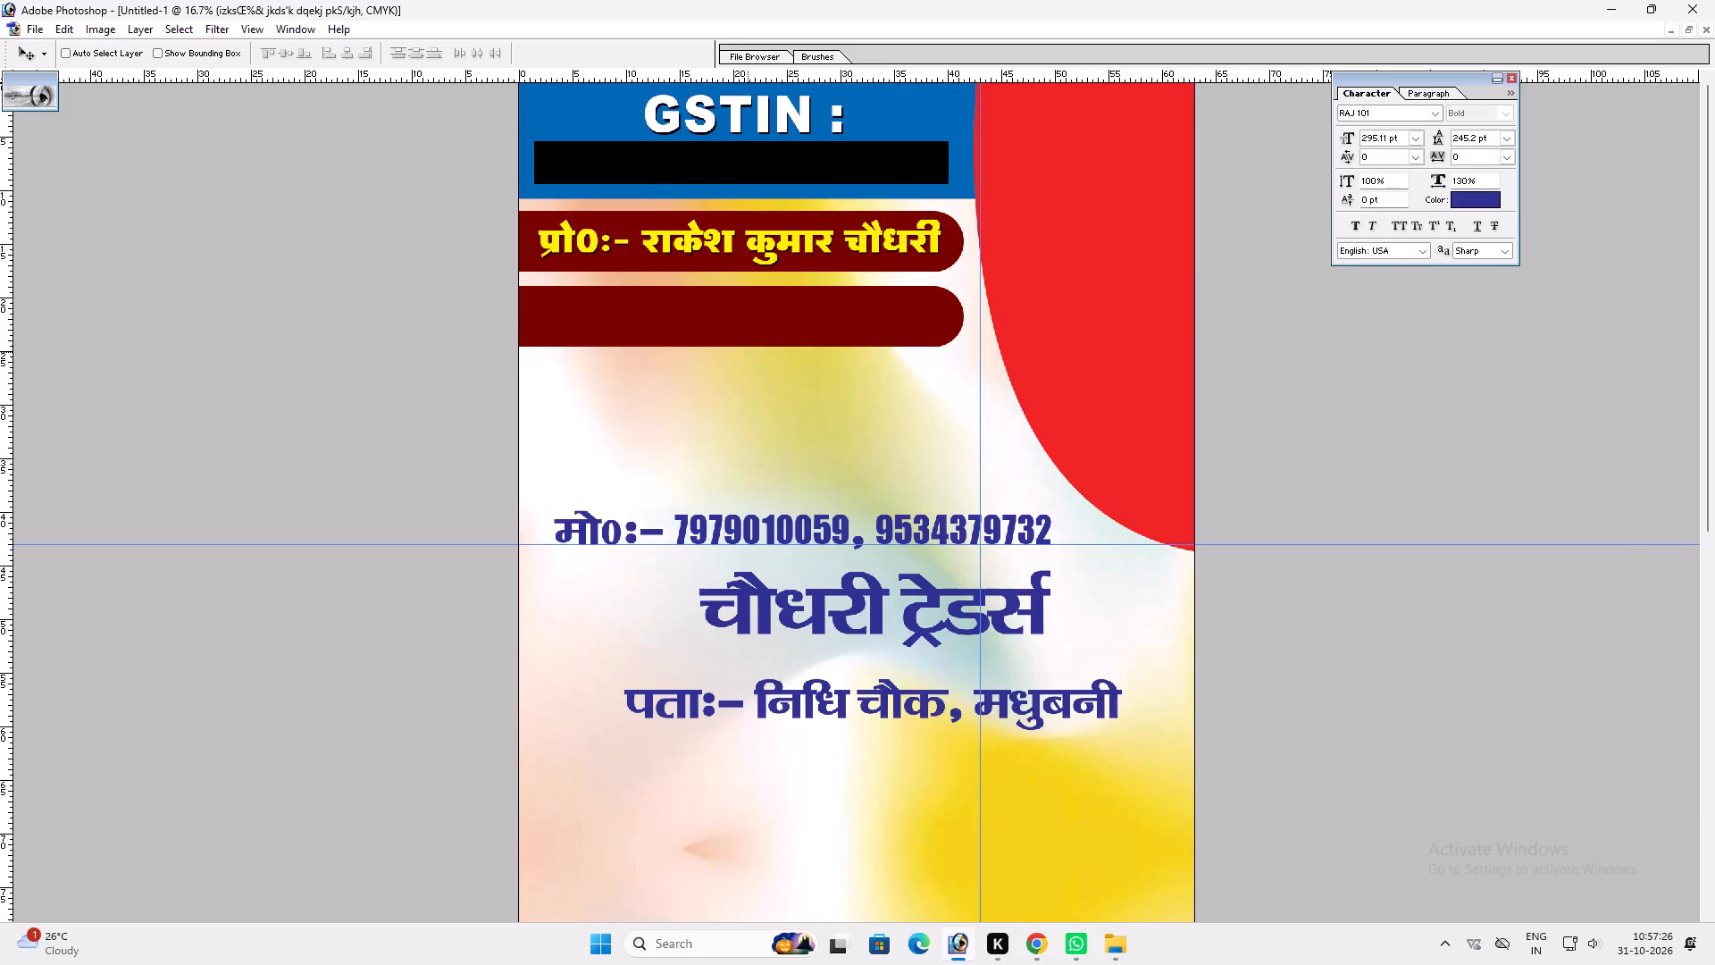
Duplicate the styled proprietor line onto the lower maroon strip.
left_click_drag(754, 264, 756, 337, "alt+shift")
Cut the mobile-number line from above the firm name and paste it over the duplicated text in the lower strip.
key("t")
left_click(737, 537)
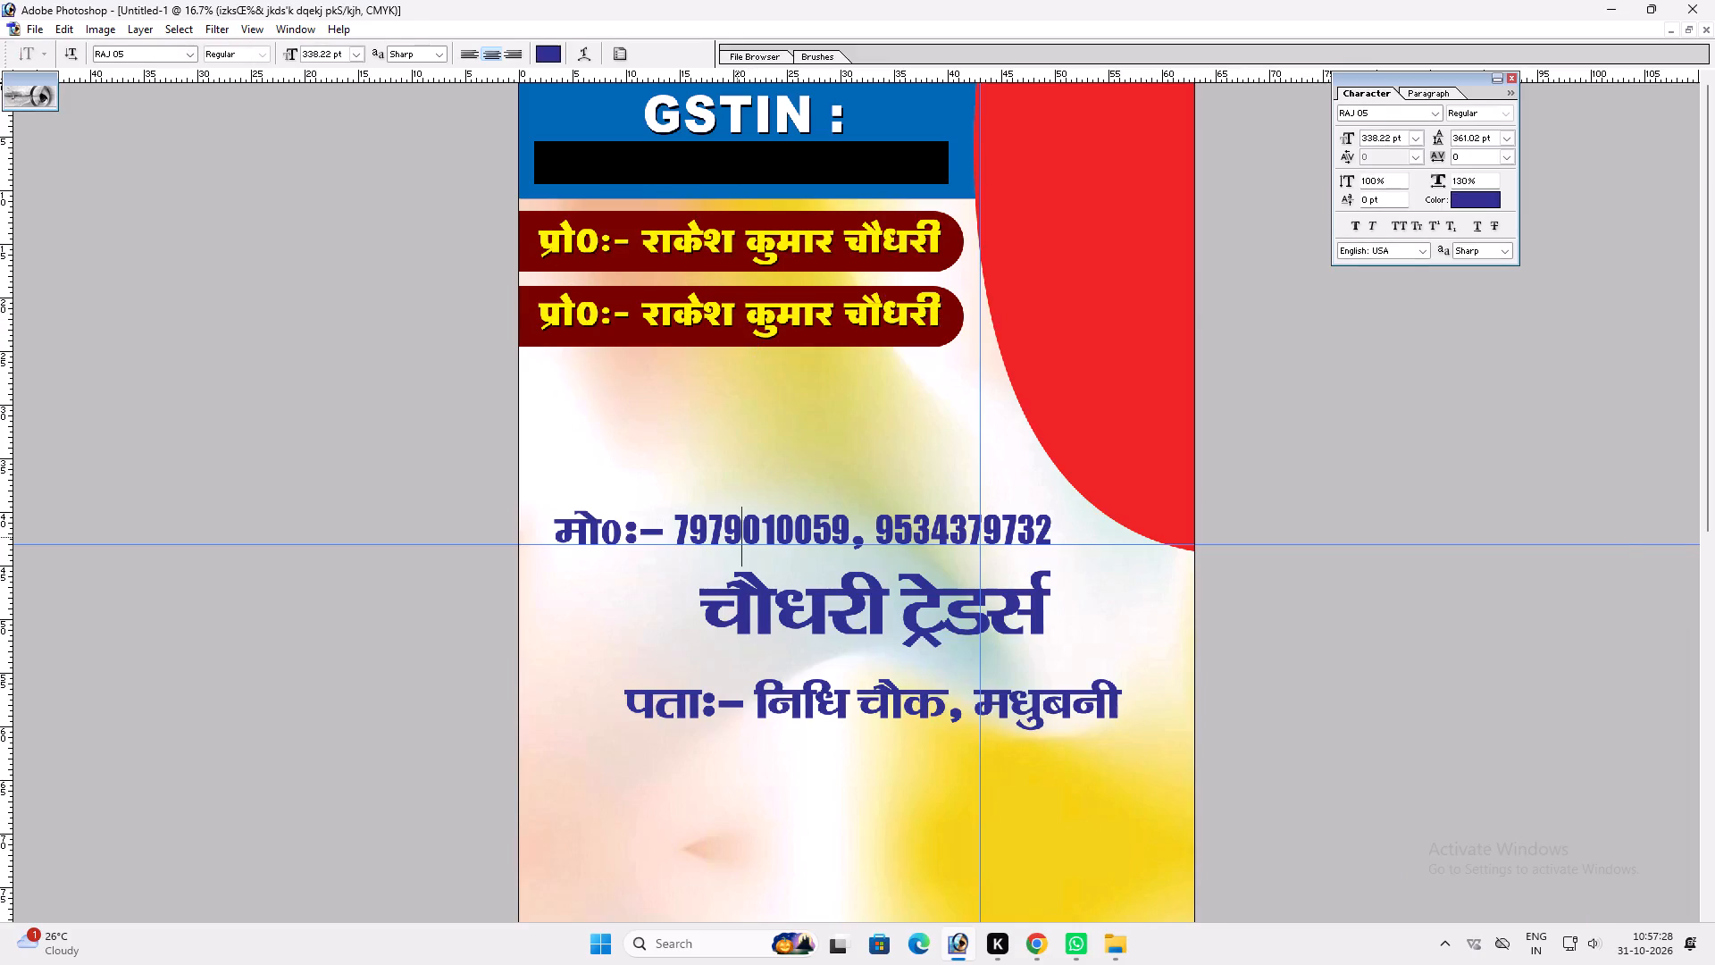
key("ctrl+a")
key("ctrl+x")
key("Return")
left_click(662, 287)
key("ctrl+a")
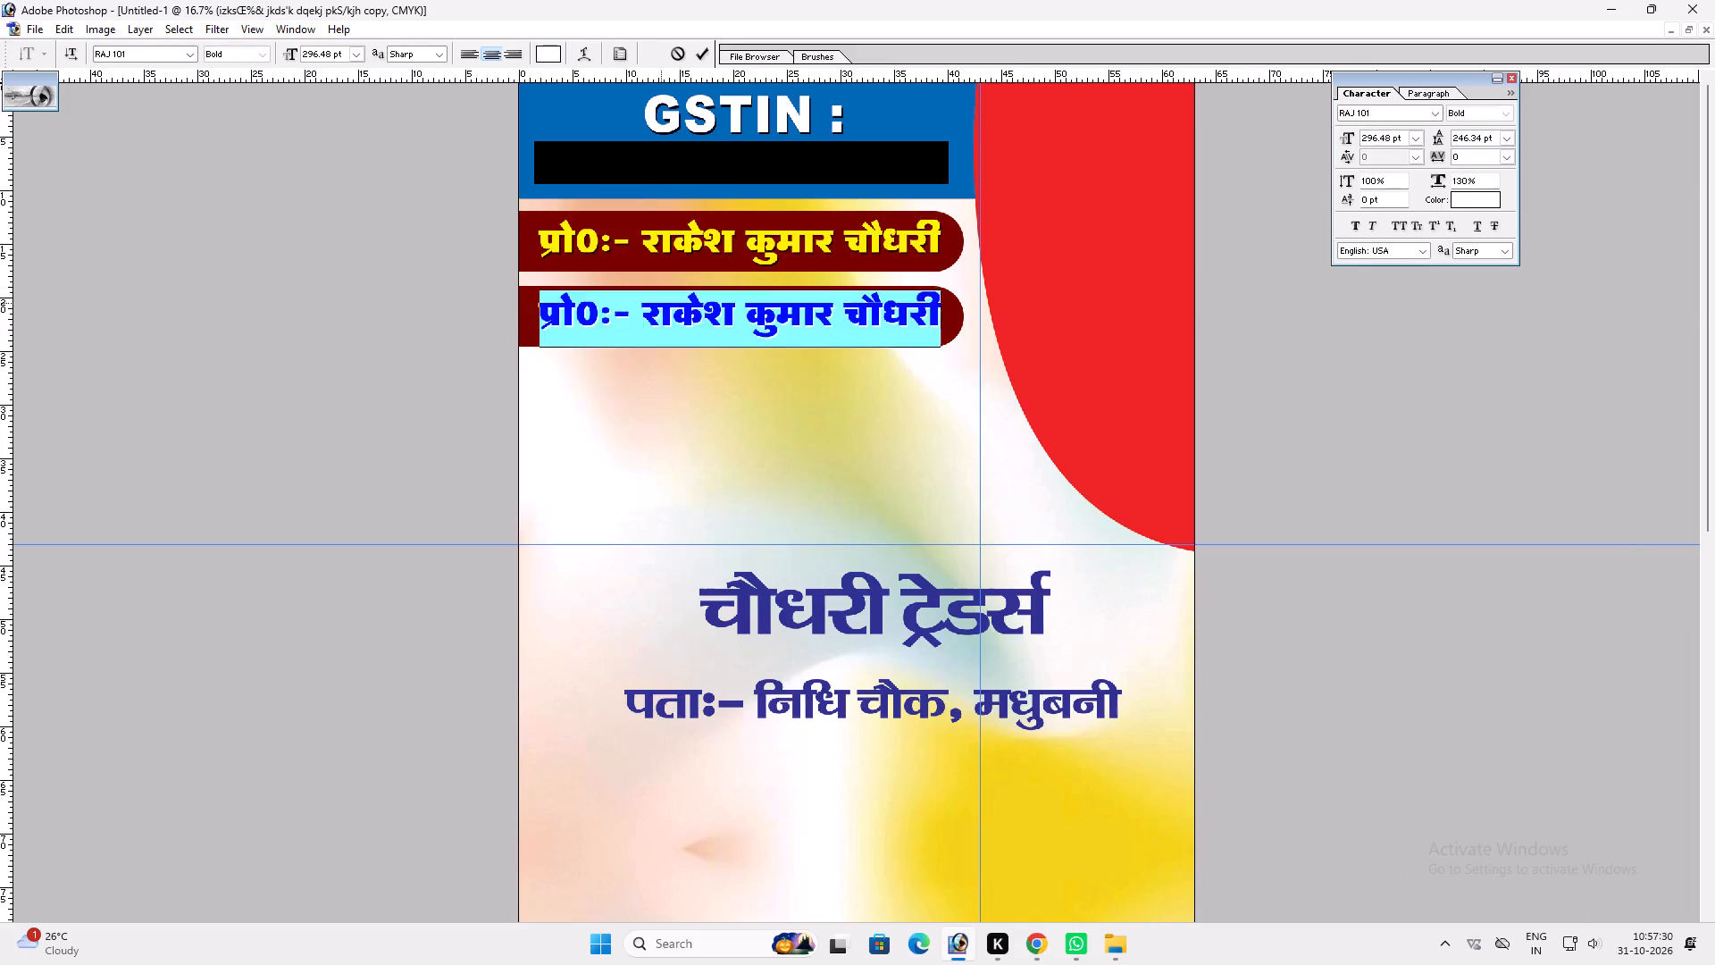
key("ctrl+v")
key("ctrl+Return")
Shrink the mobile-number line to about 305 pt so it fits inside the lower maroon strip.
key("ctrl+t")
left_click_drag(741, 331, 729, 331, "shift")
key("shift+Return")
Delete the "मो0:-" prefix from the mobile-number line in the lower strip.
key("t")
left_click_drag(632, 311, 79, 309)
key("BackSpace")
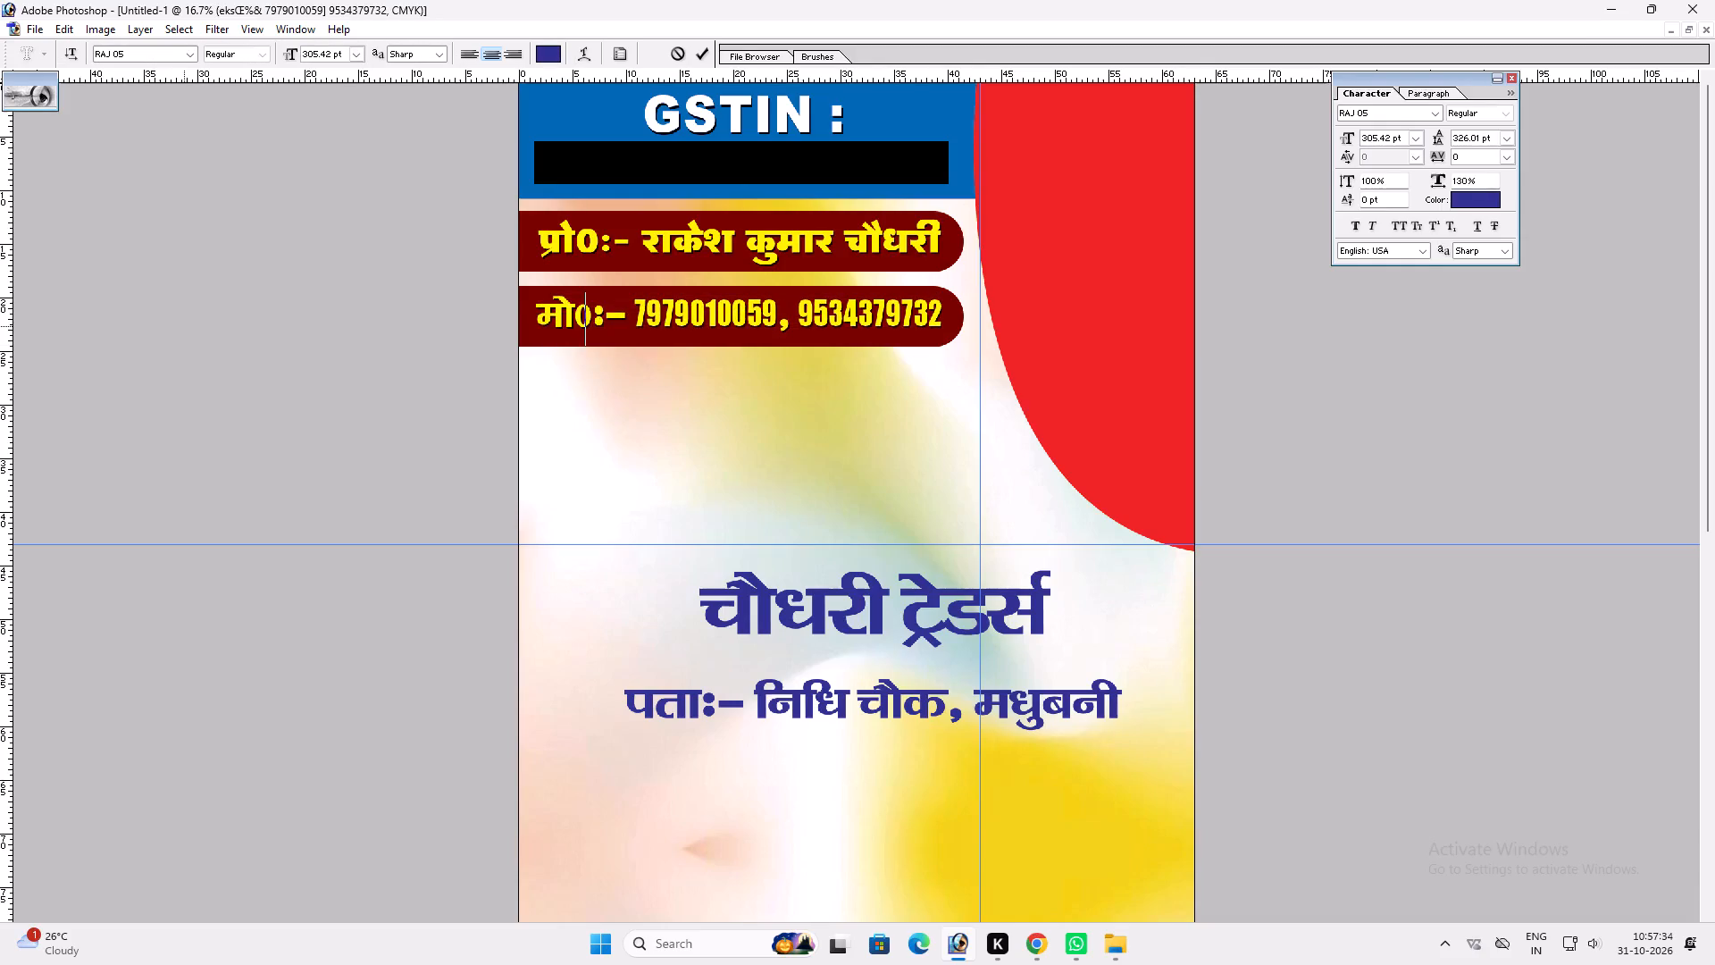
Set the font of both mobile numbers to Khand Bold.
key("ctrl+a")
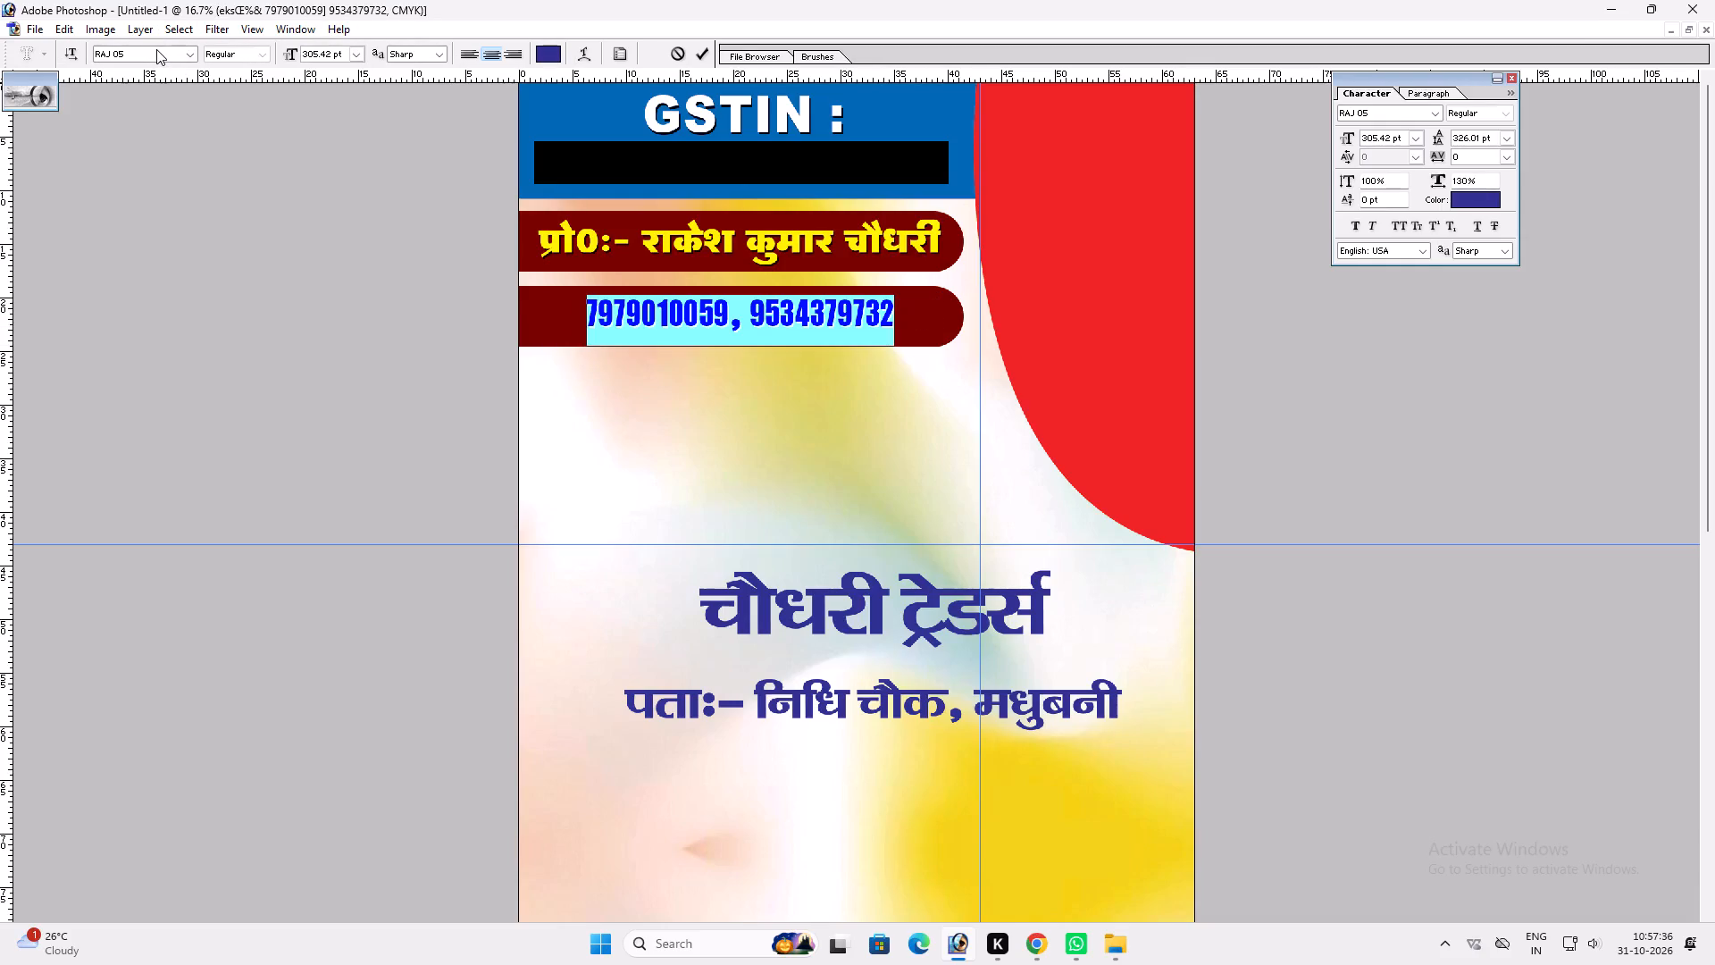
left_click(156, 49)
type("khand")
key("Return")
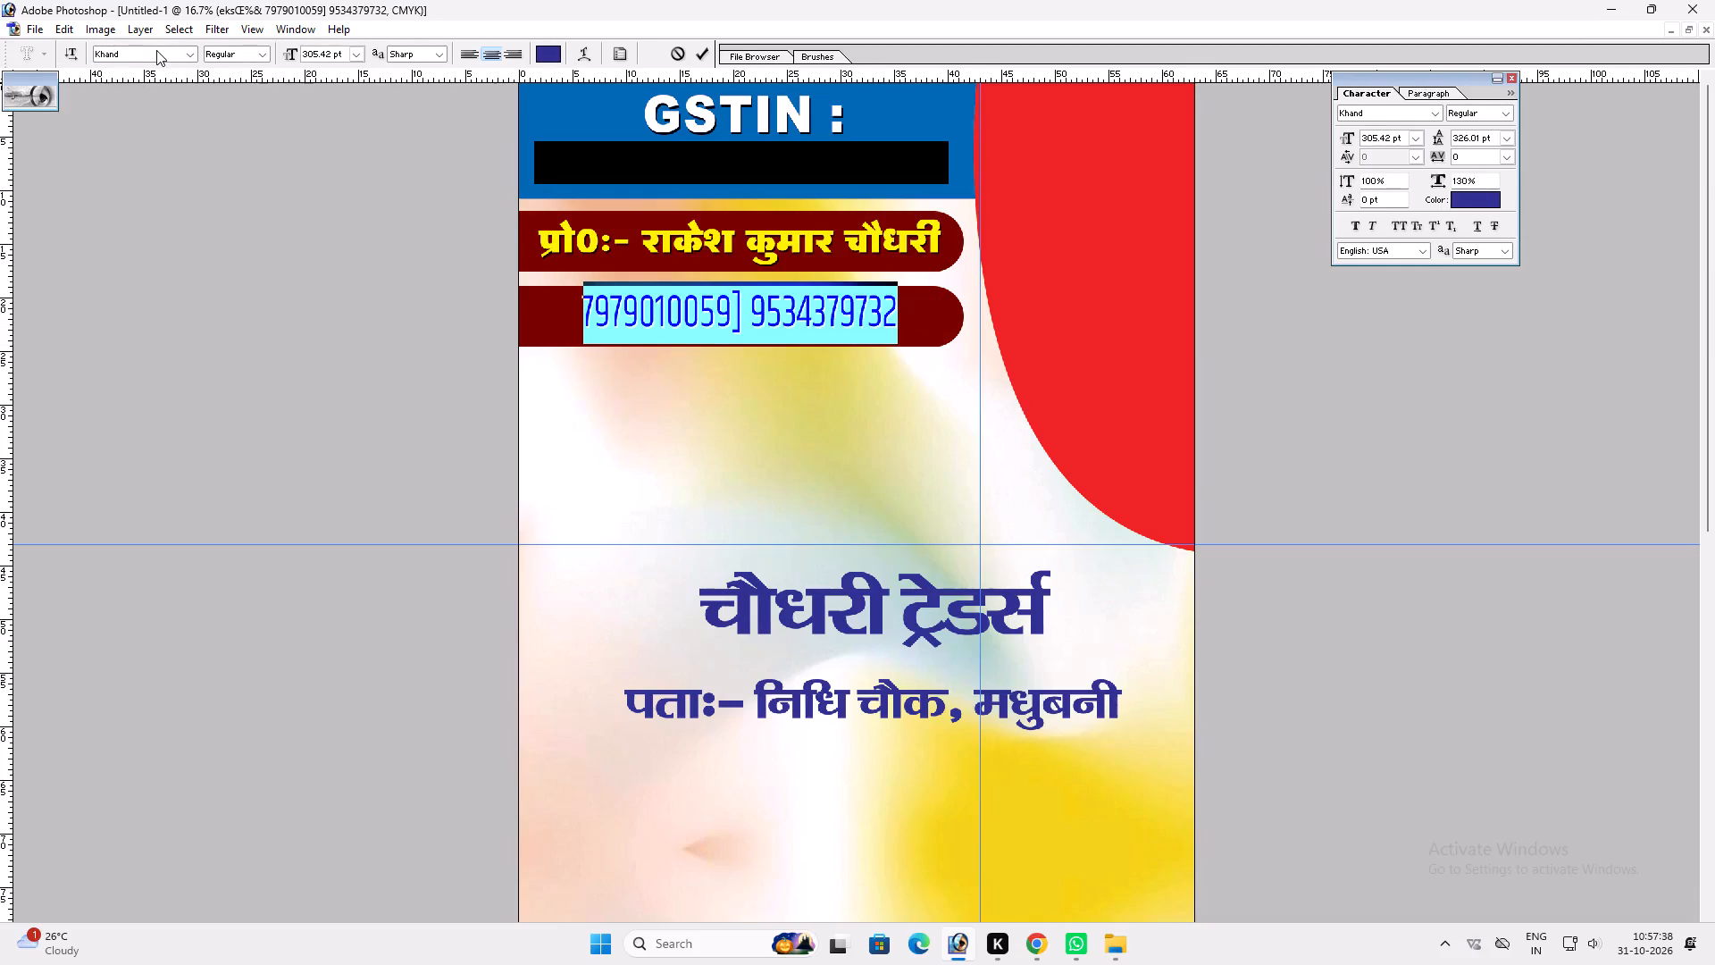
left_click(255, 59)
left_click(228, 111)
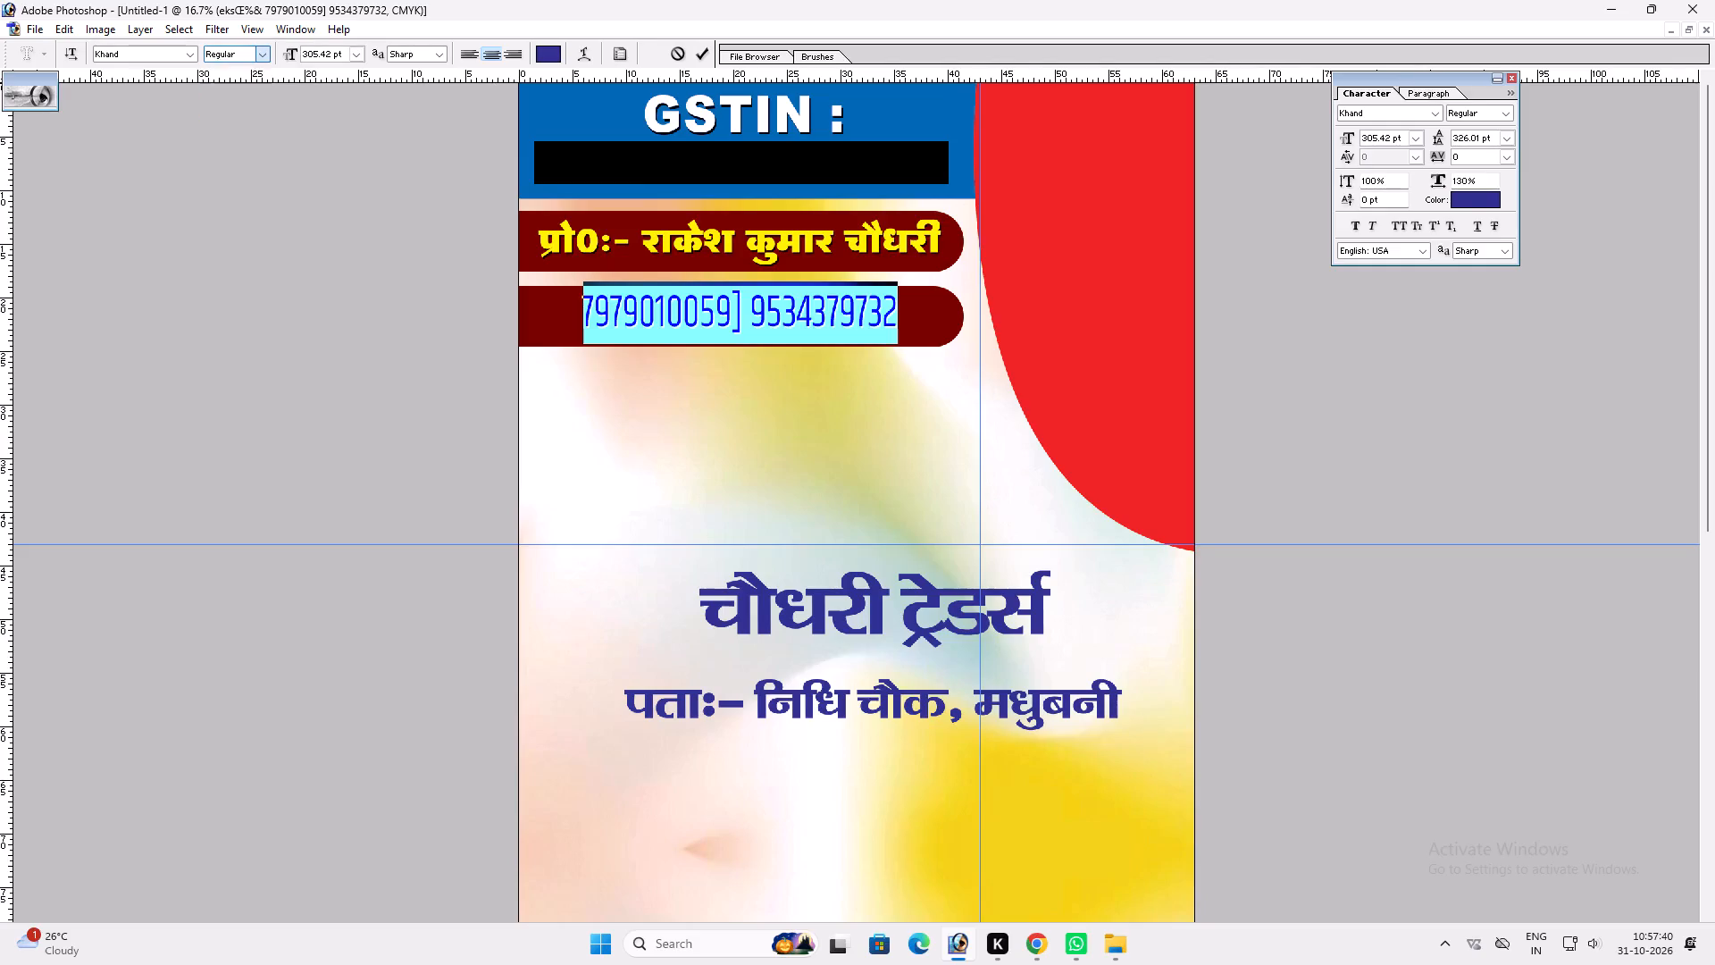
Replace the "]" between the two mobile numbers with a comma.
left_click(739, 325)
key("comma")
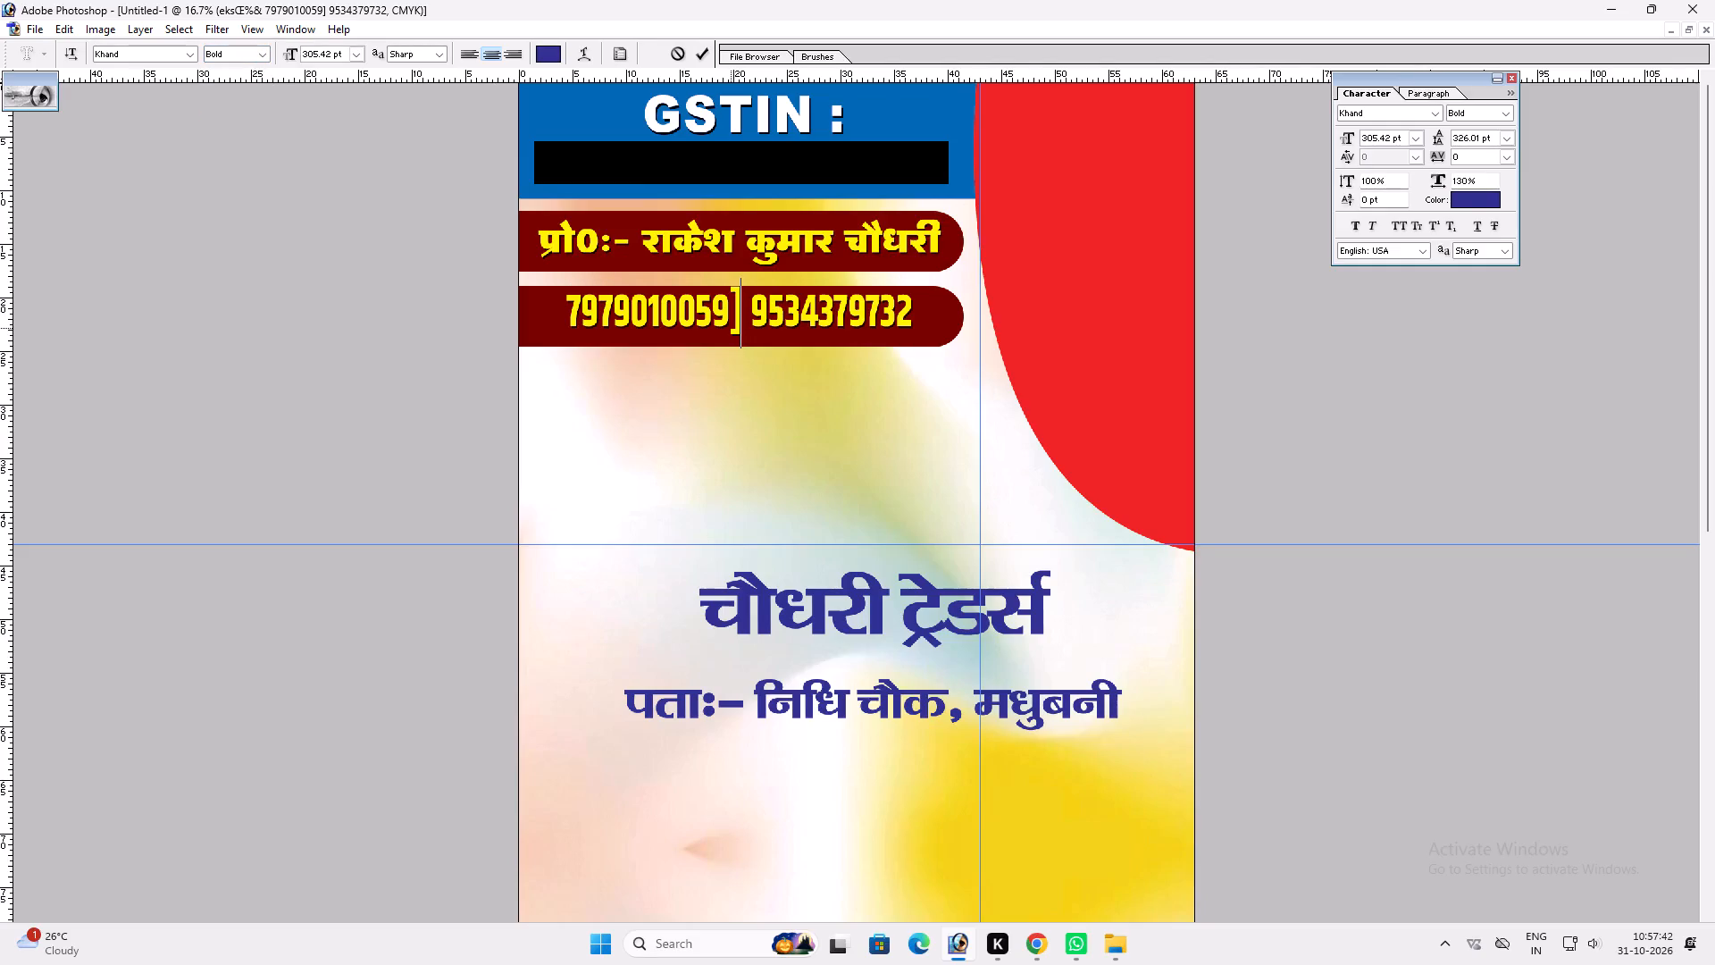
key("Return")
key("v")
Widen the mobile numbers slightly and shift them toward the lower strip's rounded end, leaving space before the first number.
key("ctrl+t")
left_click_drag(907, 307, 929, 306, "shift")
key("Return")
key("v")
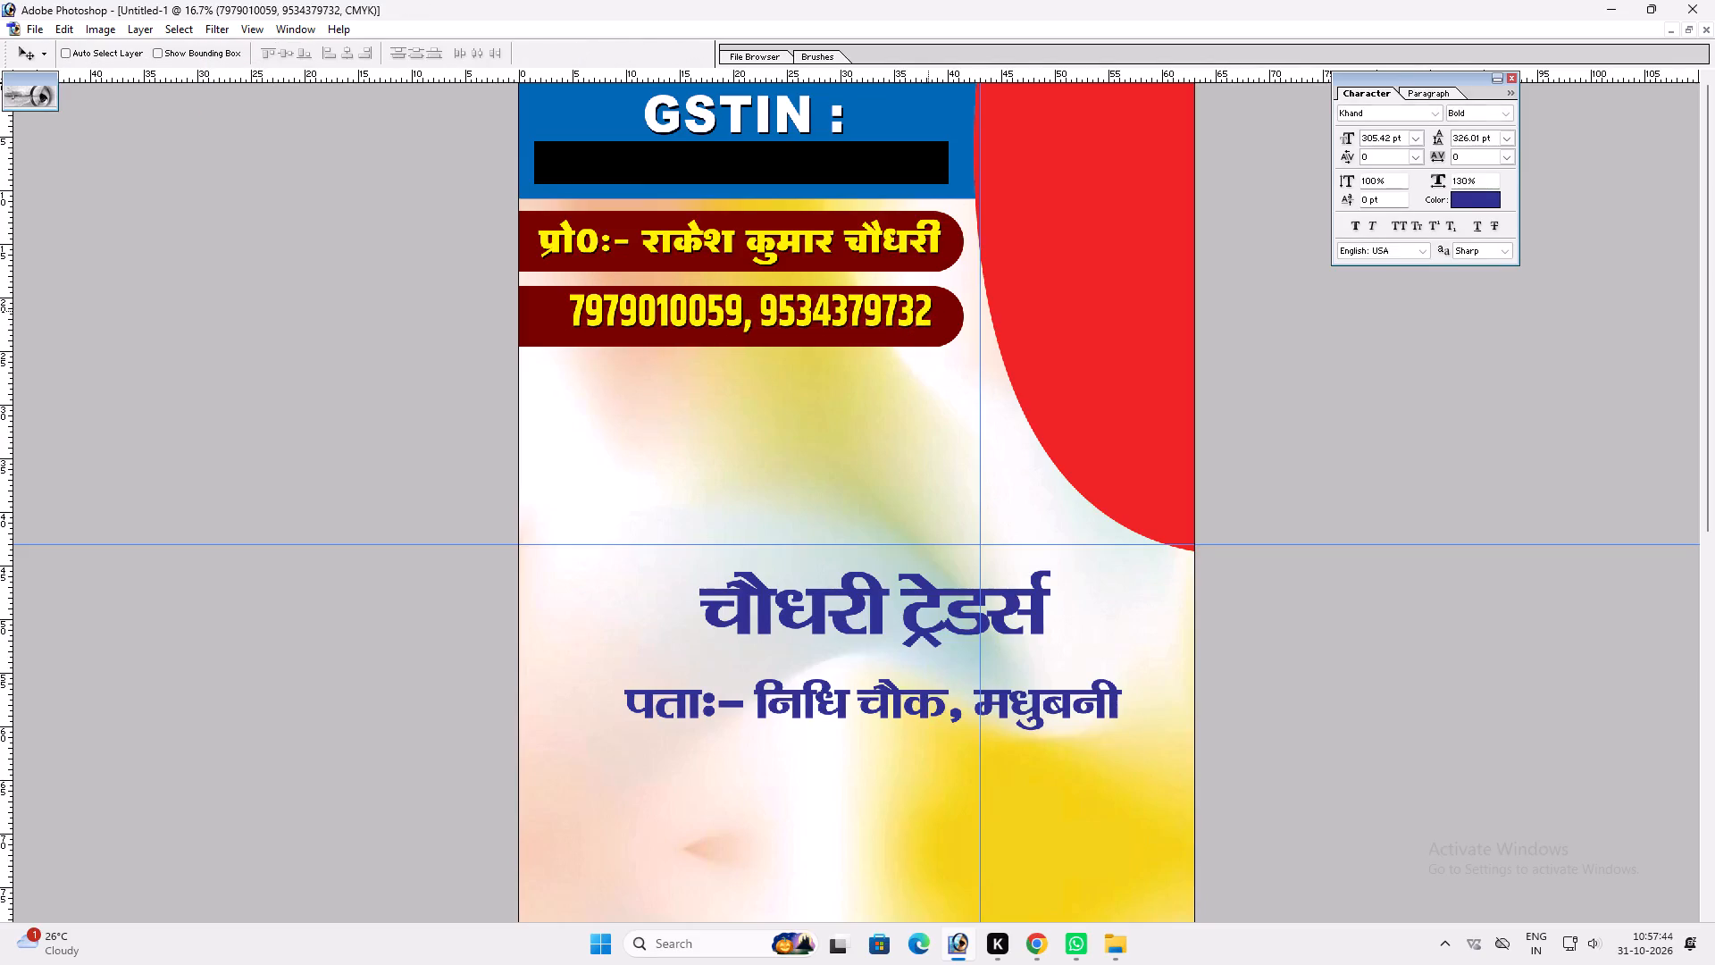
left_click_drag(928, 313, 943, 316)
key("ctrl+t")
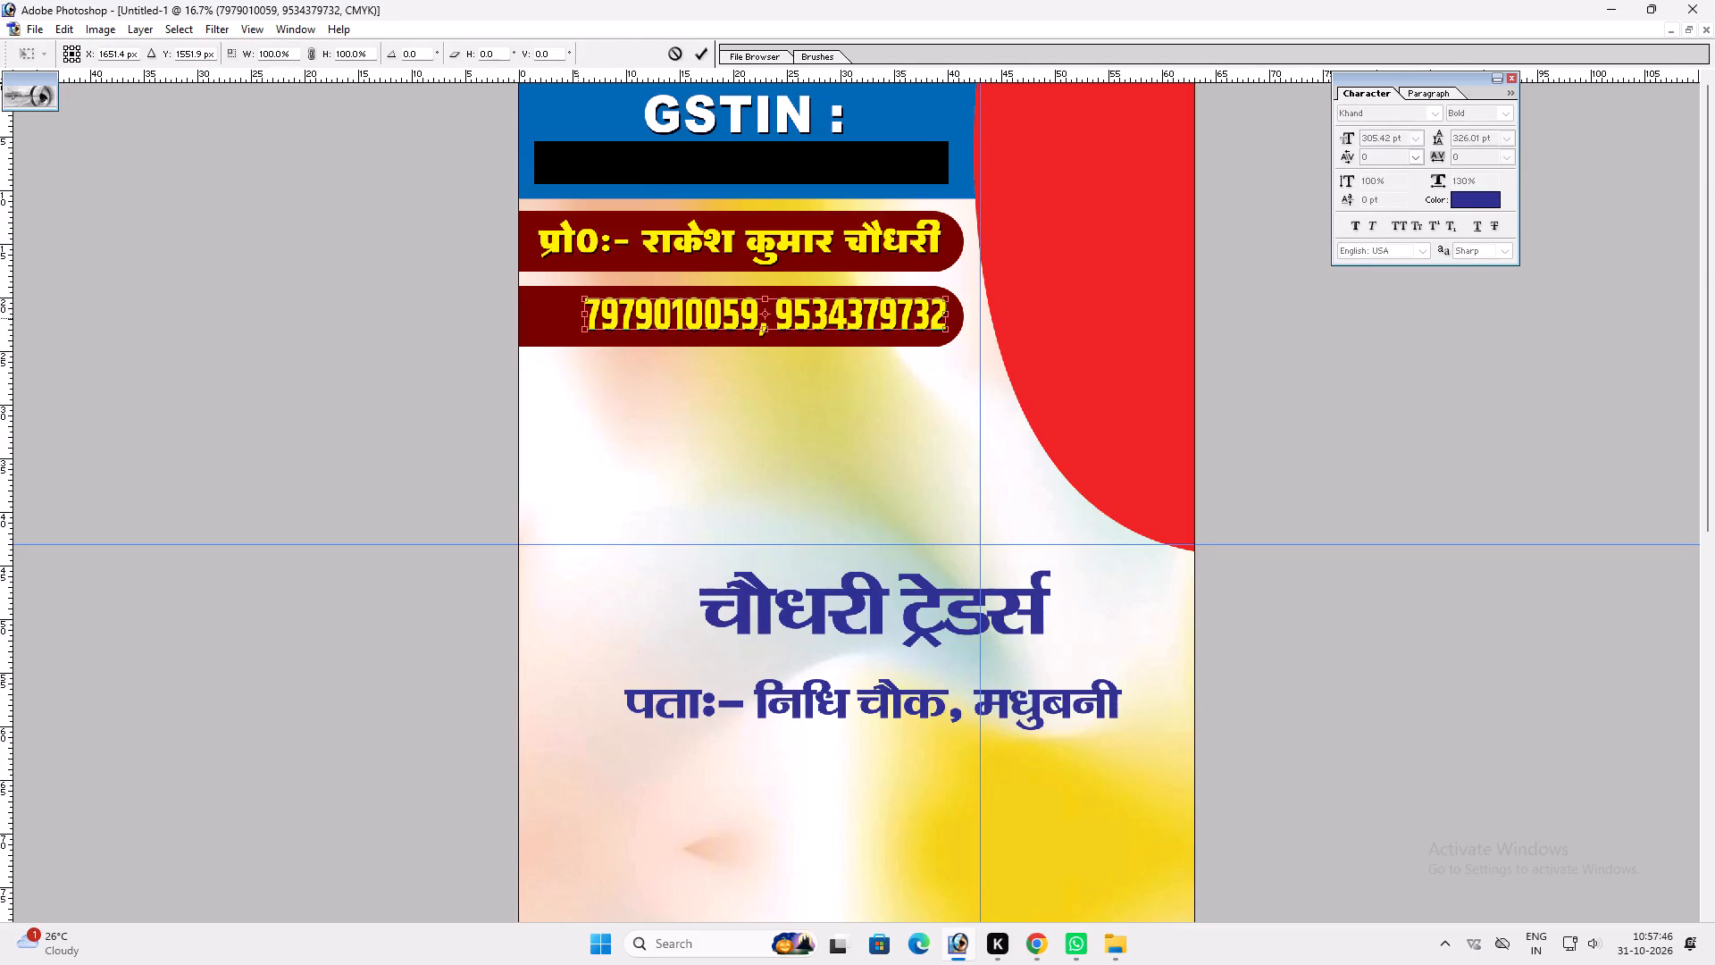
left_click(580, 318, "shift")
key("shift+Return")
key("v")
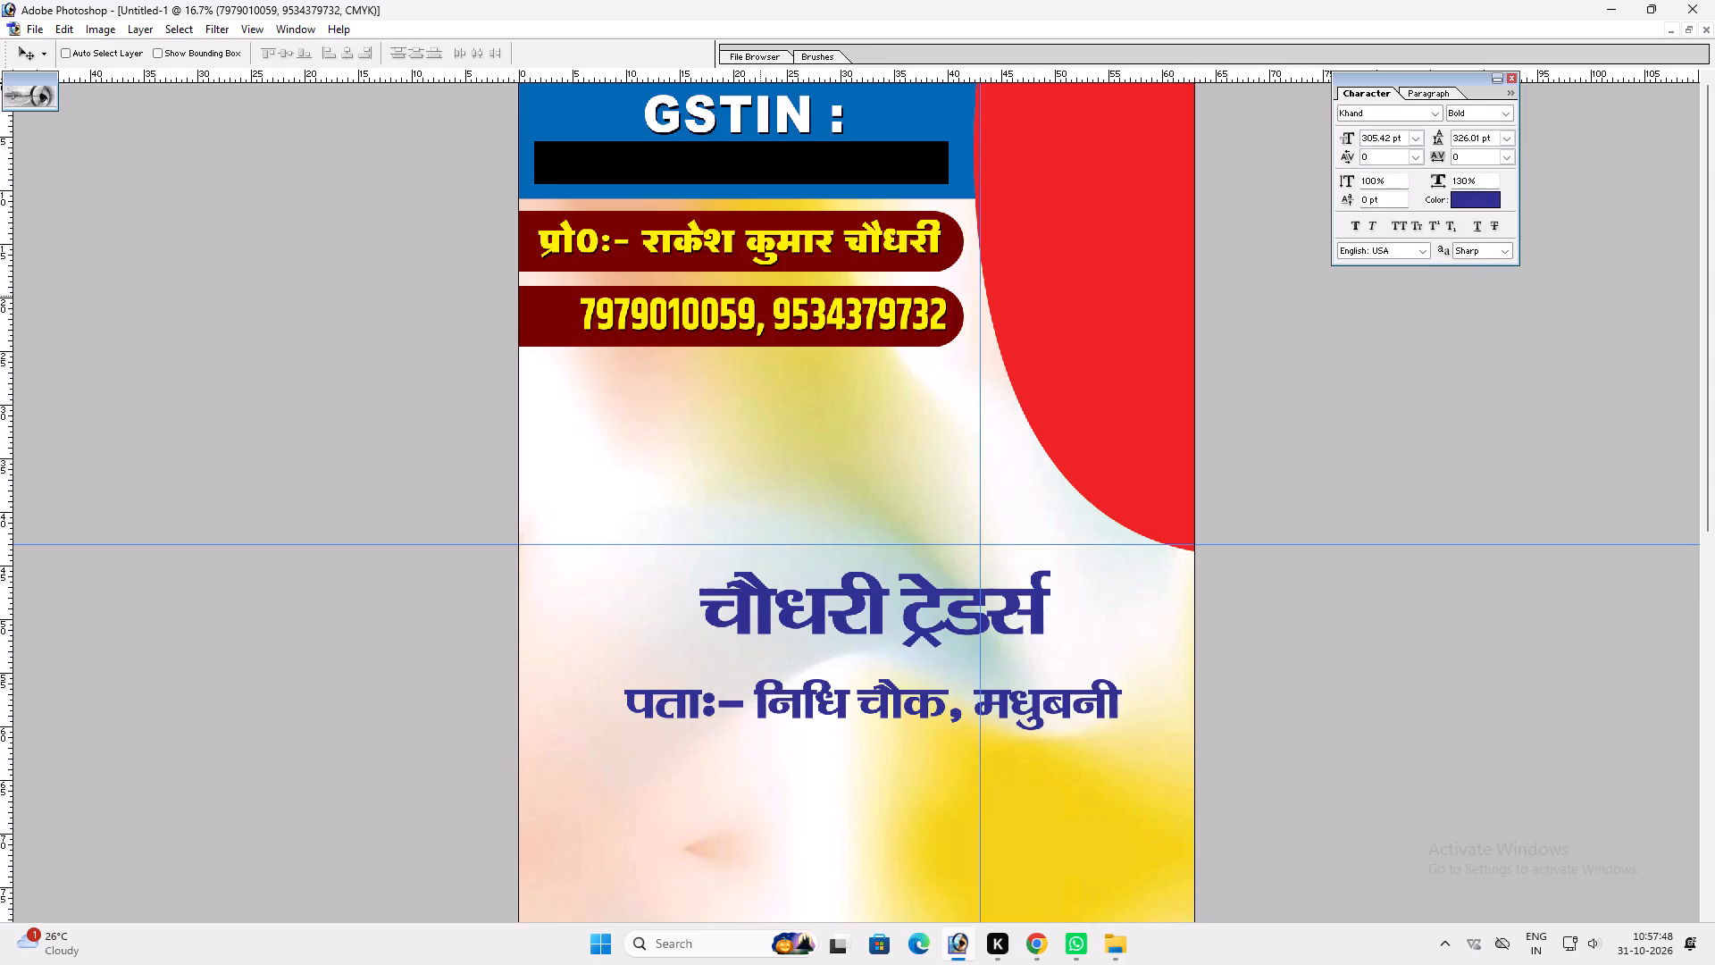
Change the mobile-number strip's color overlay to black and nudge the strip up slightly.
left_click(760, 294, "ctrl")
key("alt+l")
key("alt+y")
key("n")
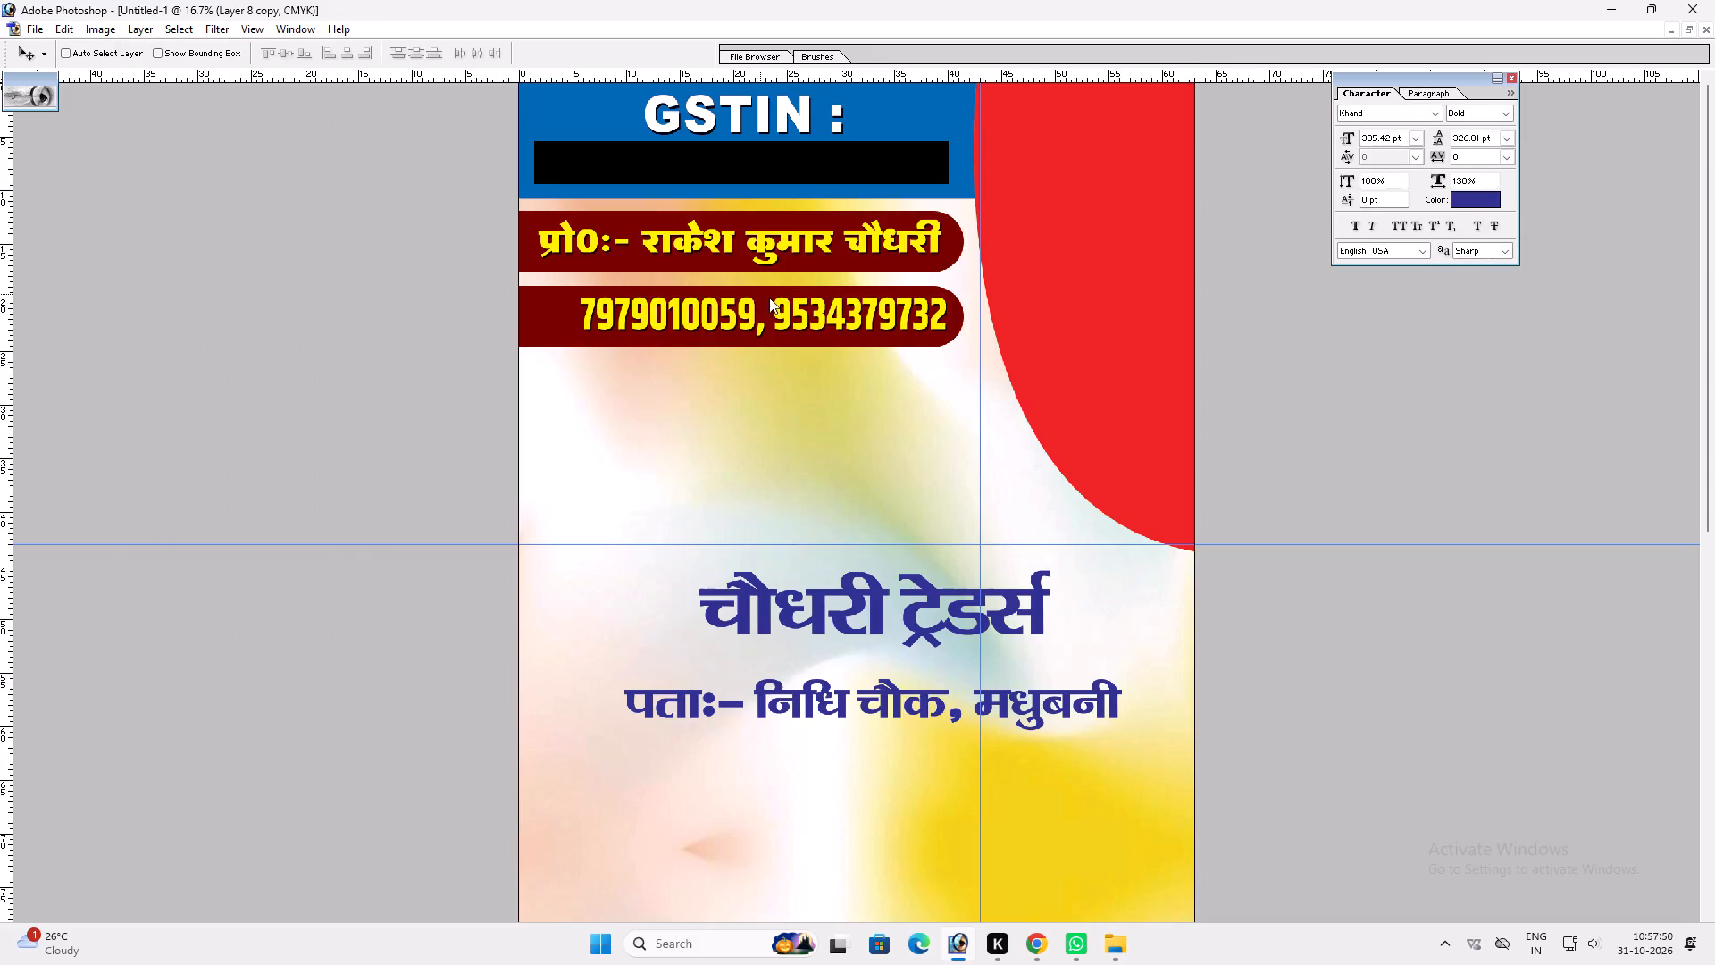
left_click(1336, 850)
left_click(1584, 697)
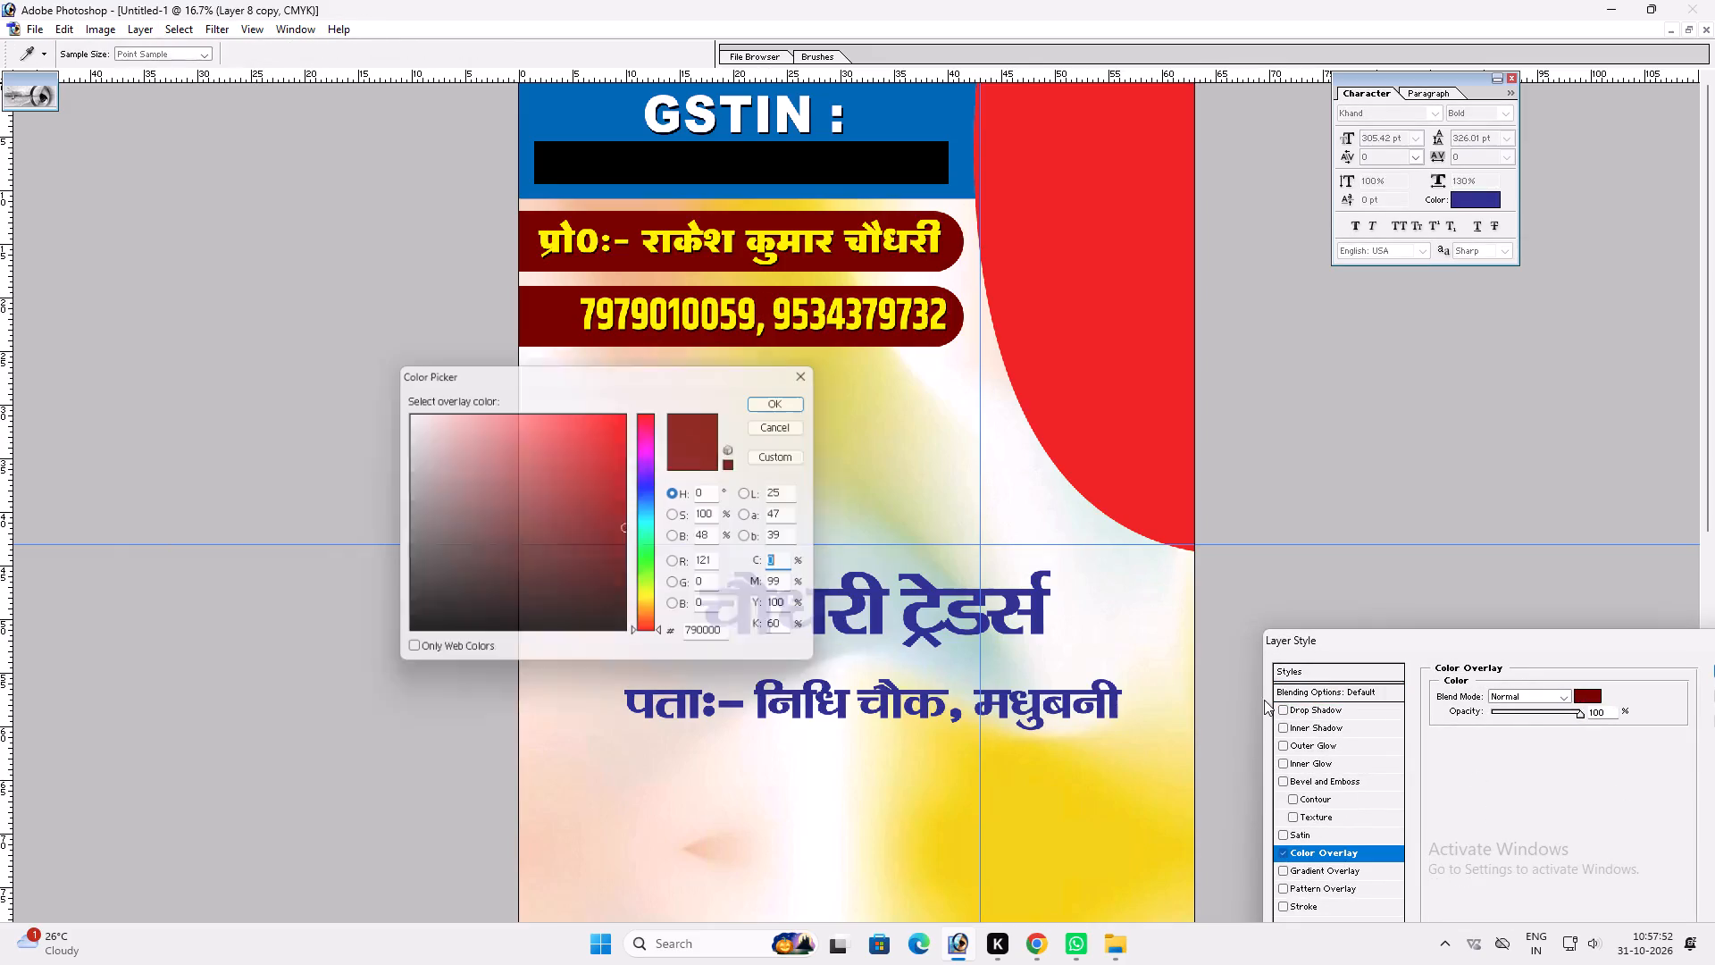
left_click_drag(499, 588, 853, 685)
key("Return")
key("Return")
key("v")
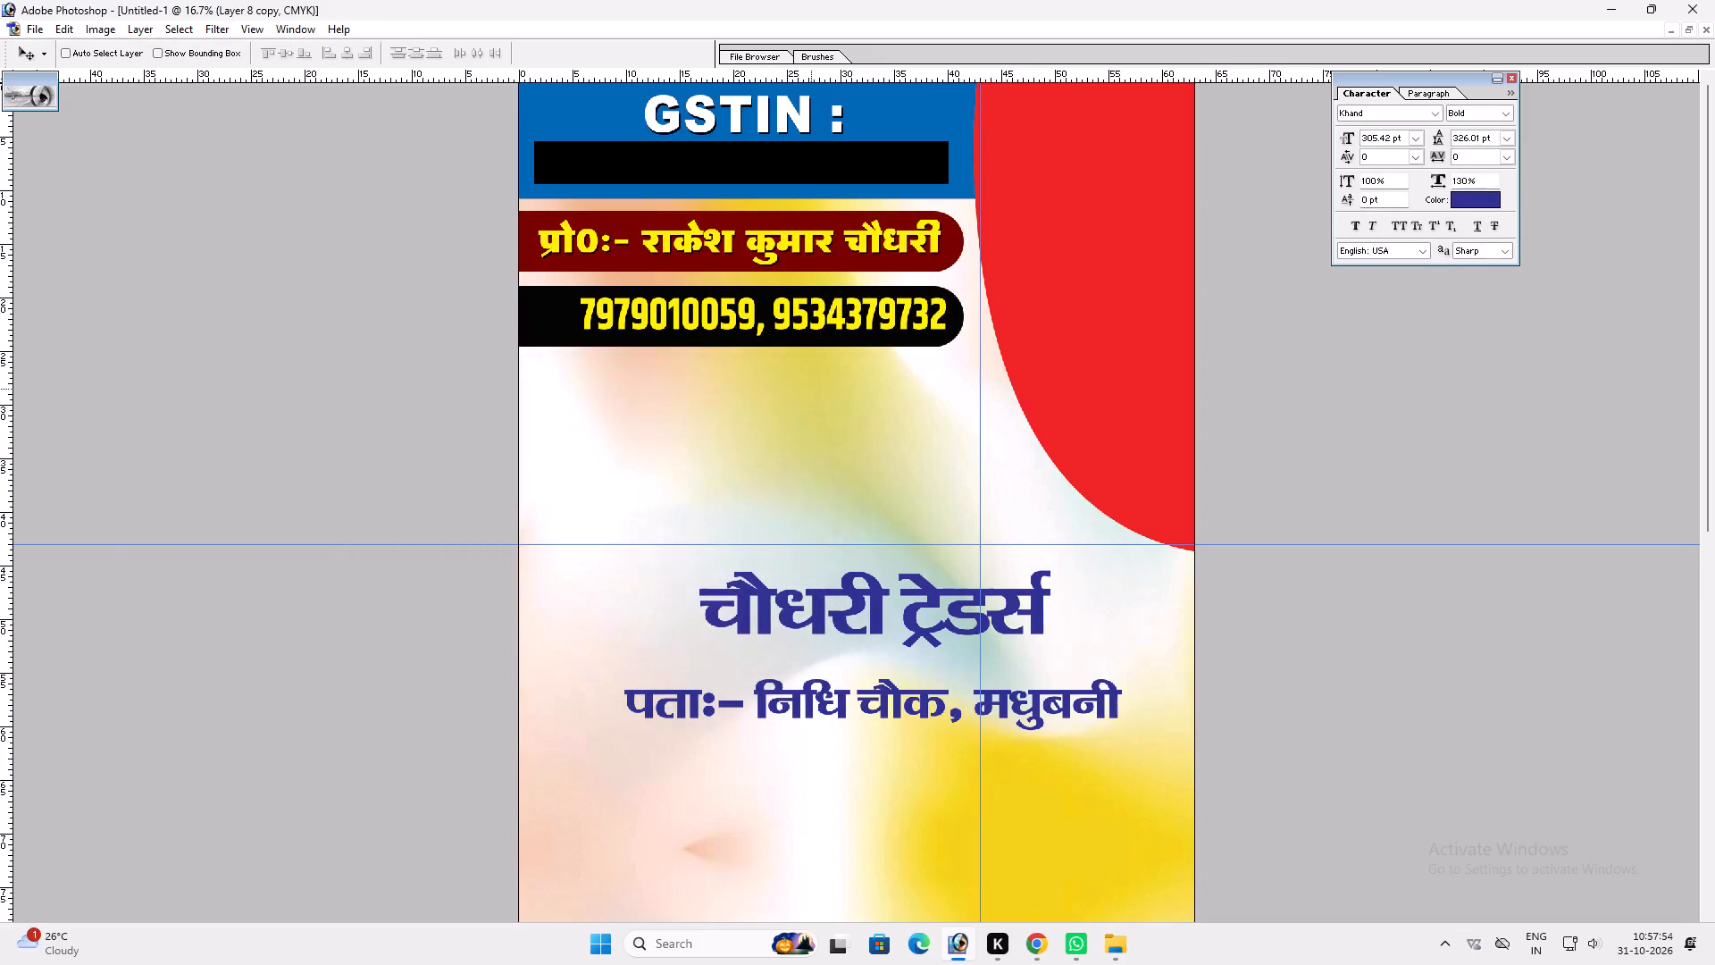
left_click(828, 343, "ctrl")
key("Up")
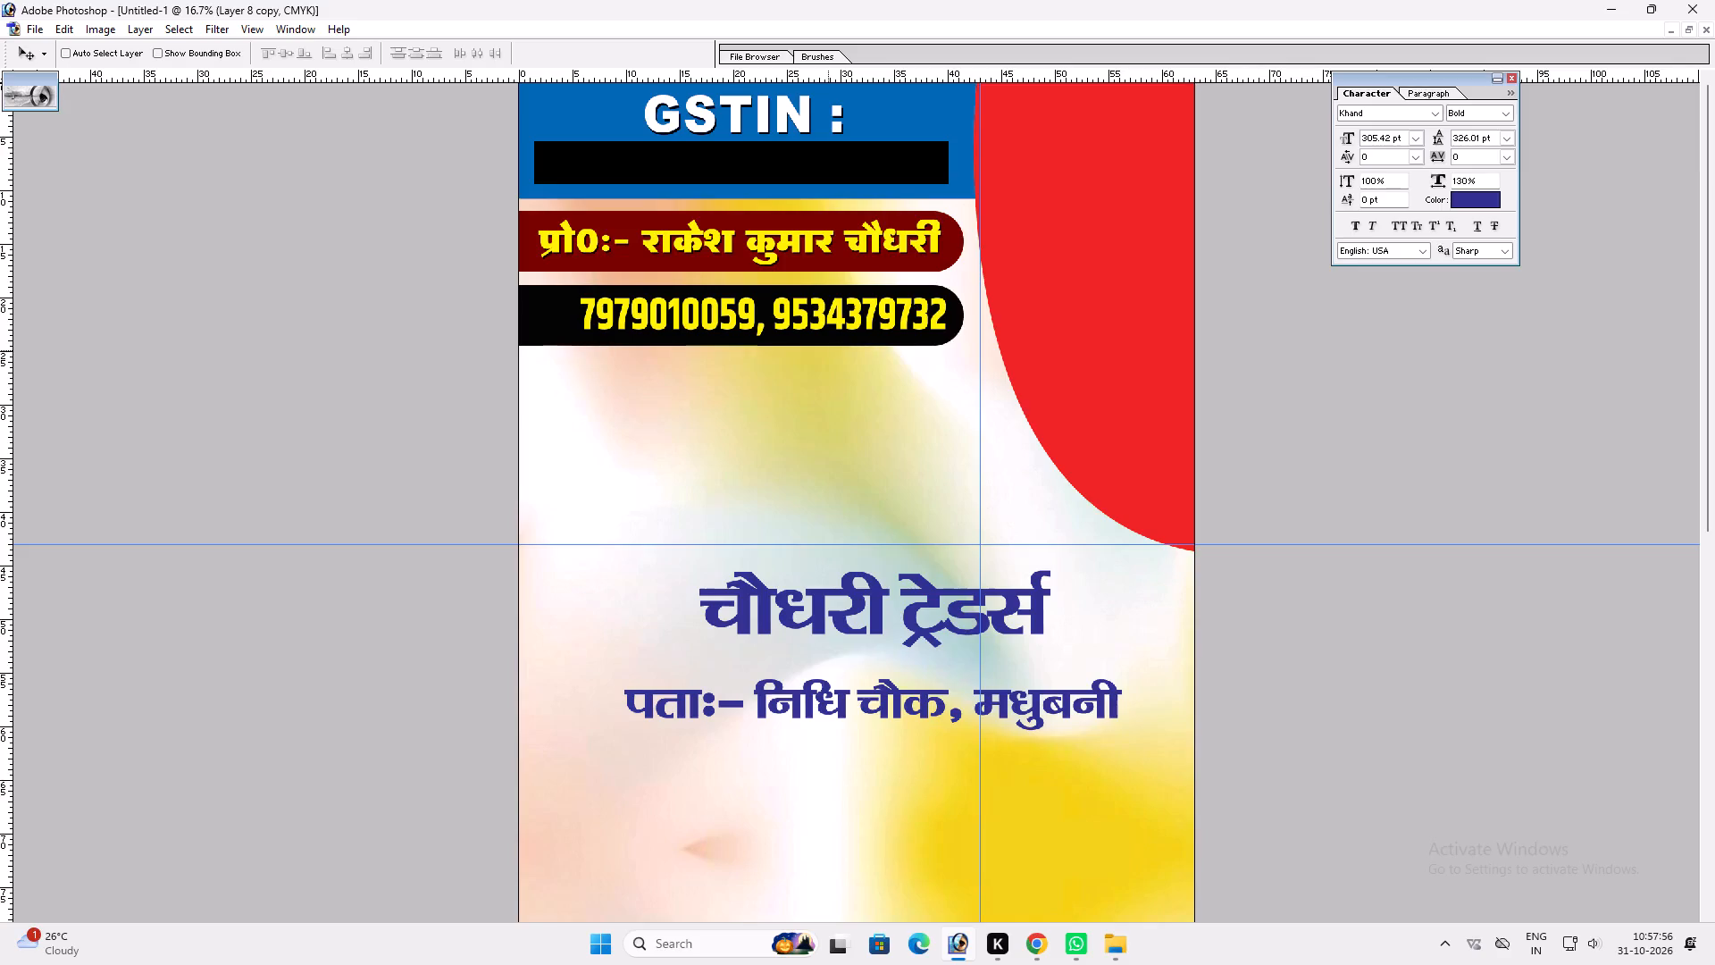
Narrow the mobile-number text slightly, leaving more room before the first number.
left_click(869, 322, "ctrl")
key("ctrl+t")
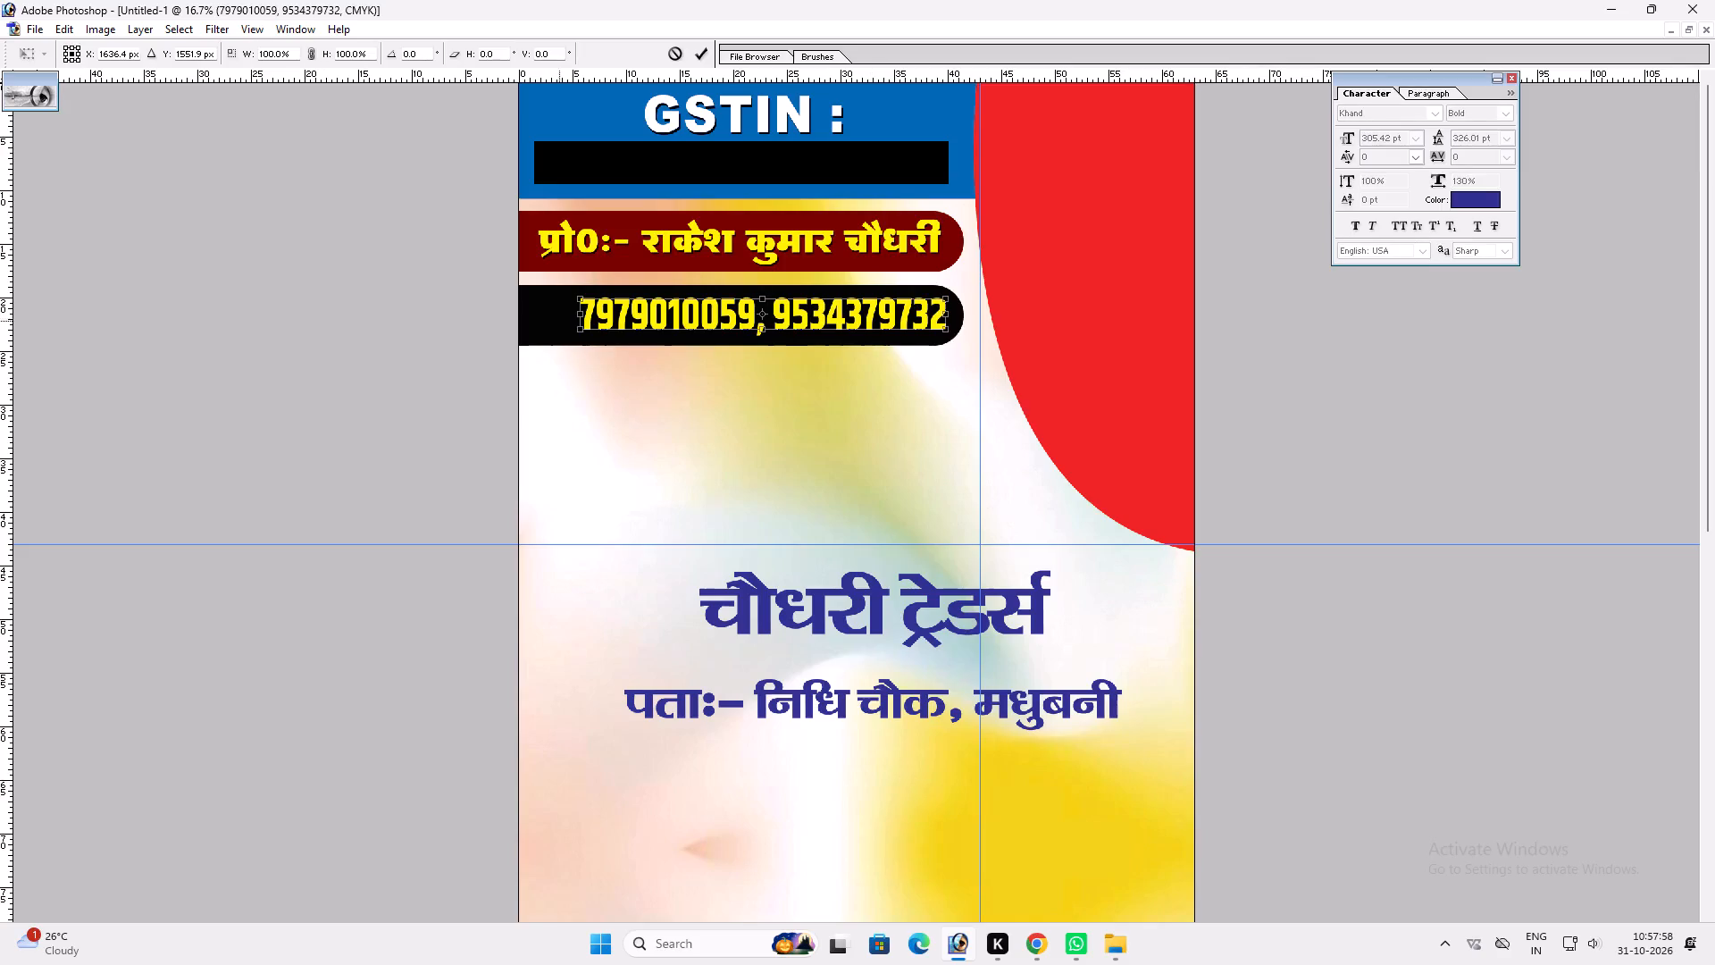
left_click_drag(579, 315, 590, 313, "shift")
key("Return")
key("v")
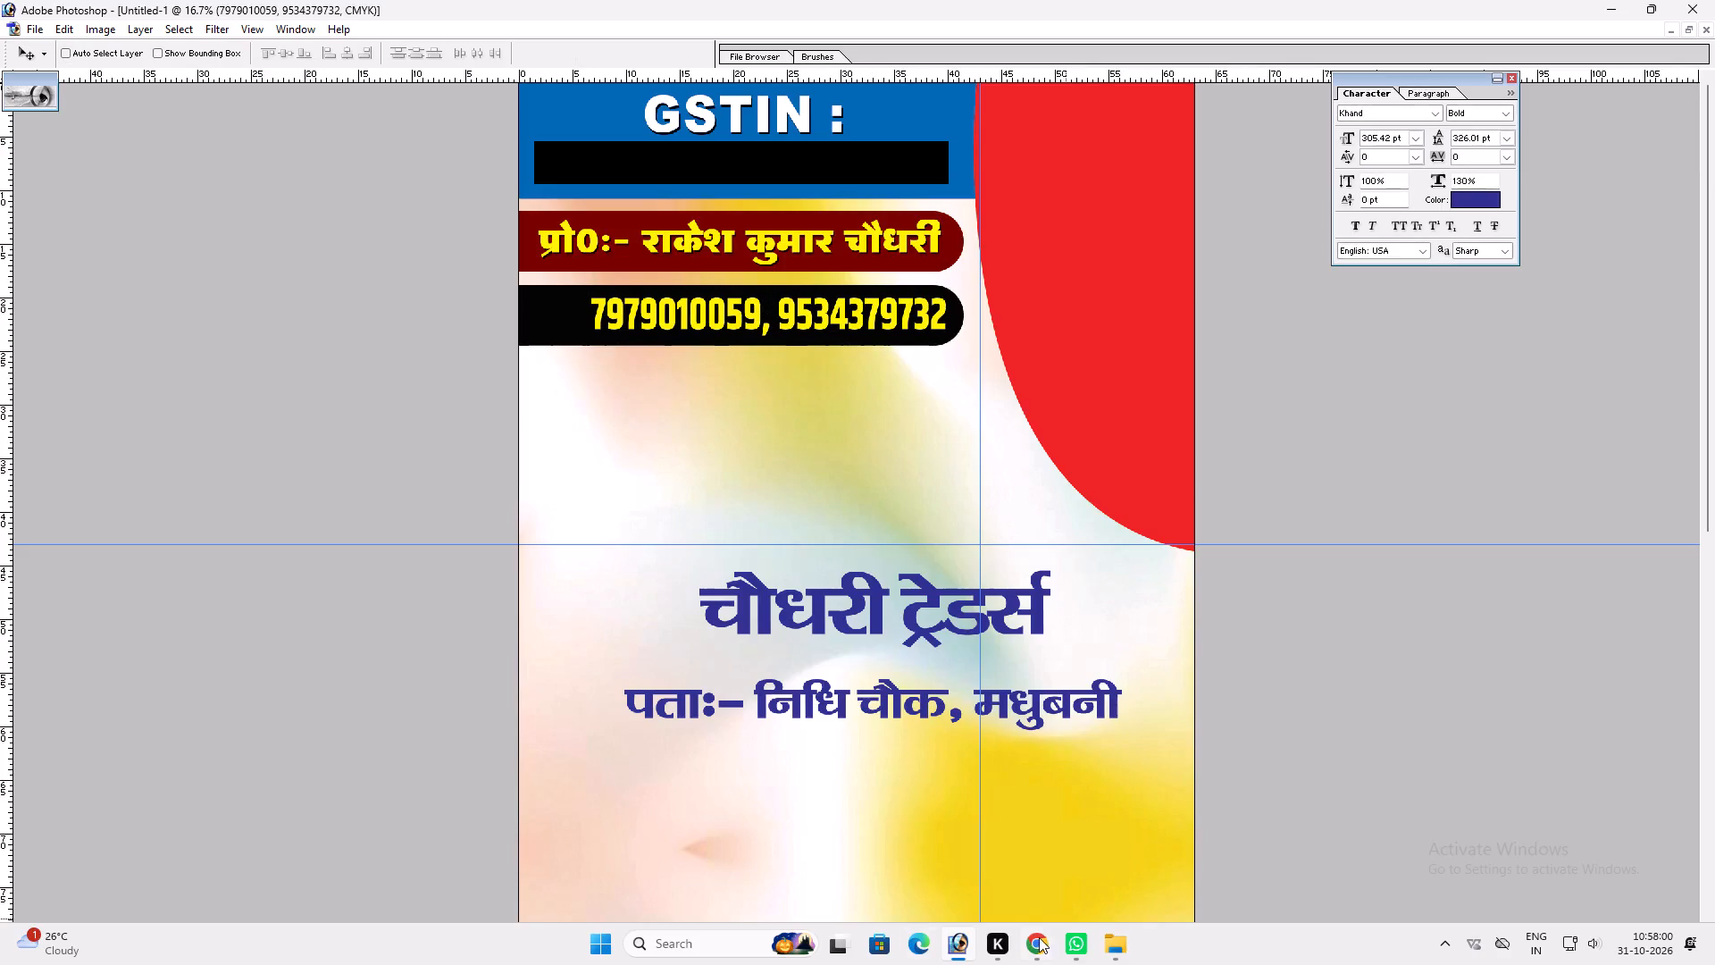
Switch to Chrome, search Google Images for "calling logo" and copy the green round phone icon from VectorStock.
left_click(1038, 937)
left_click(466, 24)
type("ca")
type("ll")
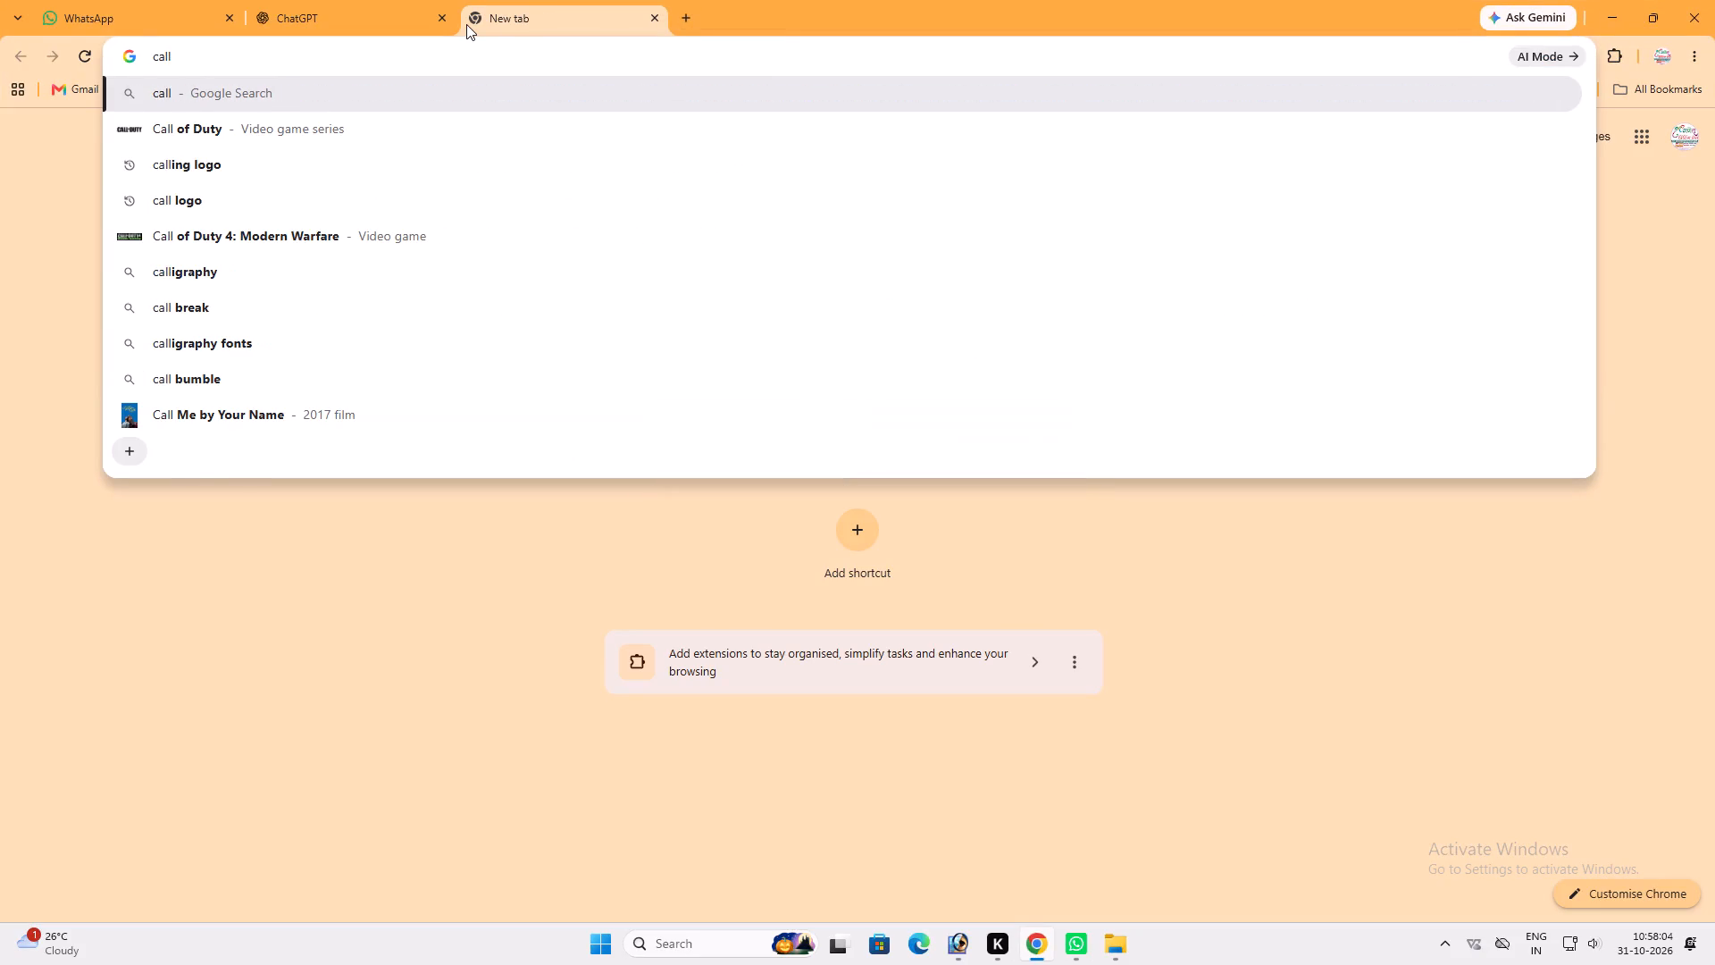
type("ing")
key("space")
left_click(386, 144)
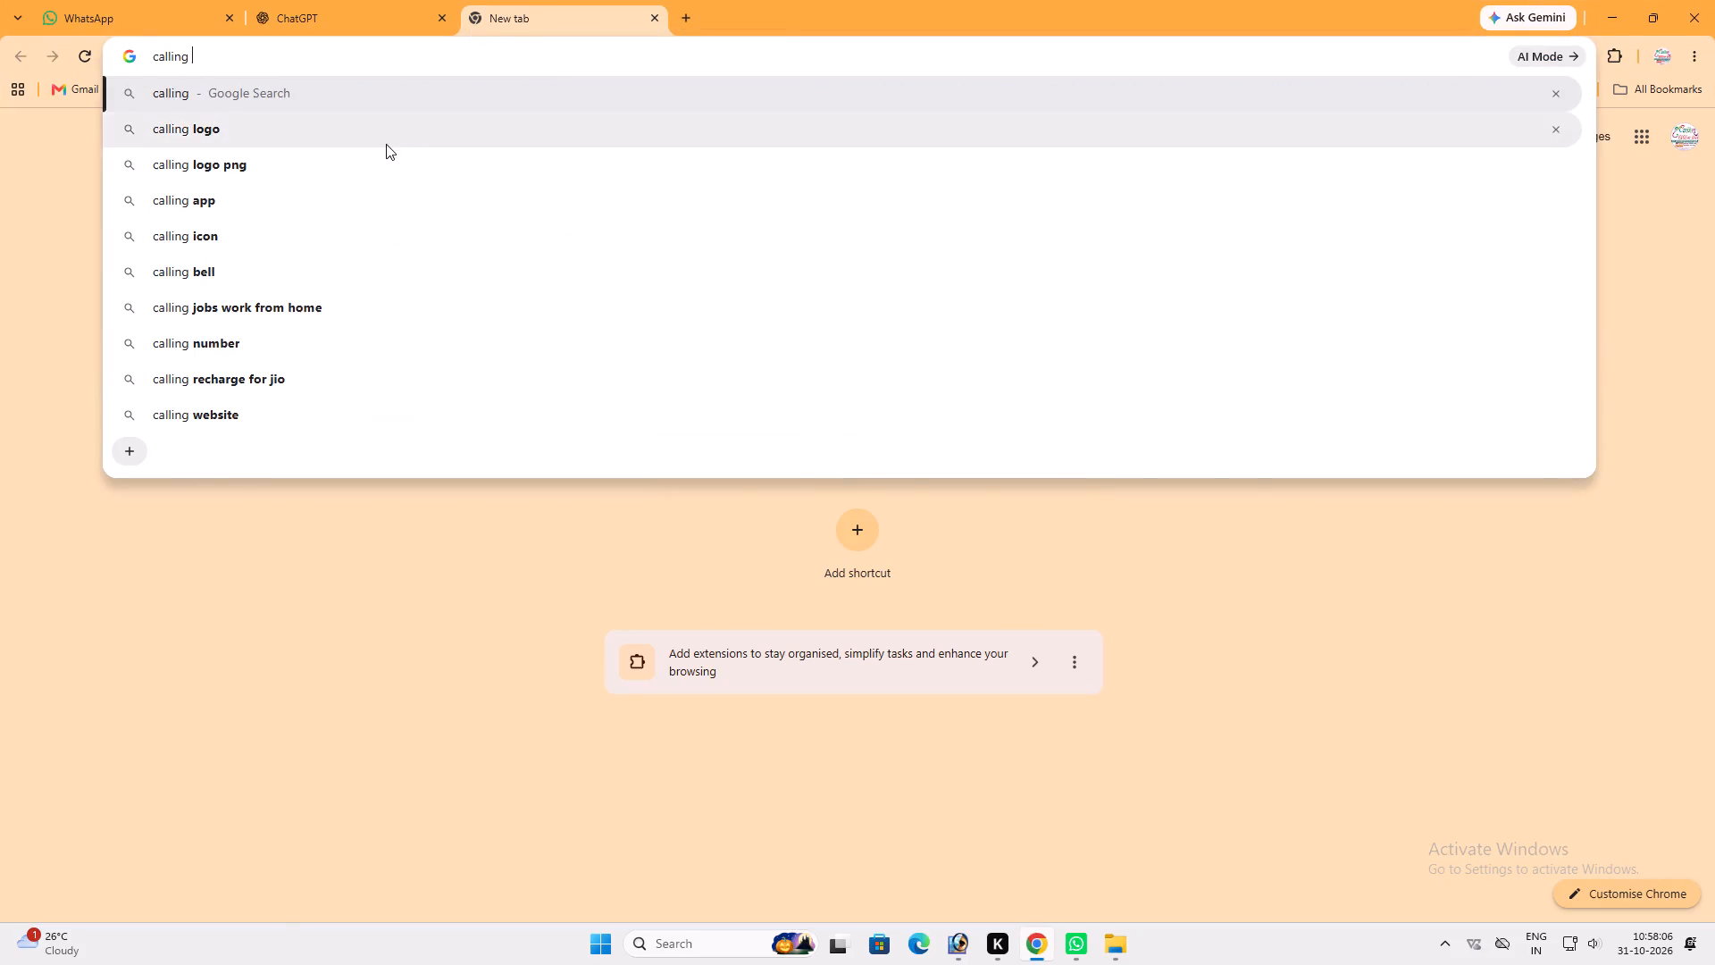
left_click(412, 229)
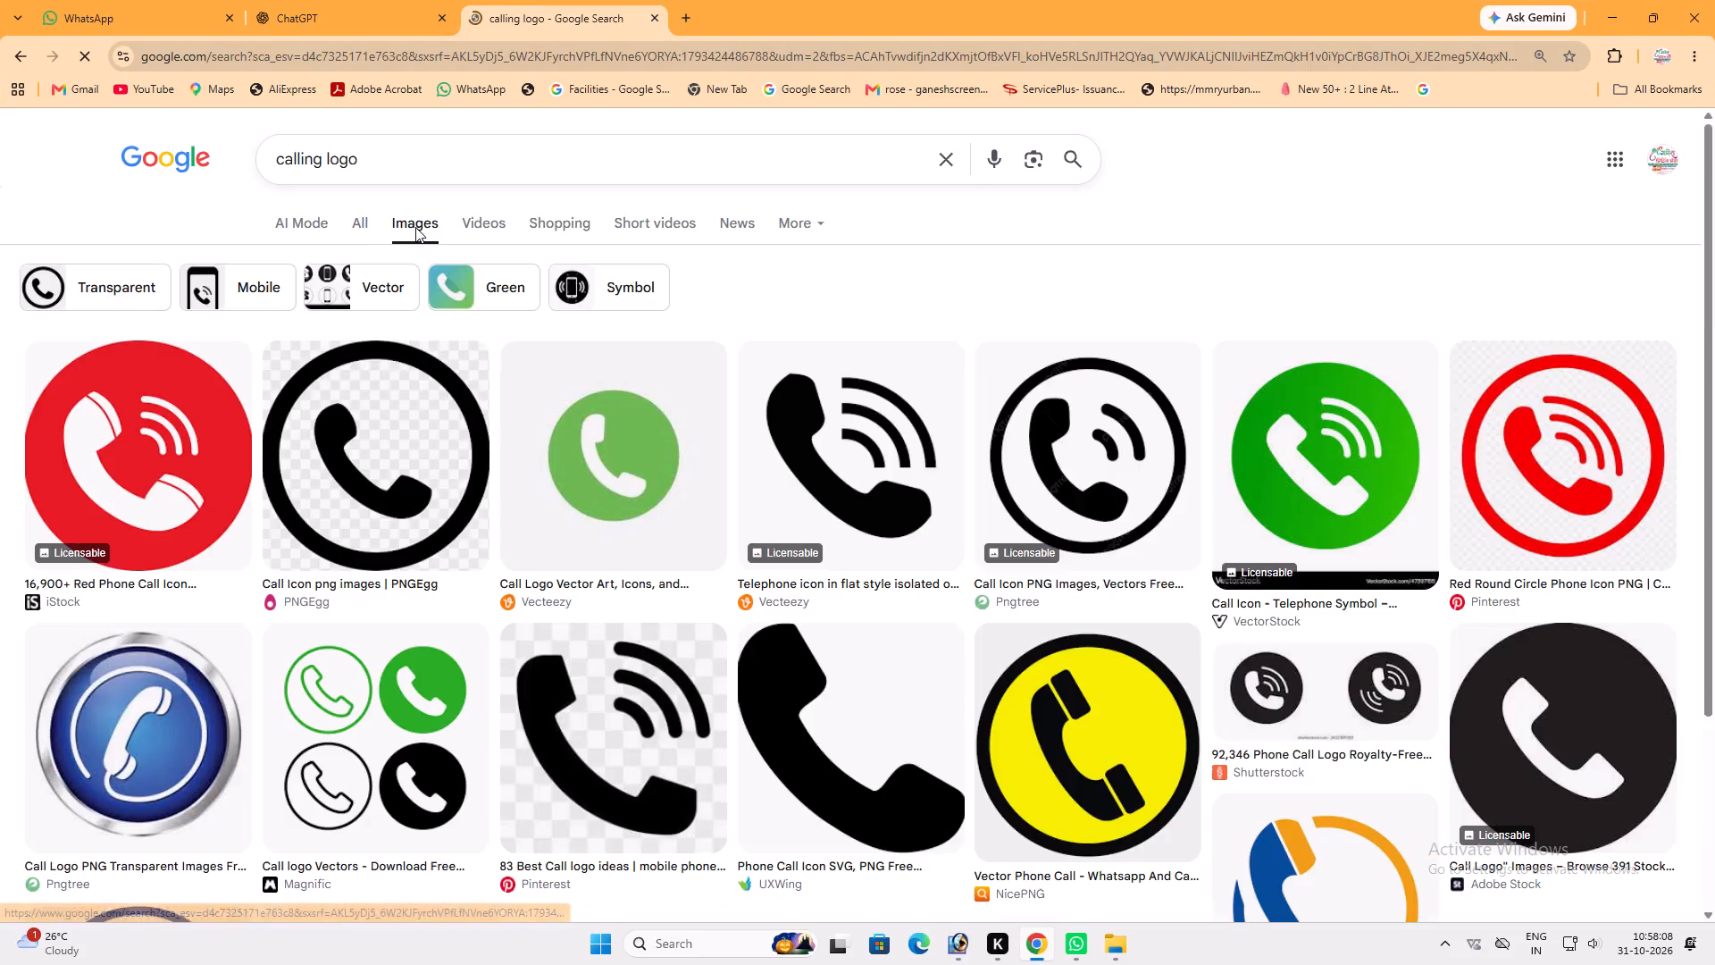
left_click(1257, 461)
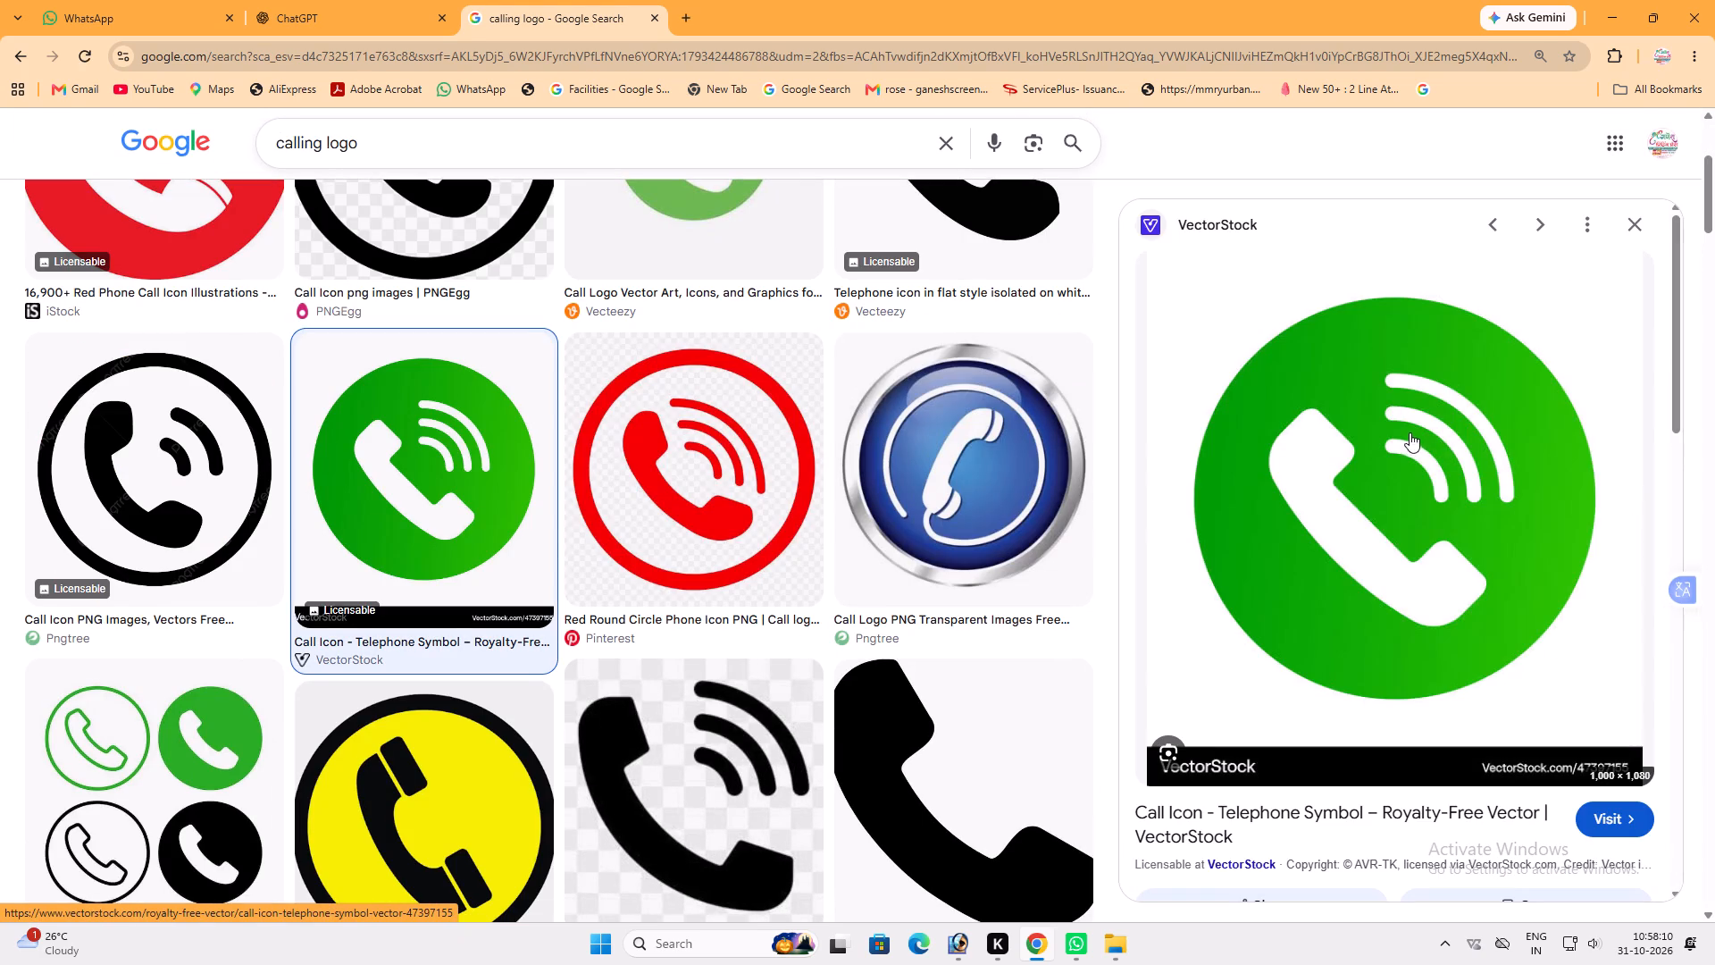
right_click(1408, 432)
left_click(1544, 709)
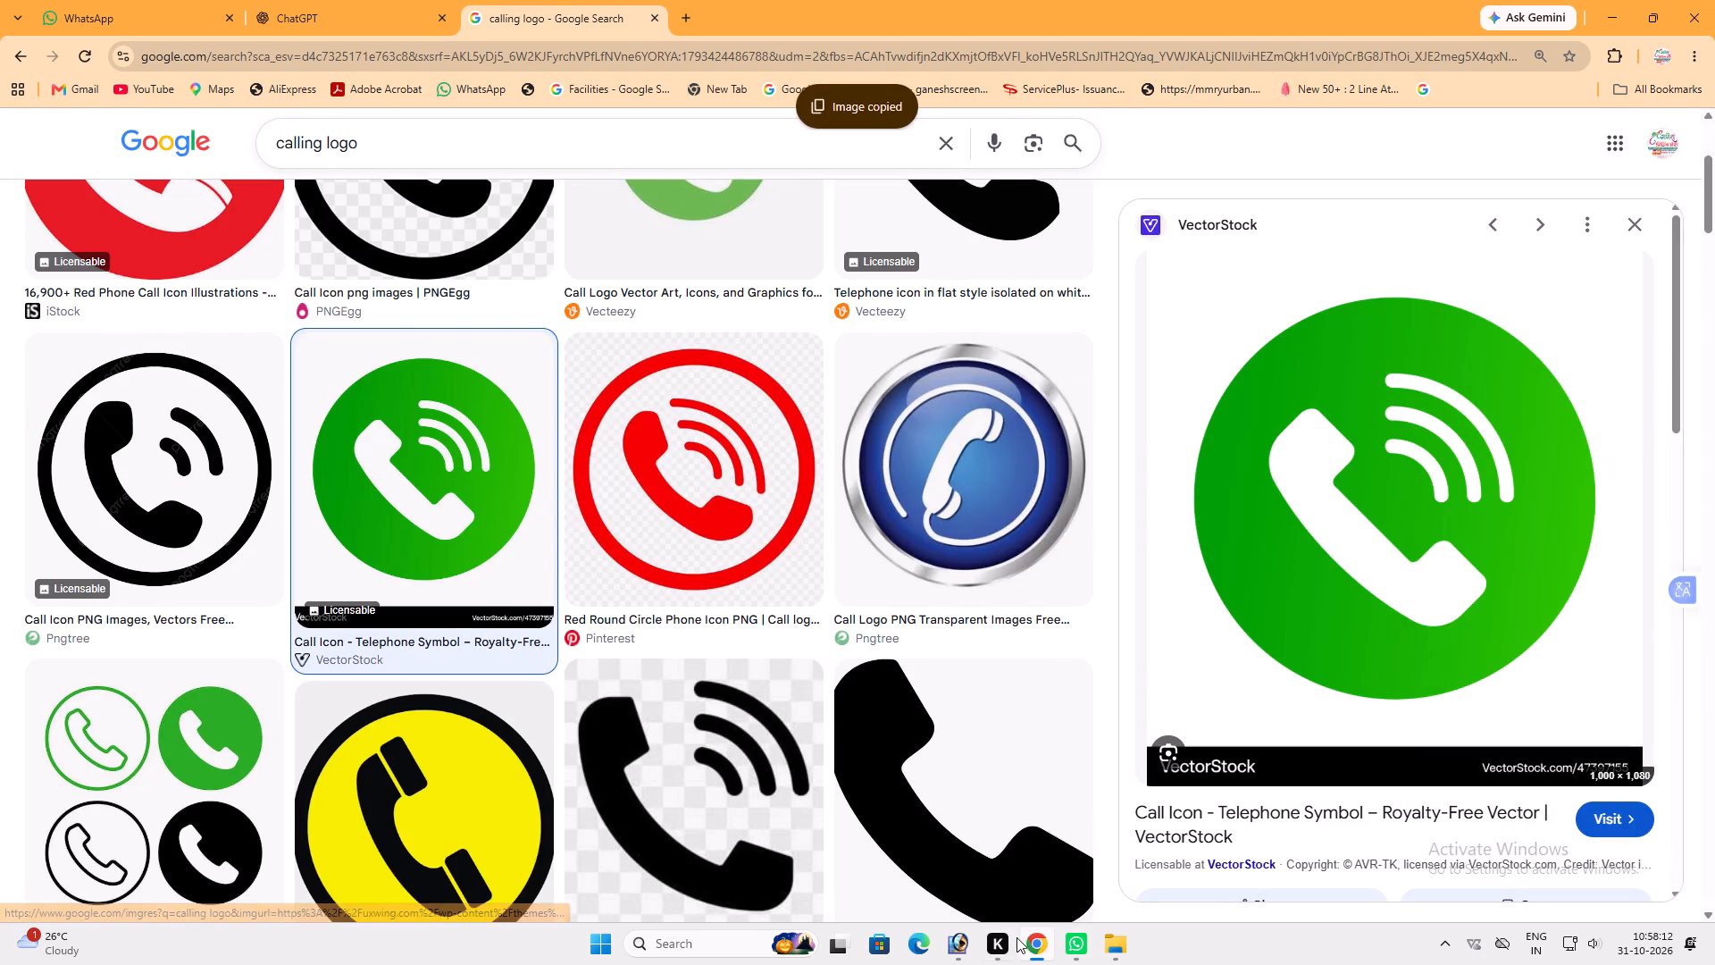
Return to Photoshop, paste the call icon into the banner and delete its white background.
left_click(968, 934)
key("ctrl+v")
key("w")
left_click(905, 561)
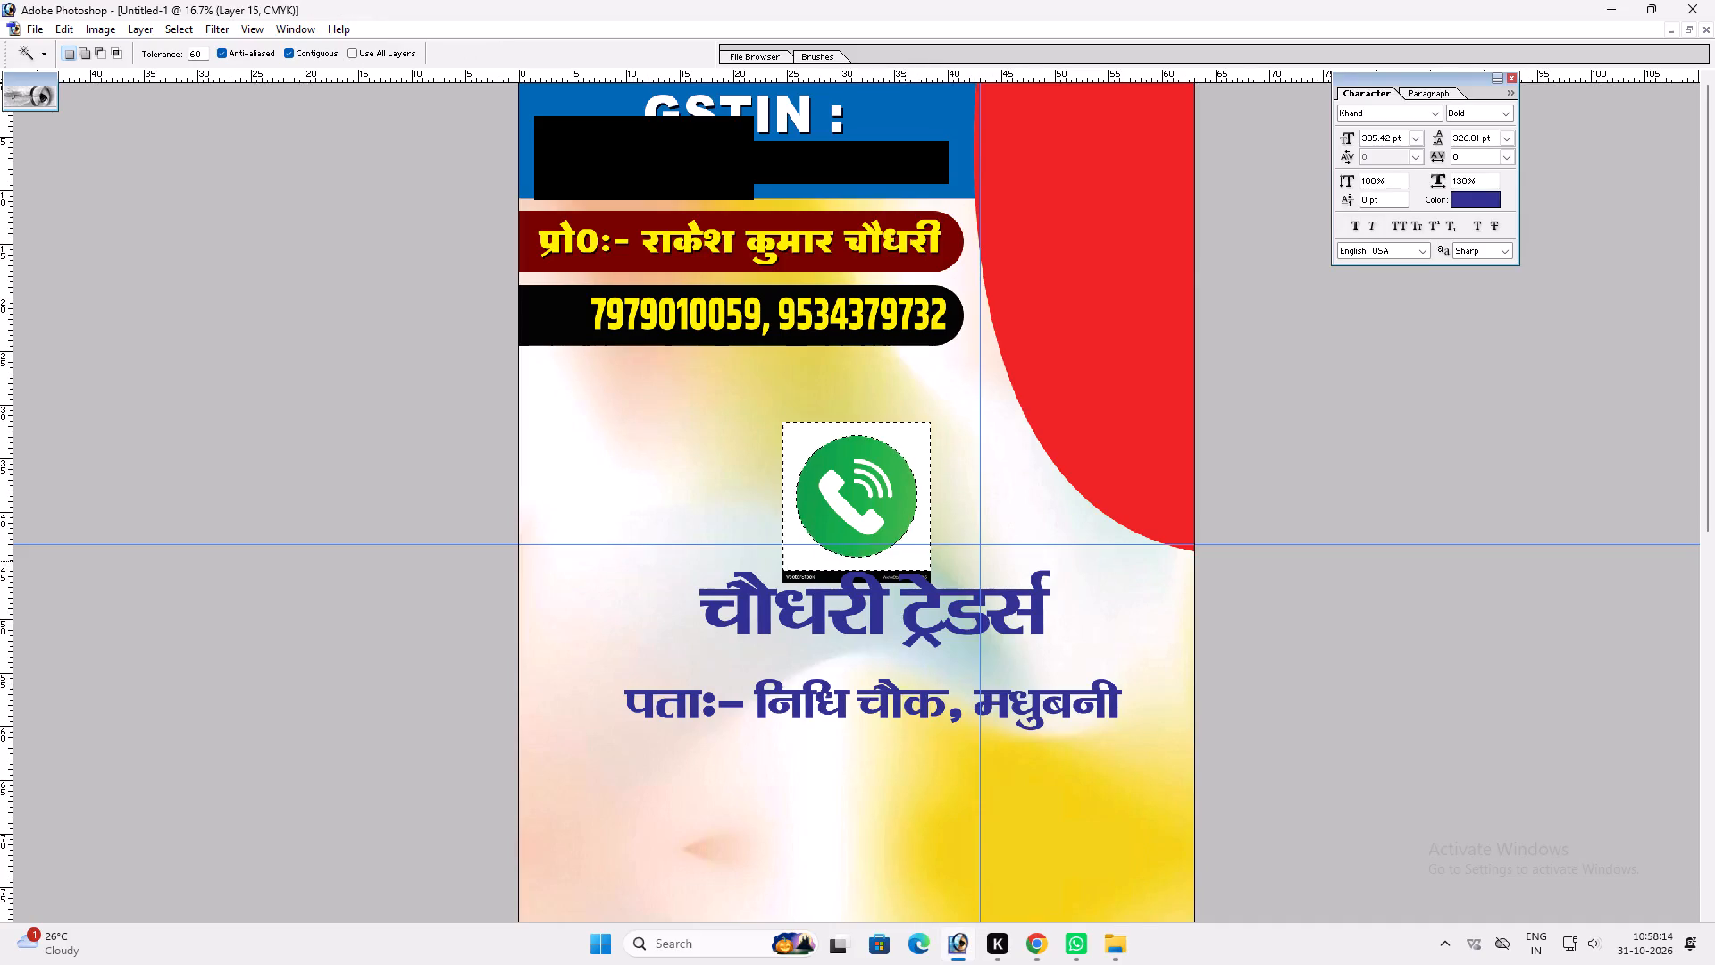
key("Delete")
key("ctrl+d")
Move the call icon up clear of the shop name and delete the black caption bar beneath it.
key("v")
left_click_drag(881, 521, 883, 473)
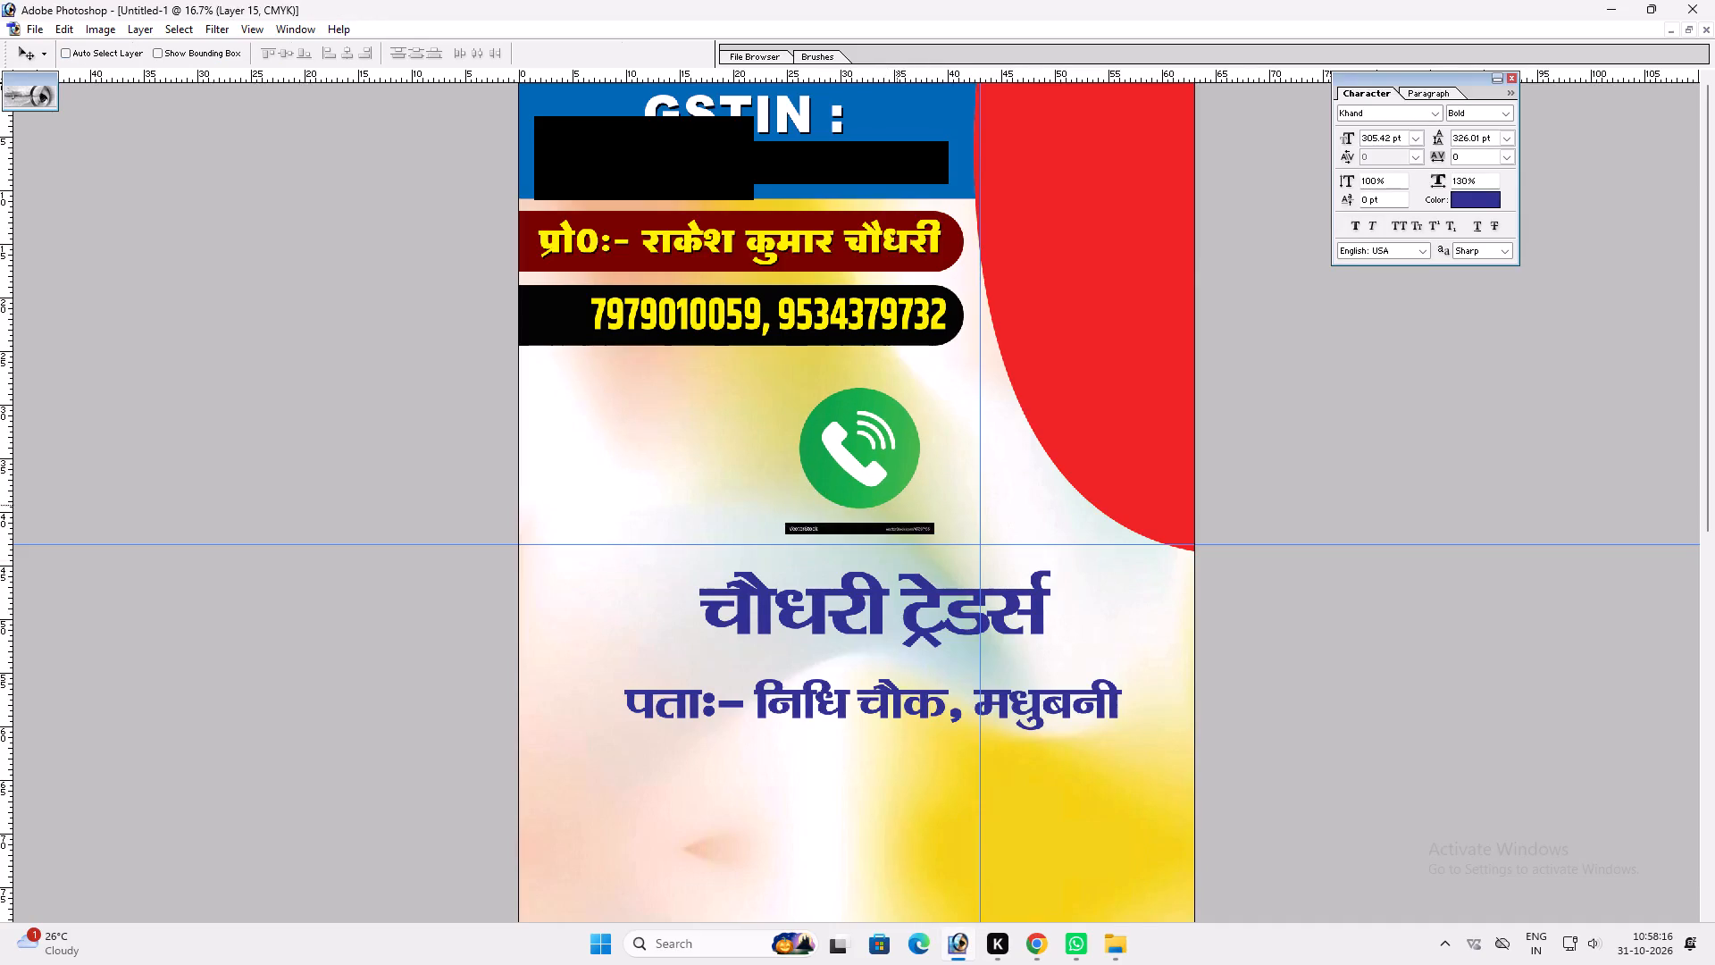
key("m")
left_click_drag(1040, 600, 738, 511)
key("Delete")
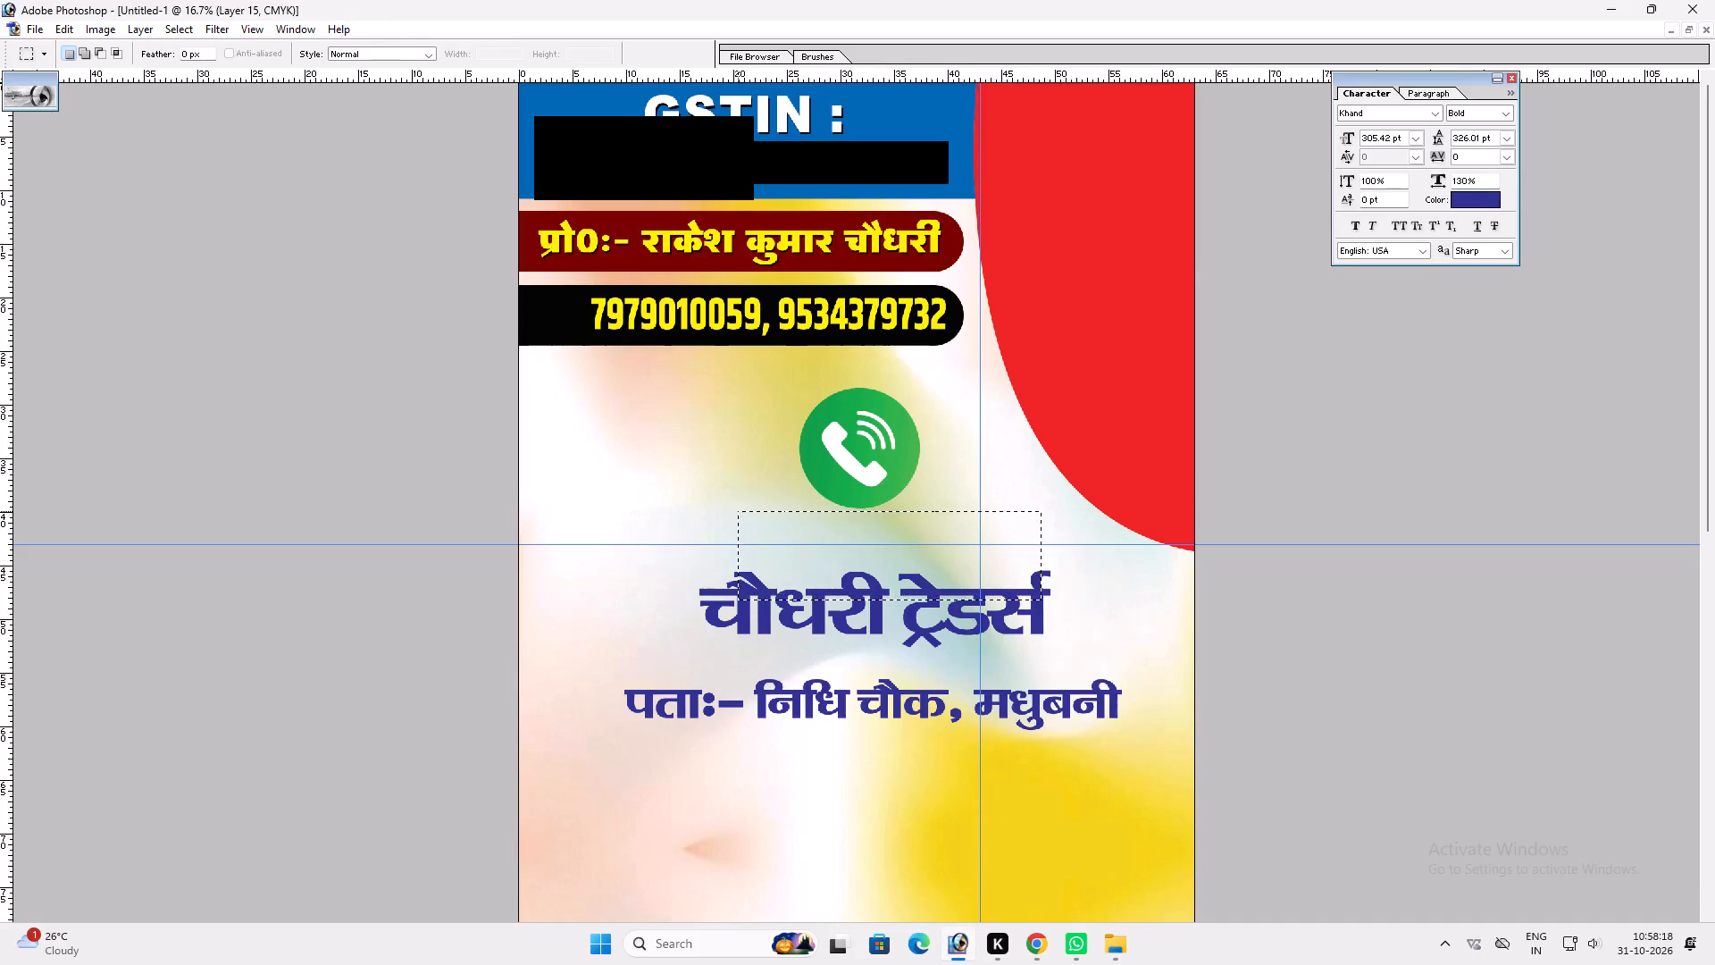
key("ctrl+d")
Shrink the green call icon to fit the black strip and place it just before the first mobile number.
key("ctrl+t")
left_click_drag(916, 511, 869, 429, "shift")
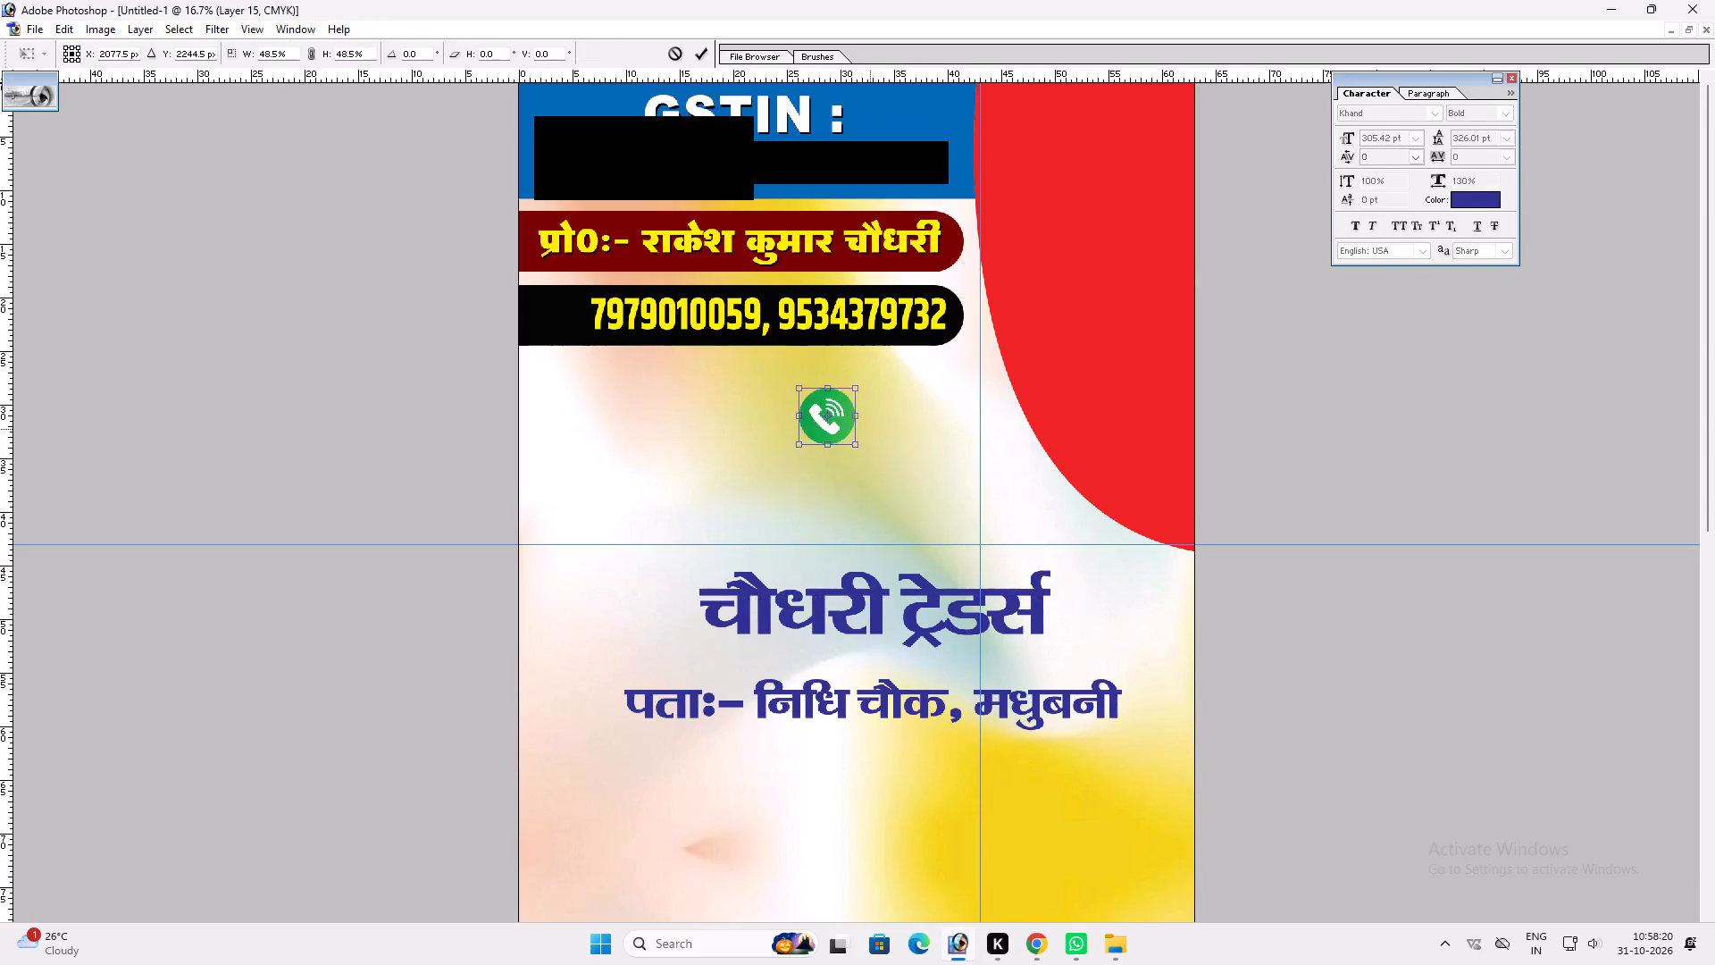
left_click_drag(869, 429, 864, 427, "shift")
key("Return")
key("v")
left_click_drag(849, 426, 584, 327)
key("ctrl+t")
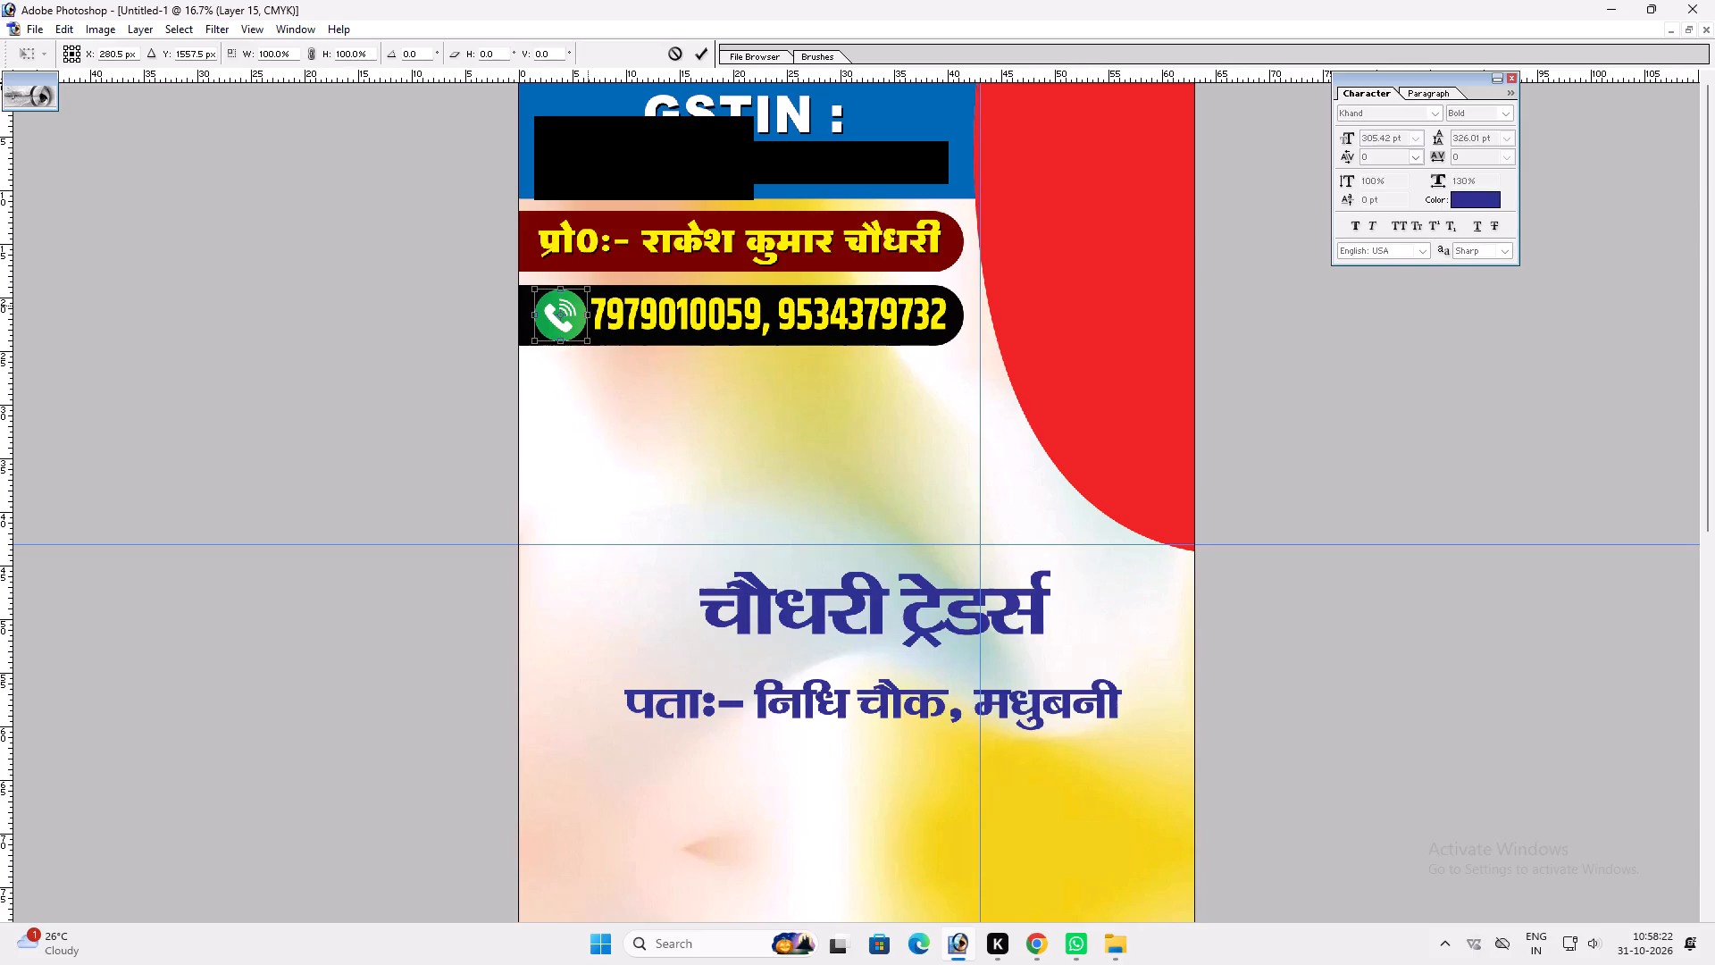
left_click(590, 290, "alt+shift")
key("Return")
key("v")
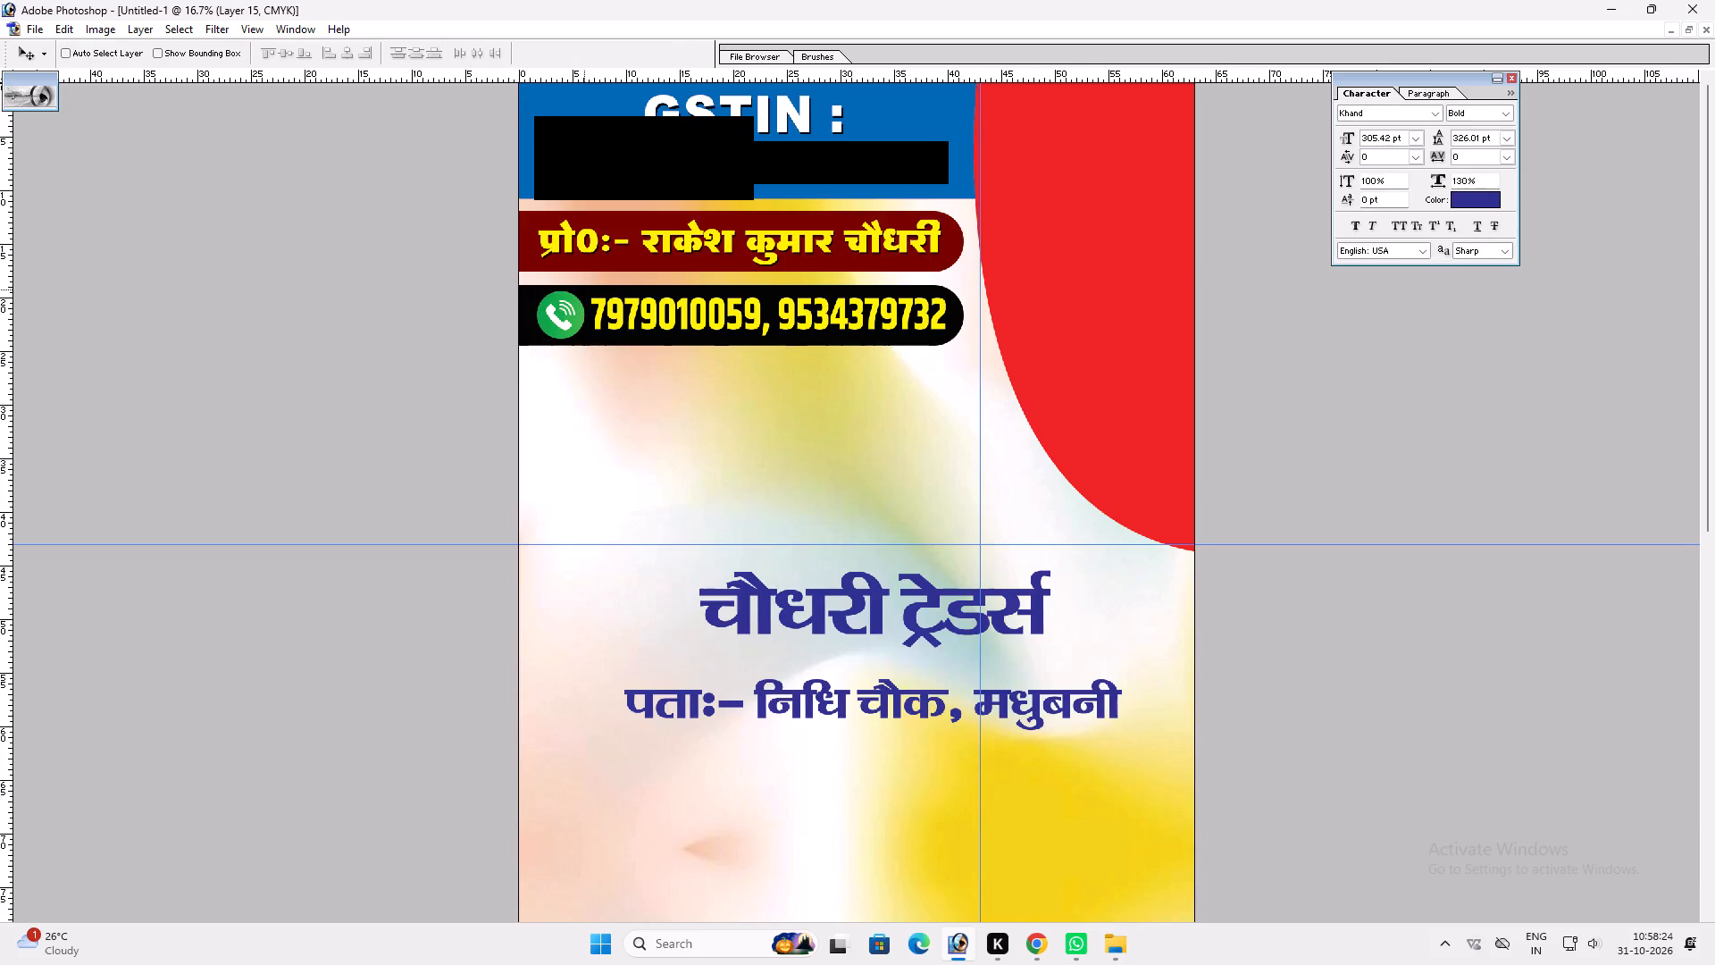
key("Up")
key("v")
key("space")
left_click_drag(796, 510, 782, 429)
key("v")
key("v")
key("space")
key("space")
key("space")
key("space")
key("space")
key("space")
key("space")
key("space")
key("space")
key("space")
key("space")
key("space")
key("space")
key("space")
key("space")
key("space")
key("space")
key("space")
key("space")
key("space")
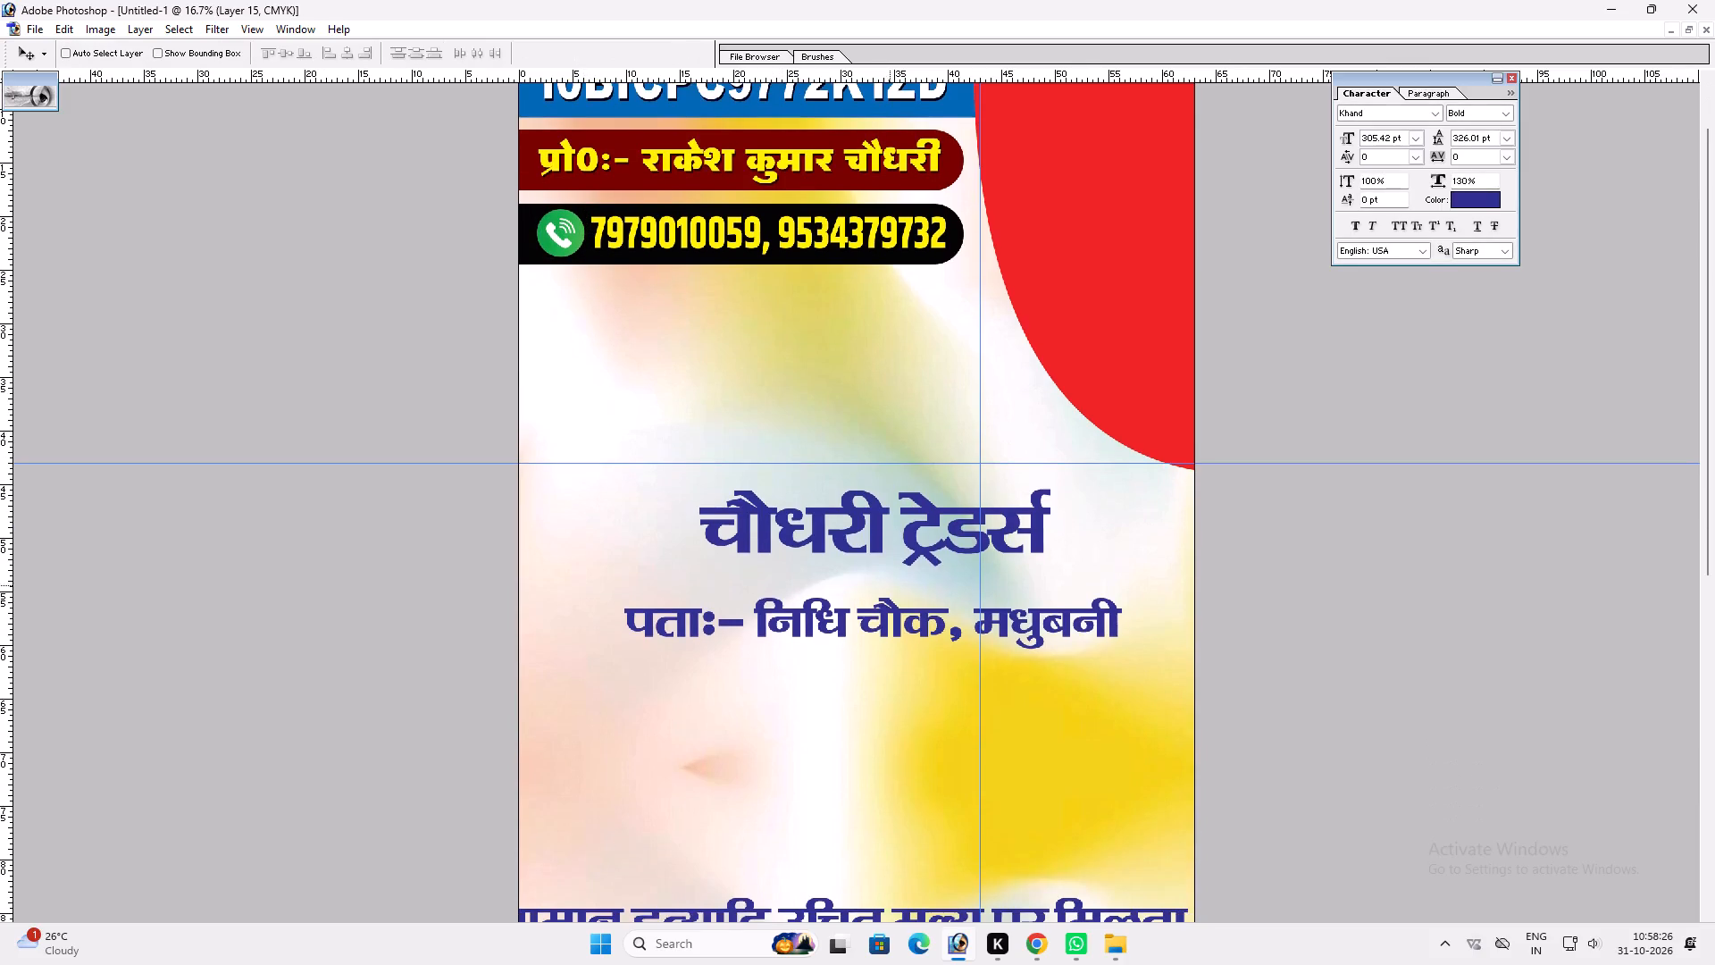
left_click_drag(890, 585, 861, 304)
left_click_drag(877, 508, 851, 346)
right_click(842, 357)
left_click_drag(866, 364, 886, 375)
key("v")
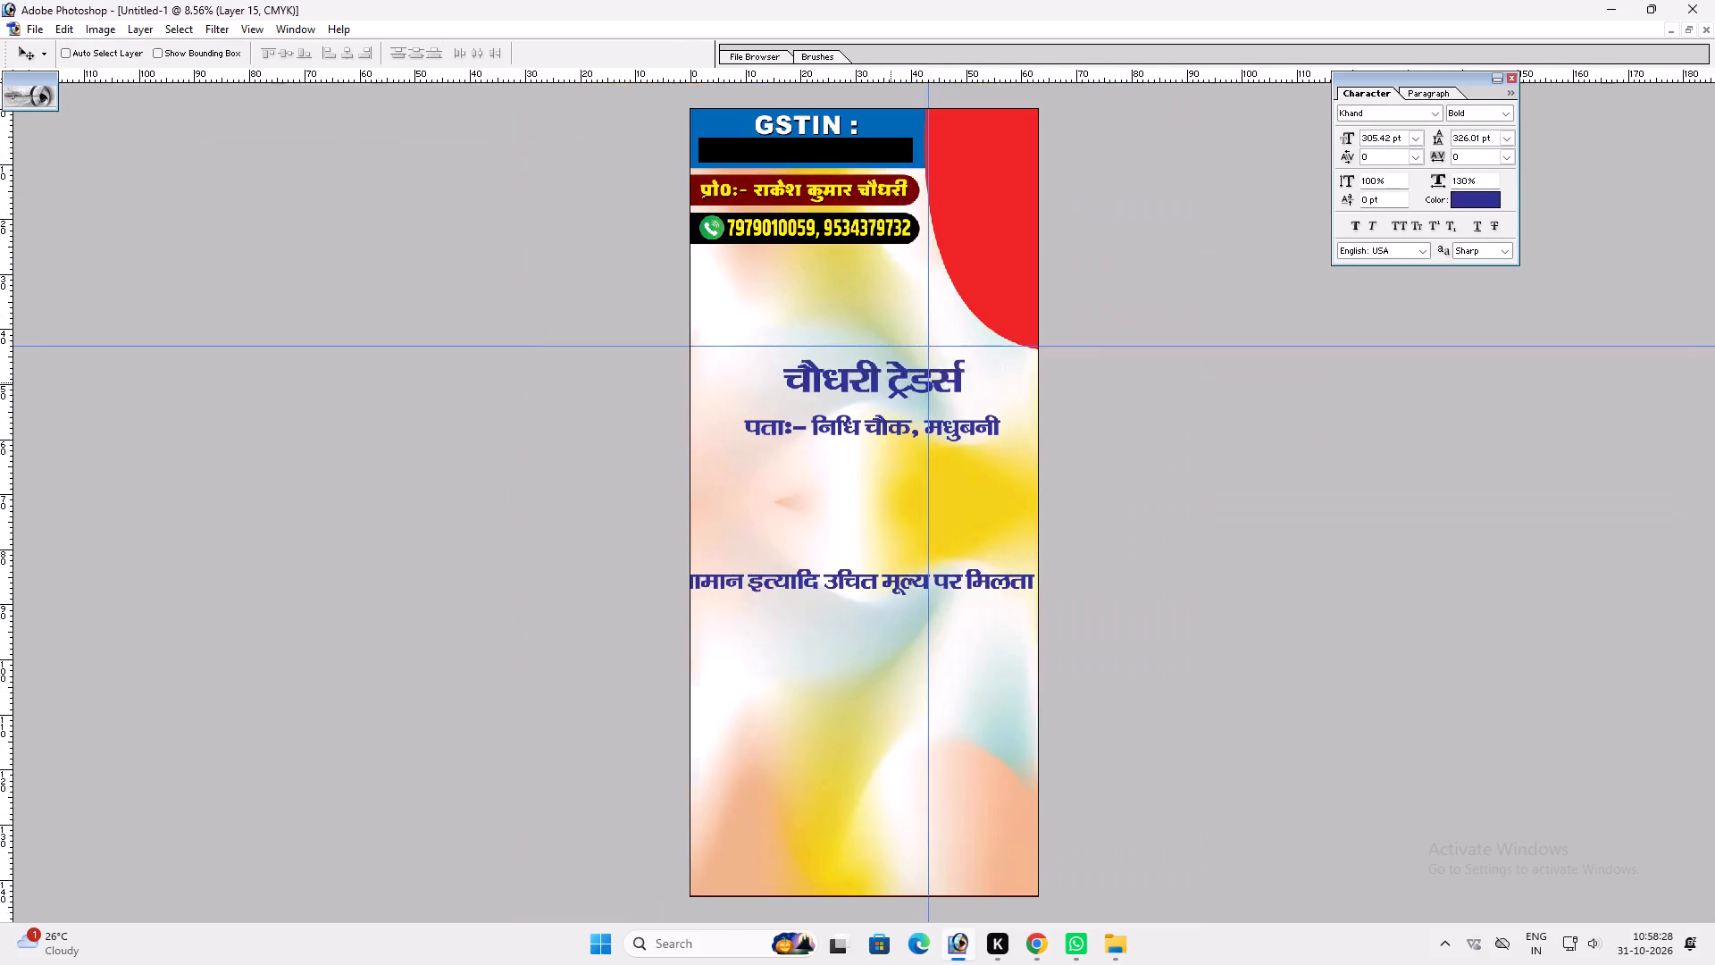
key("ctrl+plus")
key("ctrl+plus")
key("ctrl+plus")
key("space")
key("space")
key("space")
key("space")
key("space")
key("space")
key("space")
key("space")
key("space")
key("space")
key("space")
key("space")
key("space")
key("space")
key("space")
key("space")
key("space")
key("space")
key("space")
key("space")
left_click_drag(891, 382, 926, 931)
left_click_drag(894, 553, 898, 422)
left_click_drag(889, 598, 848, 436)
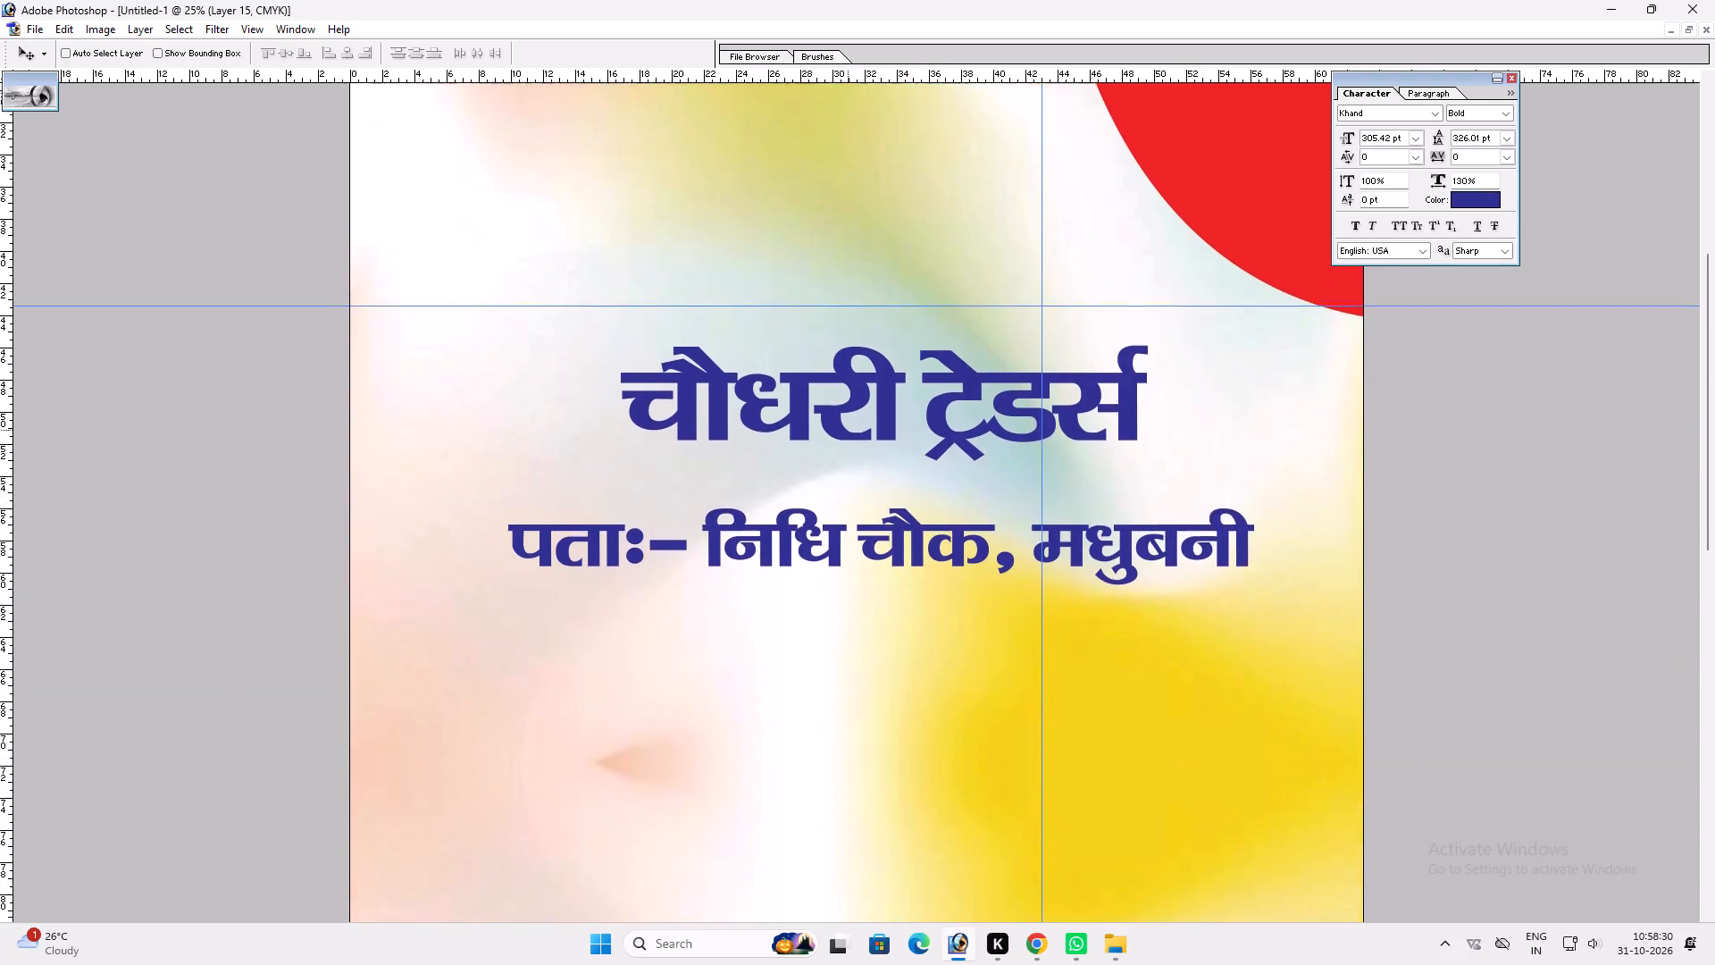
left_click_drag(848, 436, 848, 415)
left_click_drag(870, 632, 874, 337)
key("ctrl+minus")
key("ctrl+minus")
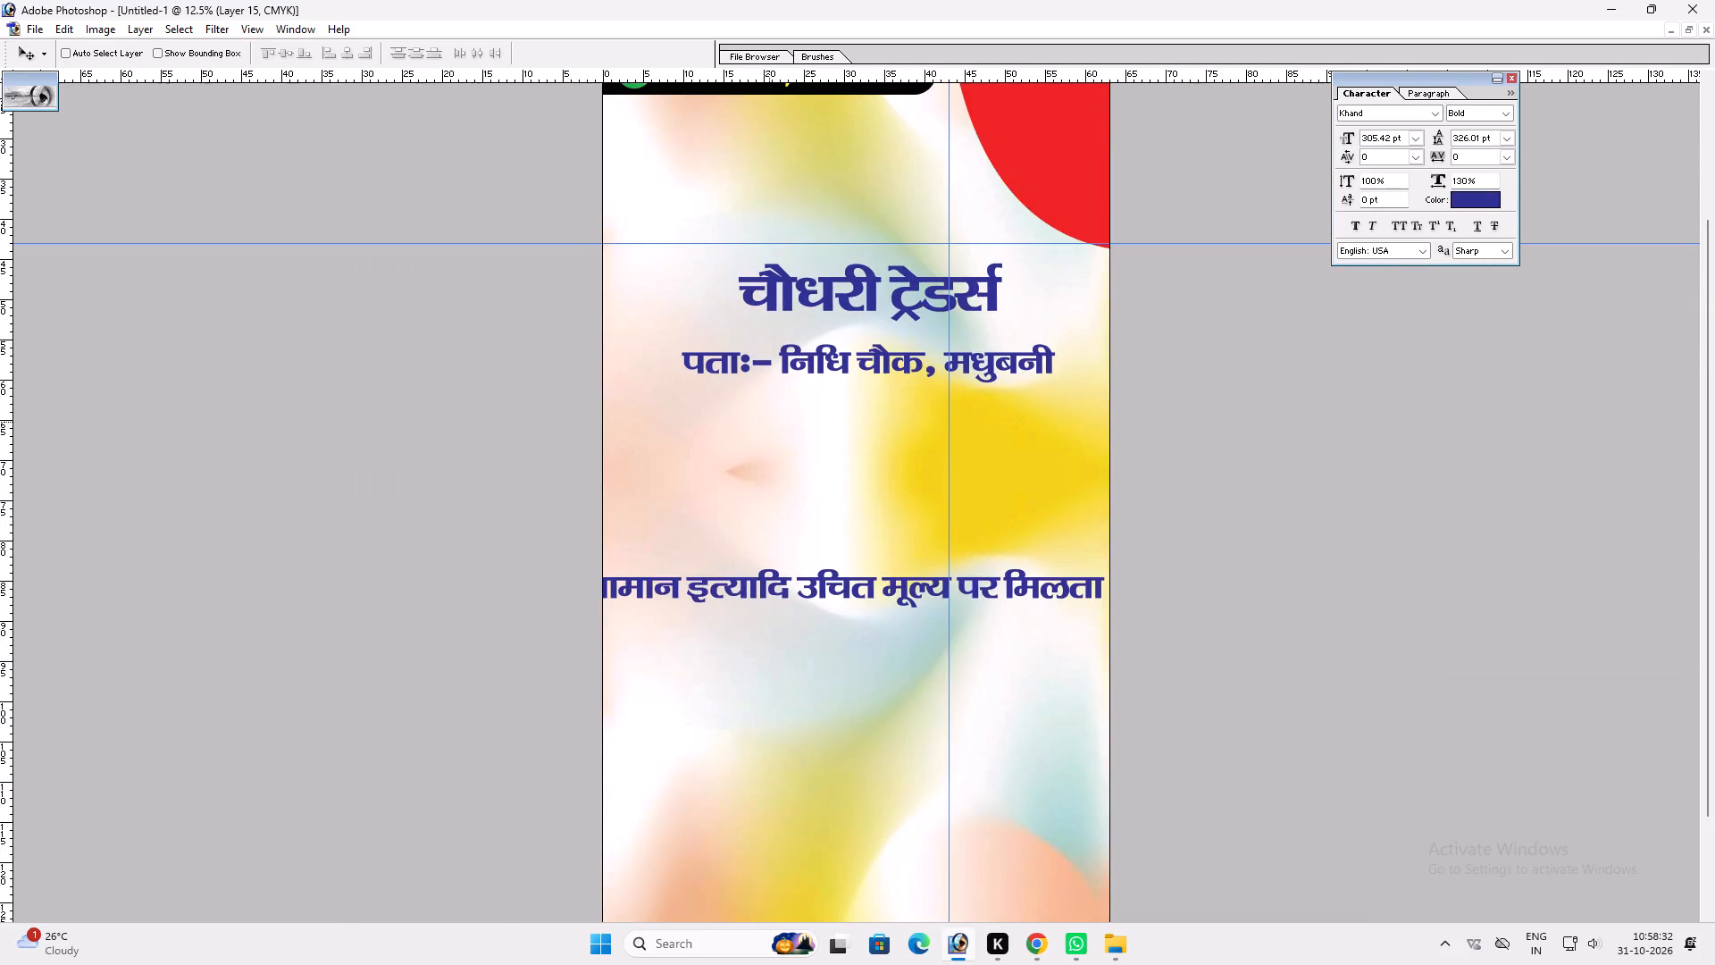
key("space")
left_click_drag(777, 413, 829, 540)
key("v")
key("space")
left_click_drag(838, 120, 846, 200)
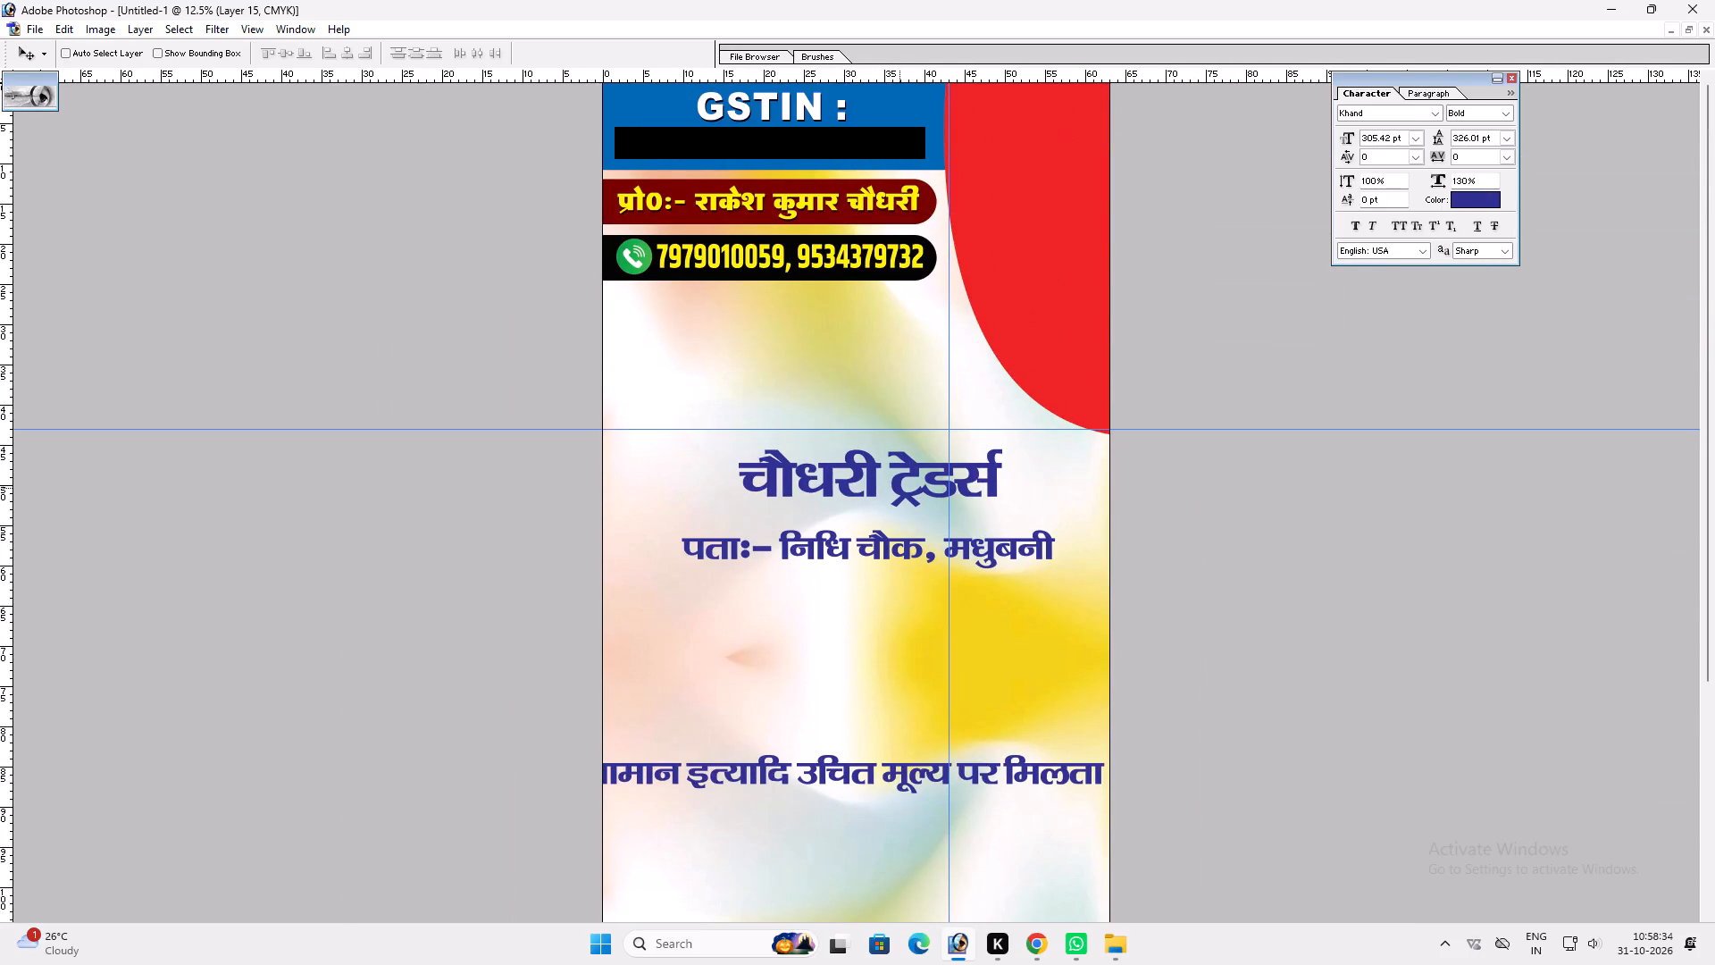
Duplicate the long "इत्यादि उचित मूल्य पर मिलता है" line into the space below the black mobile-number strip.
left_click(891, 767, "ctrl")
left_click(893, 771, "ctrl")
left_click_drag(893, 771, 808, 448, "alt")
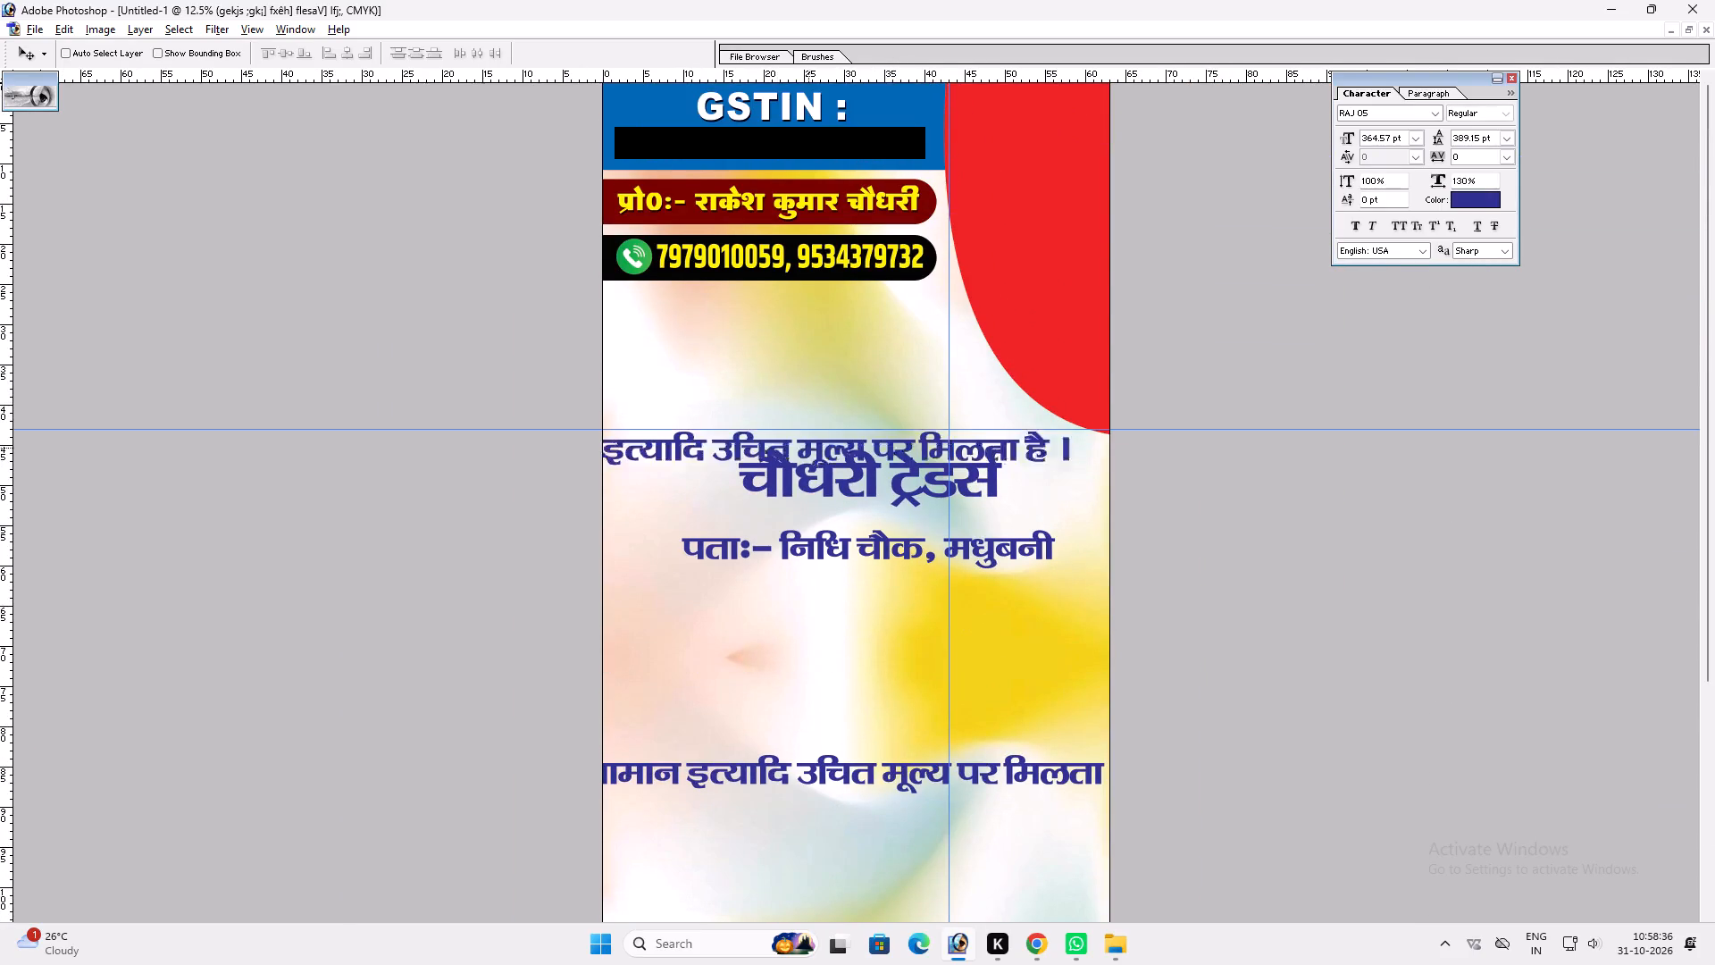
left_click_drag(808, 448, 799, 372, "alt")
Replace the duplicated line's text with "सही दाम ! सही सामान !!" and shift it fully onto the banner.
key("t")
left_click(799, 372)
key("ctrl+a")
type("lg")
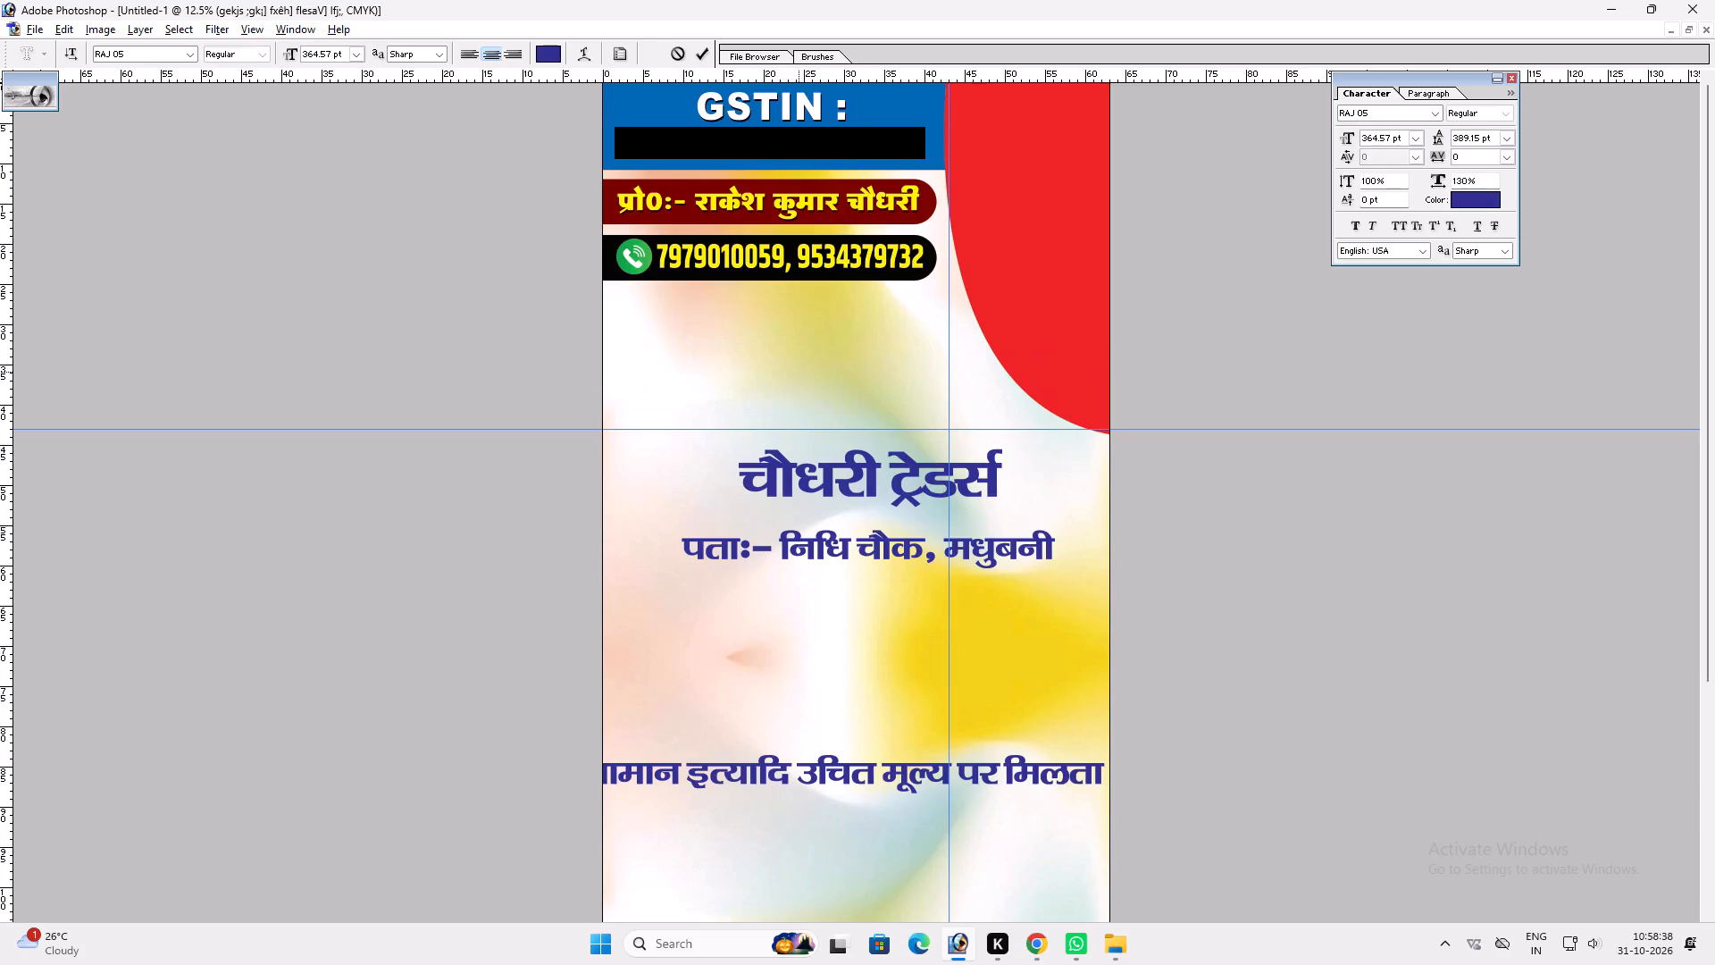
left_click_drag(824, 458, 1102, 429)
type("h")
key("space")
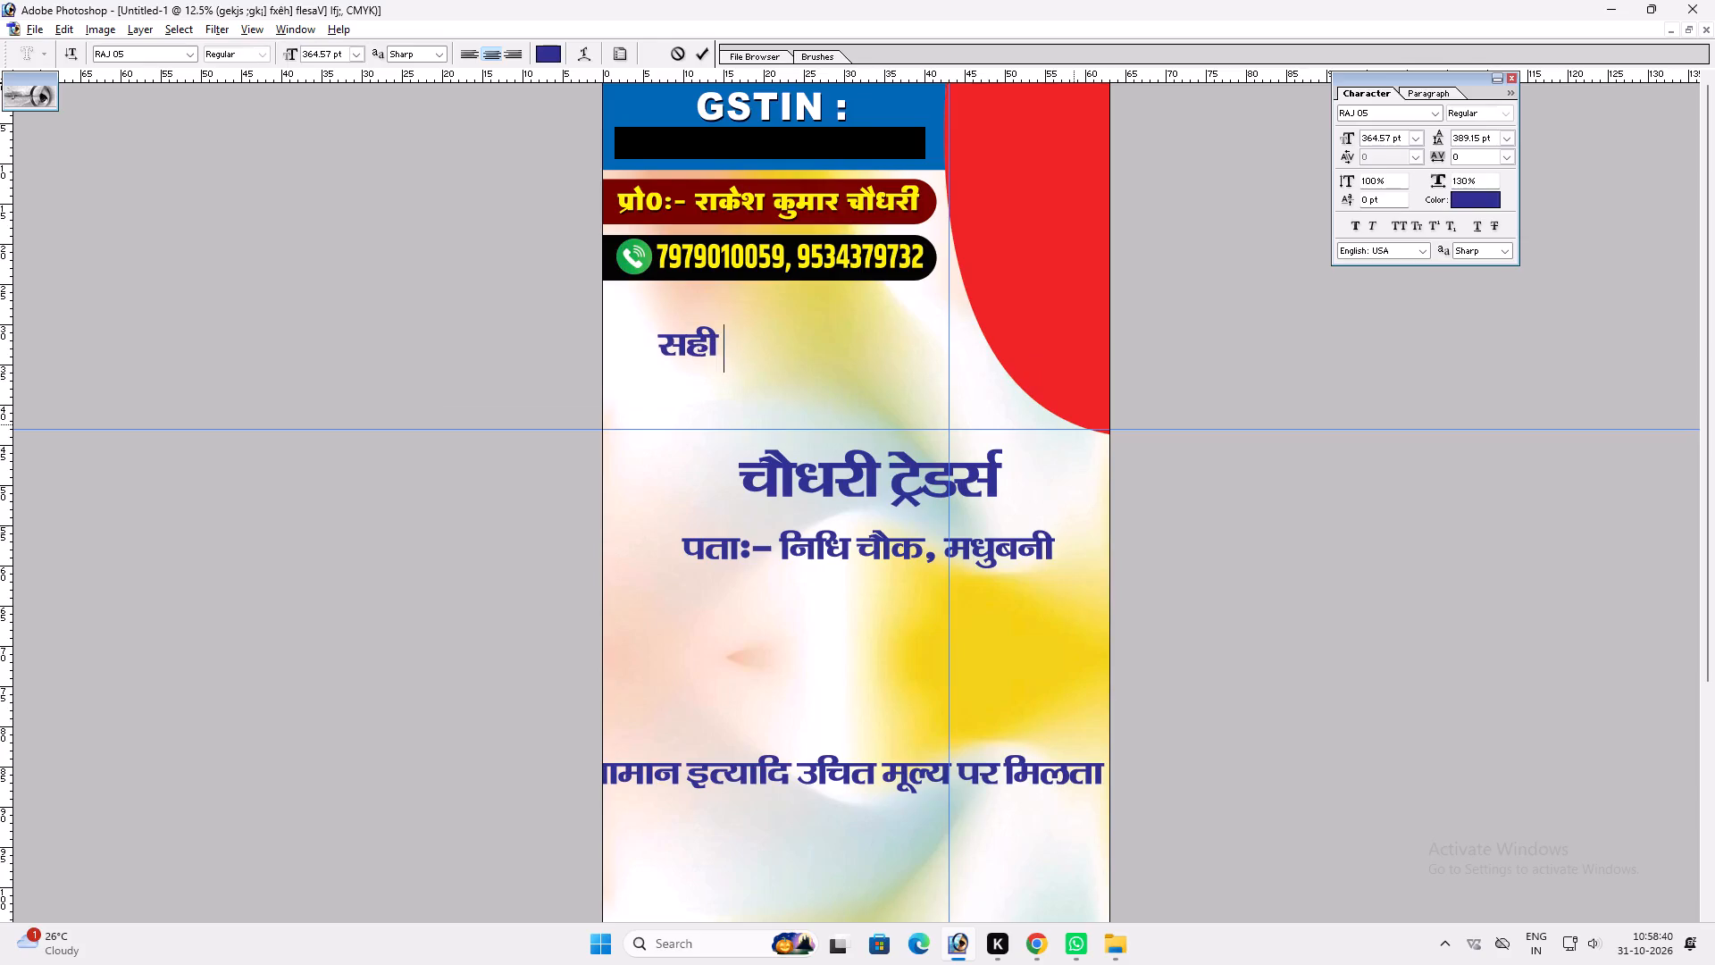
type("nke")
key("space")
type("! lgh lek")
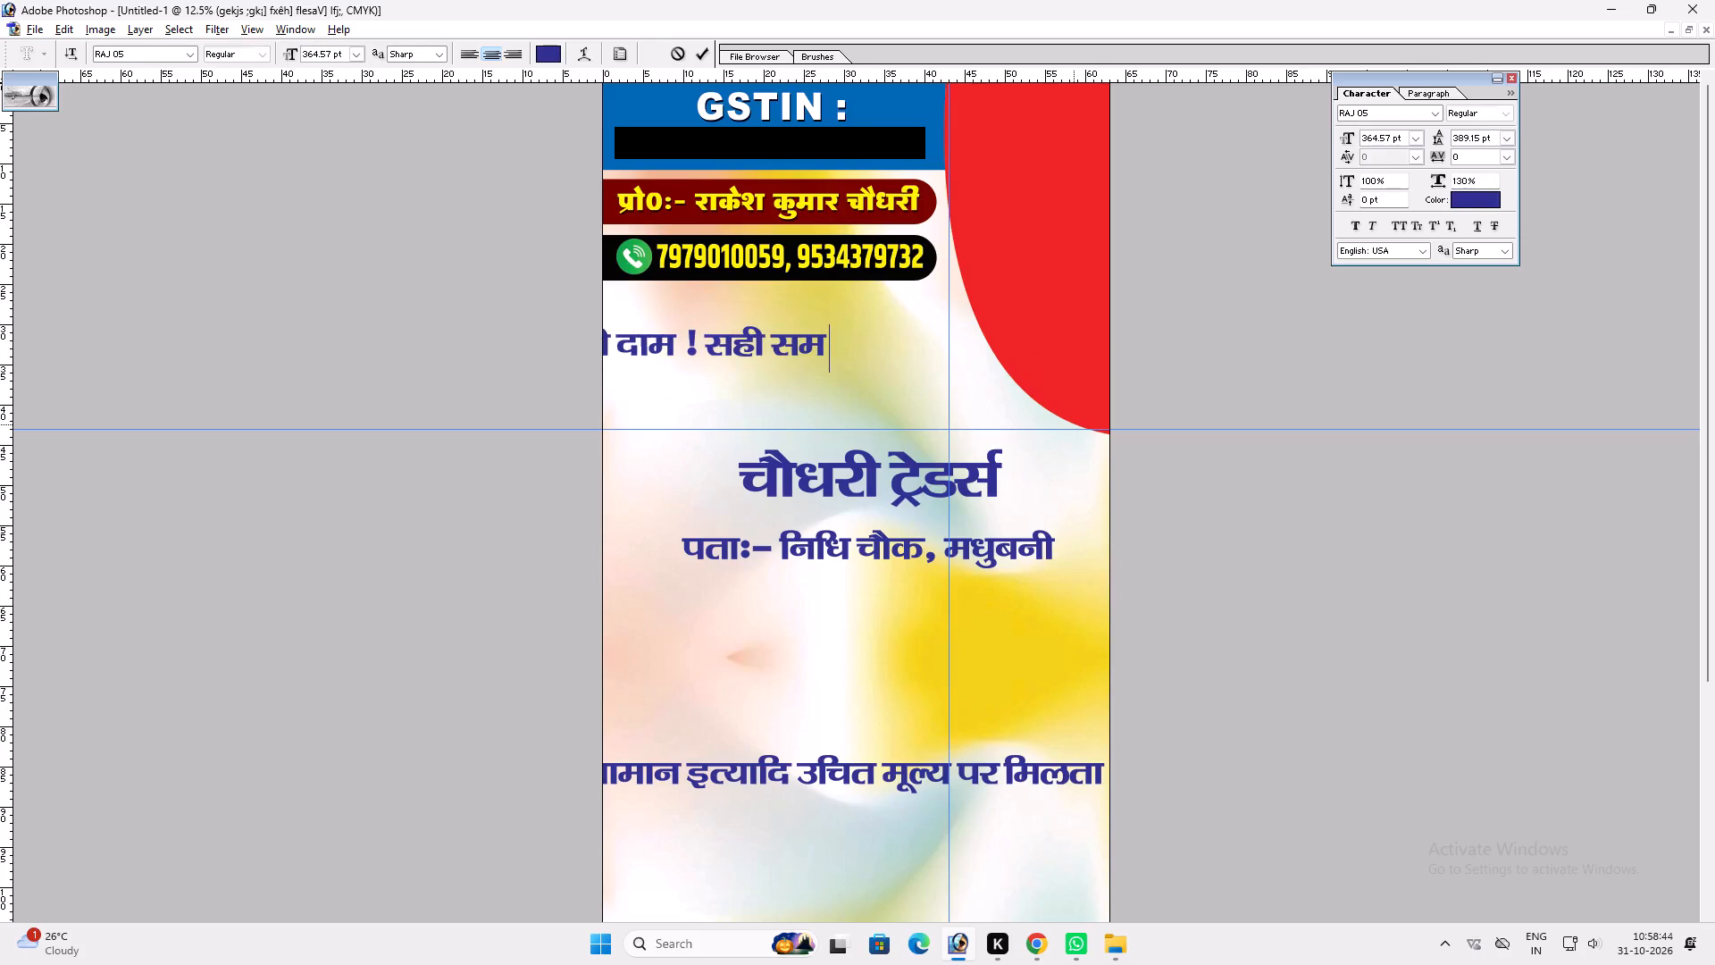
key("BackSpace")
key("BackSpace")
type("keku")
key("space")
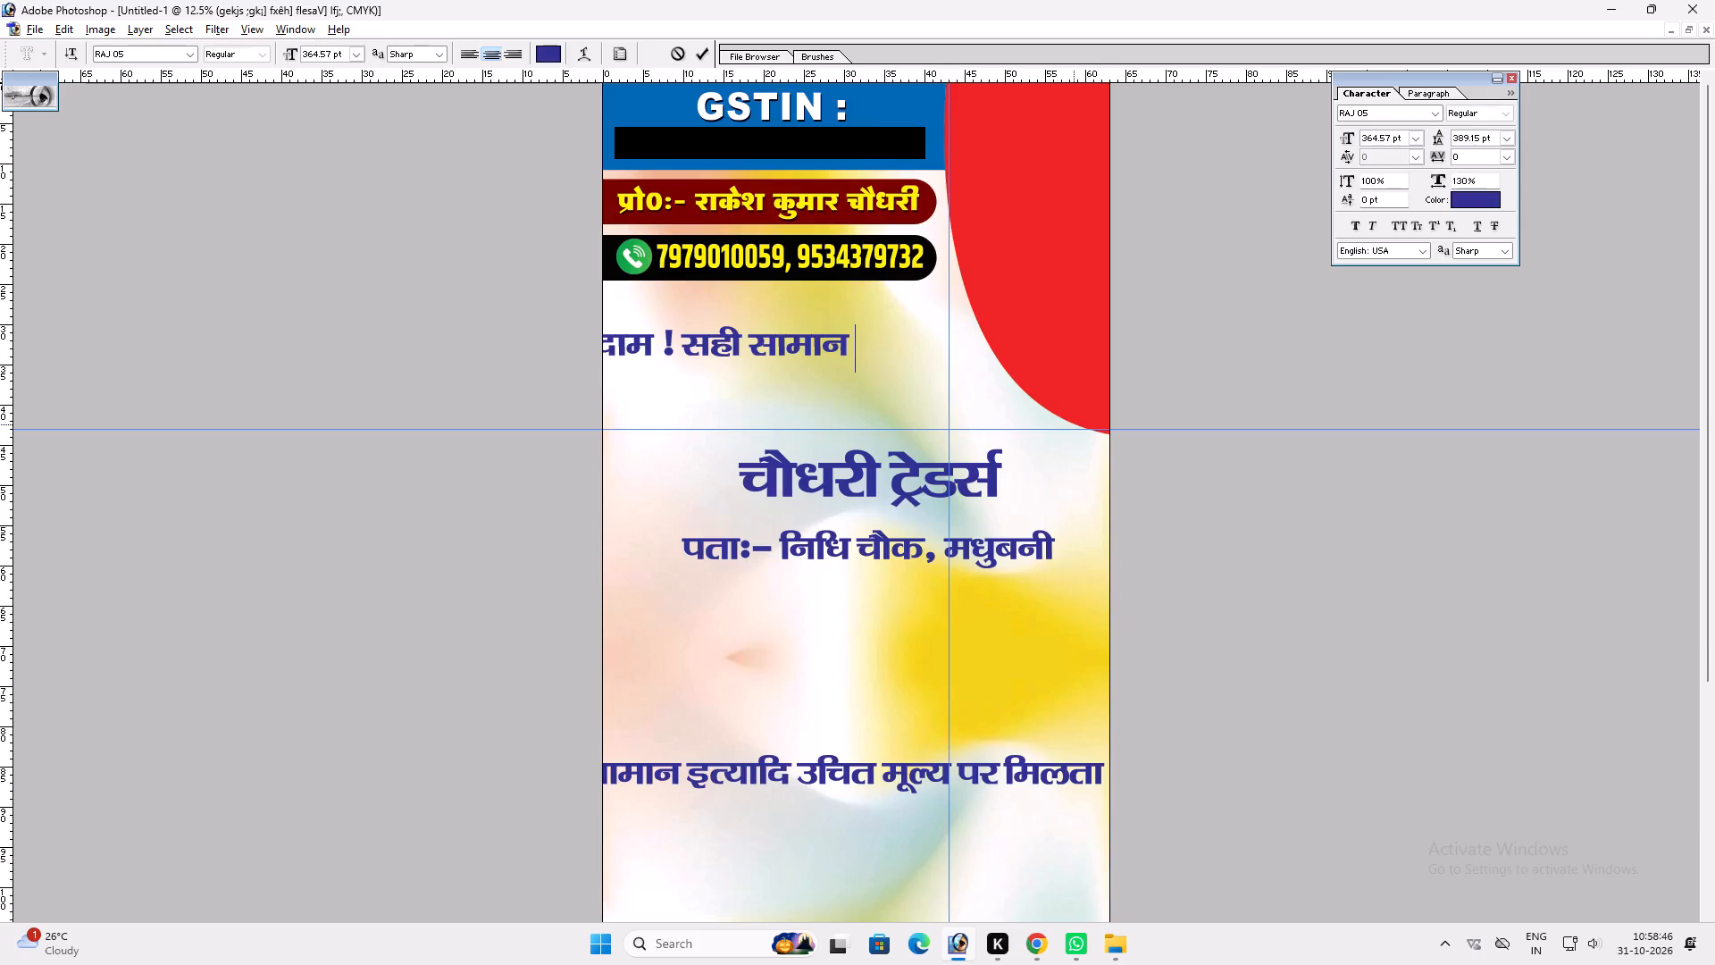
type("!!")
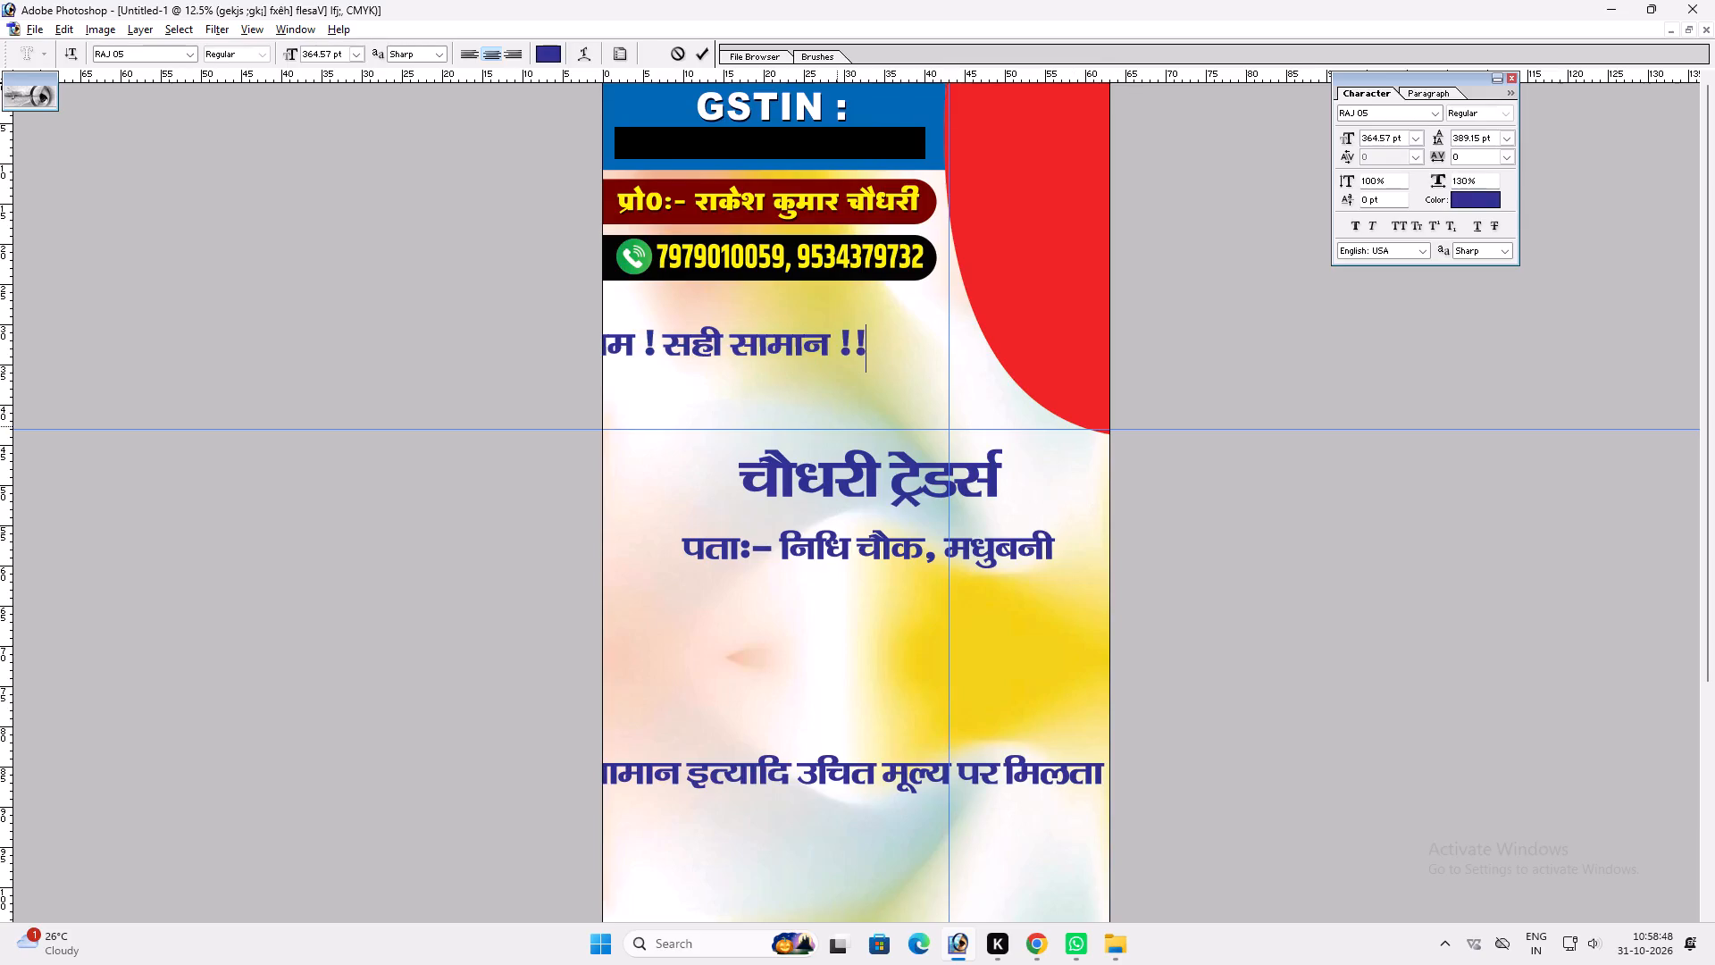
left_click_drag(837, 425, 949, 417)
Break the slogan into two lines before the second "सही" and reposition it below the mobile-number strip.
left_click(777, 343)
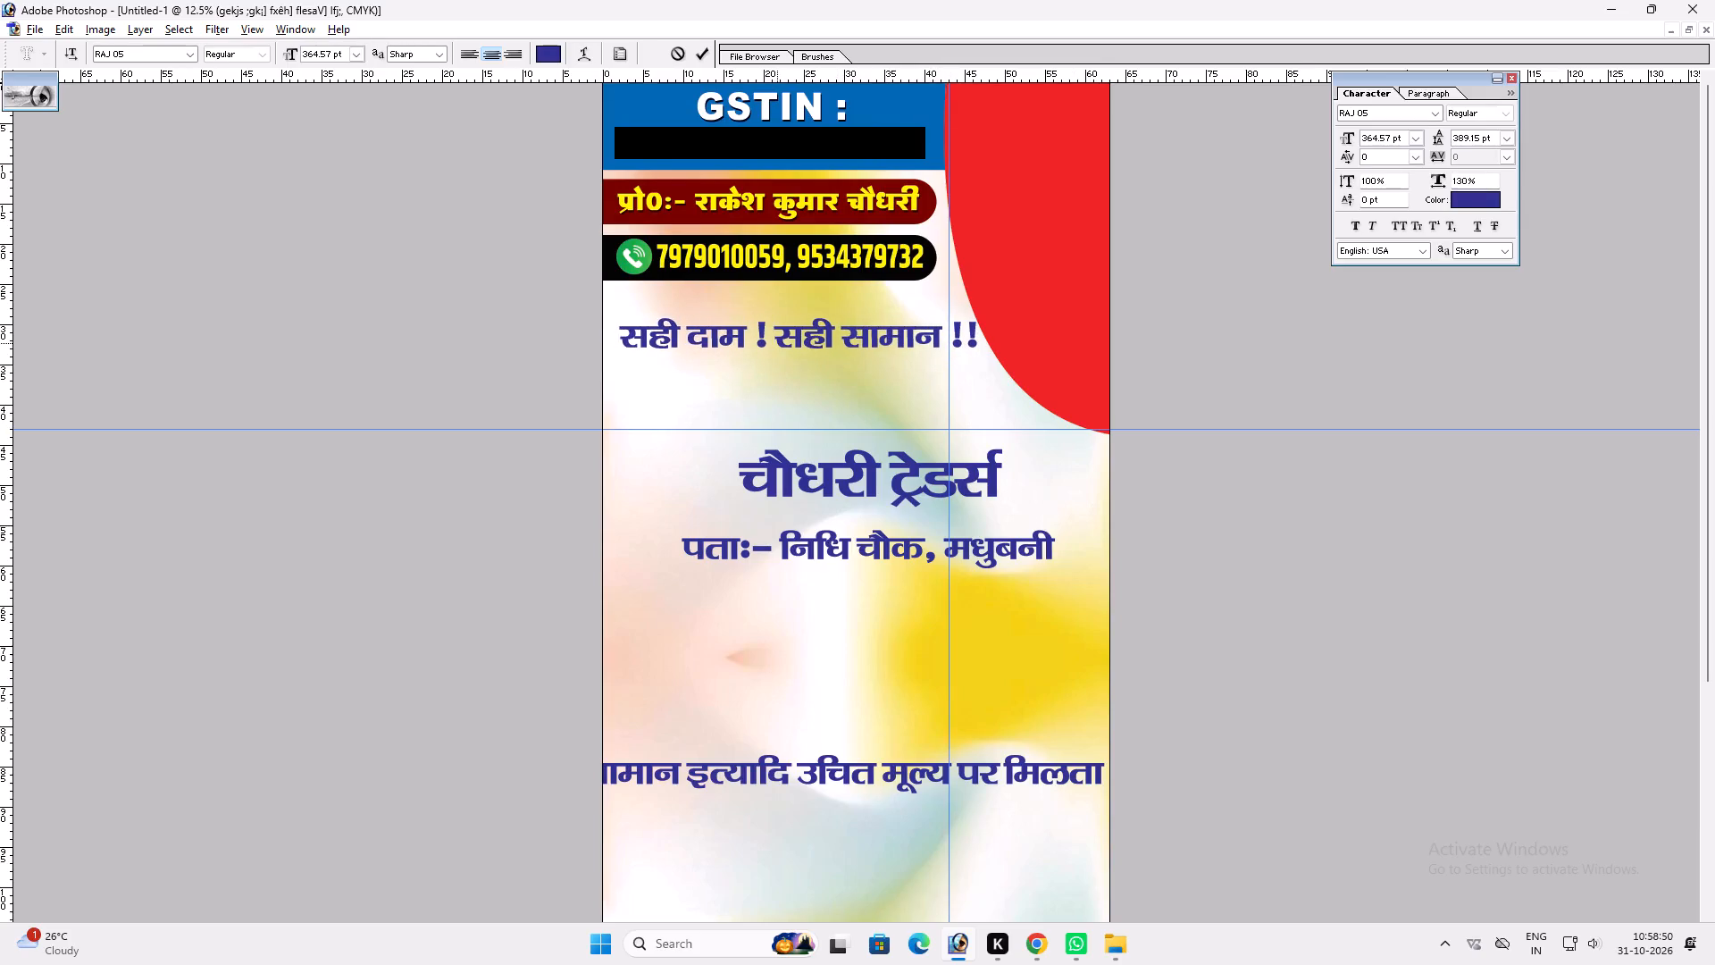
key("Return")
left_click_drag(1035, 405, 957, 386)
key("Return")
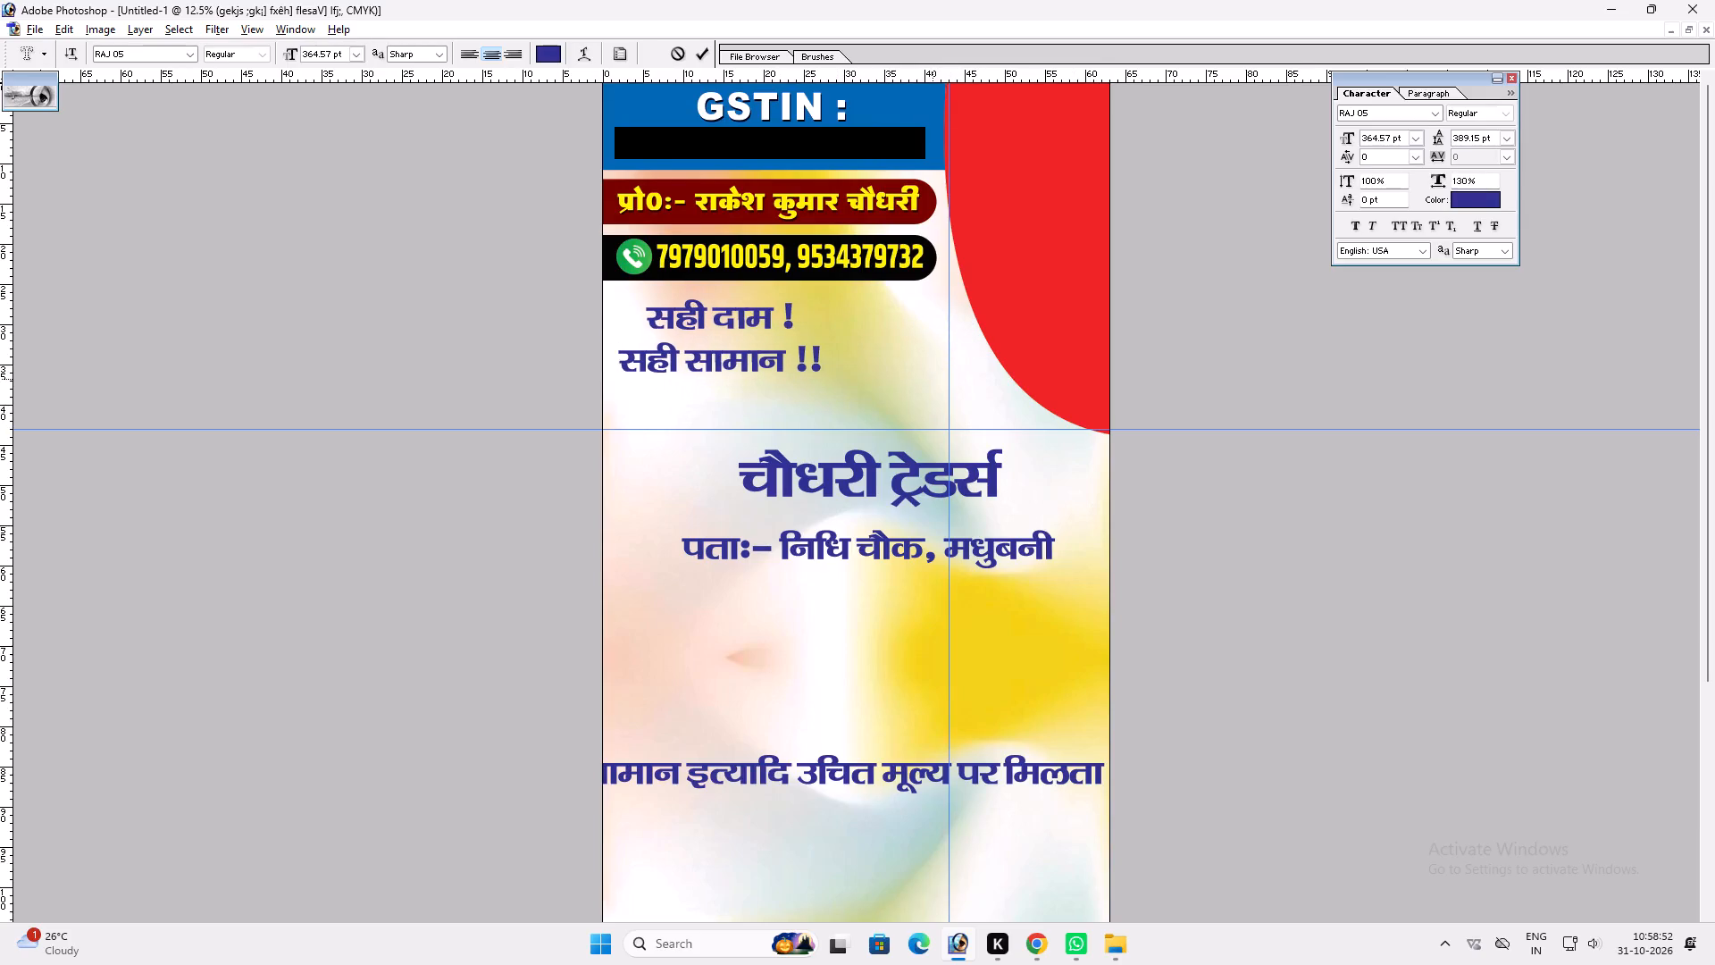
Enlarge the two-line slogan to about 583 pt, filling the space between the black strip and the shop name.
key("ctrl+t")
left_click_drag(823, 374, 949, 398, "shift")
key("shift+Return")
Set the font of the whole two-line slogan to RAJ 10 after trying neighbouring RAJ fonts.
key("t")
left_click(831, 407)
key("ctrl+a")
triple_click(112, 61)
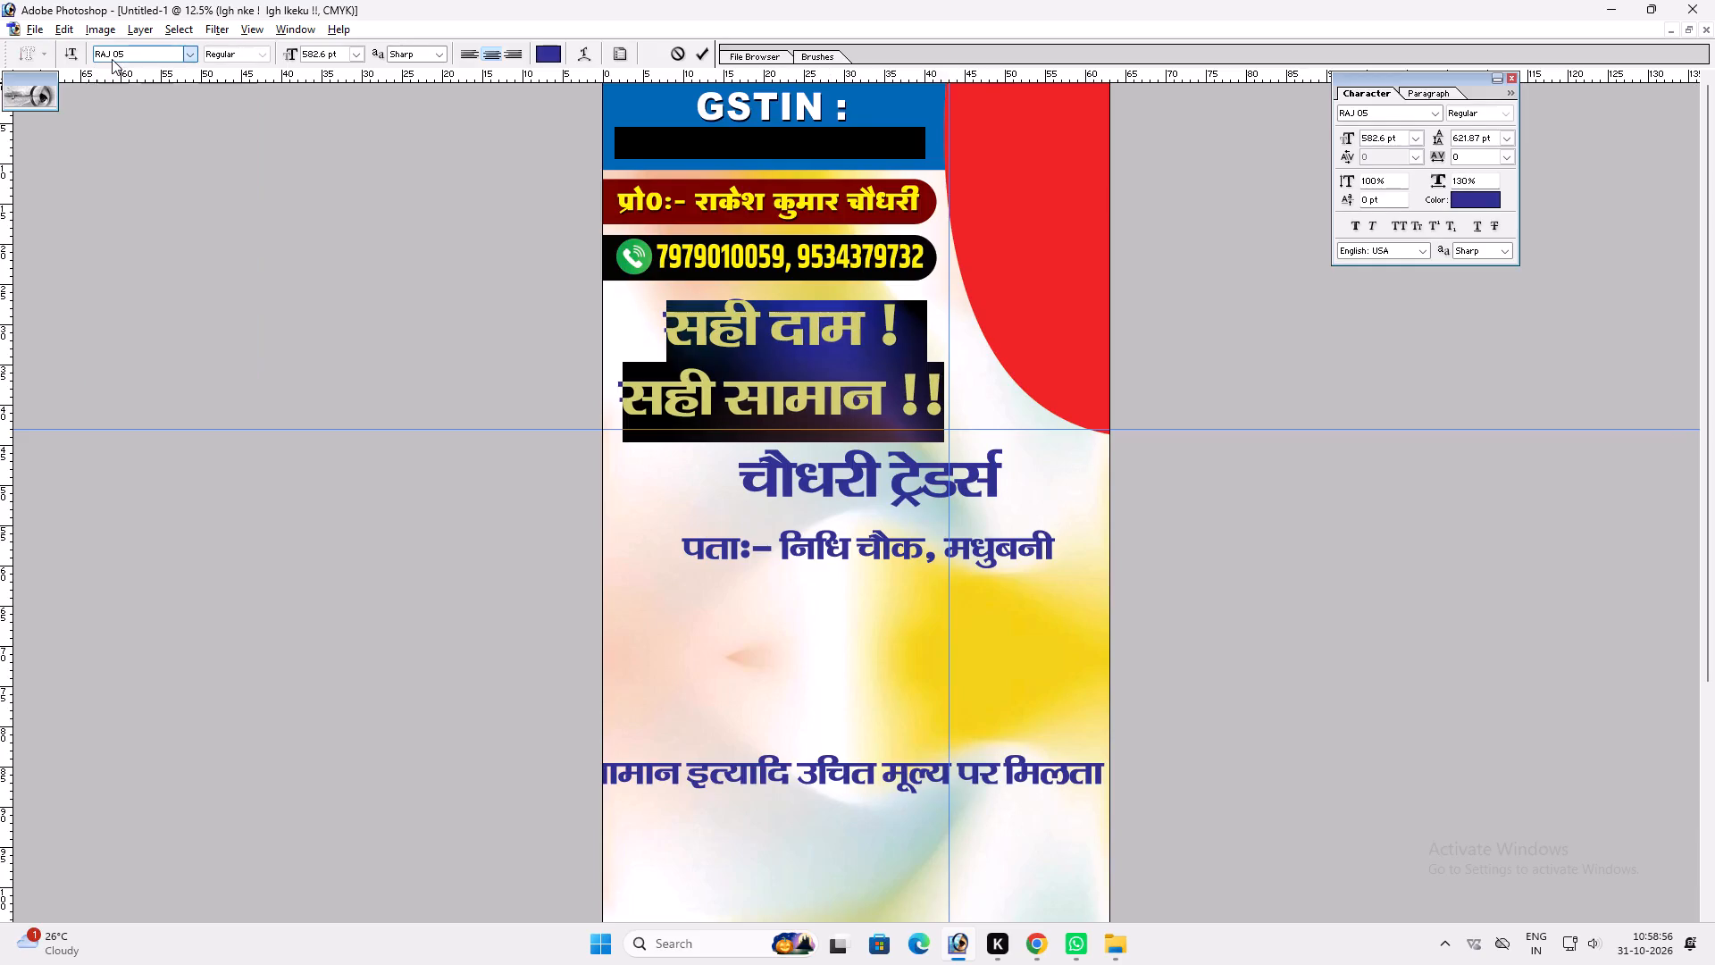
key("Down")
key("Down")
key("Down")
key("Down")
key("Down")
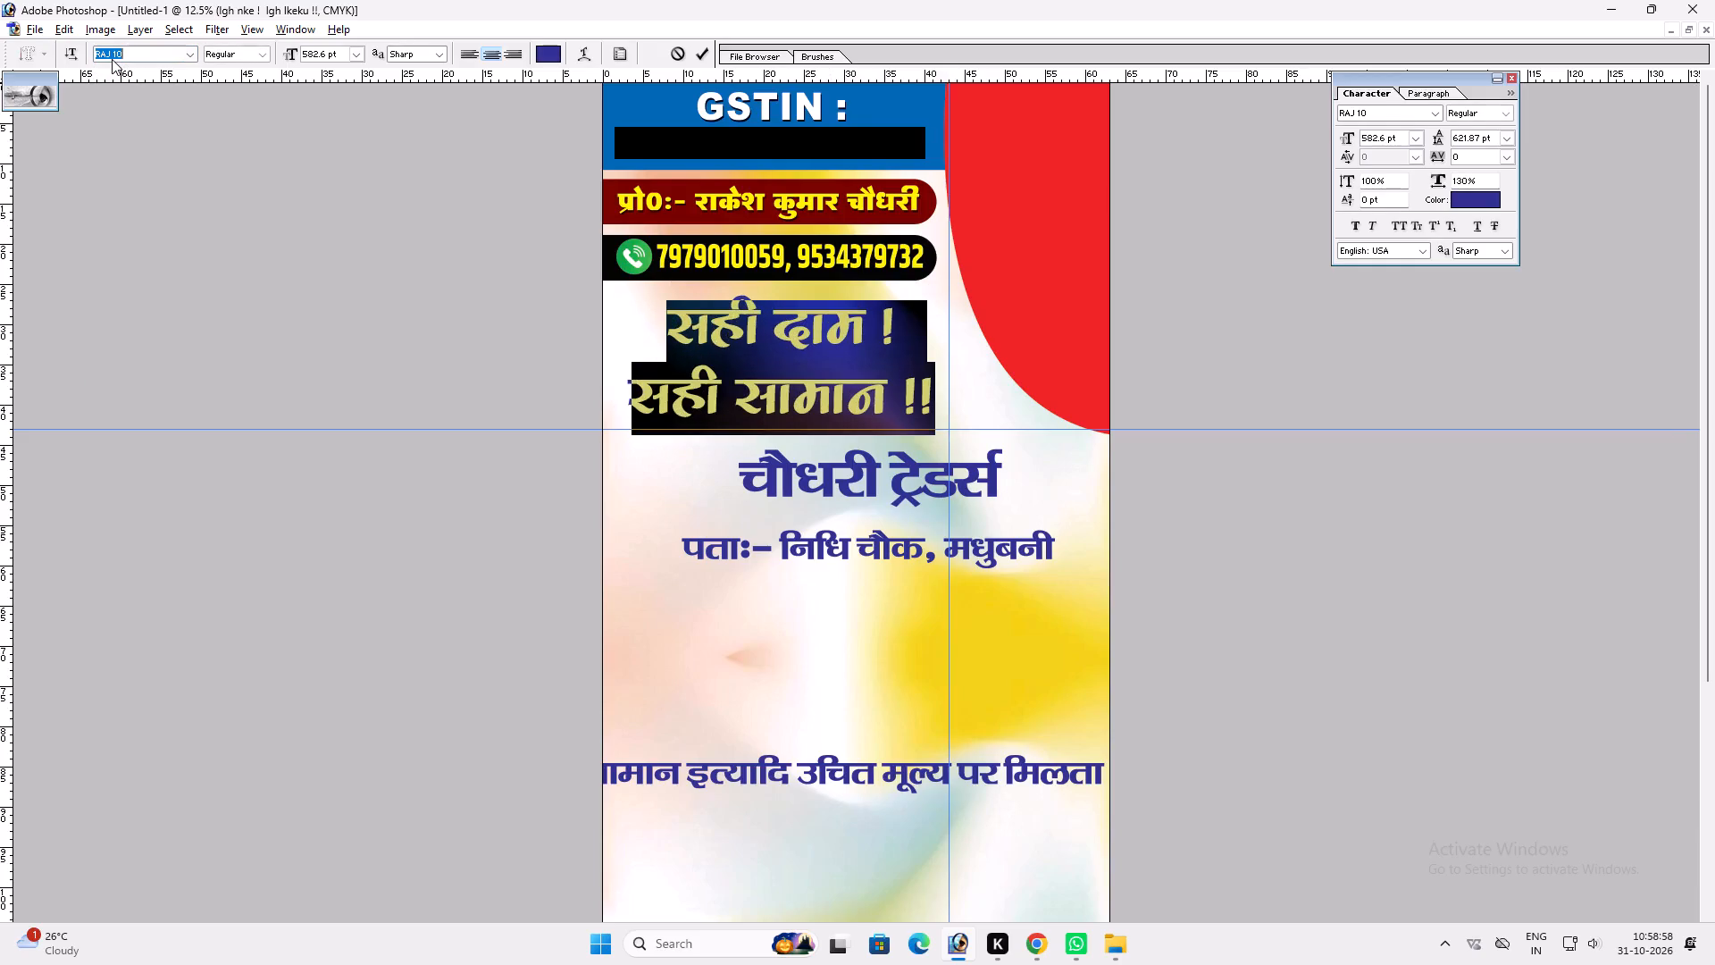
key("Down")
key("Down")
key("Up")
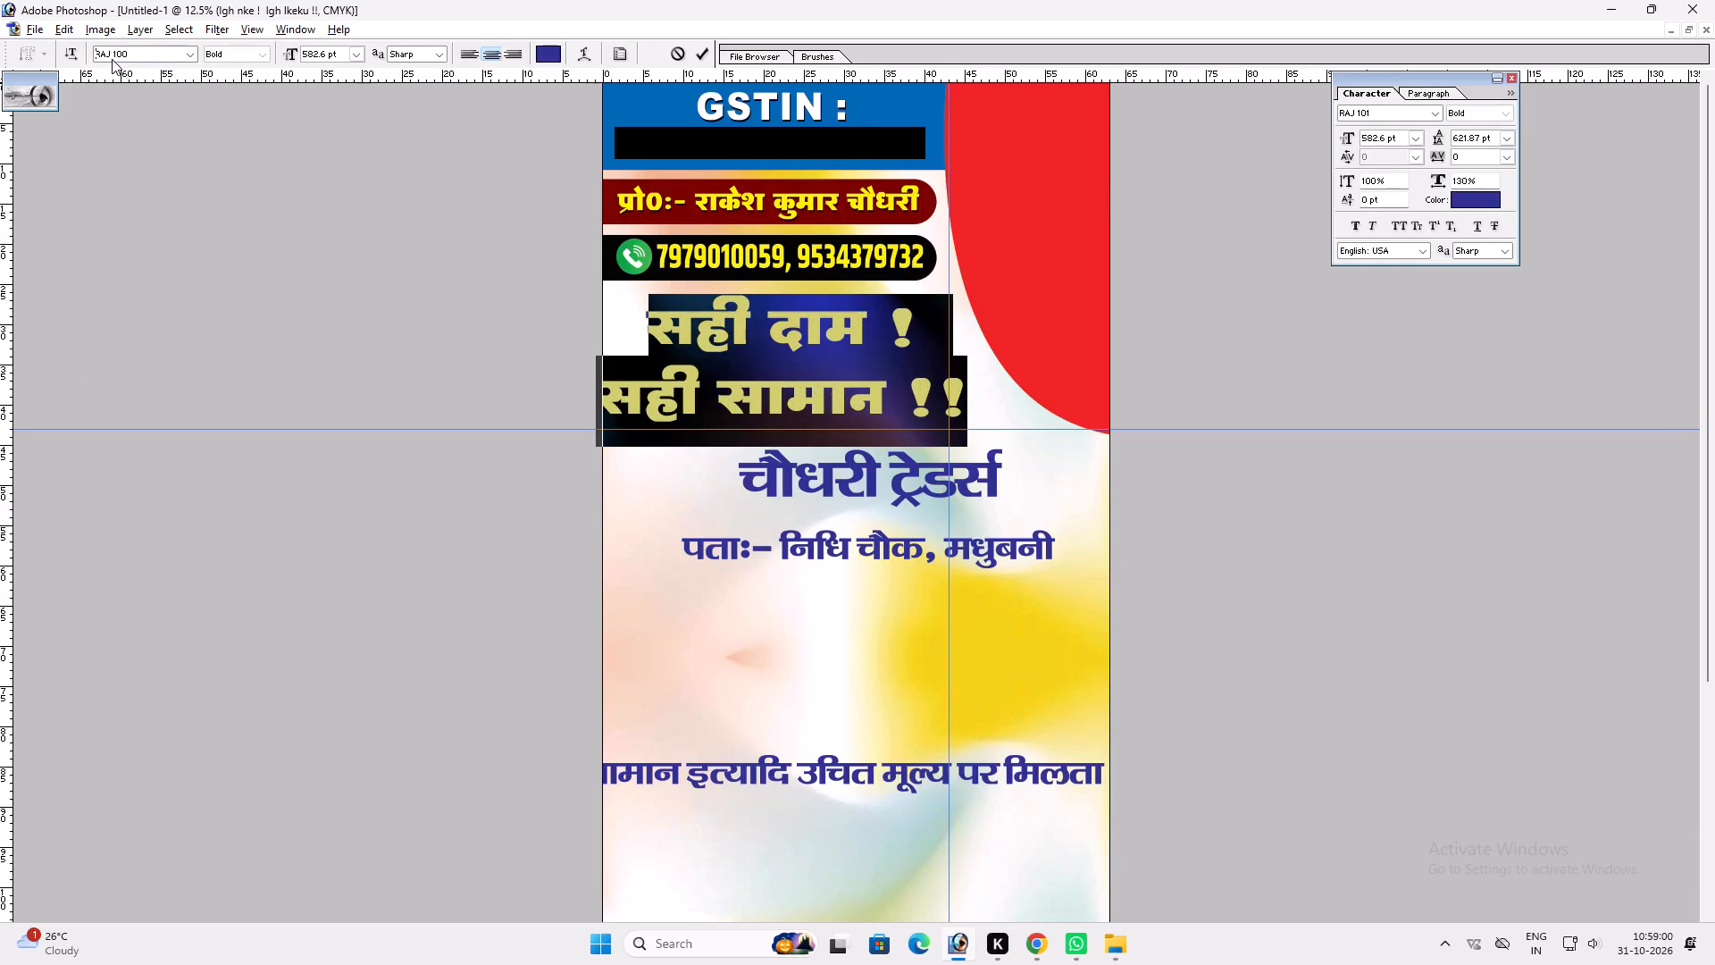
key("Up")
key("Down")
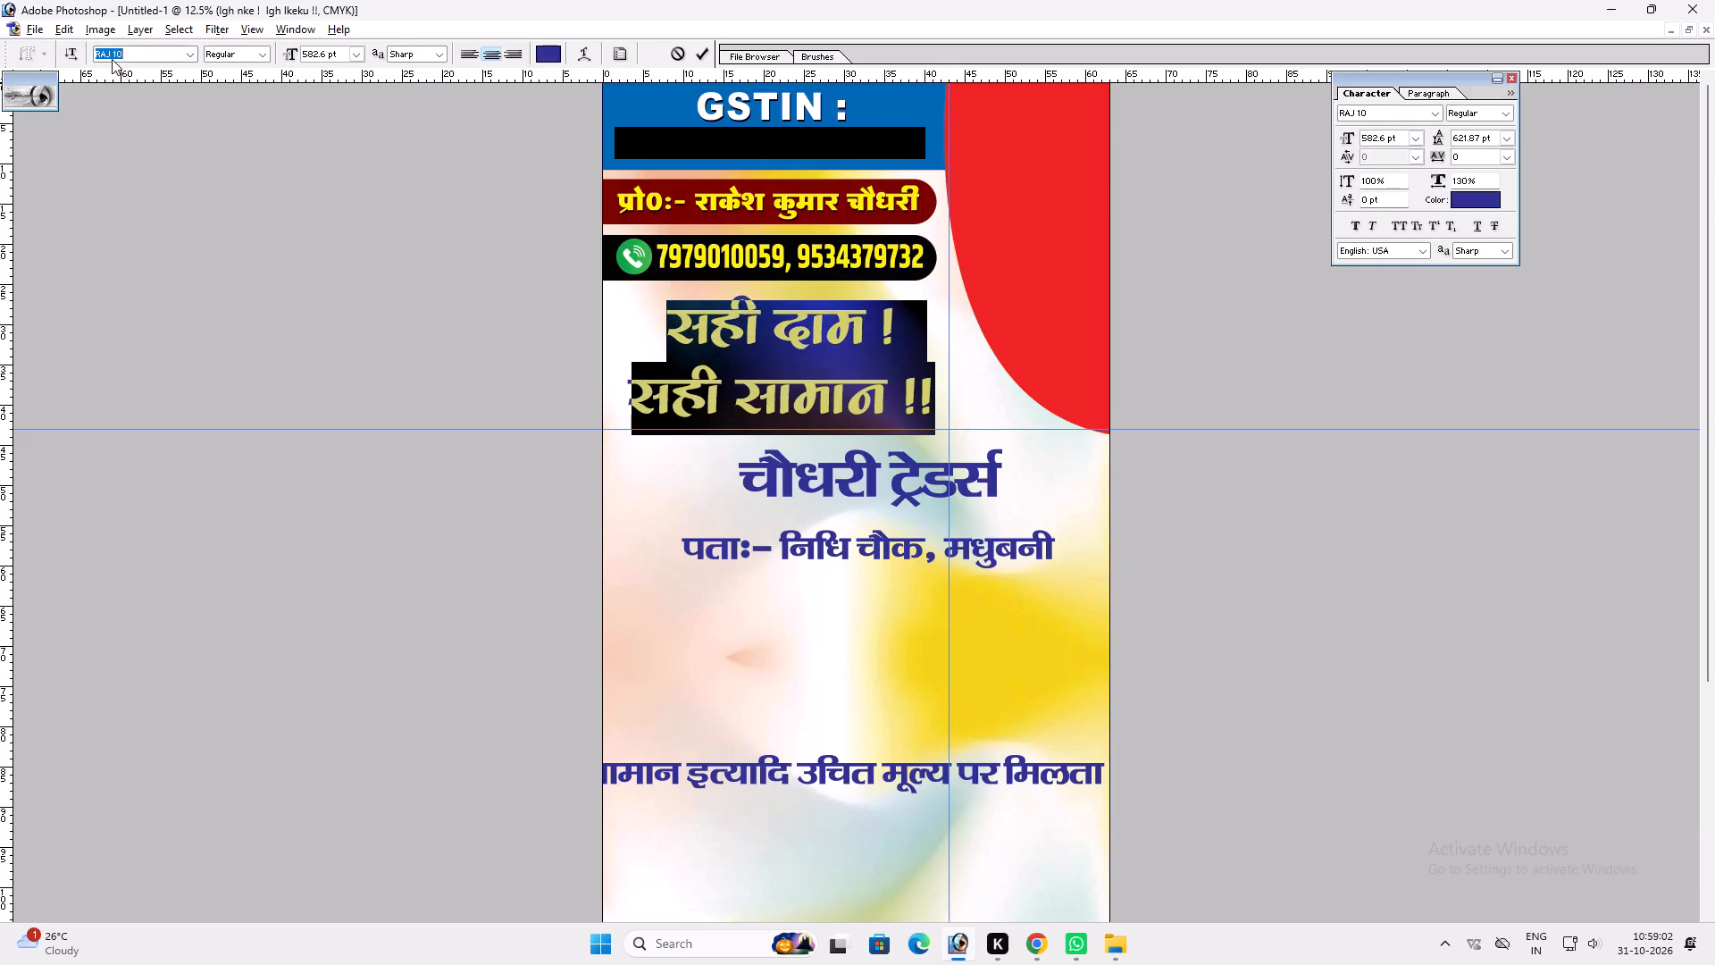
key("Up")
key("Return")
key("Return")
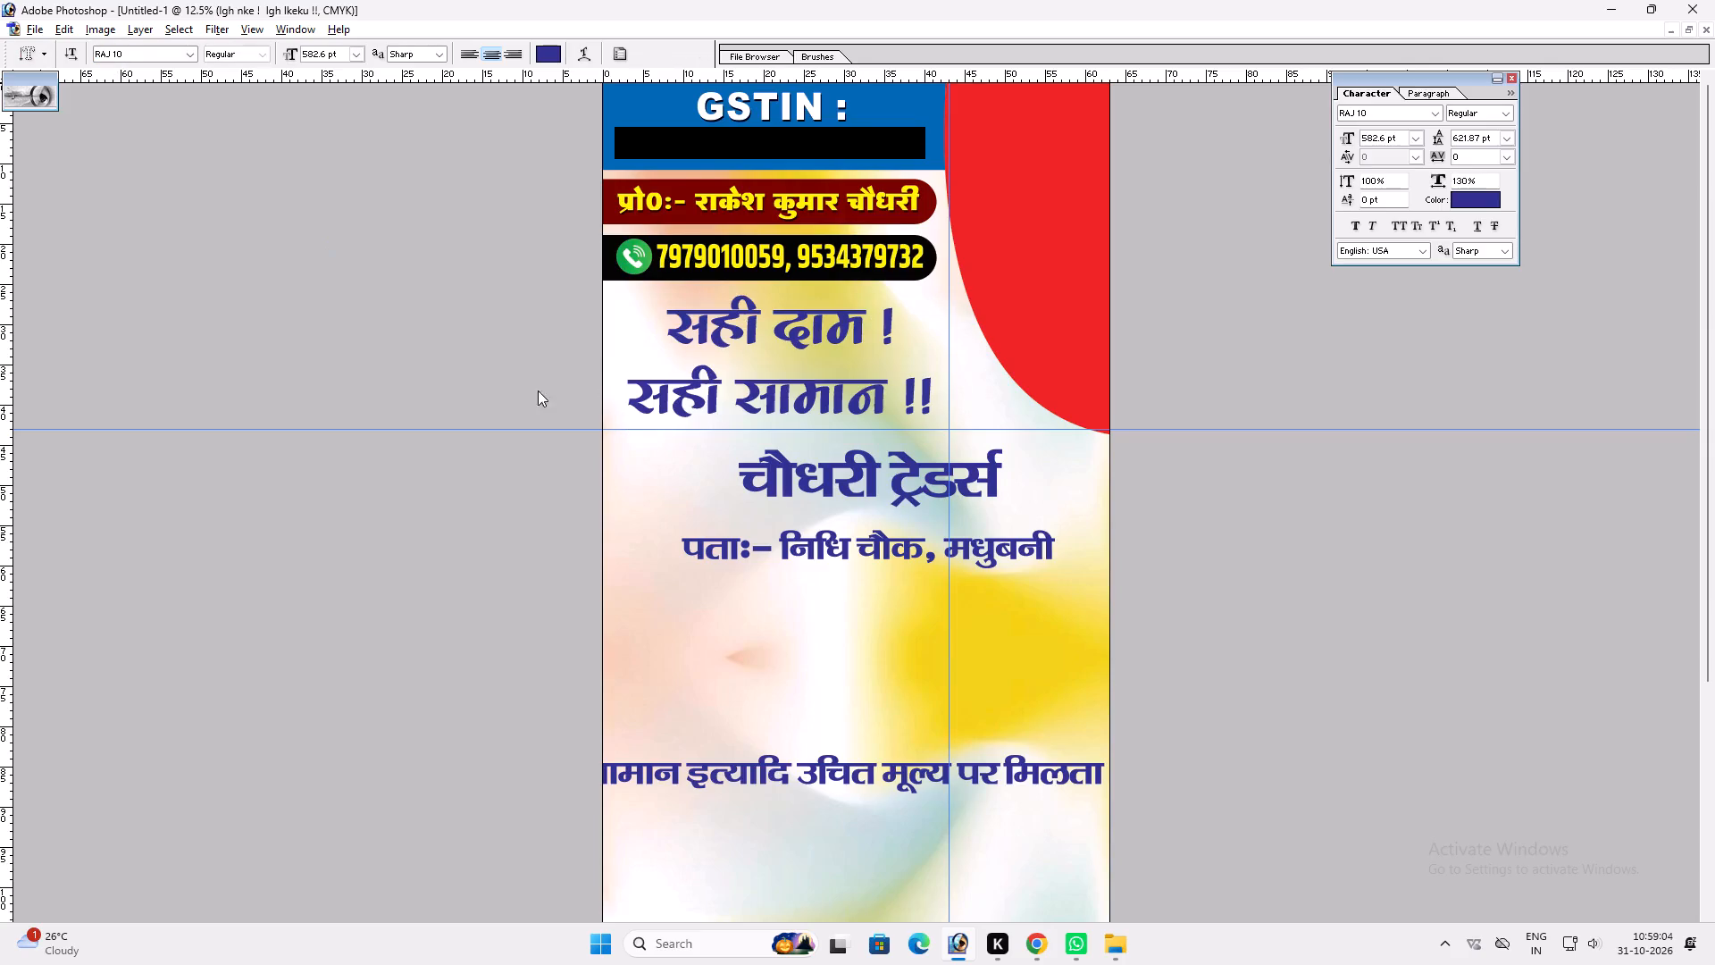
Tighten the leading of the two-line slogan to about 524 pt and move it up beneath the mobile-number strip.
left_click(749, 402)
key("ctrl+a")
key("alt+Up")
key("alt+Up")
key("alt+Up")
key("alt+Up")
key("alt+Up")
key("alt+Up")
key("alt+Up")
key("alt+Up")
key("alt+Up")
key("alt+Up")
key("alt+Up")
key("alt+Up")
key("alt+Up")
key("alt+Up")
key("alt+Up")
key("alt+Up")
key("alt+Up")
key("alt+Up")
key("alt+Up")
key("alt+Up")
key("alt+Up")
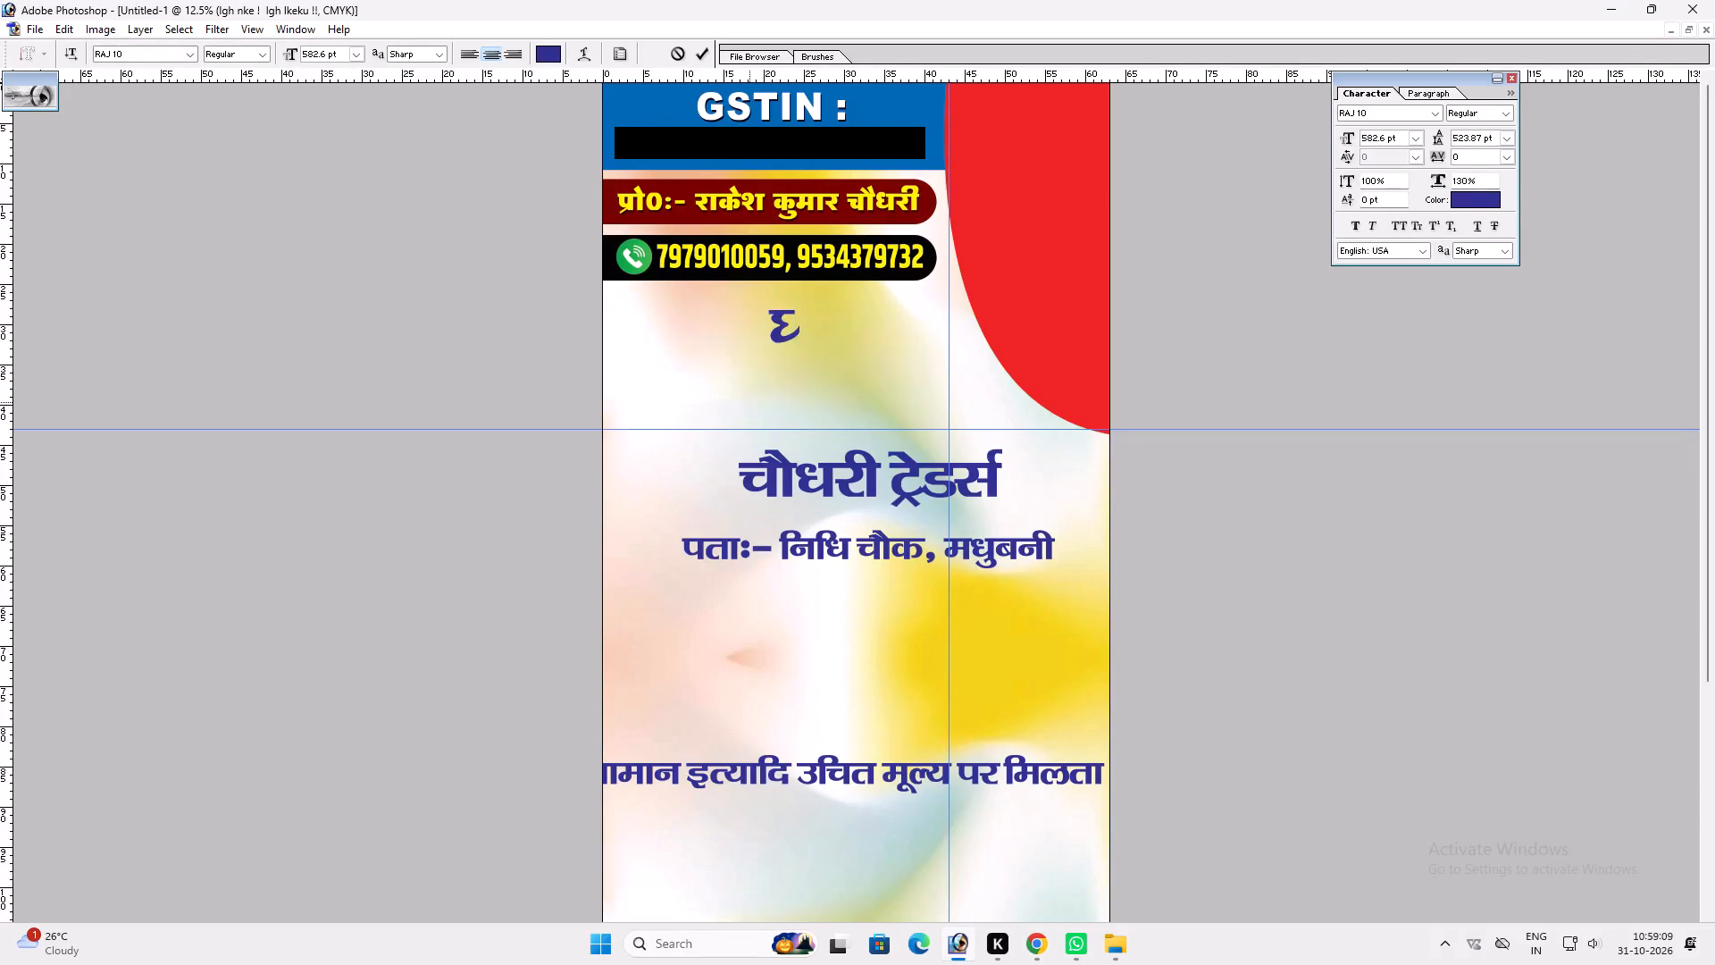
key("ctrl+z")
key("Return")
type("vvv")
left_click_drag(745, 398, 735, 388)
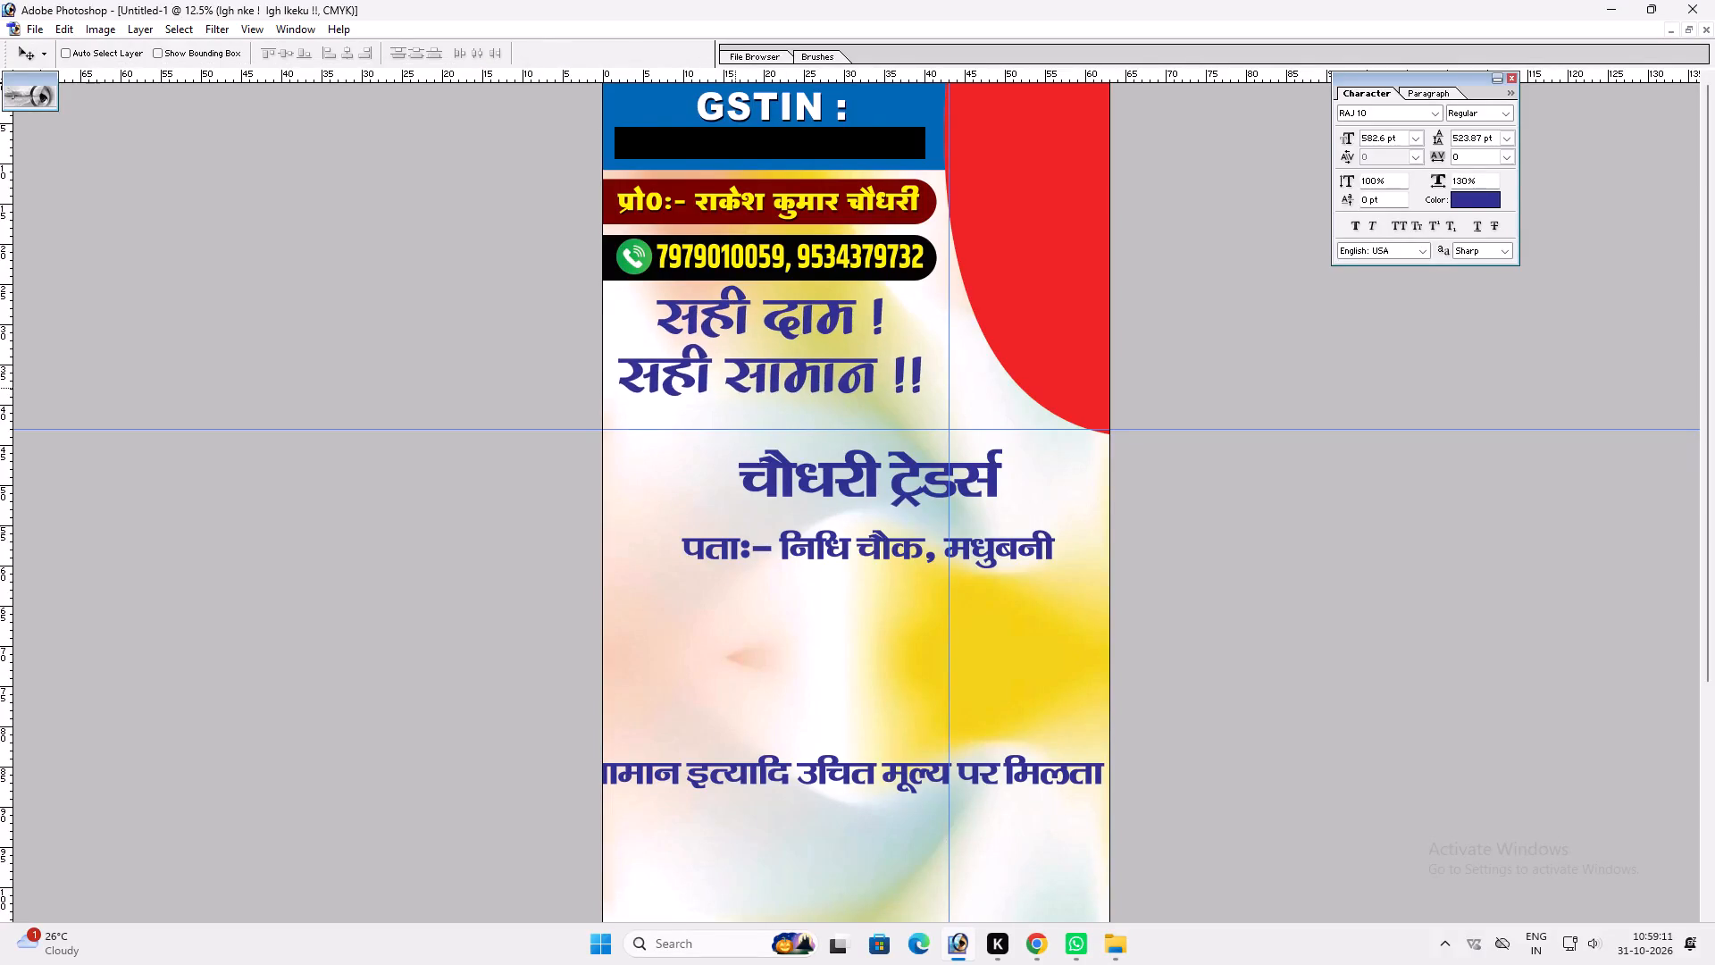
Enlarge the slogan so its second line reaches the vertical guide.
key("ctrl+t")
left_click_drag(922, 389, 952, 390, "shift")
key("shift+Return")
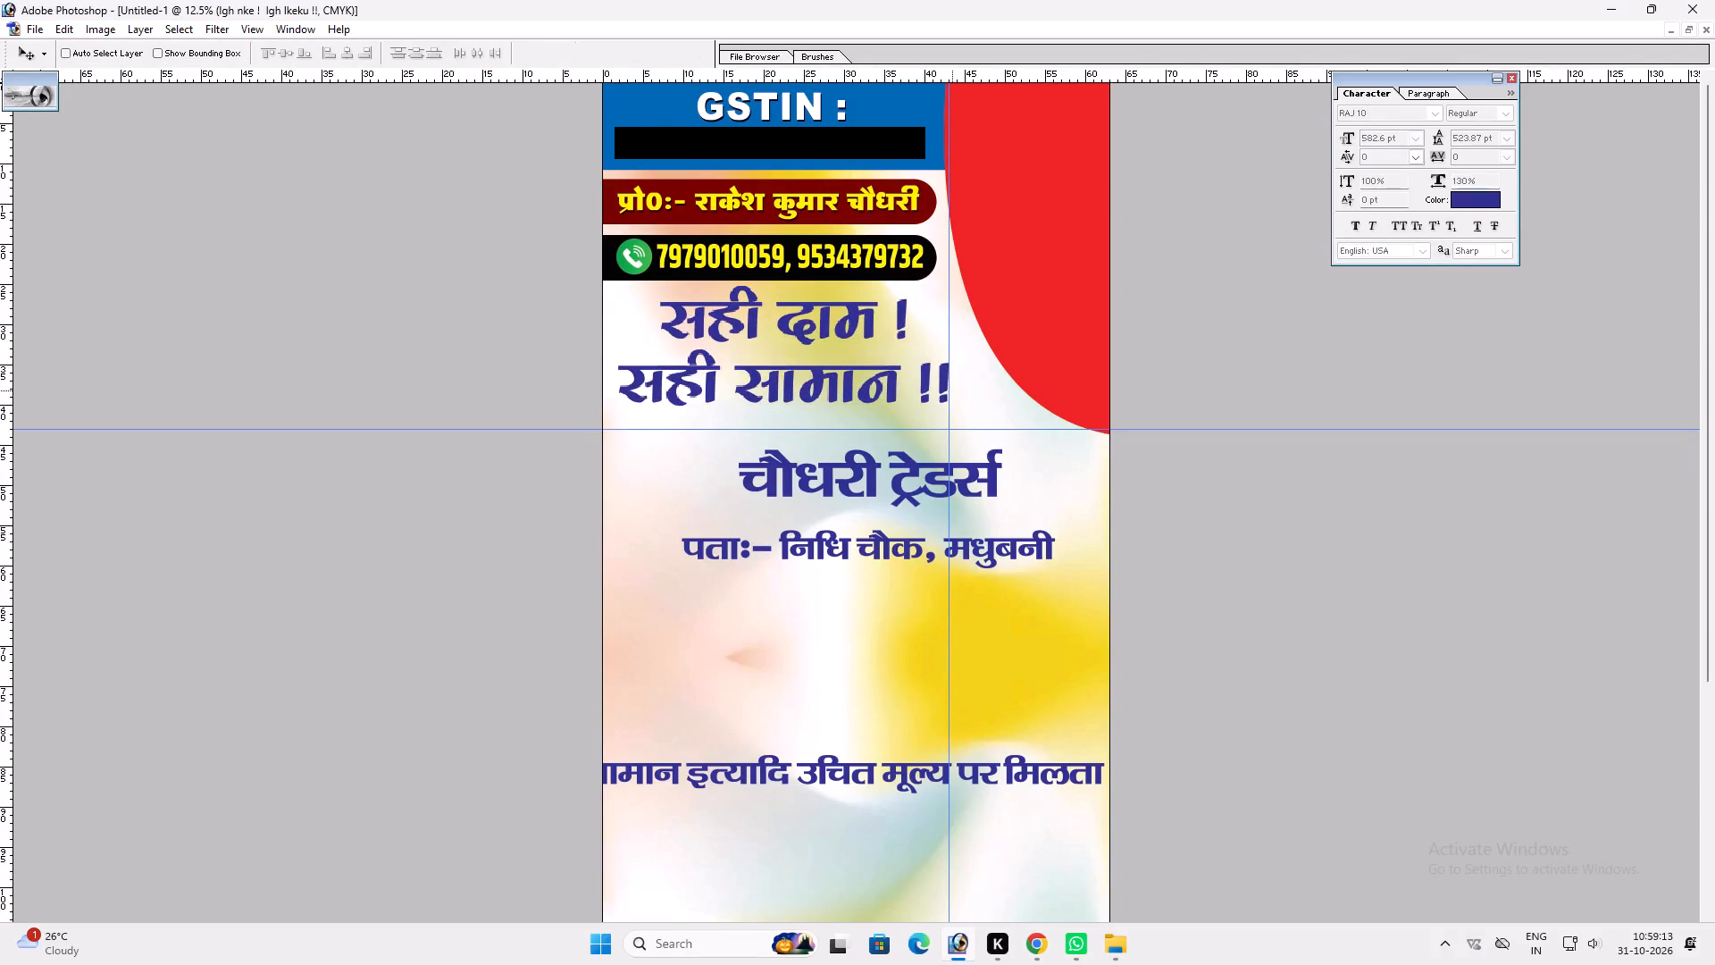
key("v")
left_click(953, 390)
Enable a Color Overlay in the slogan's layer style.
key("alt+l")
key("alt+y")
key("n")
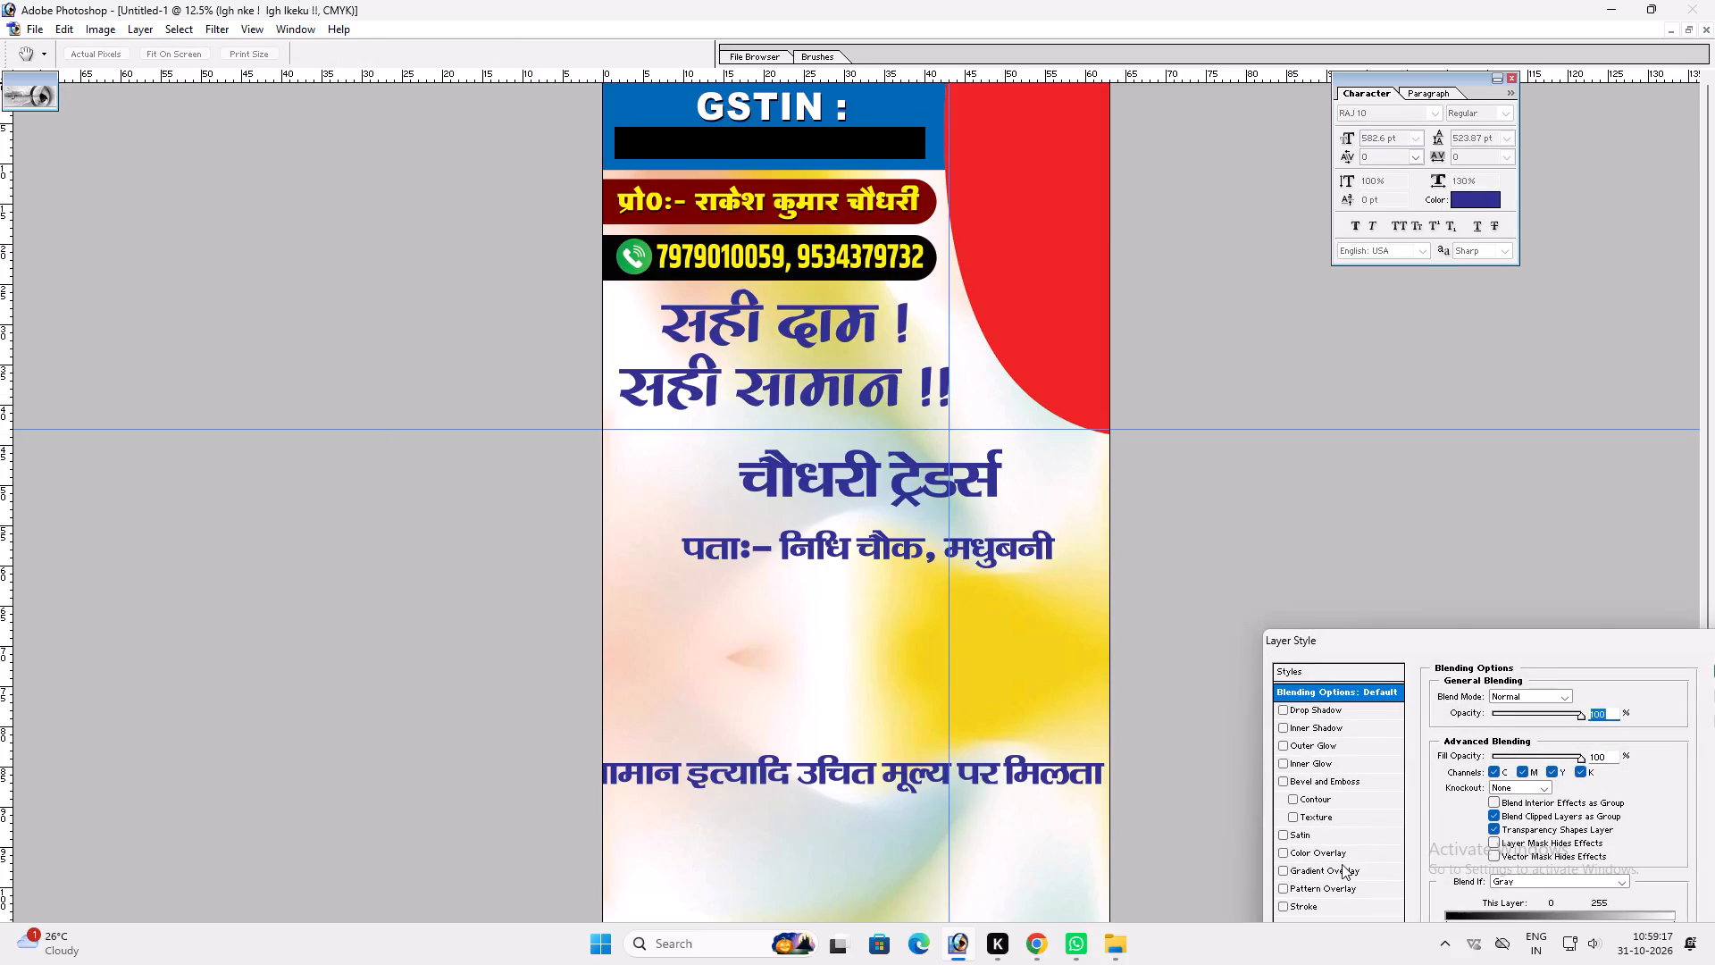
double_click(1342, 864)
left_click(1338, 851)
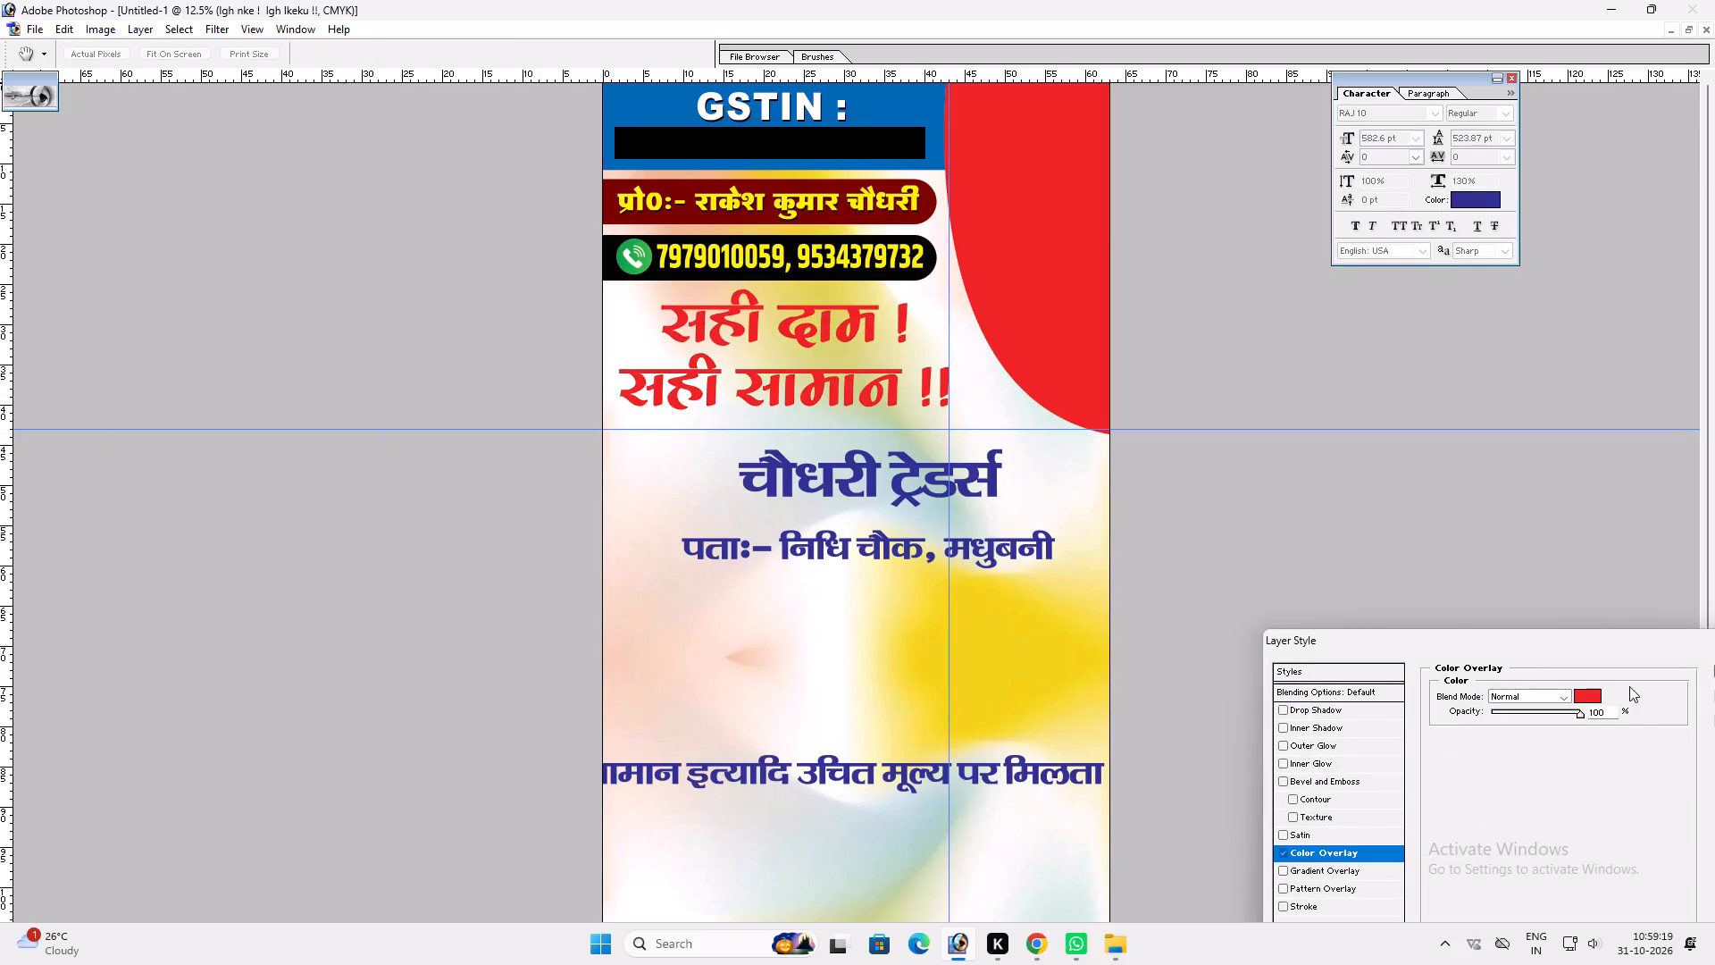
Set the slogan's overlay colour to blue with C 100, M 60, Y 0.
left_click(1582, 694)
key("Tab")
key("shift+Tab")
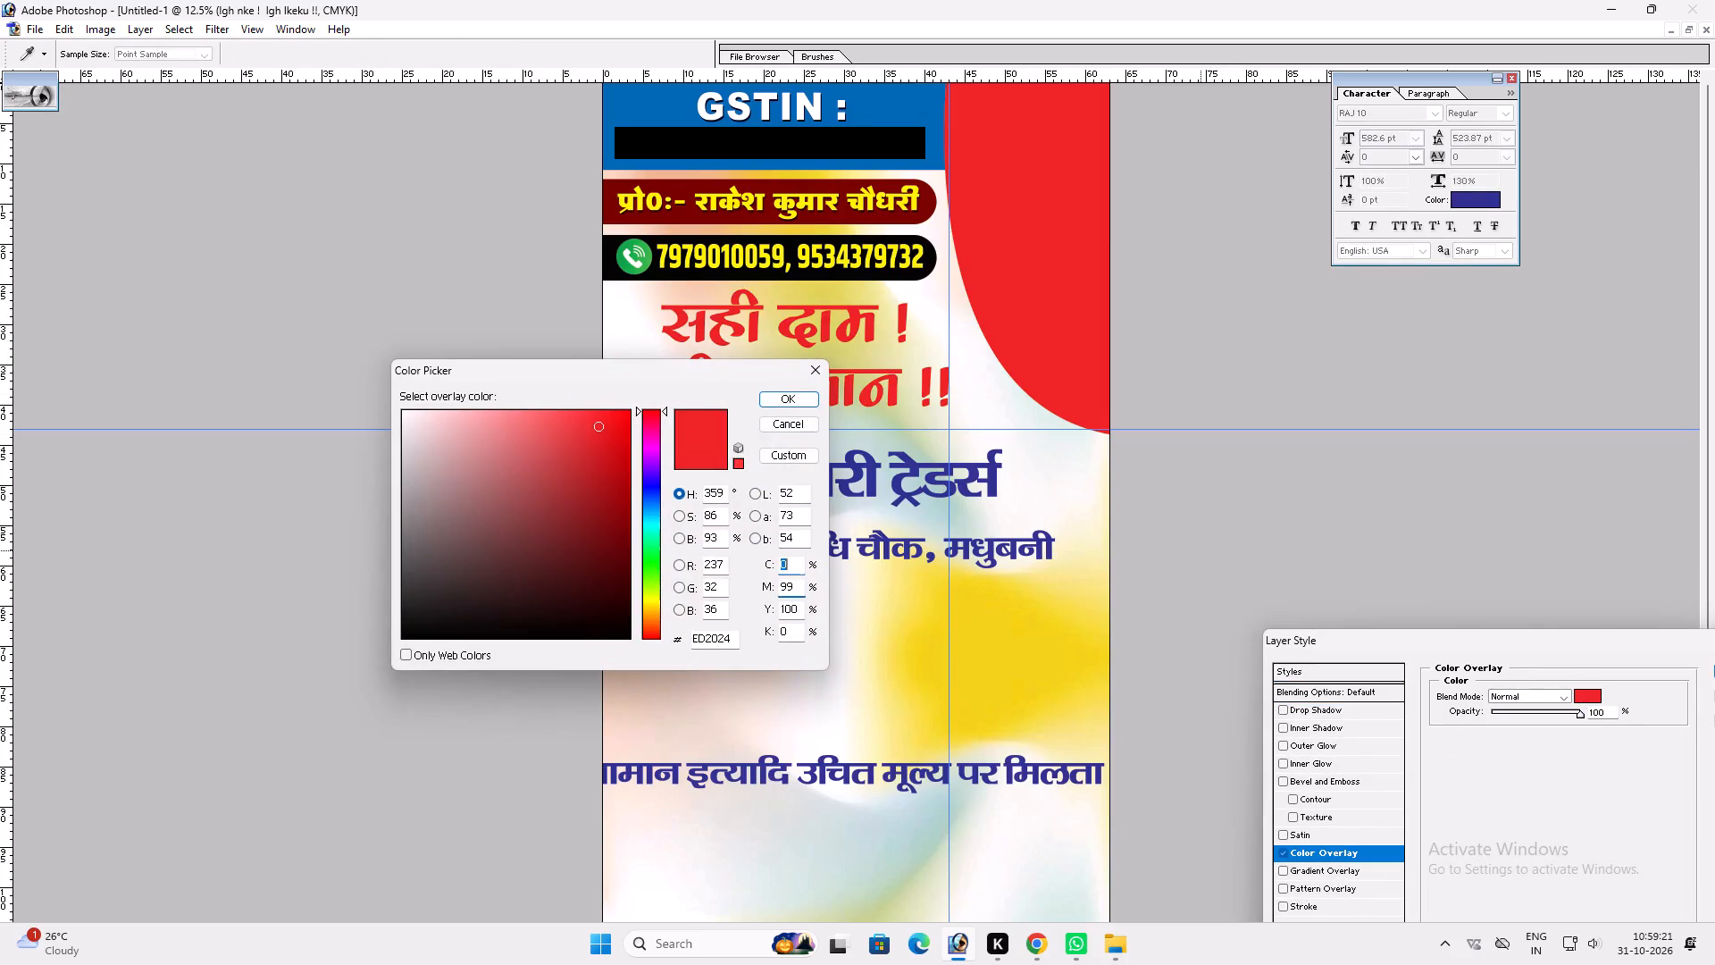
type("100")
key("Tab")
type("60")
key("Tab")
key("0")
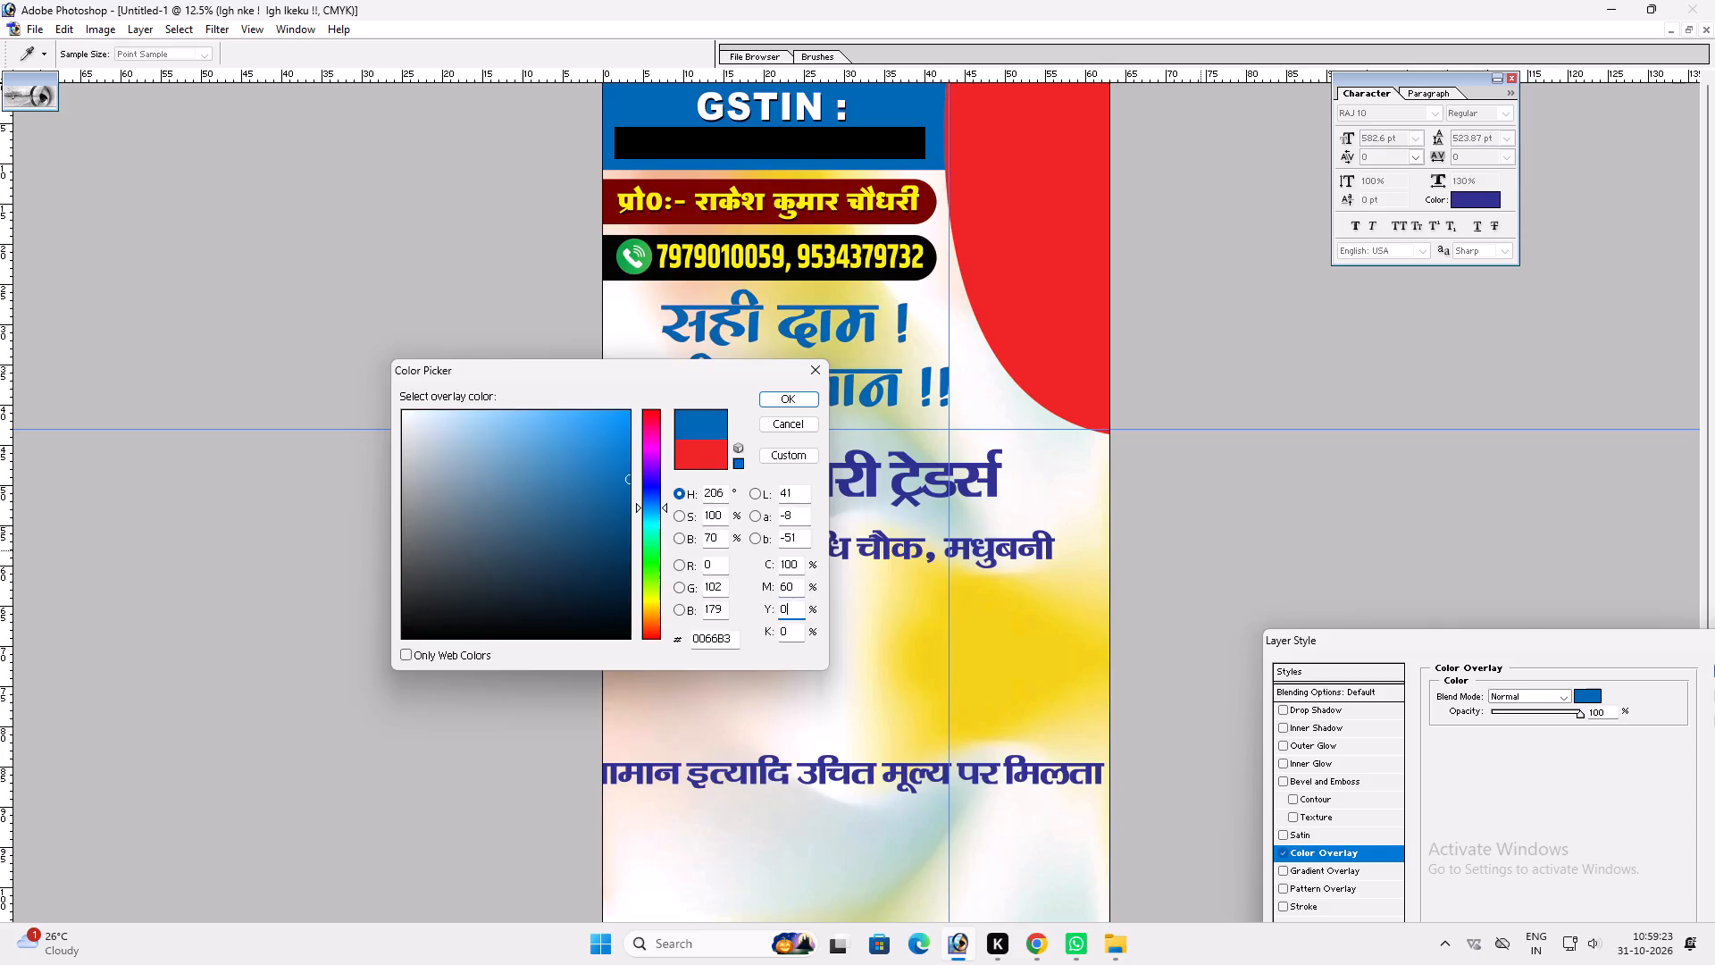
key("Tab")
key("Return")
Set the slogan's overlay to dark red by sampling the banner's red shape and setting K to 60.
left_click(1582, 694)
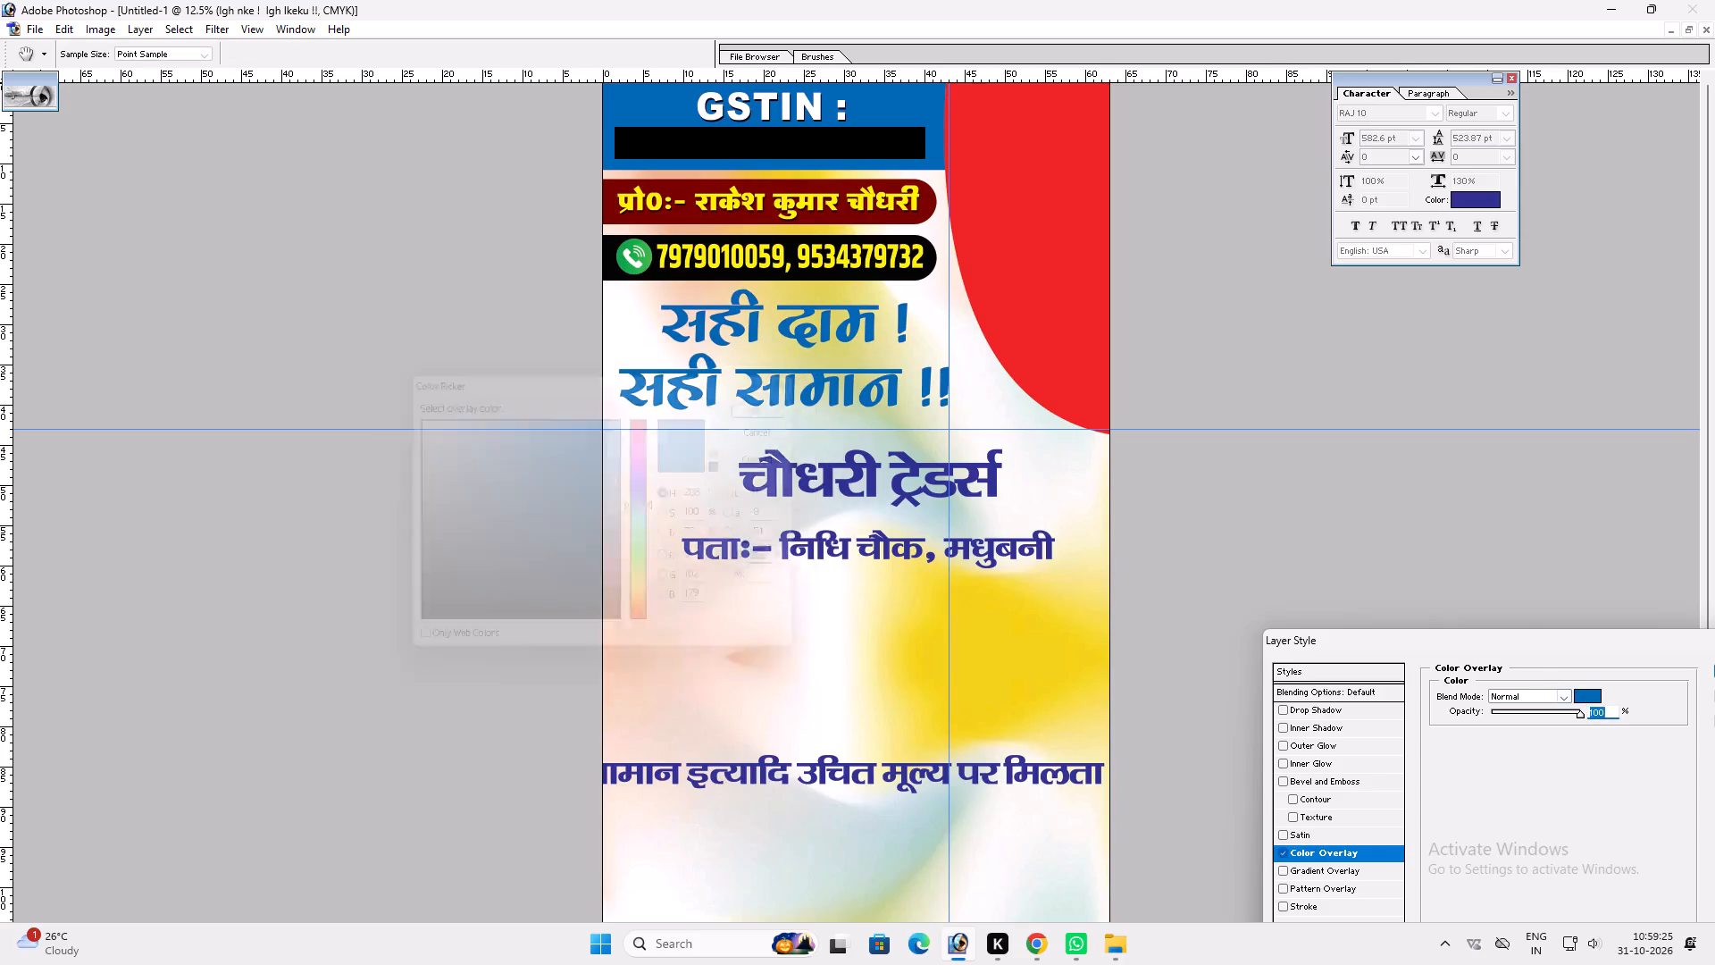
left_click(1044, 384)
key("Tab")
key("Tab")
key("Tab")
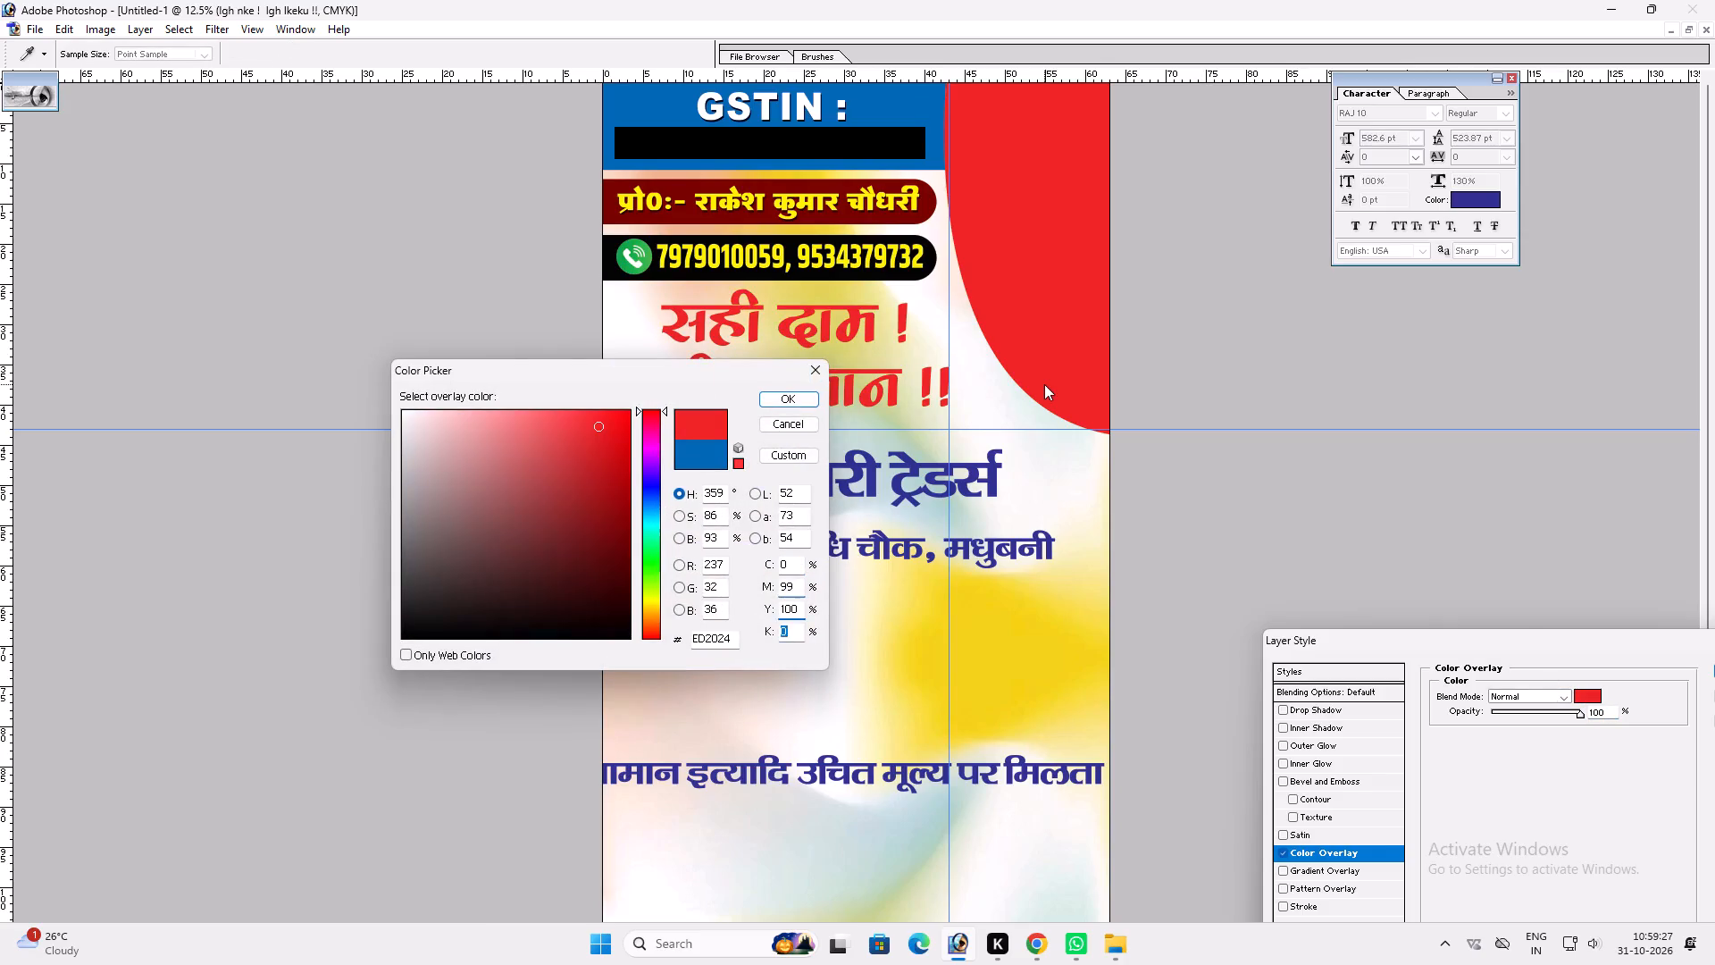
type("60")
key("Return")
Add a thin white outside stroke to the slogan and apply the layer style.
left_click(1311, 910)
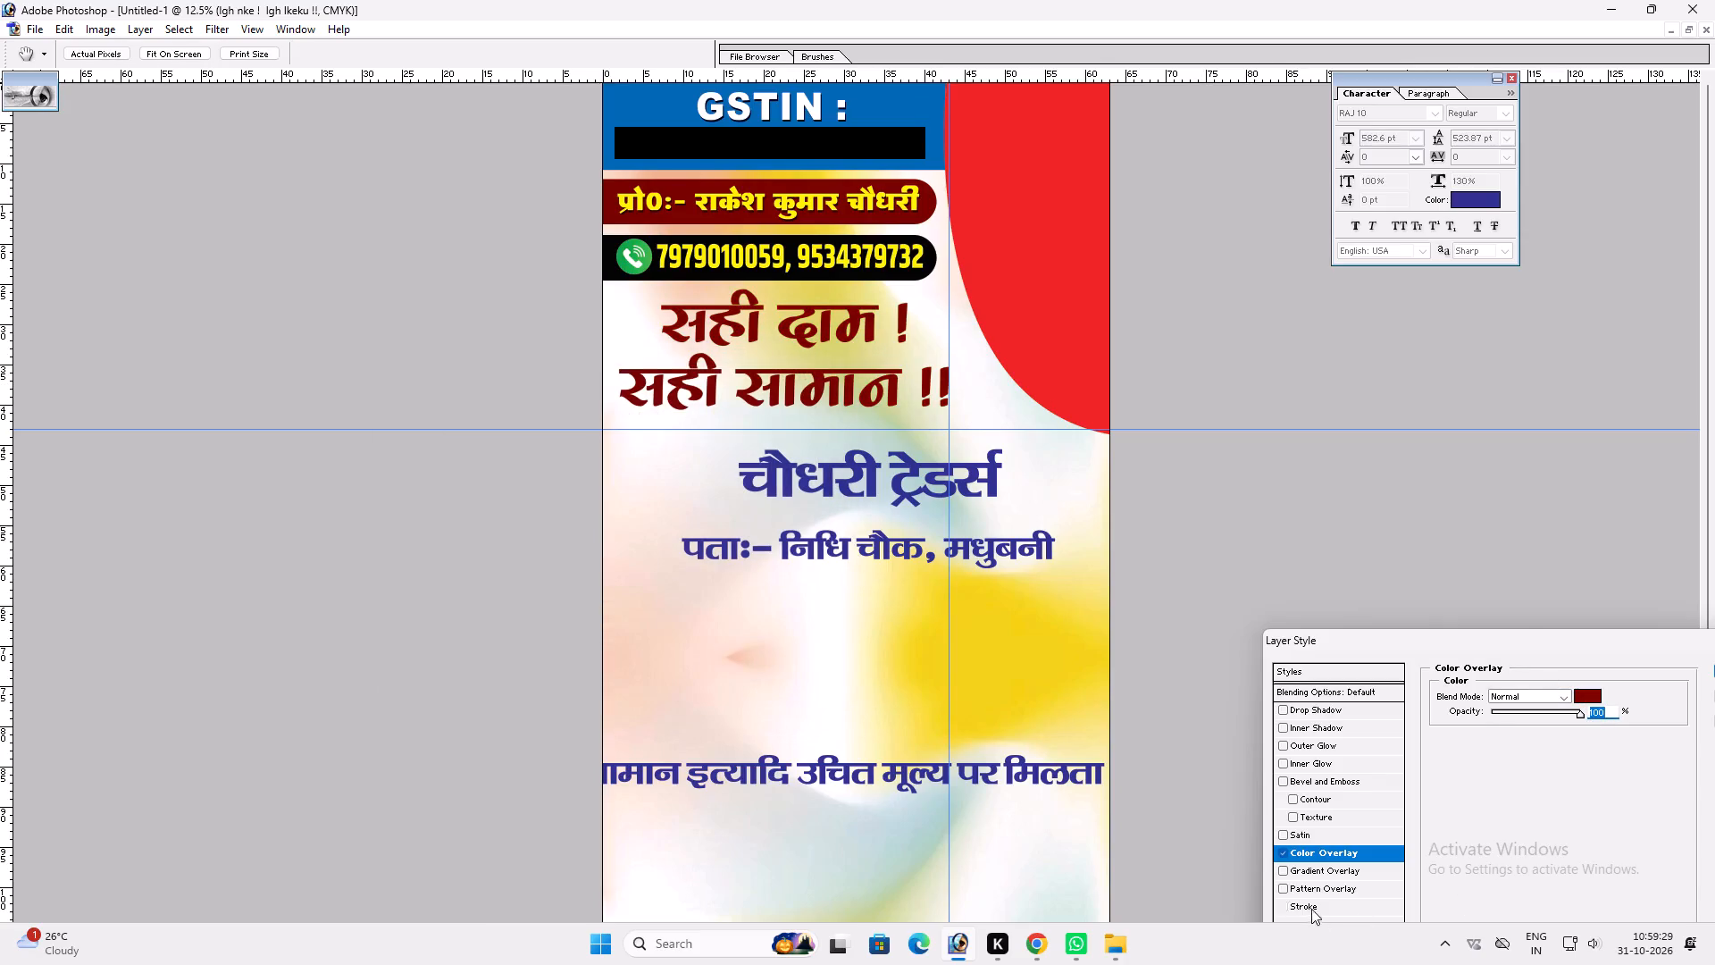
left_click(1483, 802)
left_click_drag(485, 546, 244, 282)
key("Return")
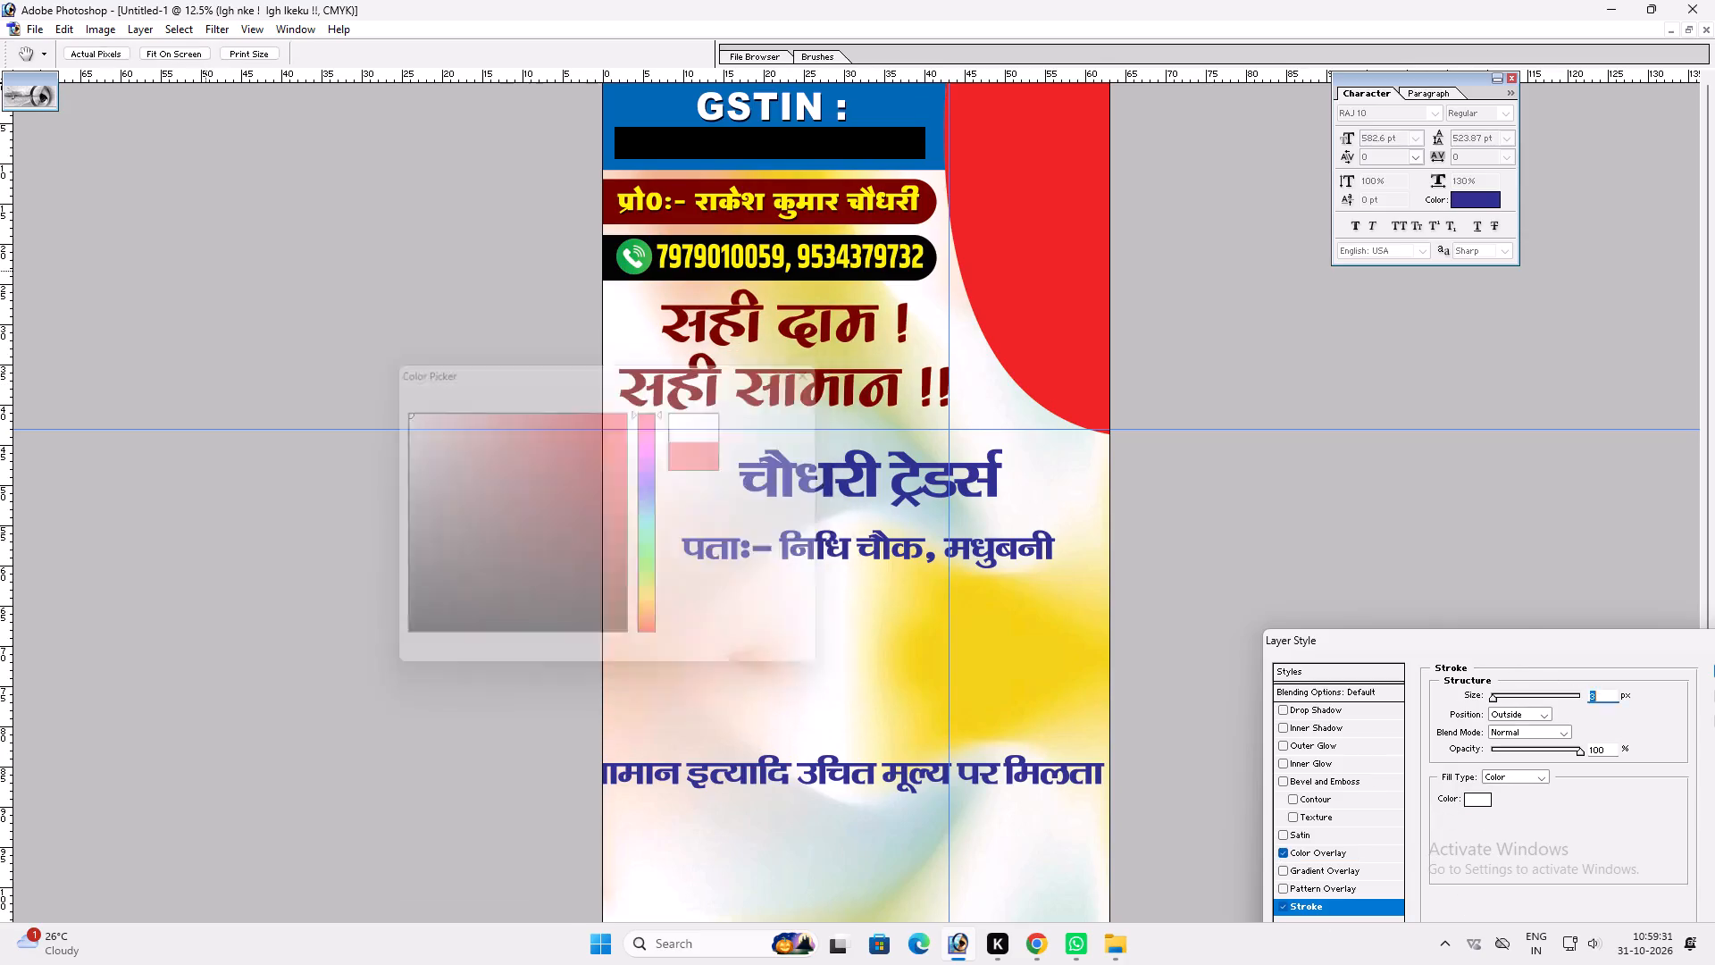
scroll(1343, 760, "up", 20)
scroll(1343, 760, "up", 4)
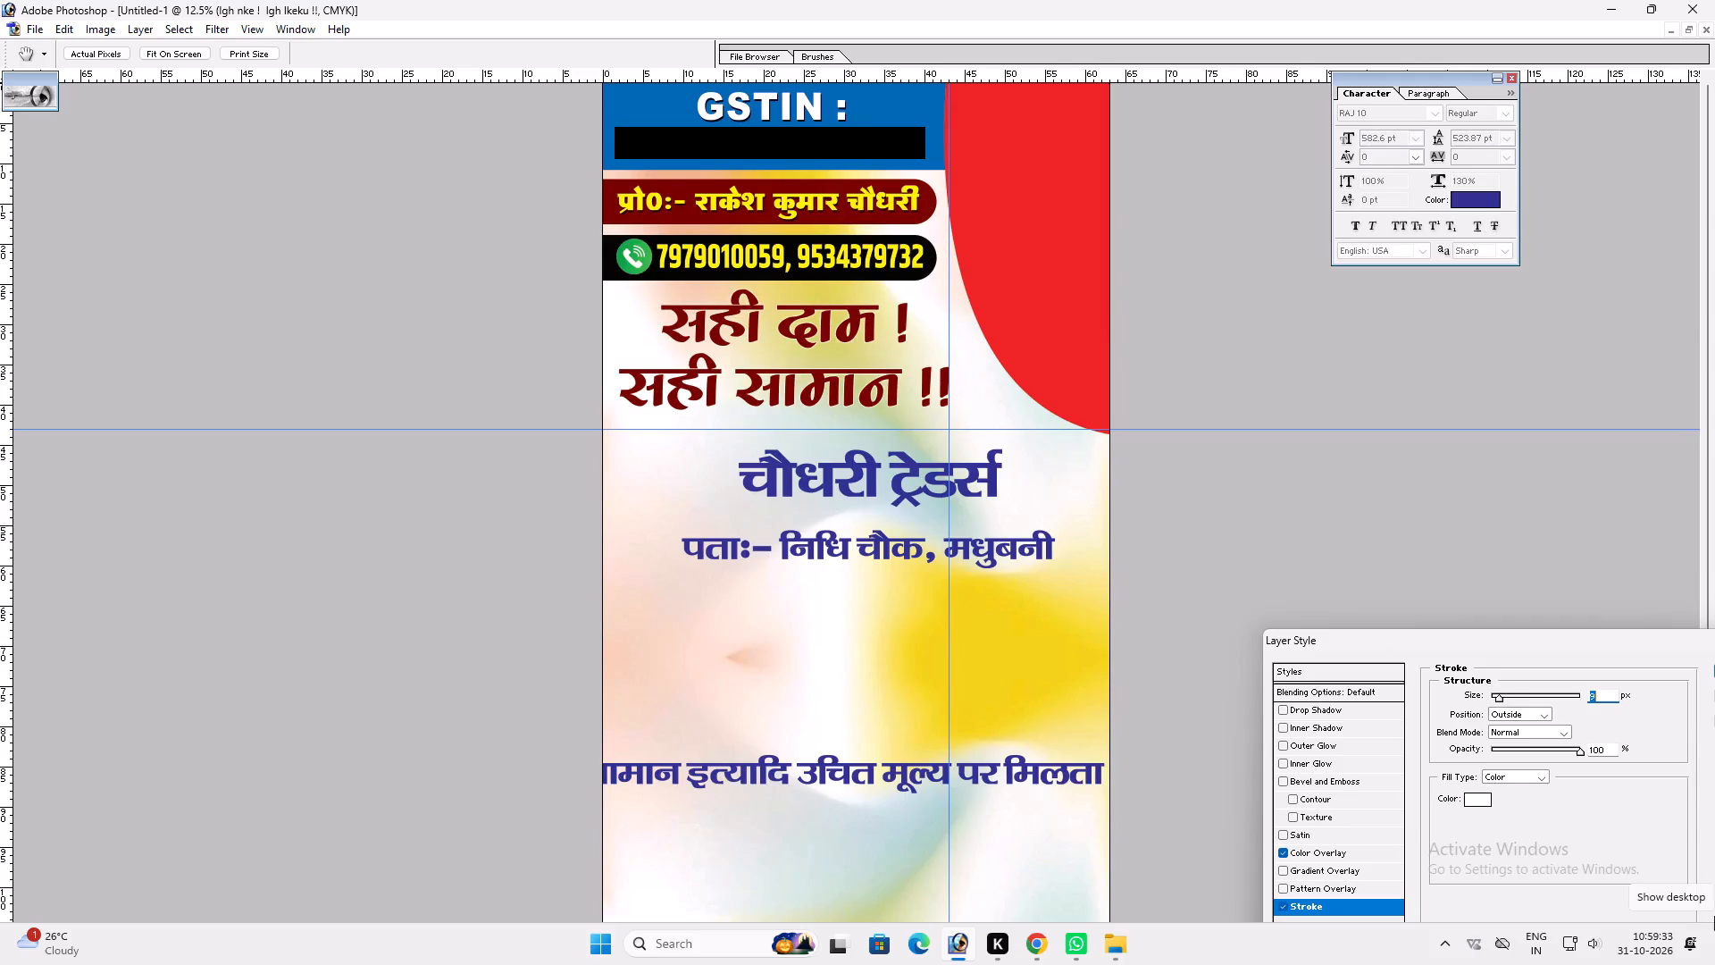
scroll(1714, 910, "up", 4)
scroll(1575, 752, "up", 14)
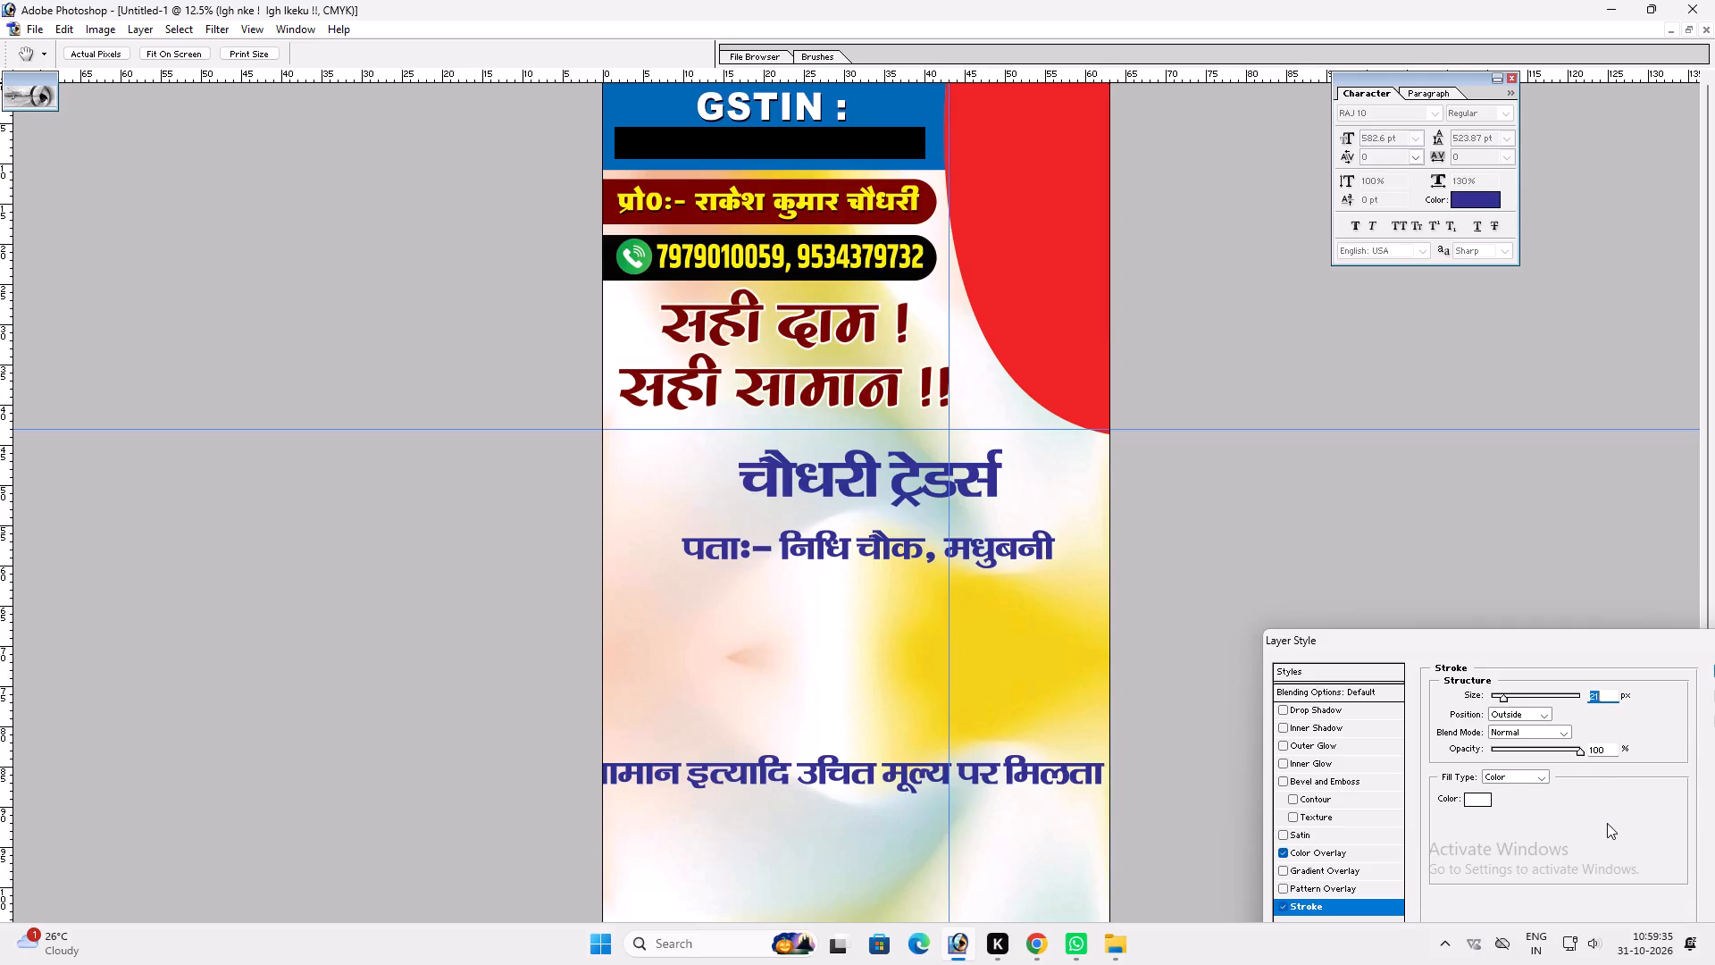
scroll(1607, 823, "up", 6)
key("Return")
Reduce the slogan's height to about 98.5%.
key("ctrl+t")
left_click(884, 410, "shift")
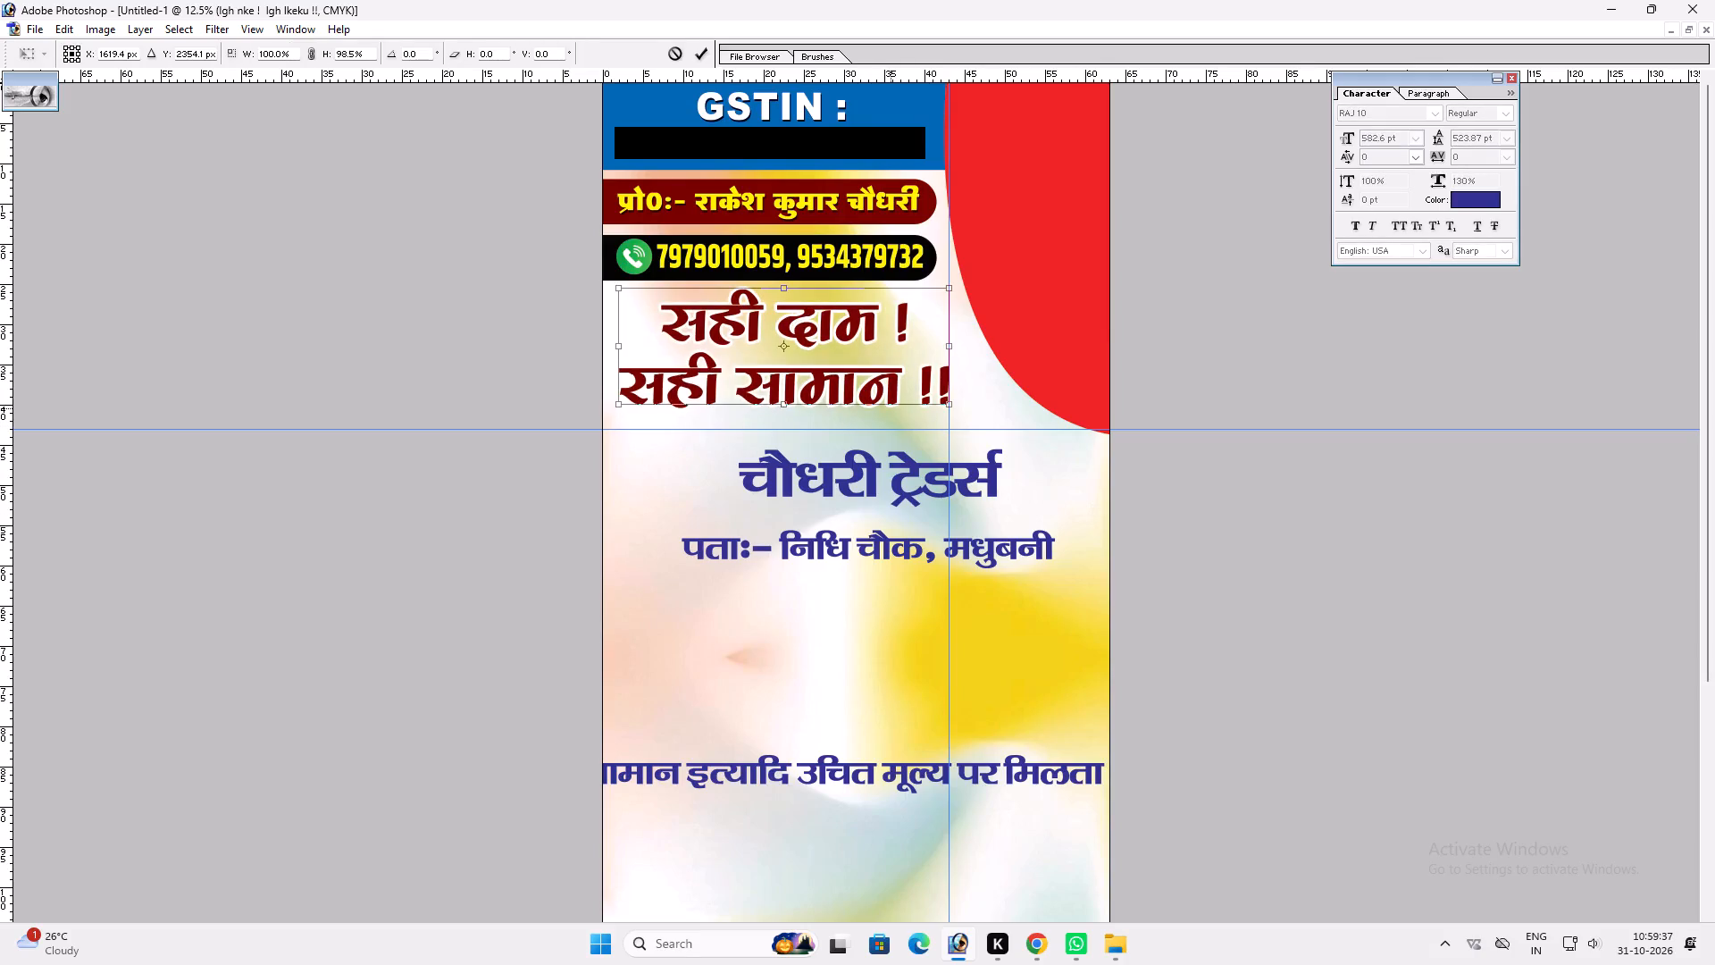
key("shift+Return")
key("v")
left_click(905, 552, "ctrl")
left_click_drag(906, 550, 903, 645)
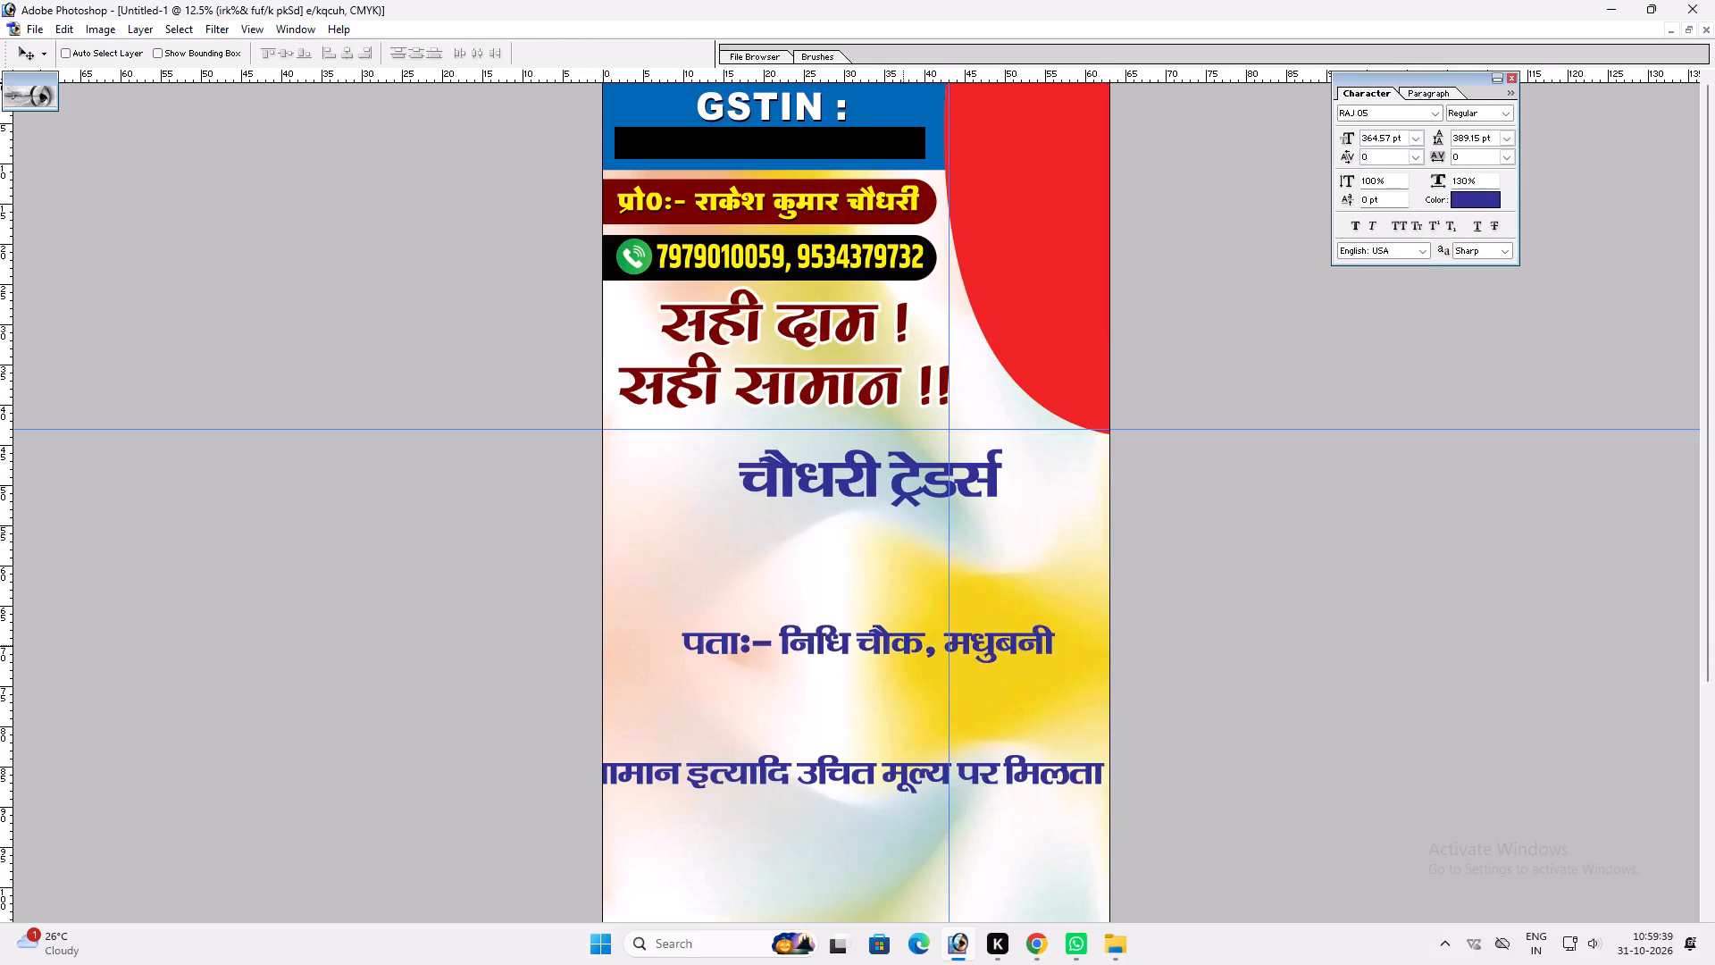
left_click_drag(903, 645, 904, 679)
Cut "ट्रेडर्स" out of the shop name and set the remaining "चौधरी" in the RAJ 02 font.
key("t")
left_click_drag(887, 503, 1046, 501)
key("ctrl+x")
key("ctrl+a")
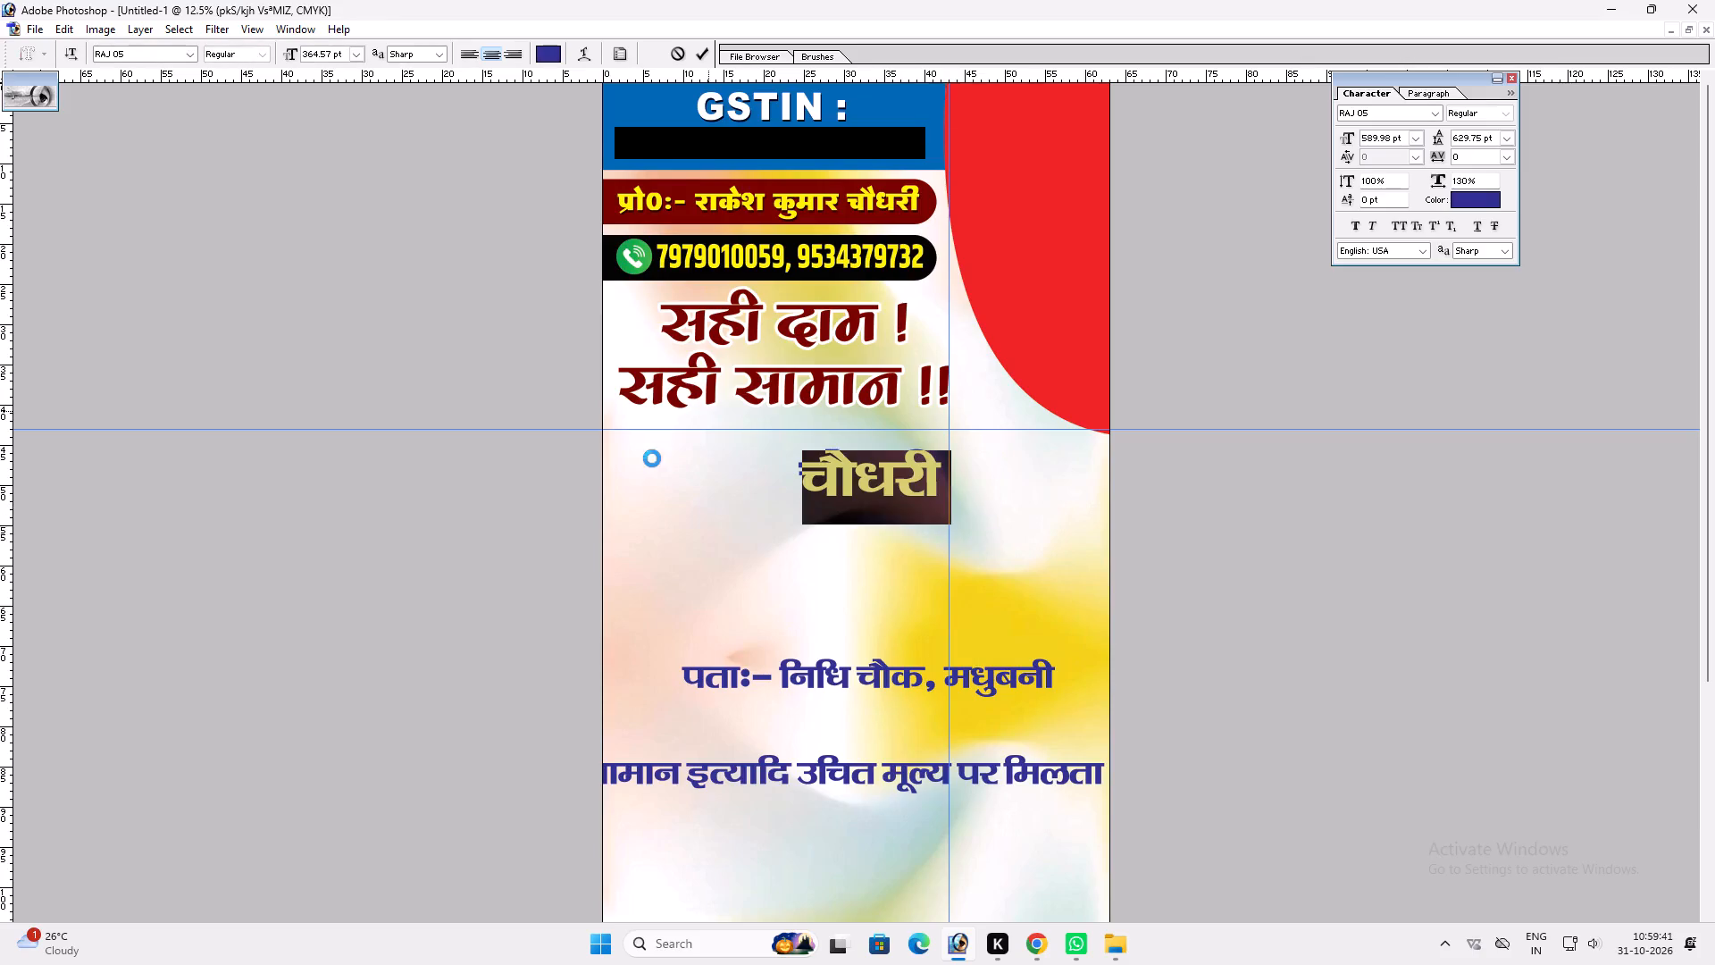
left_click(123, 53)
key("Up")
key("Up")
key("Up")
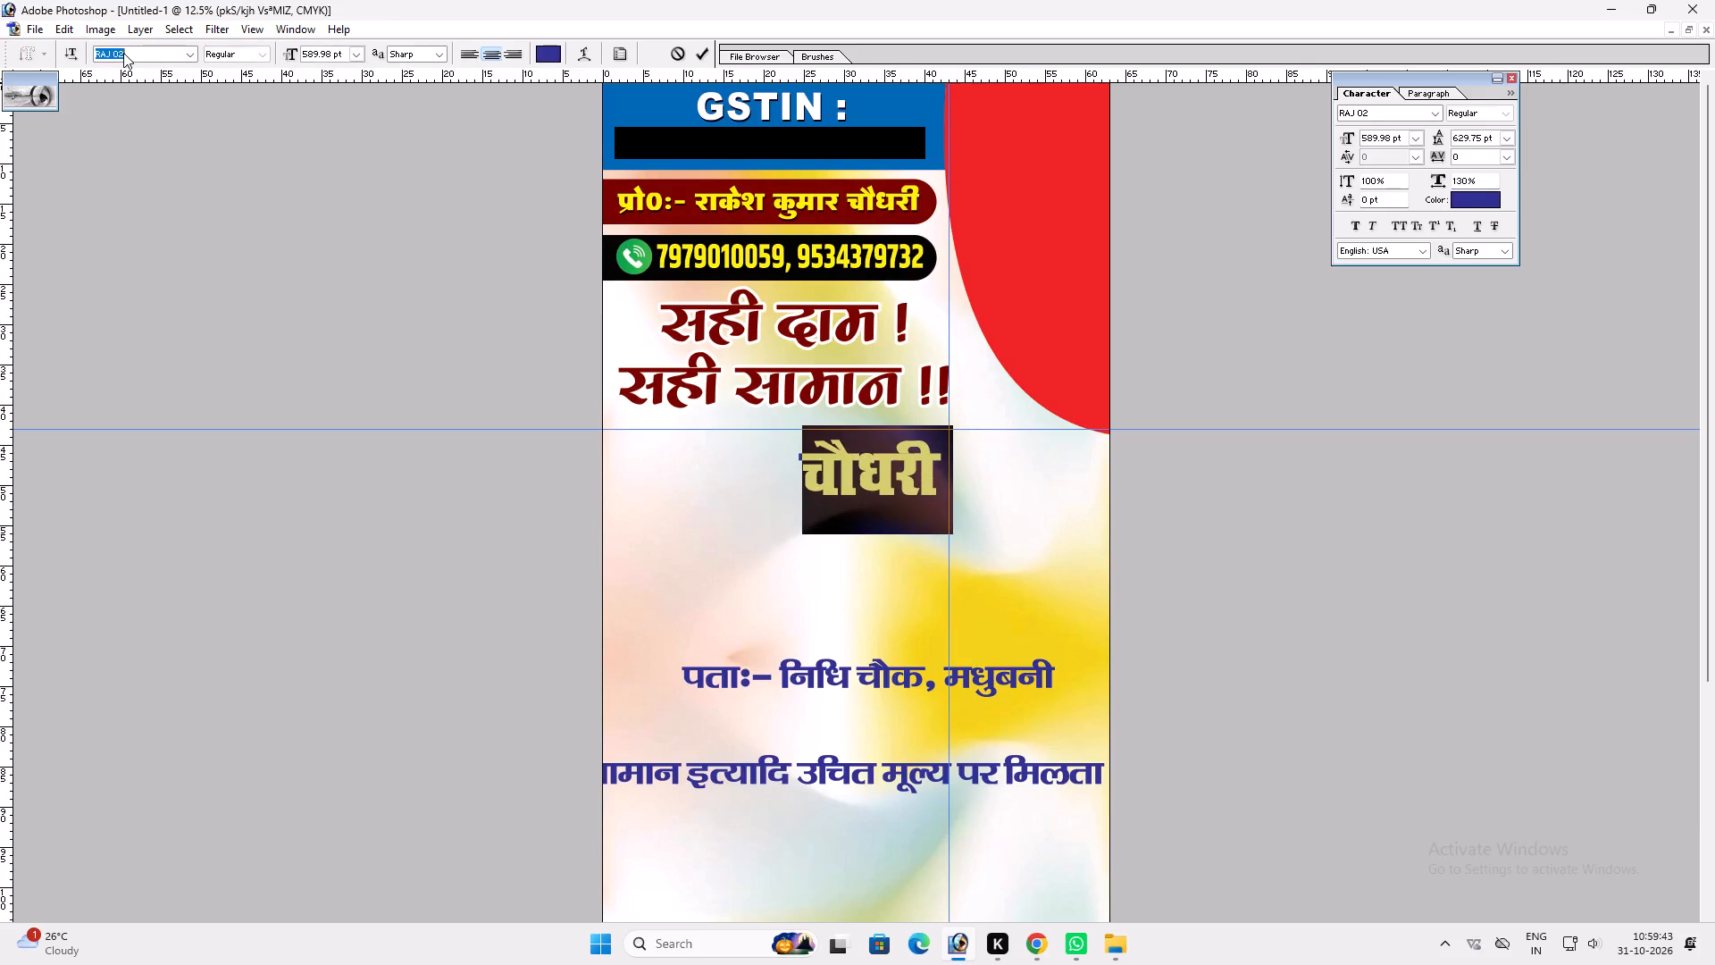
key("Return")
key("Return")
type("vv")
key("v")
Move "चौधरी" to the banner's left margin below the slogan and enlarge it to span nearly the full banner width.
left_click_drag(964, 483, 847, 491)
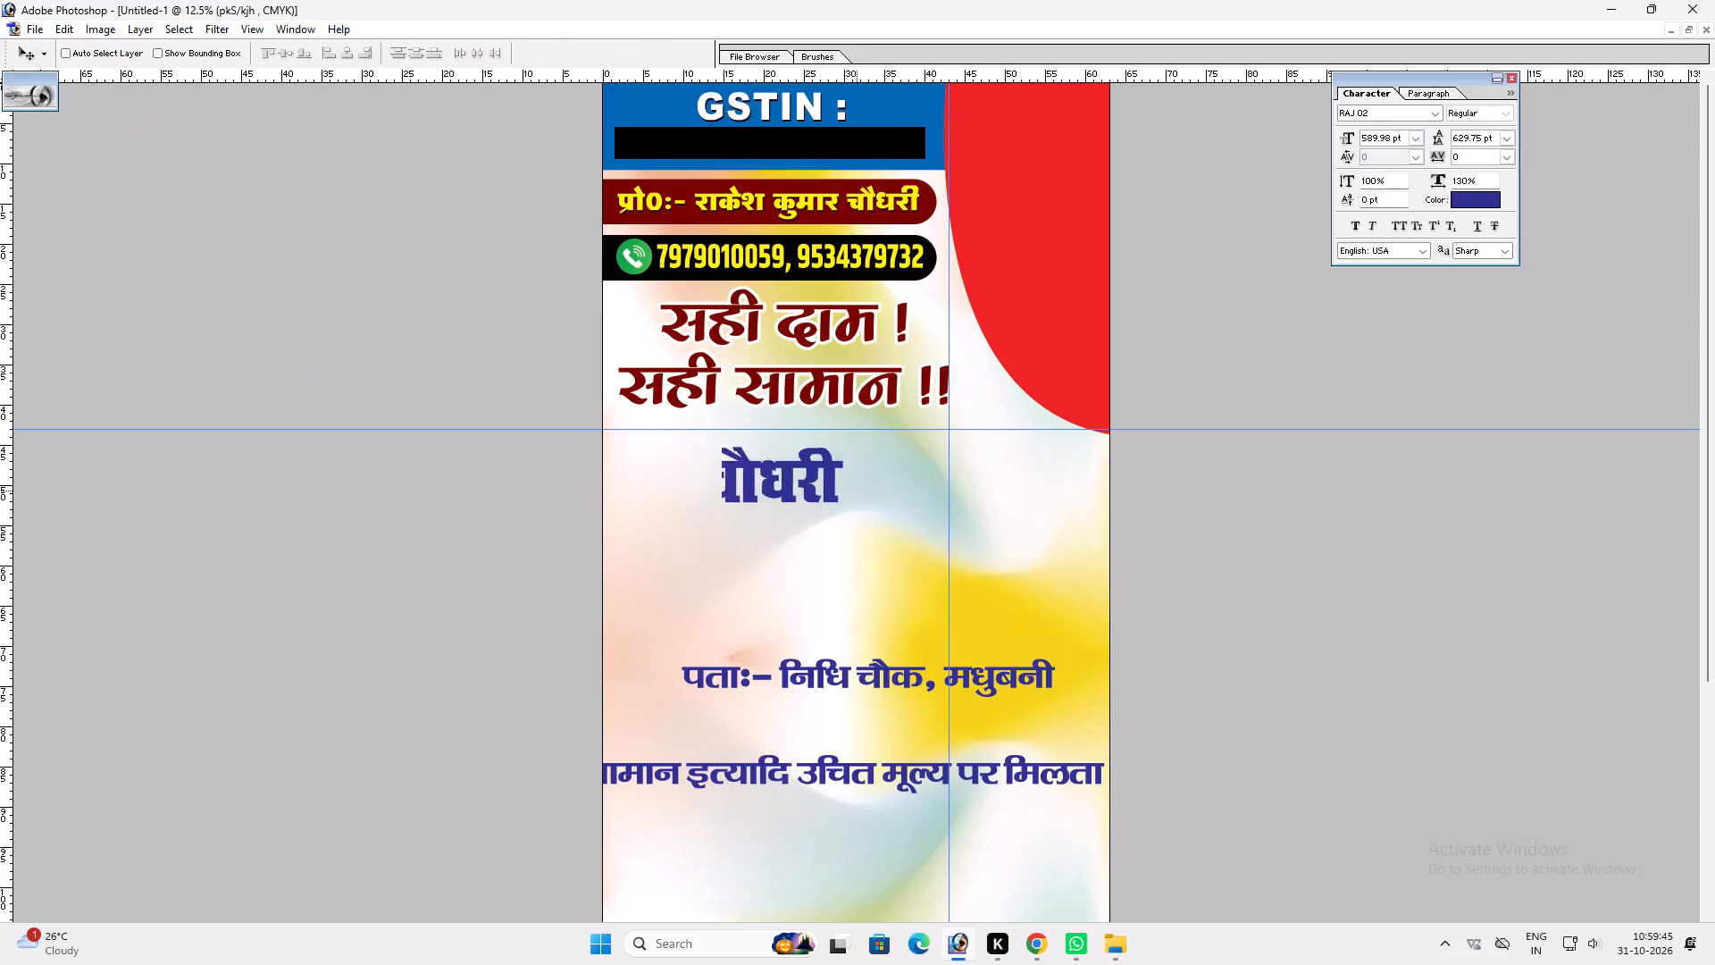
left_click_drag(847, 491, 791, 483)
key("ctrl+t")
left_click_drag(759, 497, 794, 515, "shift")
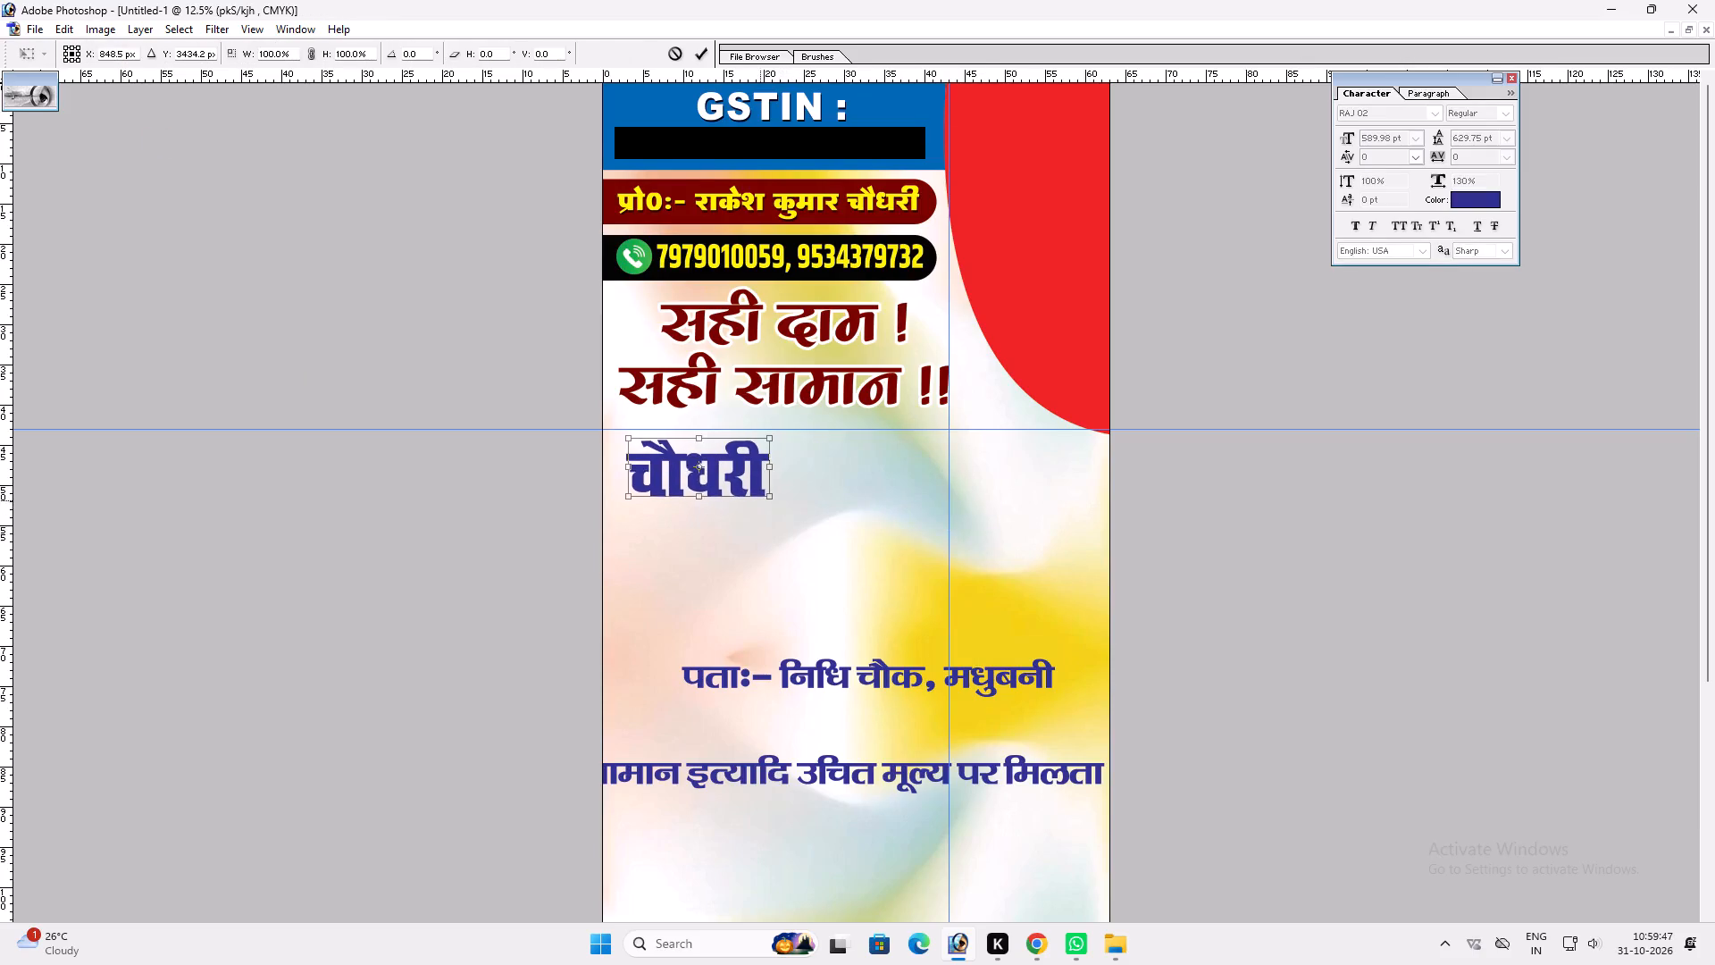
left_click_drag(794, 515, 1082, 625, "shift")
key("shift+Return")
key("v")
Reduce the height of the enlarged "चौधरी" slightly to clear the address line.
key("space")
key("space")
right_click_drag(902, 596, 921, 600)
left_click_drag(930, 603, 940, 606)
right_click_drag(921, 600, 925, 601)
key("ctrl+t")
left_click_drag(890, 483, 889, 474, "shift")
key("Return")
left_click(883, 471)
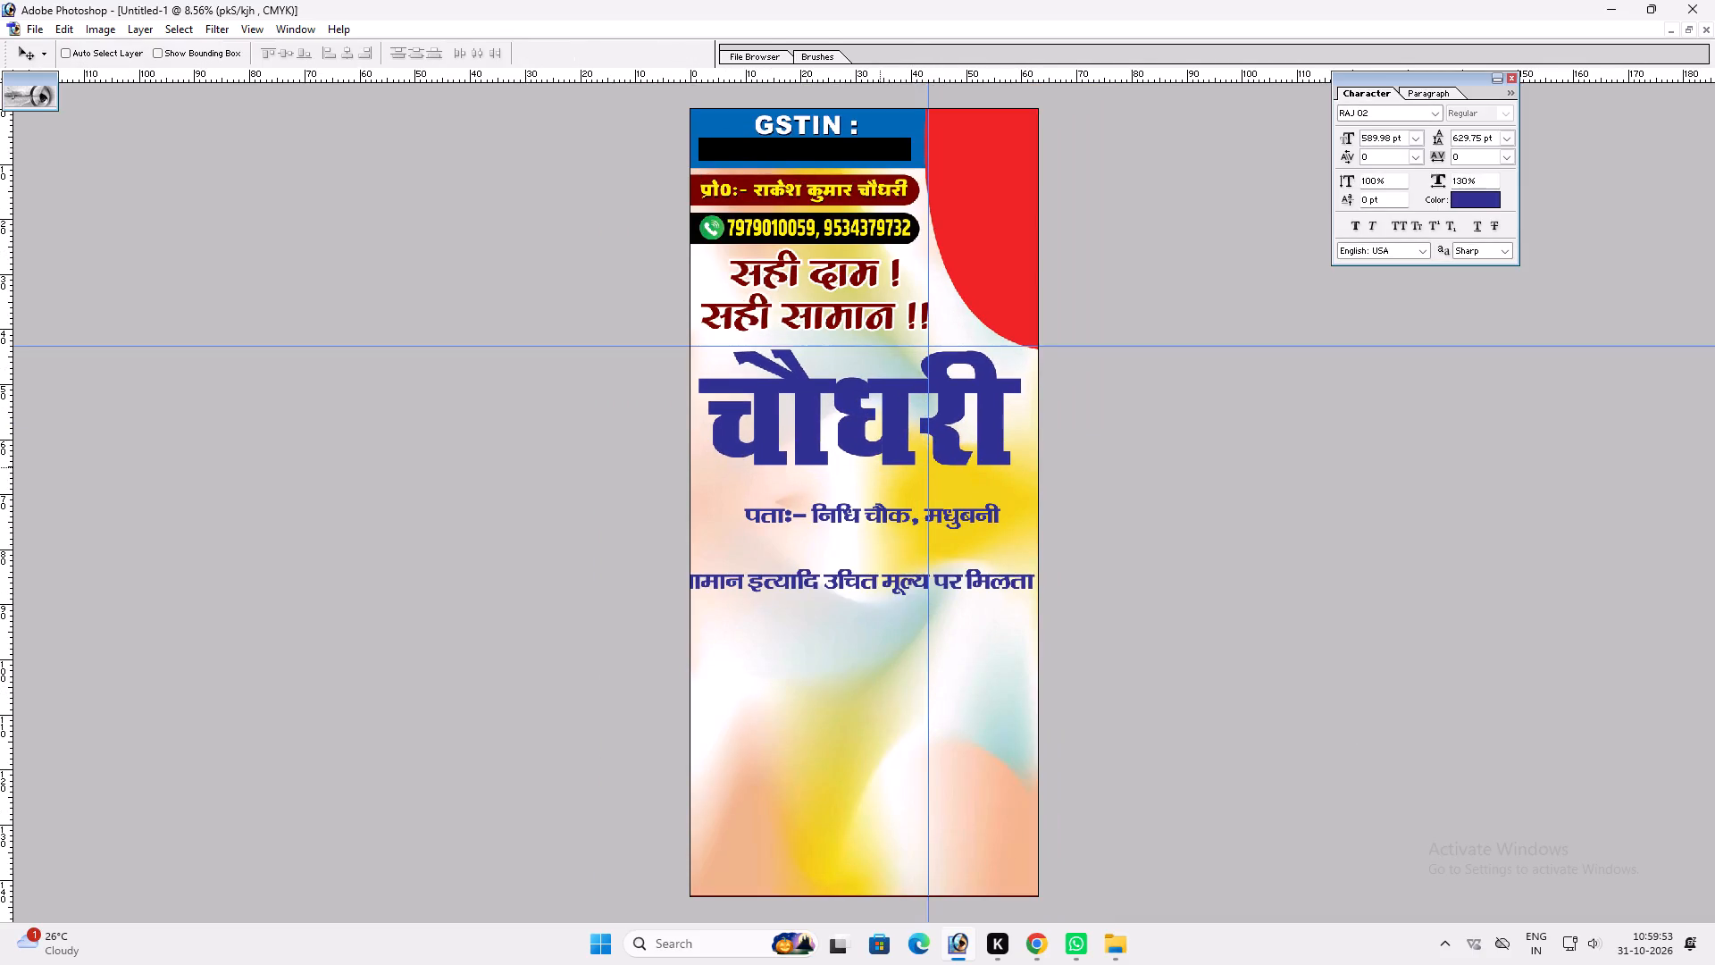
Widen "चौधरी" to about 102% toward the banner's right edge and reduce its height to about 93%.
key("ctrl+plus")
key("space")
left_click_drag(878, 472, 918, 688)
key("ctrl+t")
left_click_drag(1083, 480, 1091, 477, "shift")
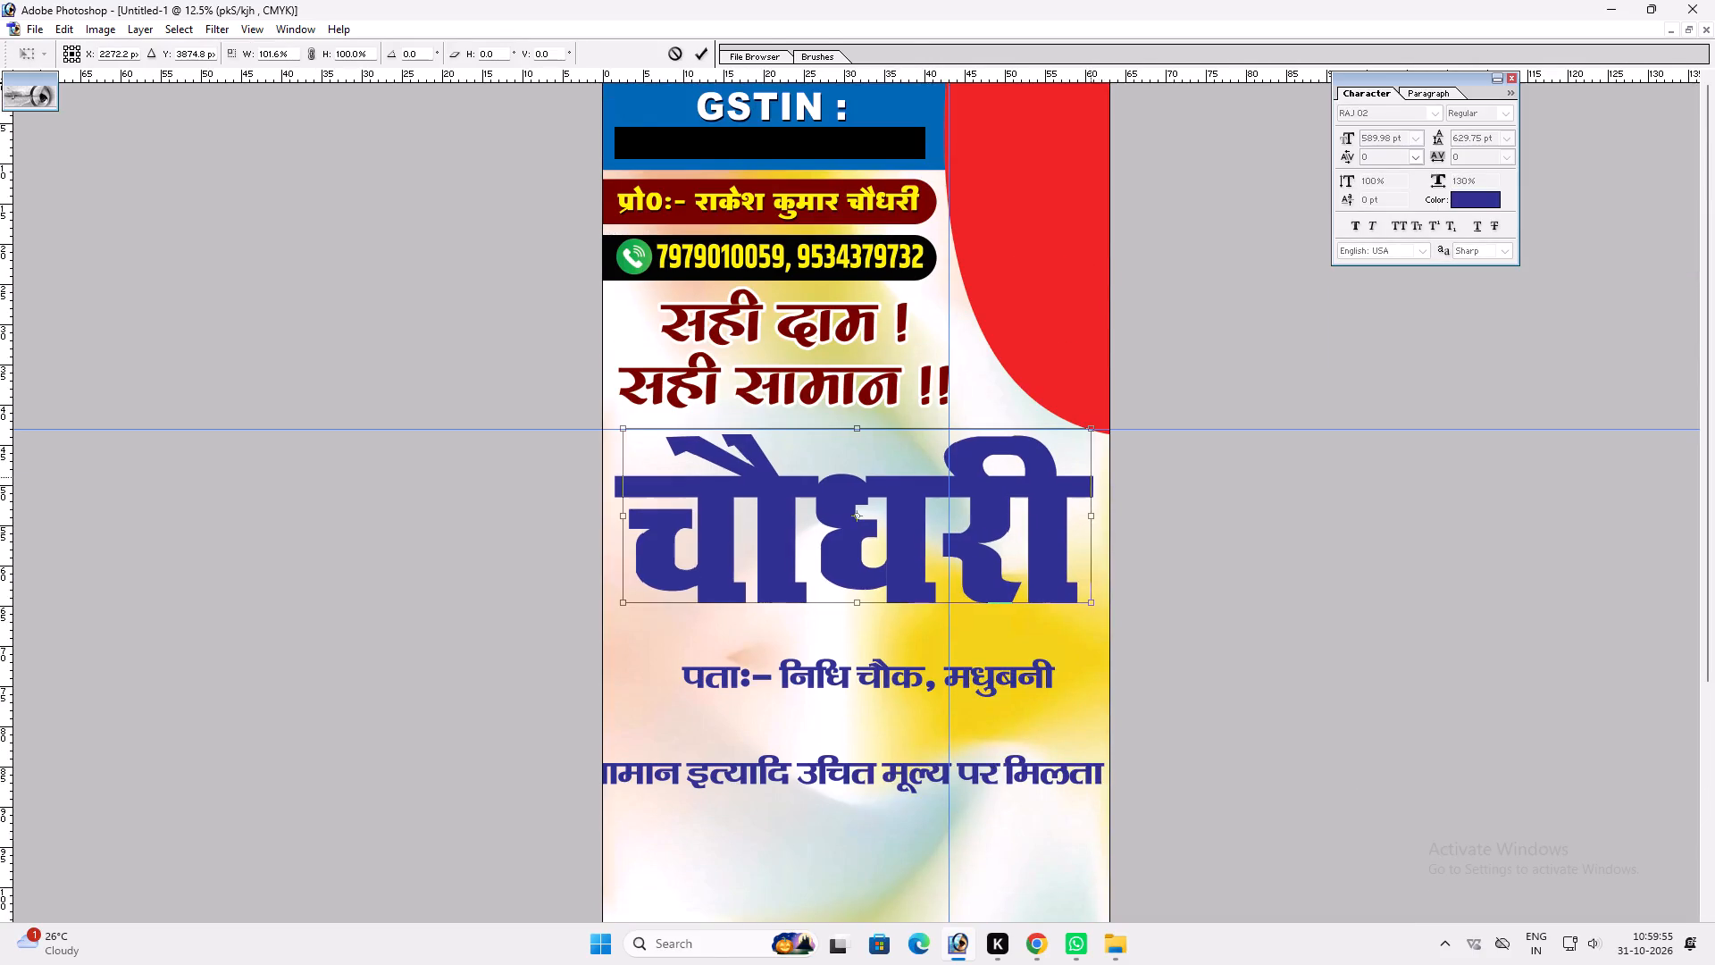
left_click_drag(1091, 477, 1092, 477, "shift")
key("Return")
key("ctrl+t")
left_click_drag(965, 601, 971, 589, "shift")
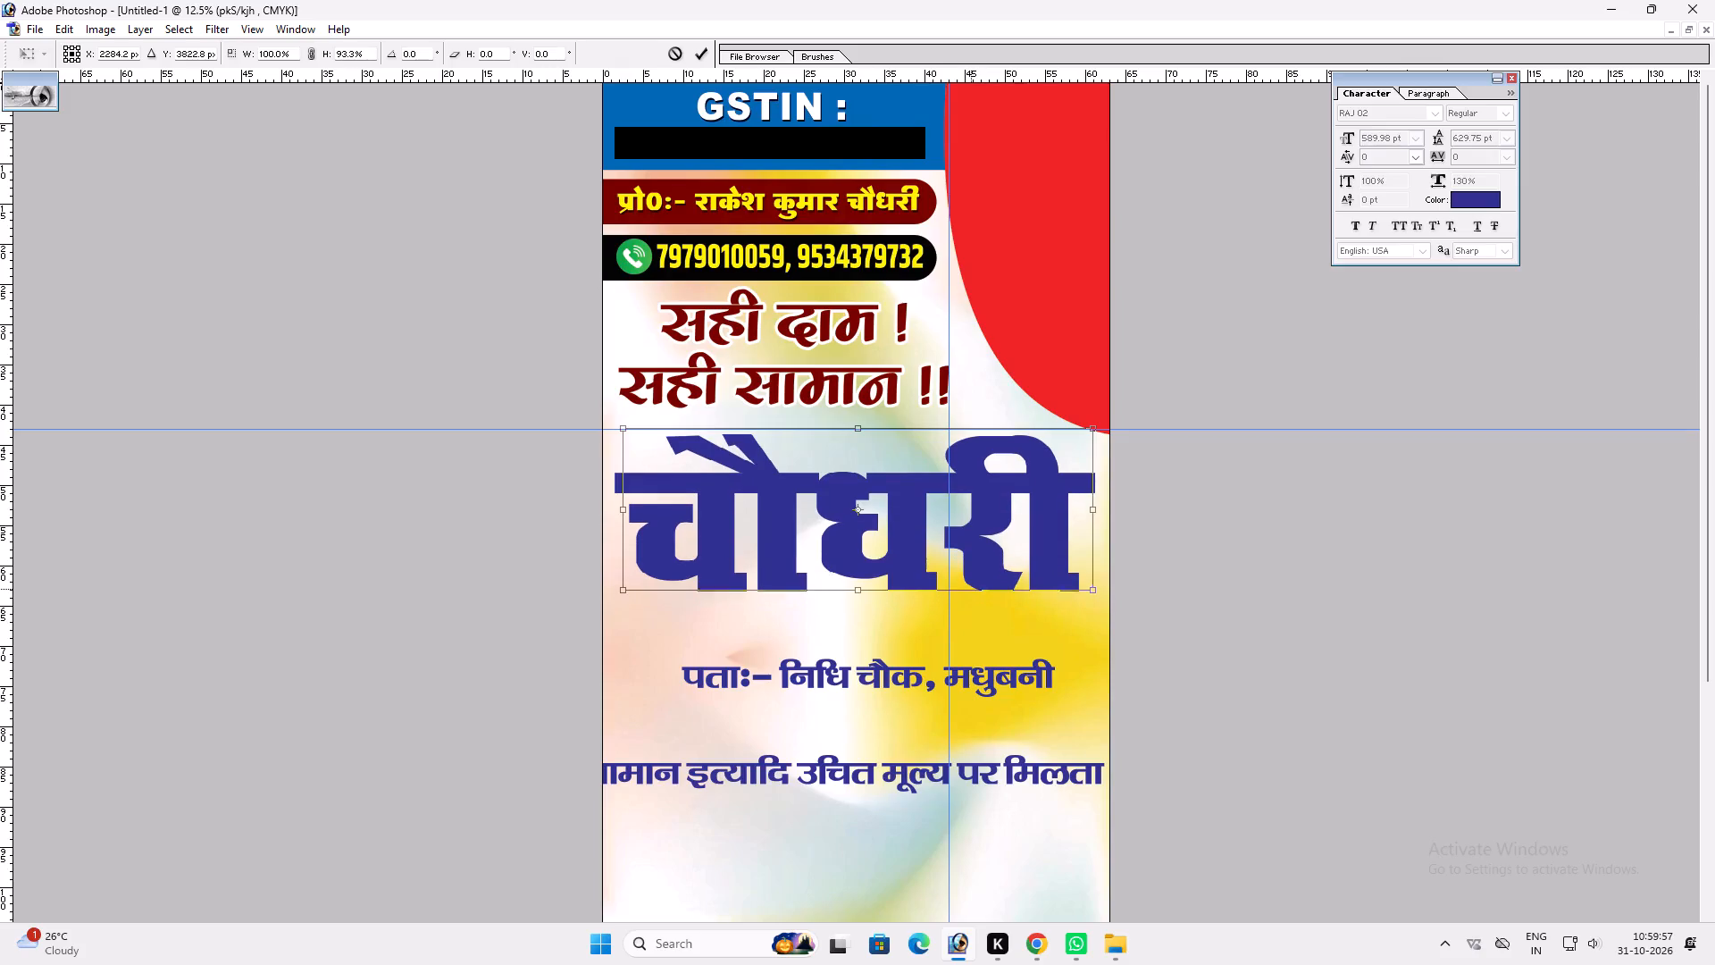
left_click_drag(971, 589, 974, 587, "shift")
key("Return")
Place a duplicate of the large "चौधरी" text directly below the original, over the address line.
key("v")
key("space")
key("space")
right_click_drag(951, 546, 961, 546)
left_click_drag(971, 549, 993, 558)
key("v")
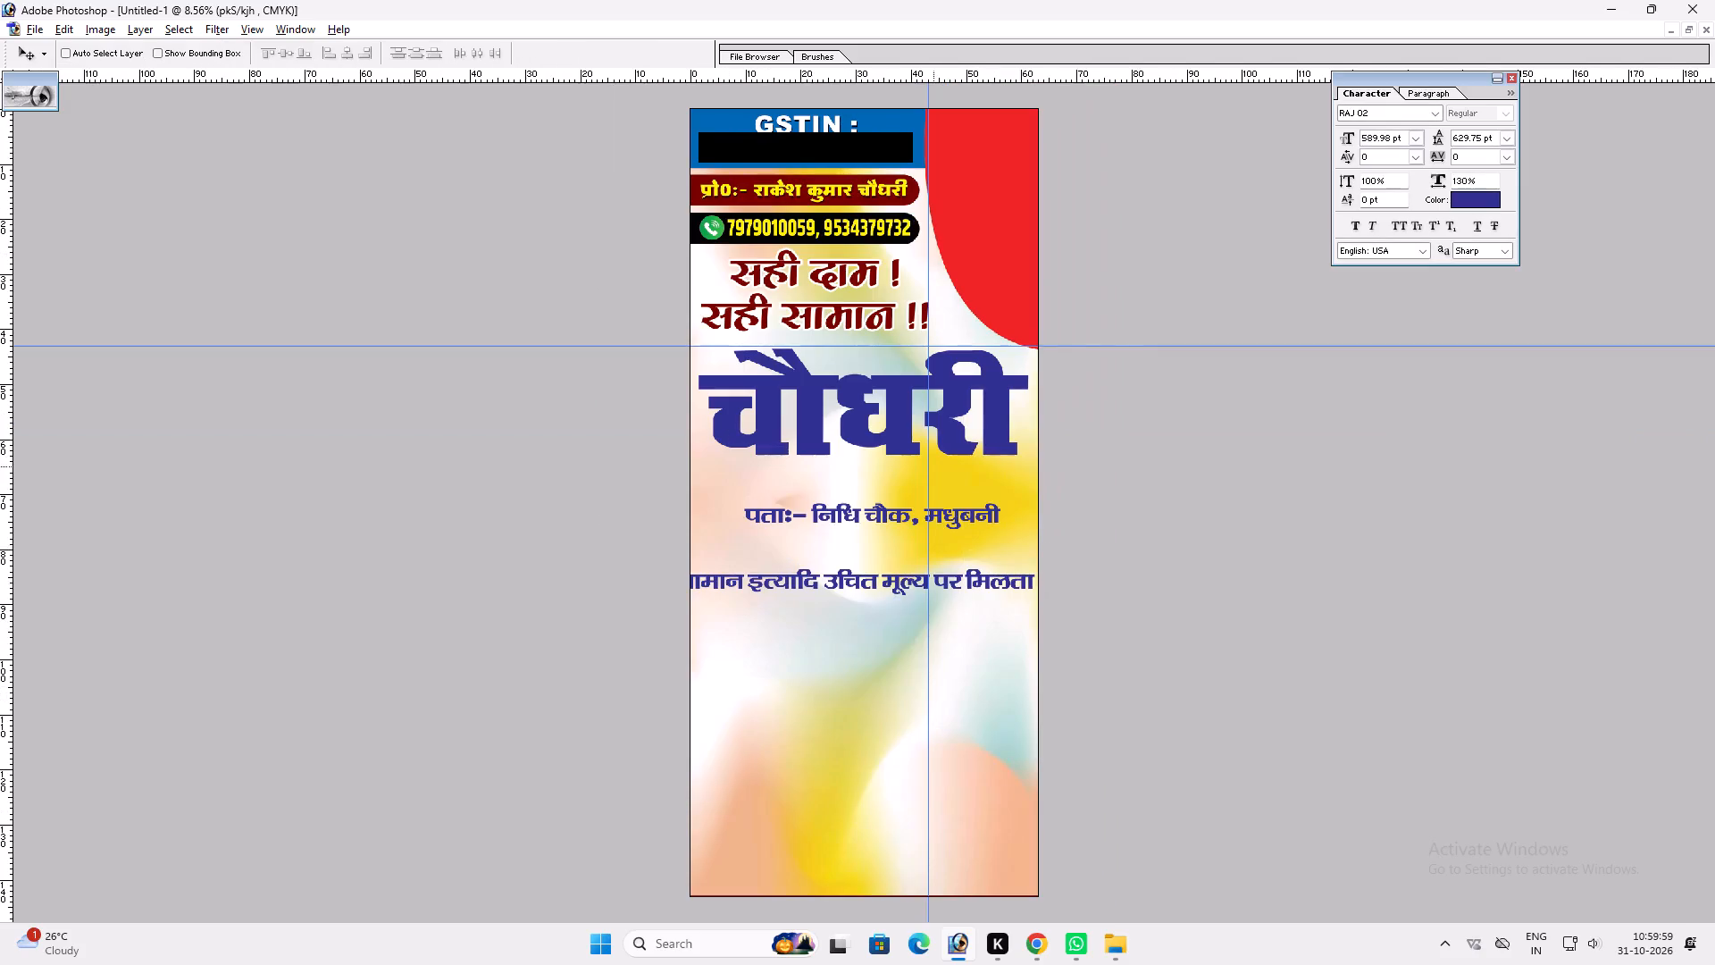
left_click_drag(927, 451, 936, 531, "alt+shift")
left_click(936, 531, "alt+shift")
key("ctrl+z")
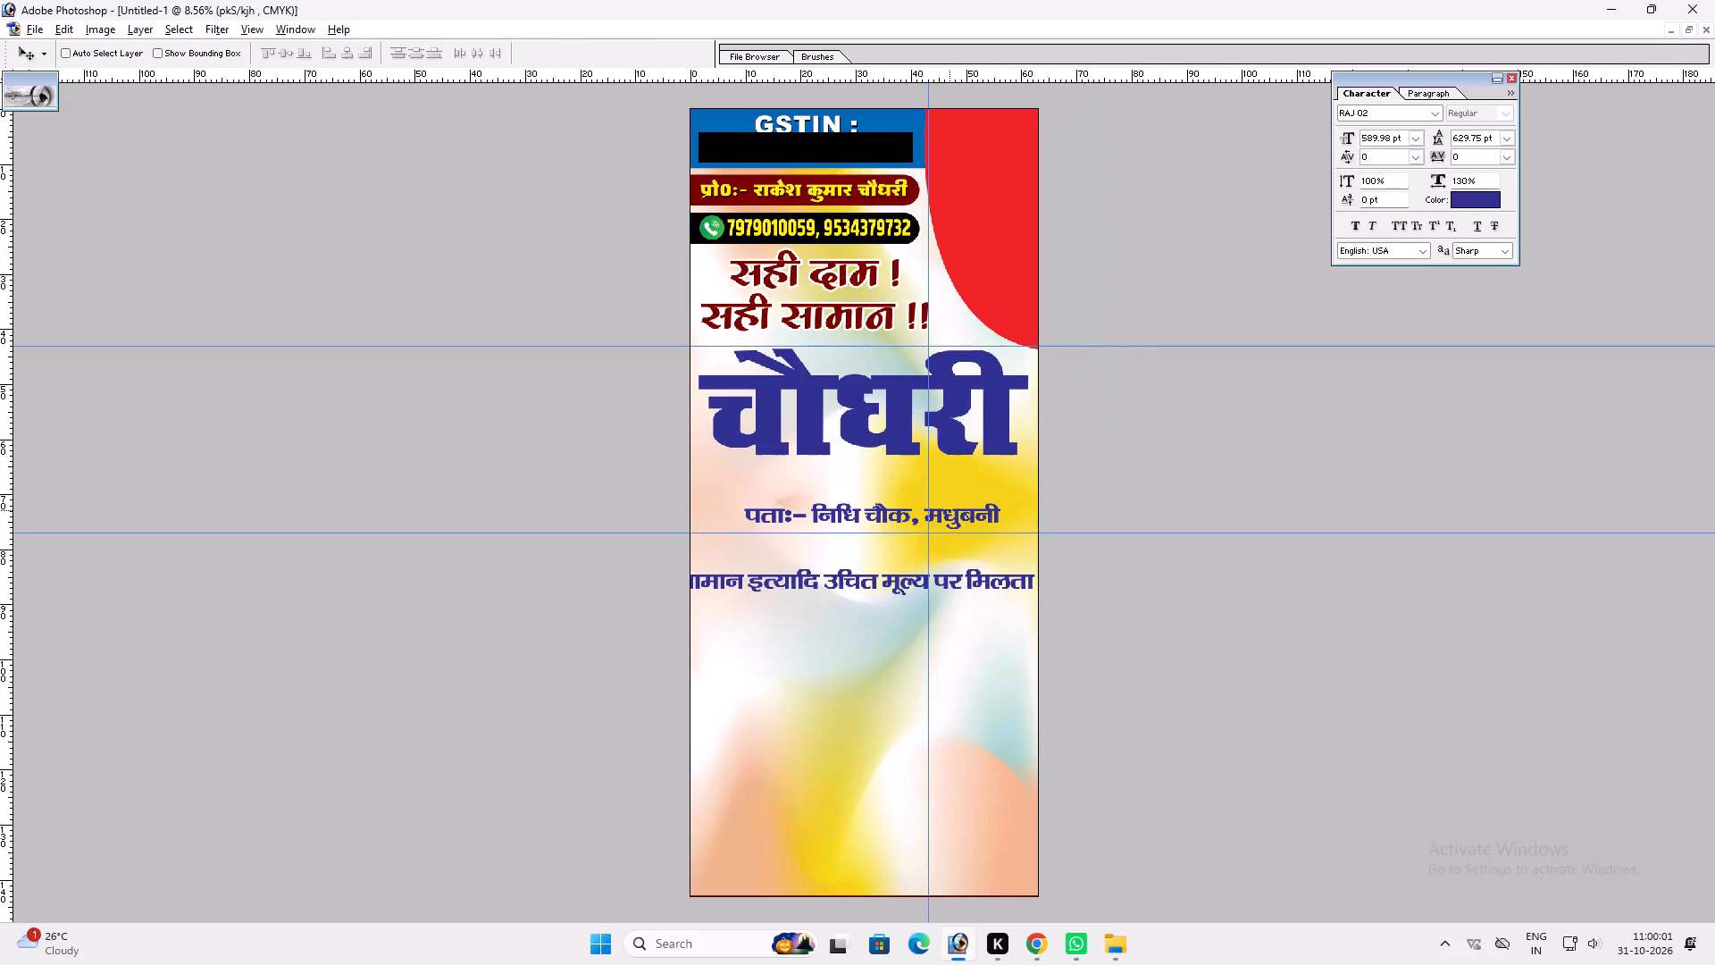
key("ctrl+z")
left_click(953, 441, "ctrl")
left_click_drag(953, 441, 955, 559, "alt")
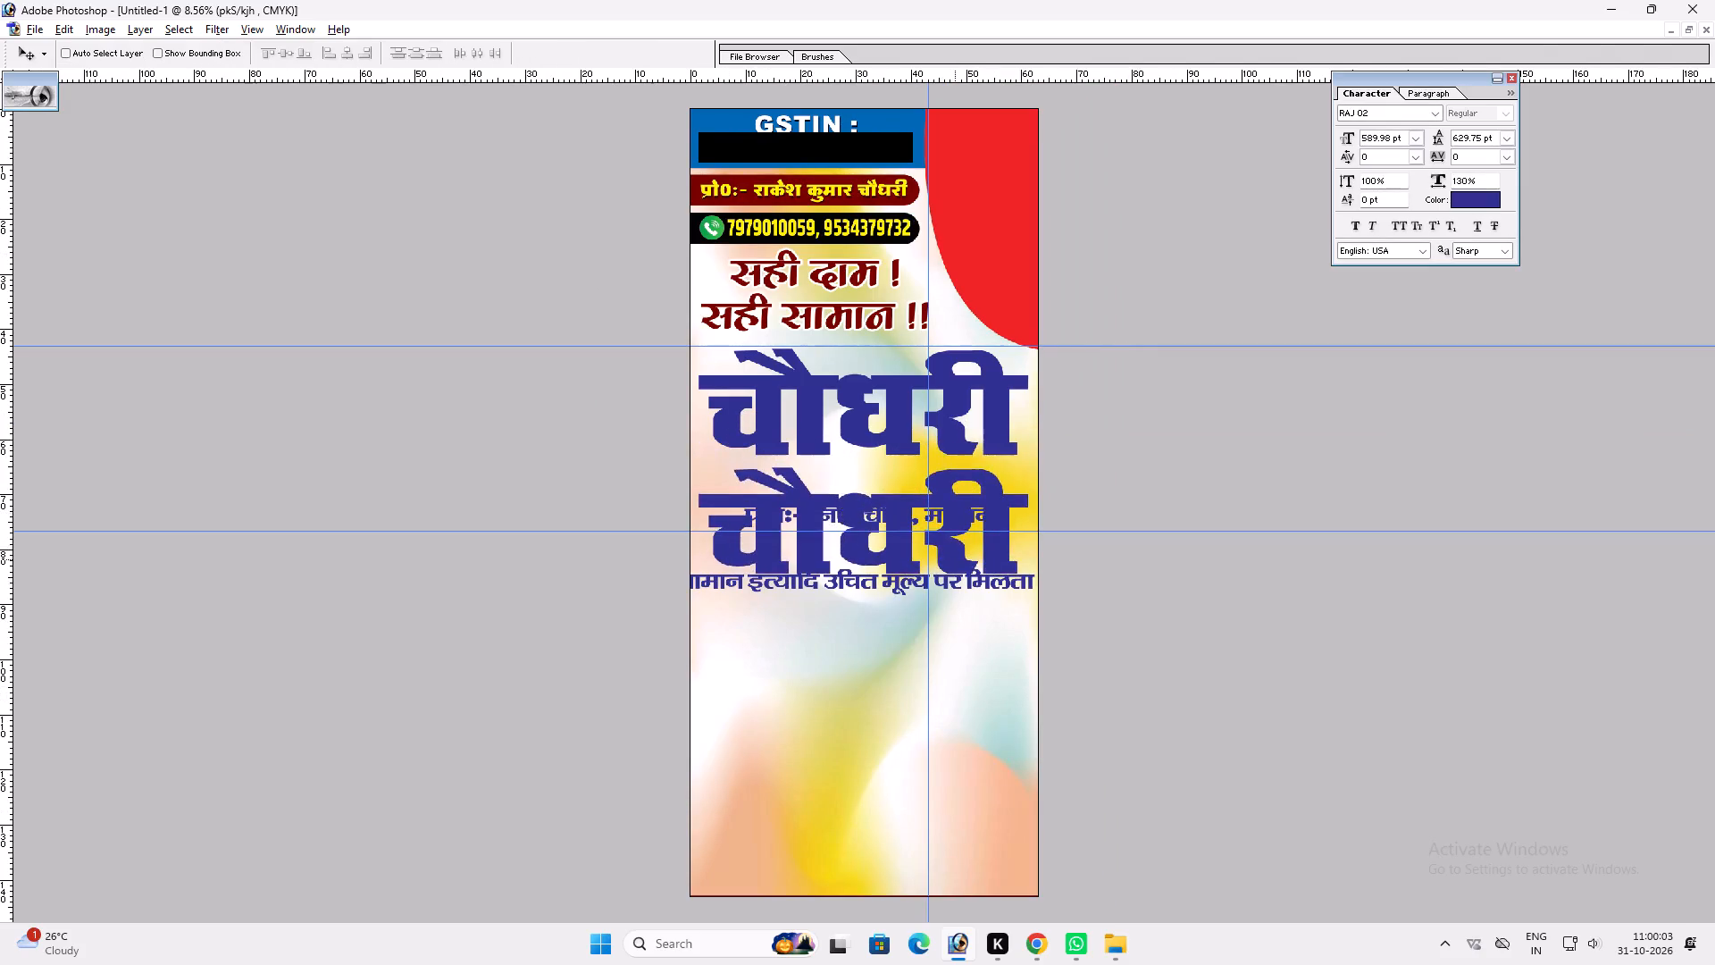
left_click_drag(955, 559, 955, 560, "alt")
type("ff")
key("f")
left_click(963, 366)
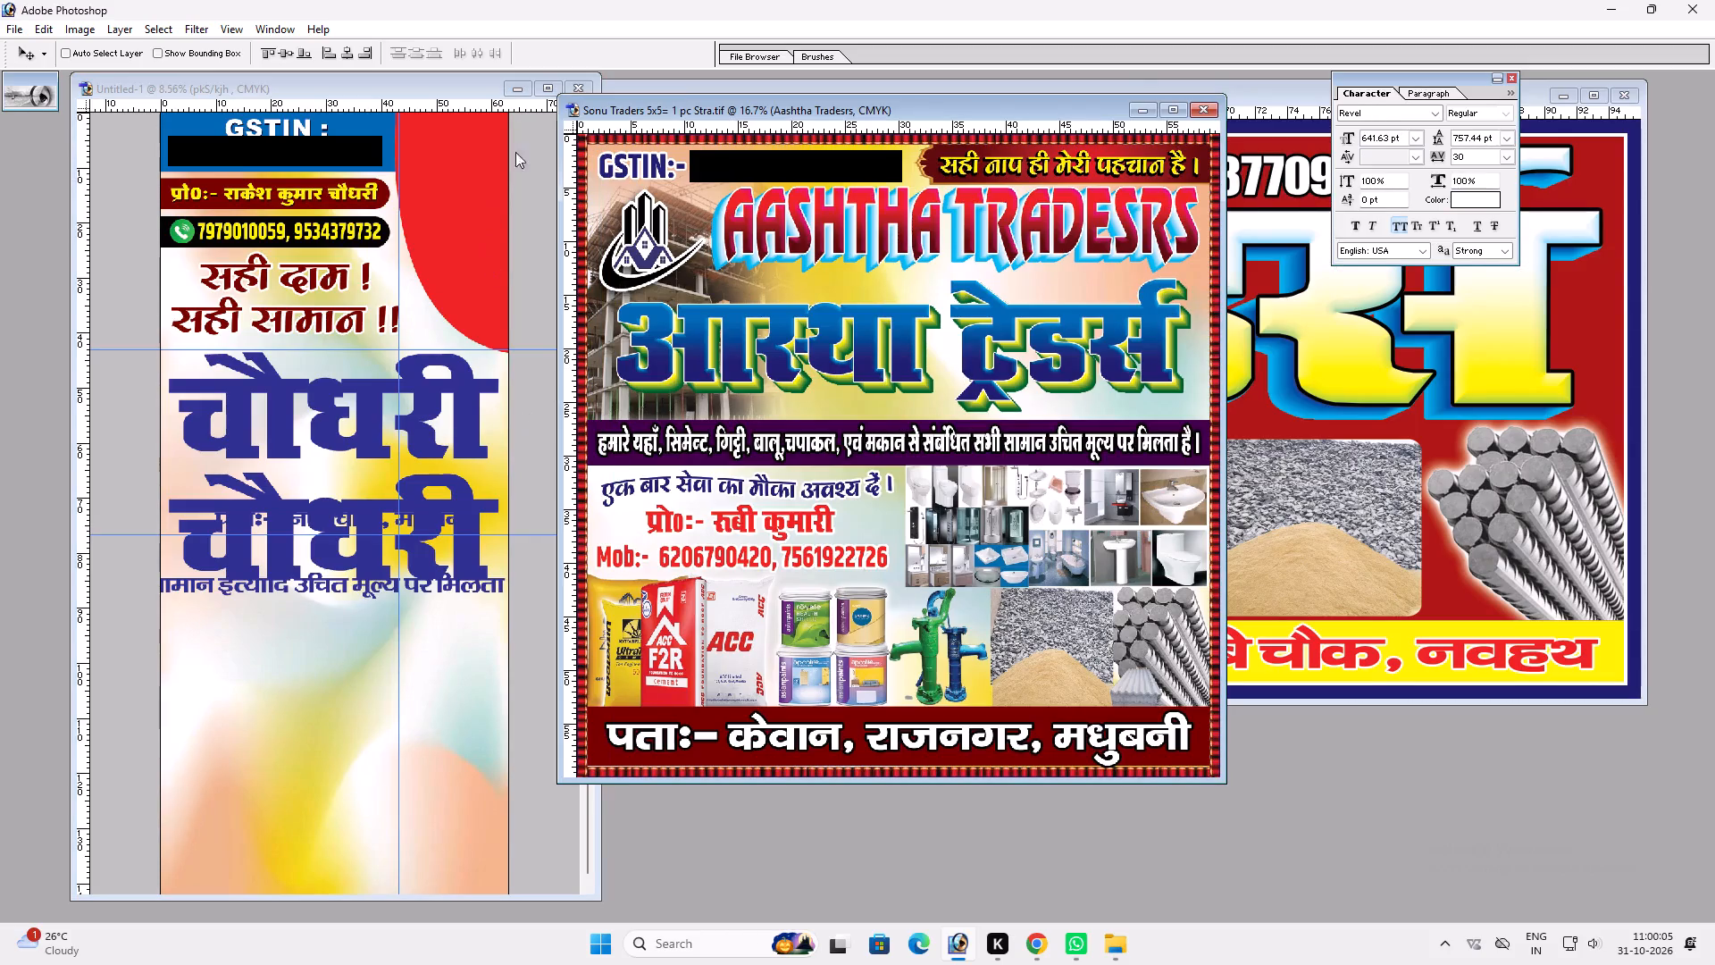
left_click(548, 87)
Replace the text of the lower "चौधरी" copy with the cut word "ट्रेडर्स".
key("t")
left_click(763, 537)
key("ctrl+a")
key("ctrl+v")
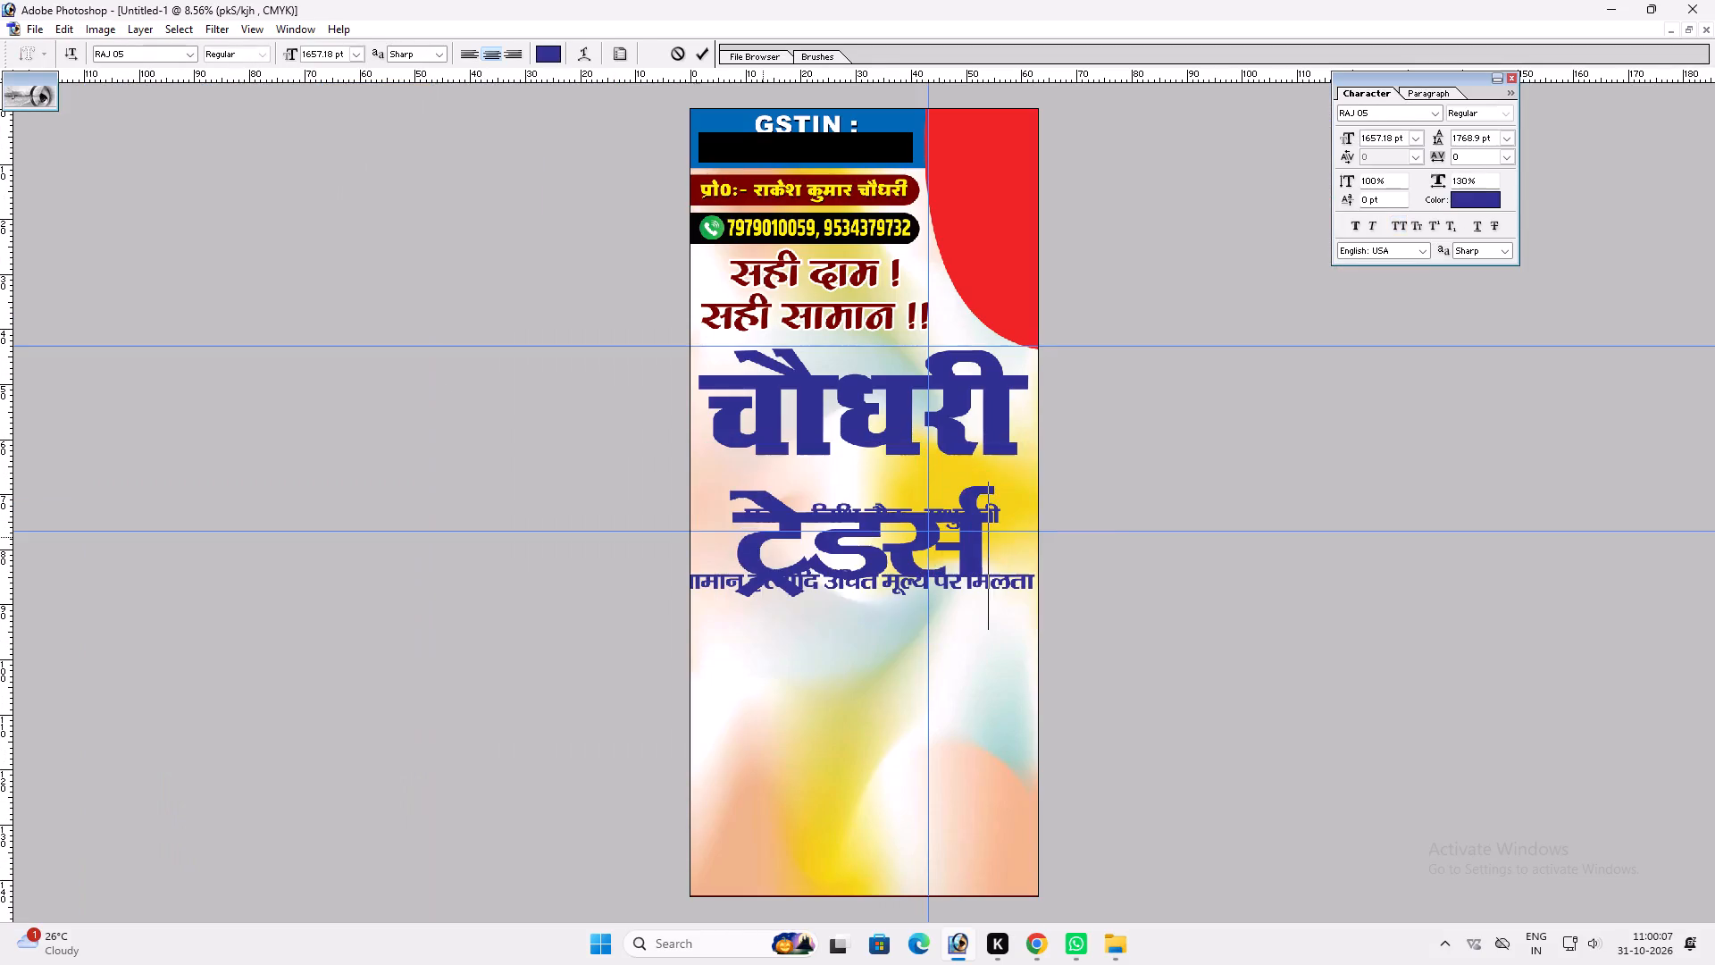
key("ctrl+Return")
key("ctrl+t")
key("Return")
Set the font of the large "ट्रेडर्स" text to RAJ 02.
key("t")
left_click(814, 558)
key("ctrl+a")
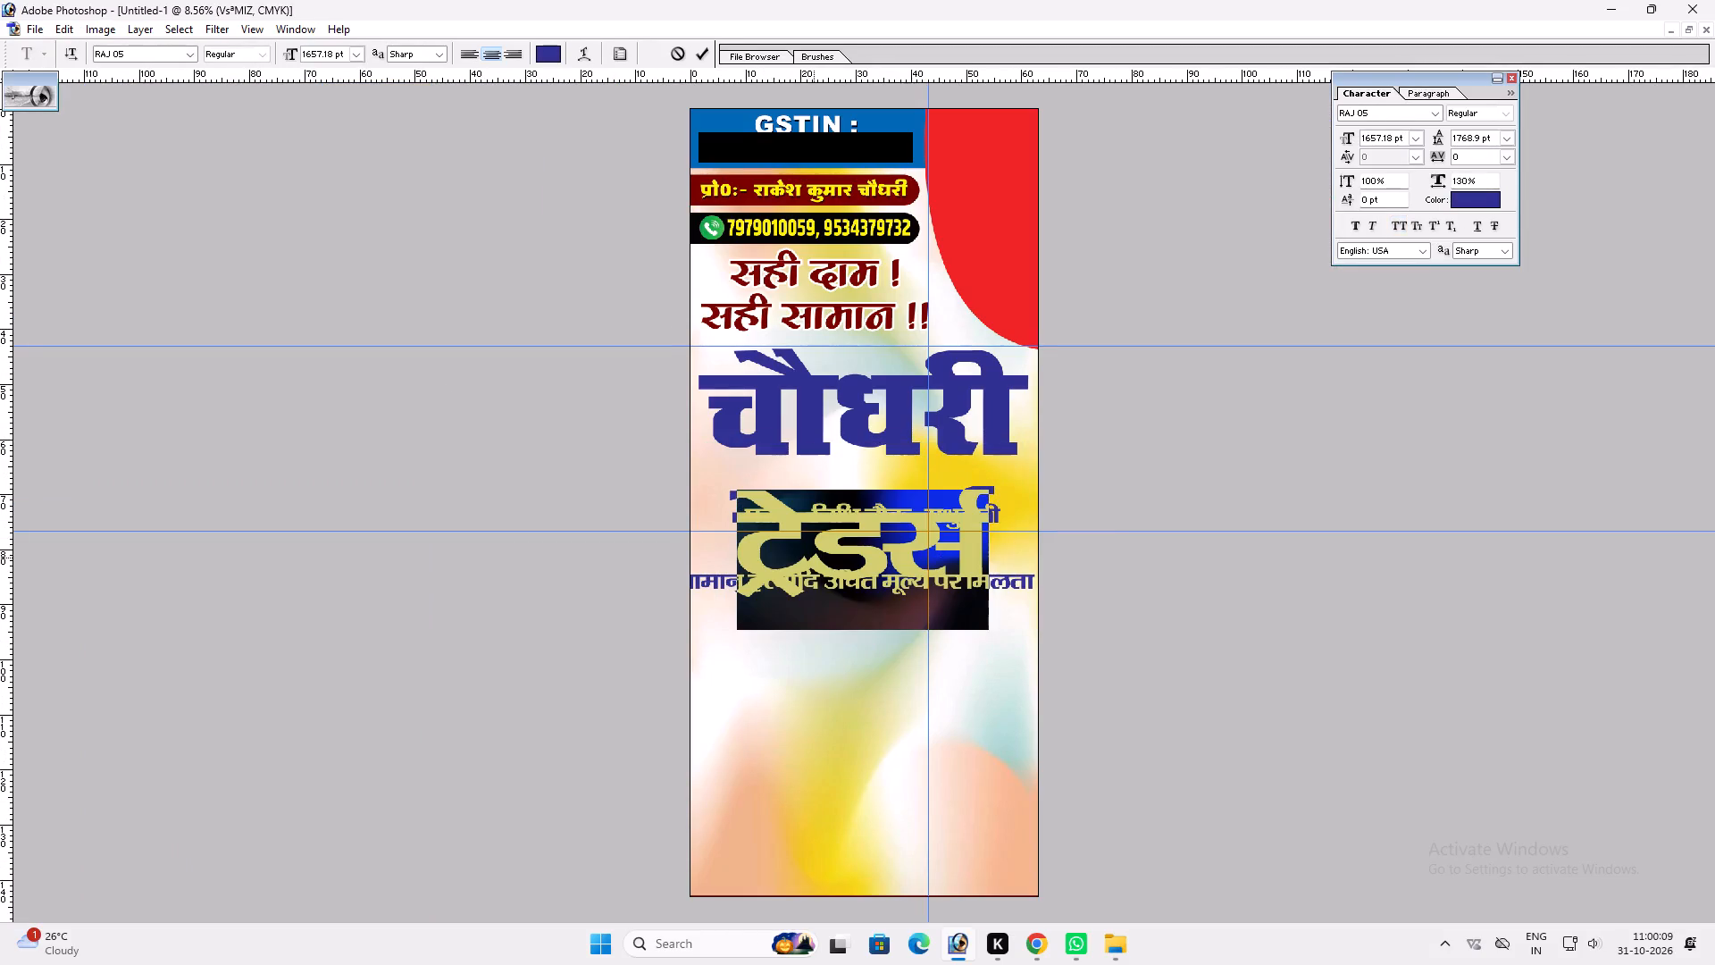
left_click(117, 52)
key("Up")
key("Up")
key("Up")
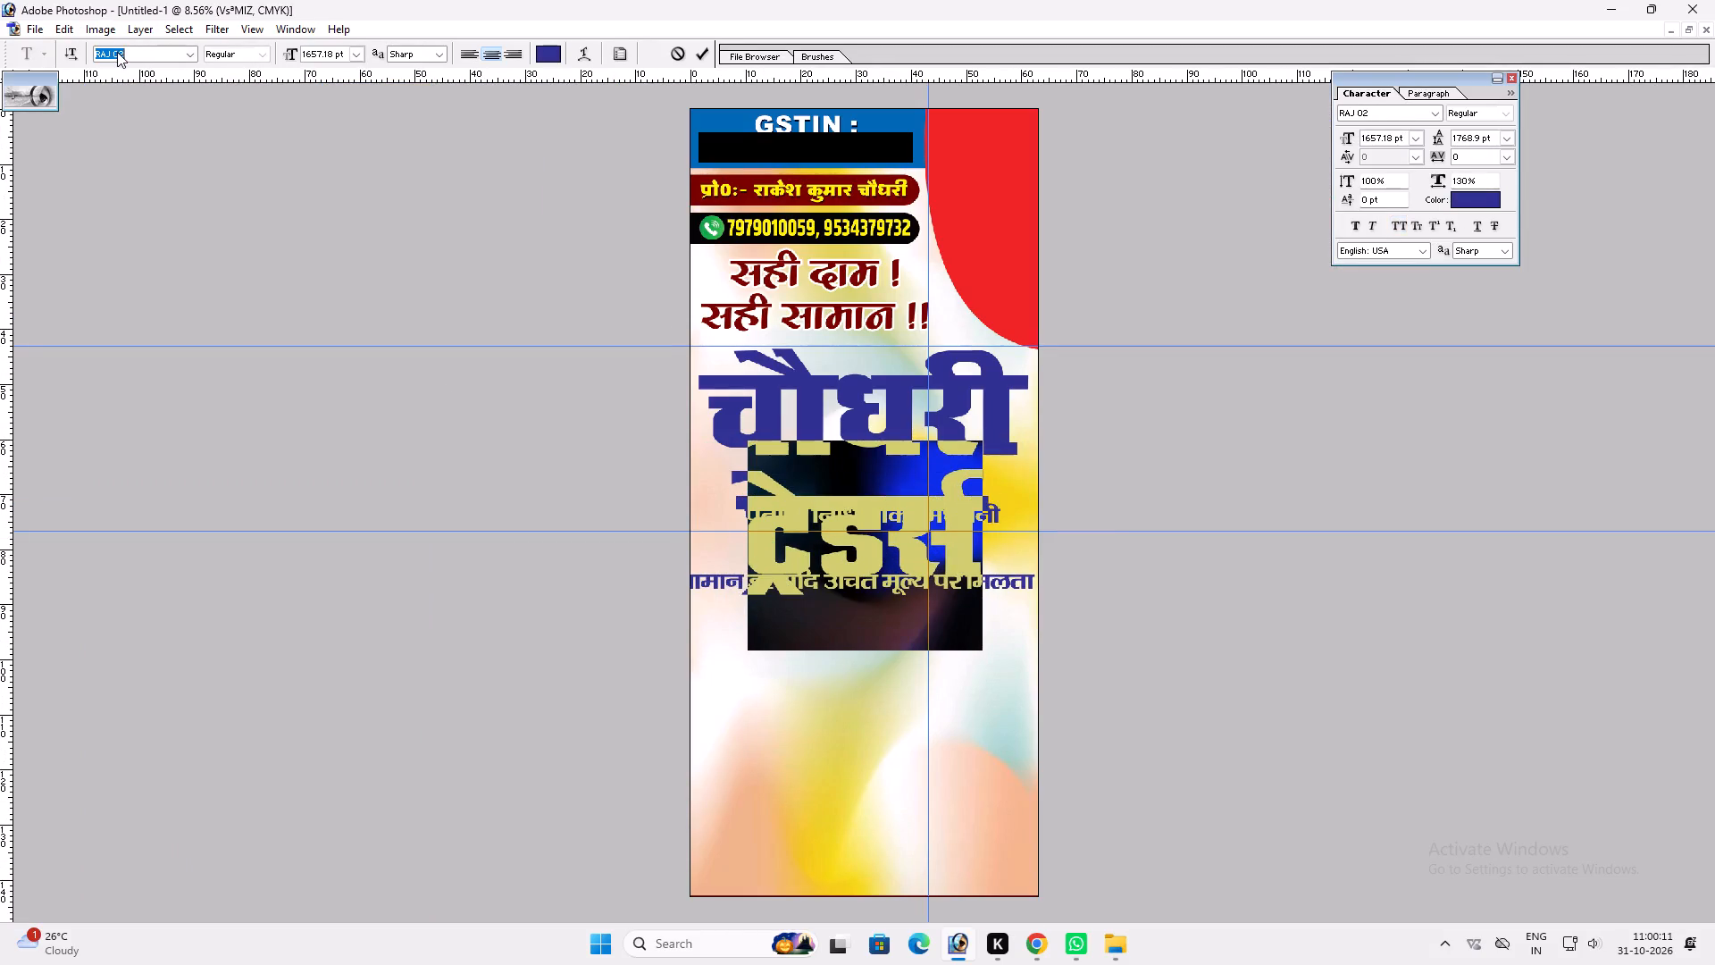
key("Return")
key("Return")
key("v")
Widen the "ट्रेडर्स" text slightly toward the banner's right edge.
key("ctrl+t")
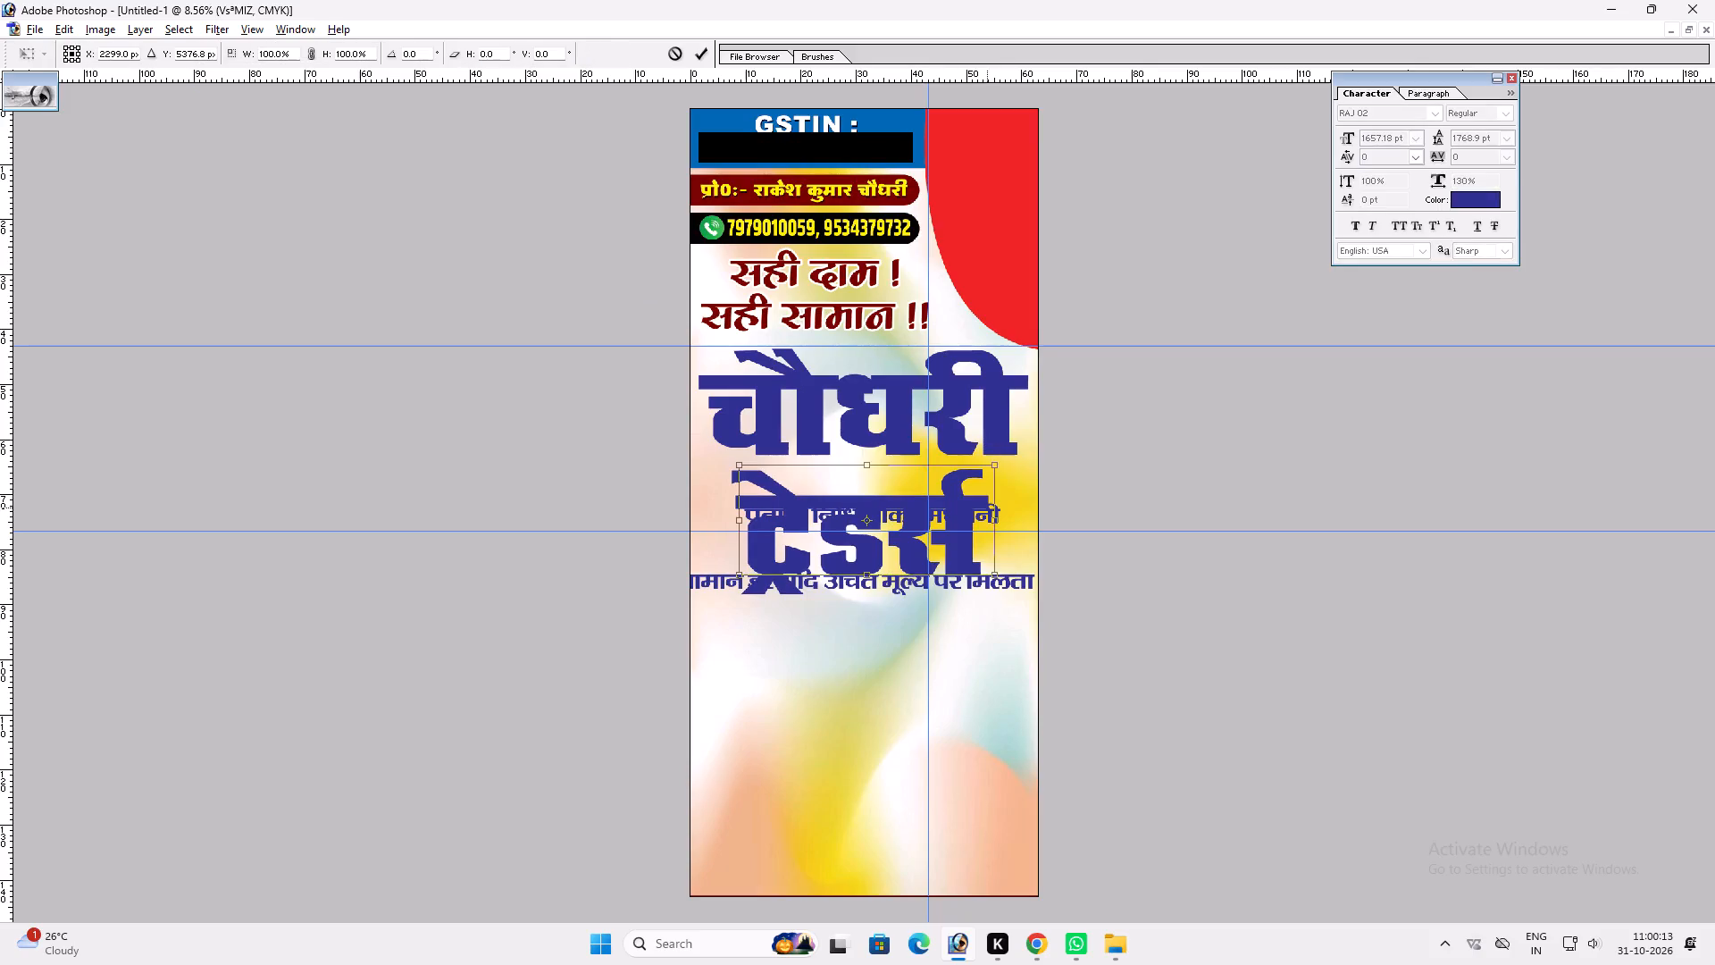
left_click_drag(991, 507, 1014, 502, "alt+shift")
key("Return")
Copy the layer style of the reference banner's "AASHTHA TRADESRS" title onto the large "चौधरी" text.
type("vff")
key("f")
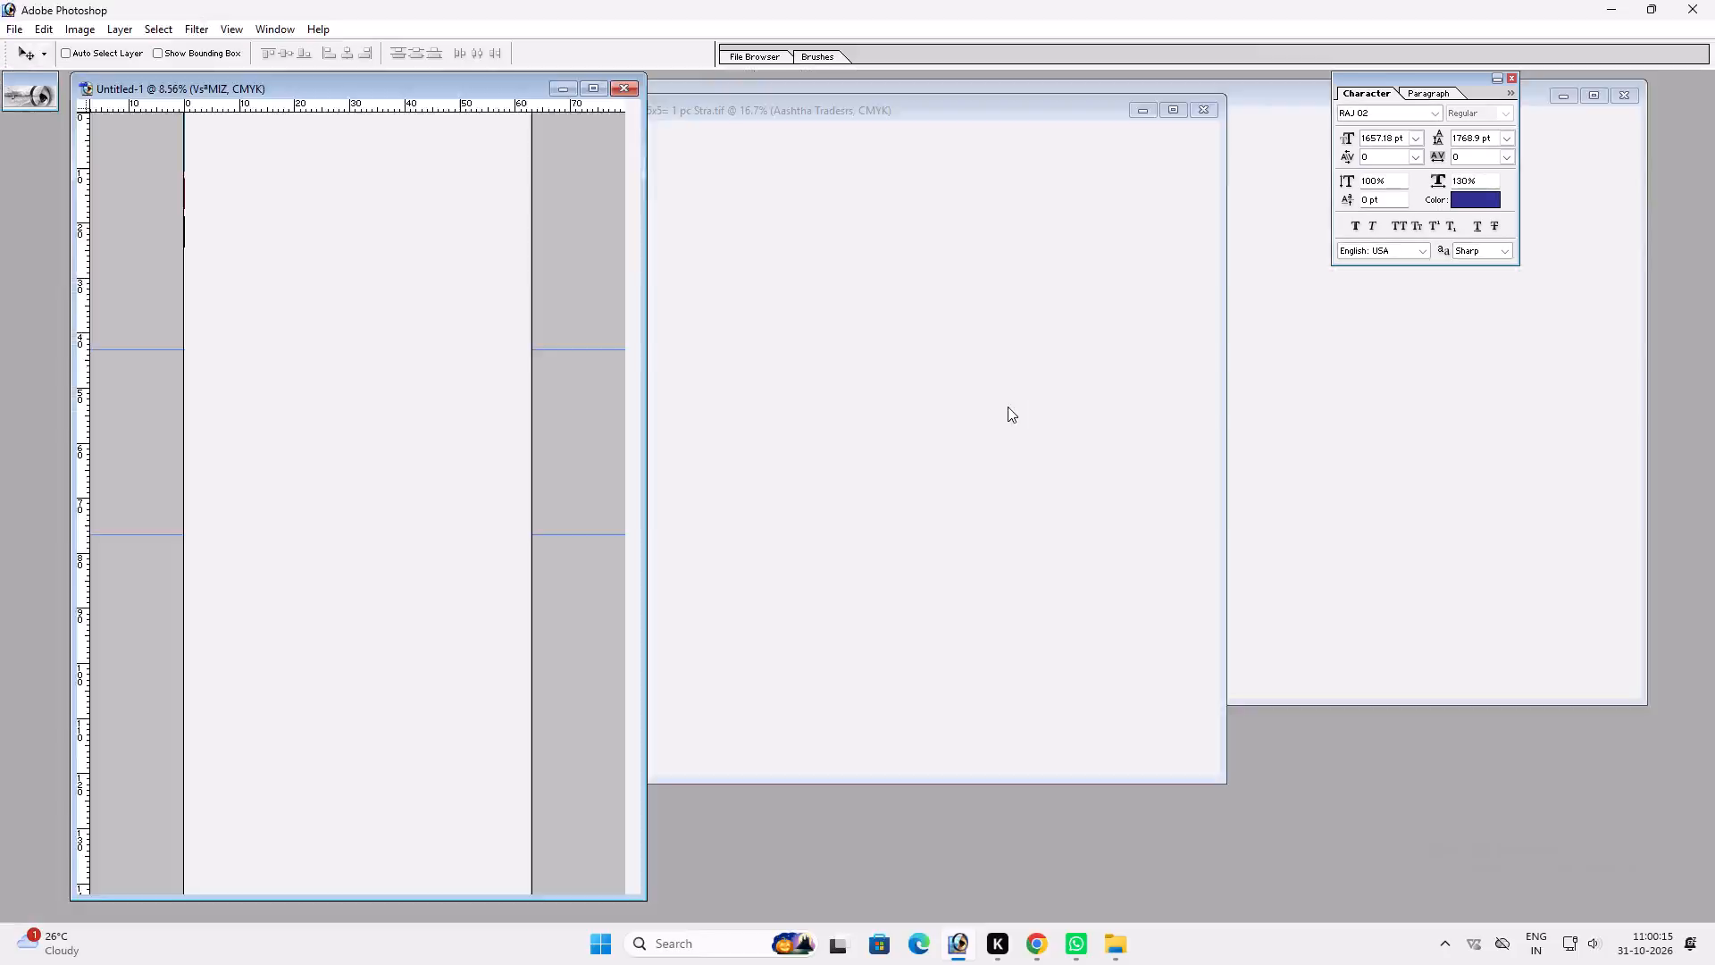
left_click(1061, 385)
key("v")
right_click(971, 222)
left_click(988, 231)
key("alt+l")
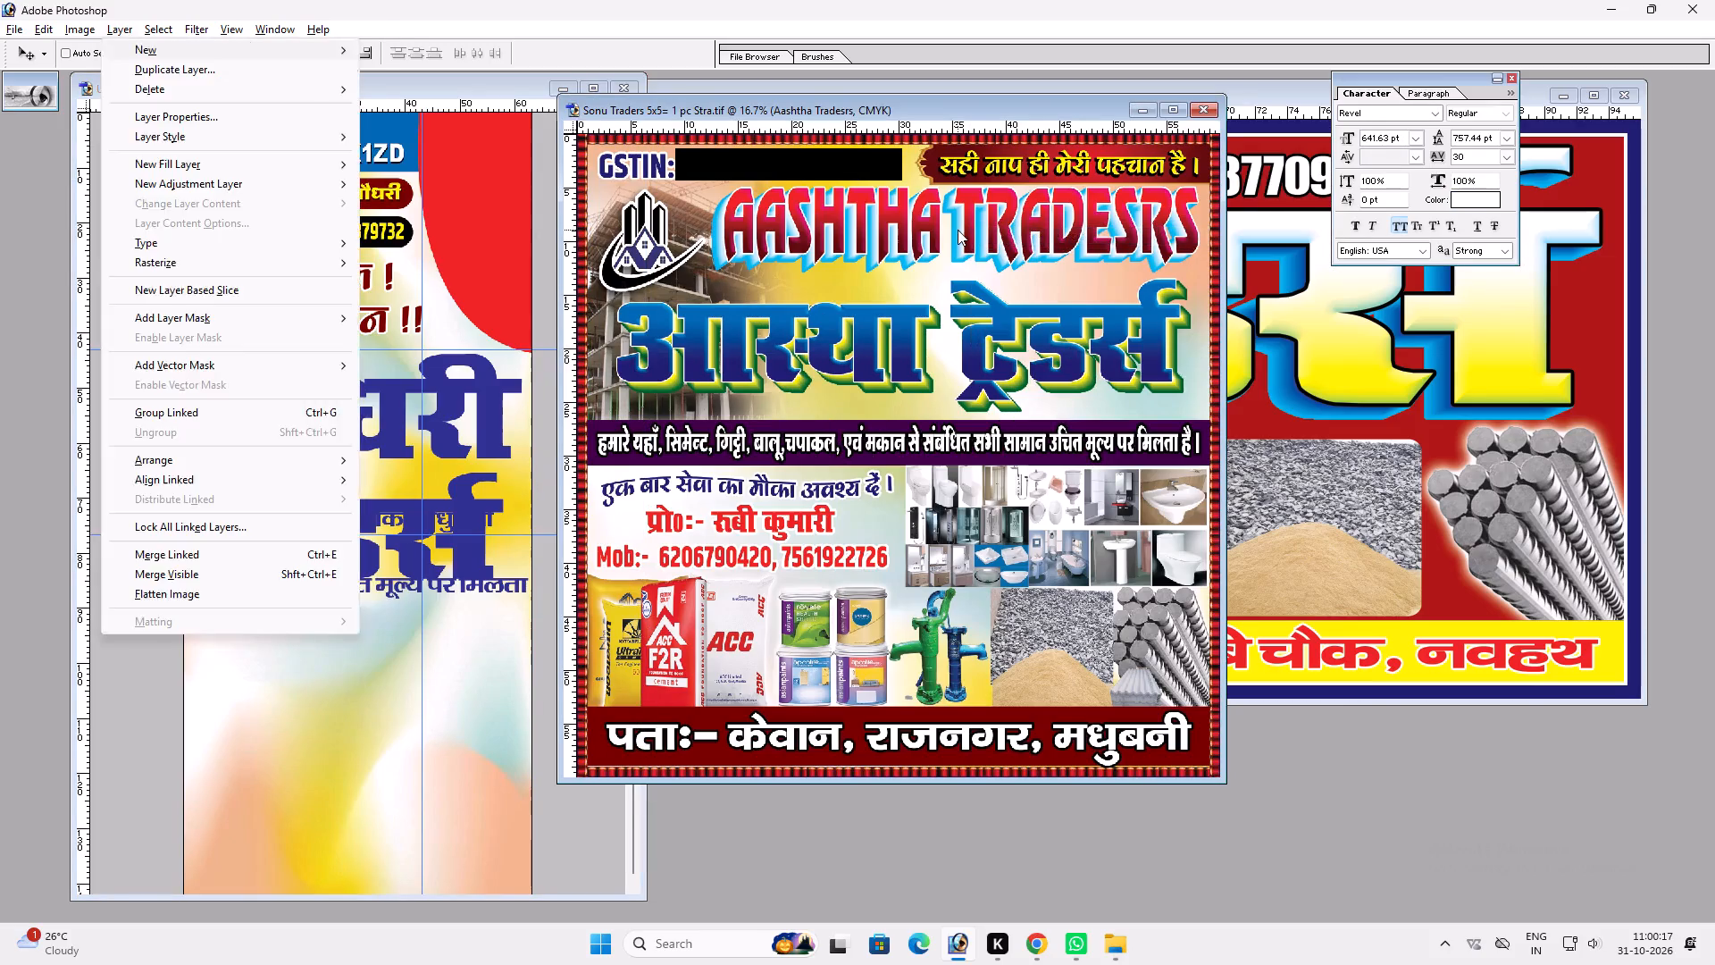
key("alt+y")
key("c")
left_click(379, 390)
left_click(387, 395, "ctrl")
key("alt+l")
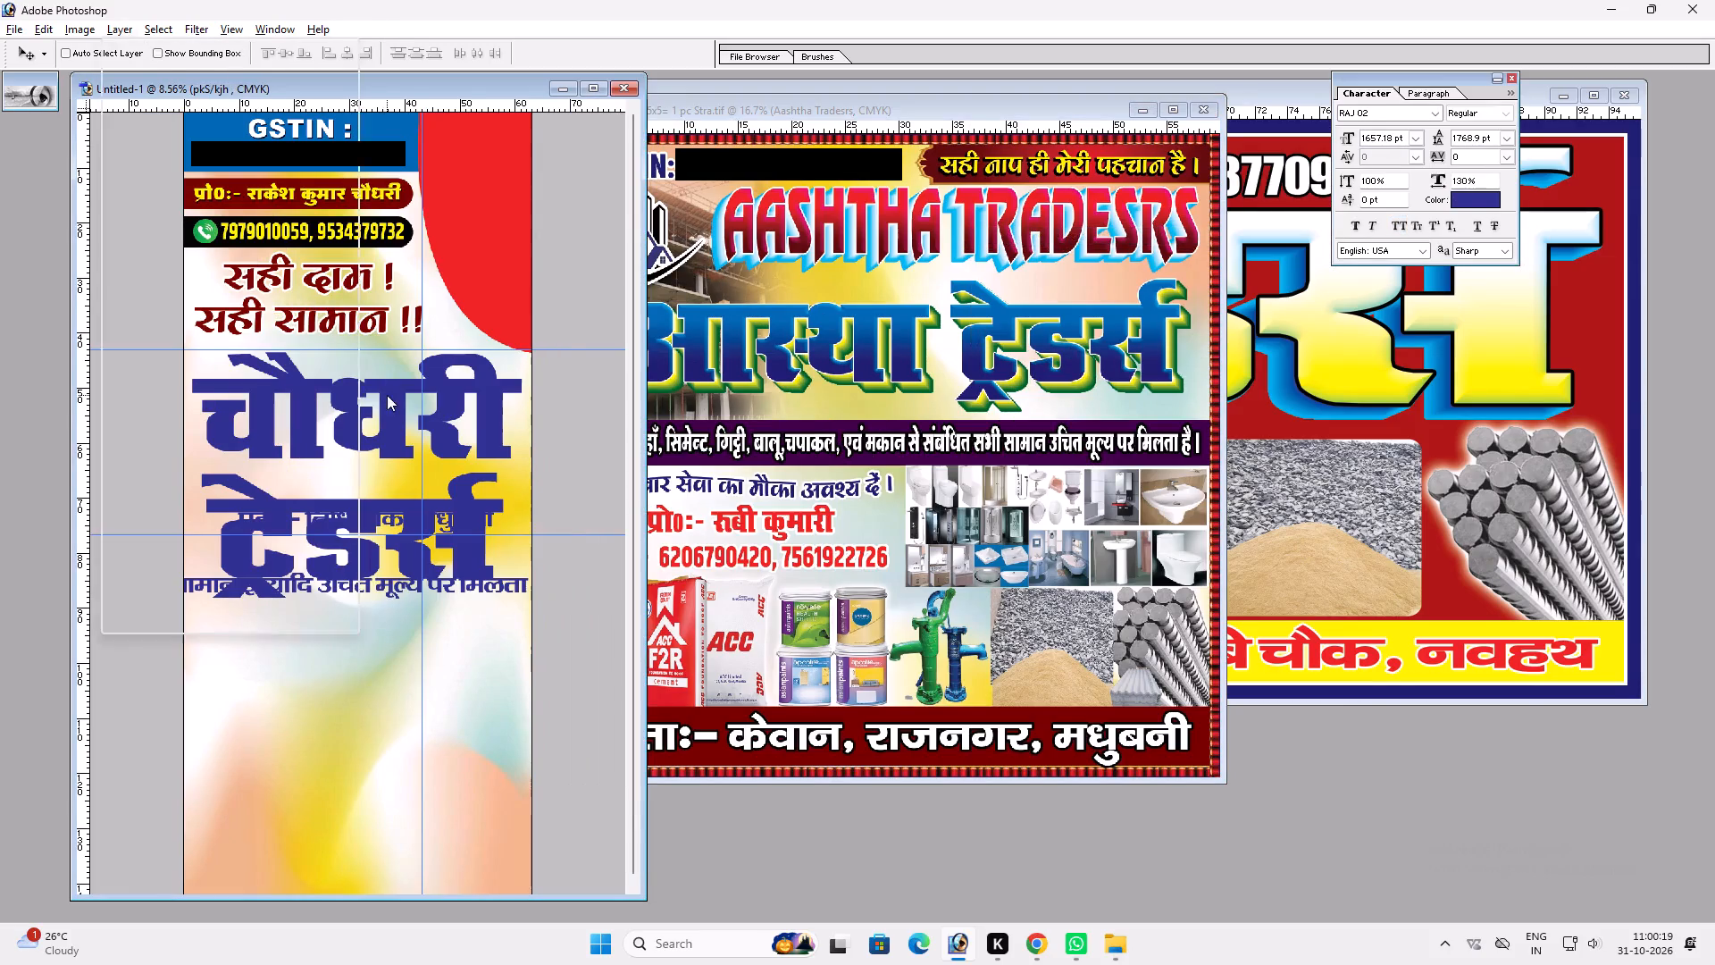
key("alt+y")
key("alt+l")
key("alt+y")
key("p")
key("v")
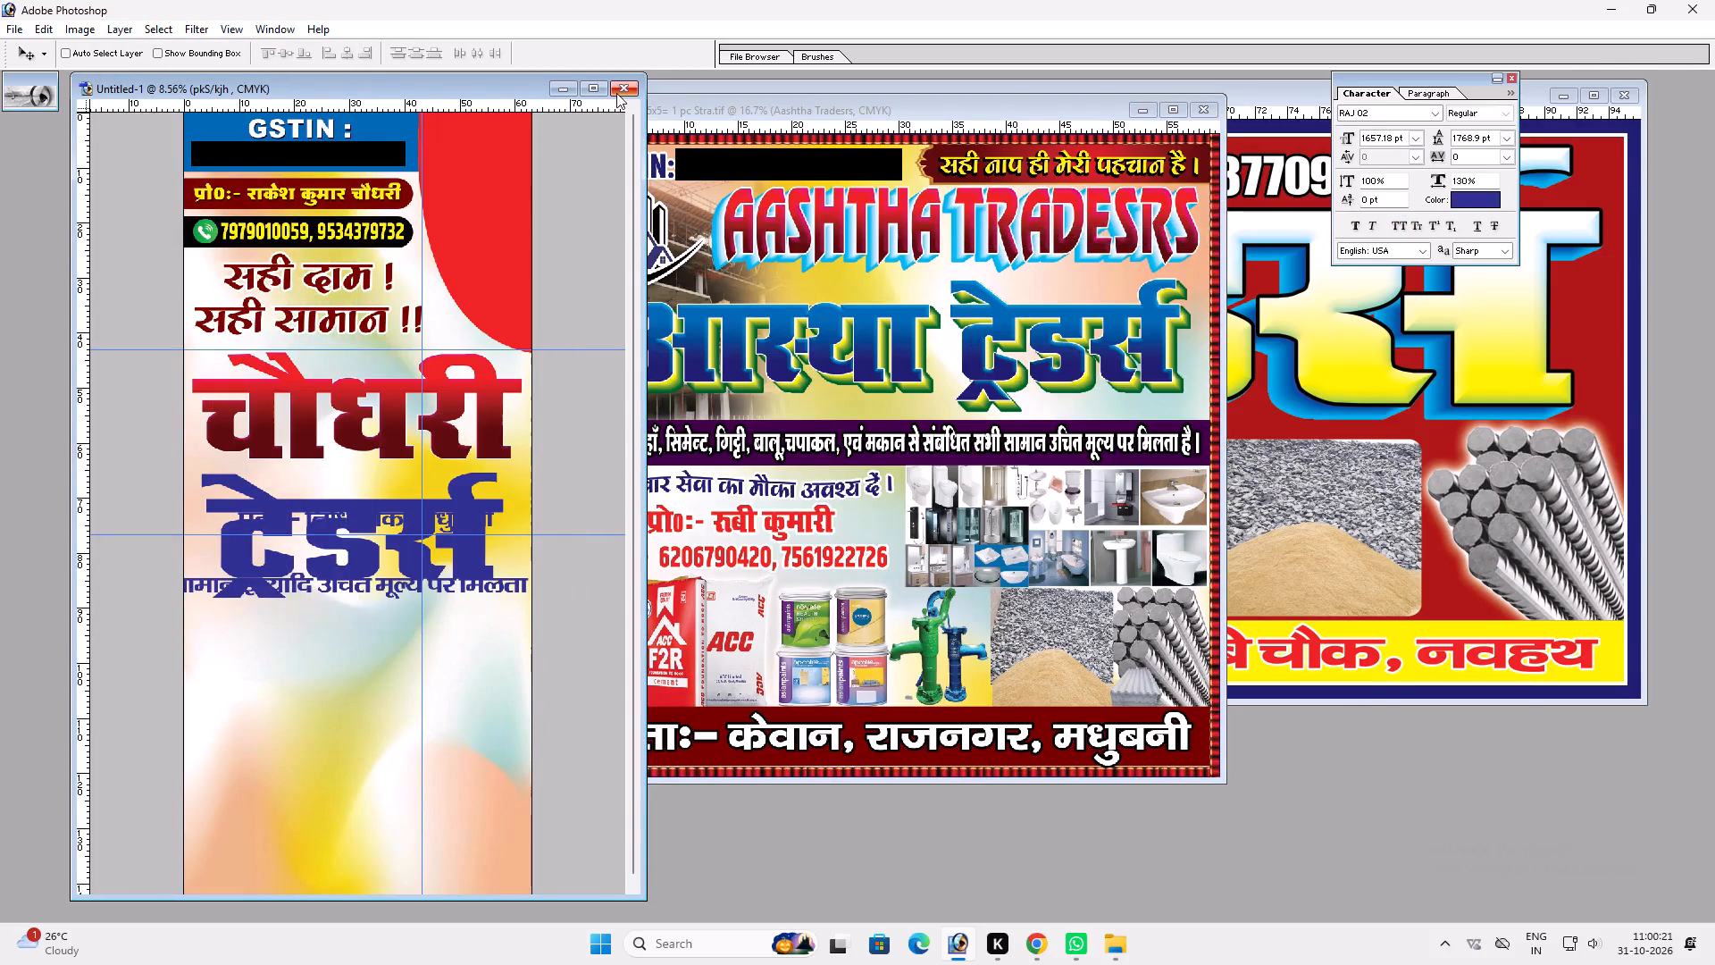
Set the shadow opacity of the "चौधरी" text's Bevel and Emboss effect to about 84%.
left_click(597, 88)
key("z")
left_click_drag(339, 355, 1288, 597)
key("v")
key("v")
key("alt+l")
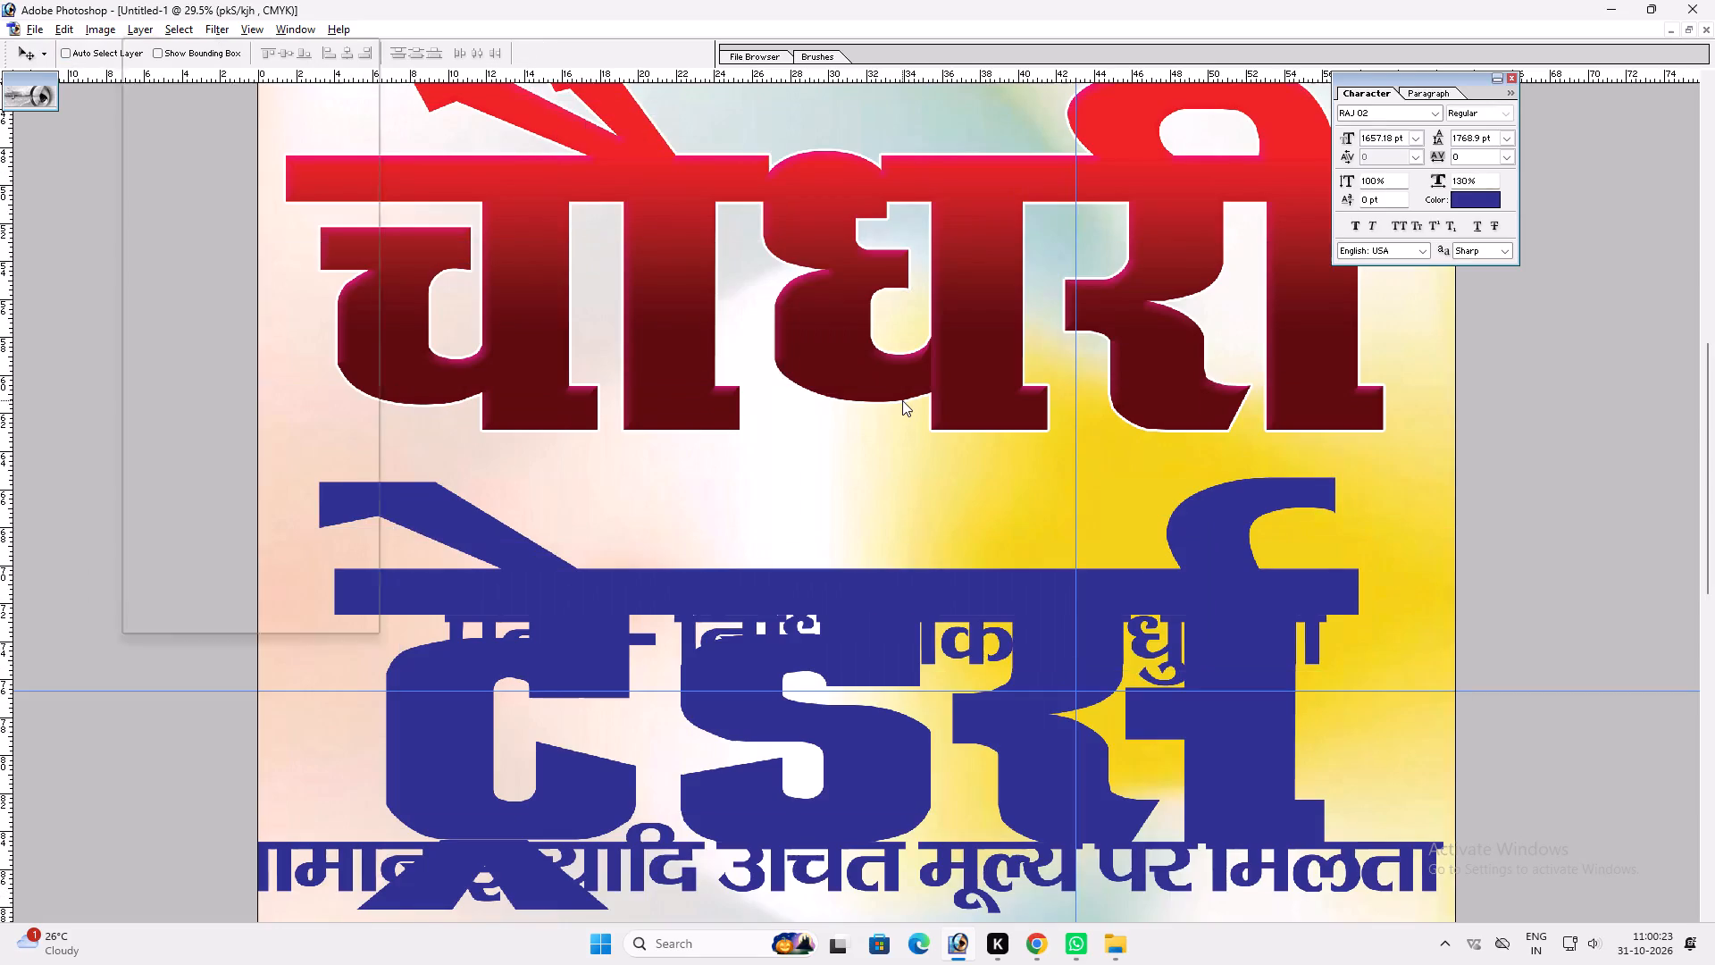
key("alt+y")
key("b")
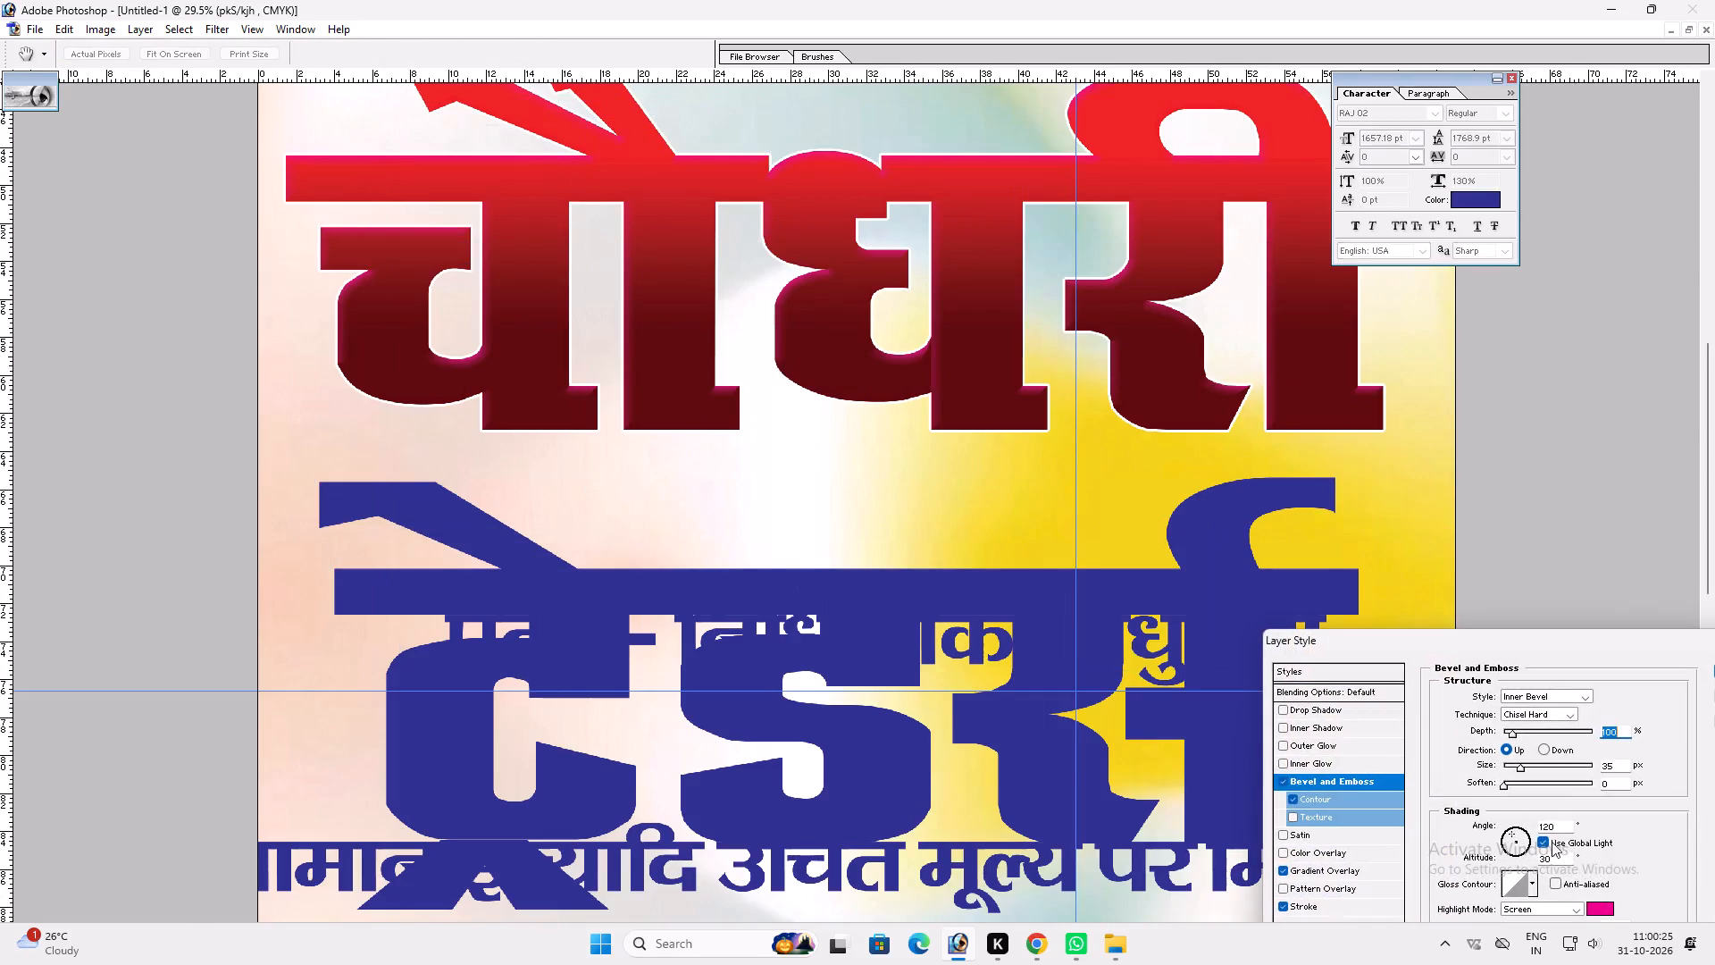
left_click_drag(1490, 643, 1477, 420)
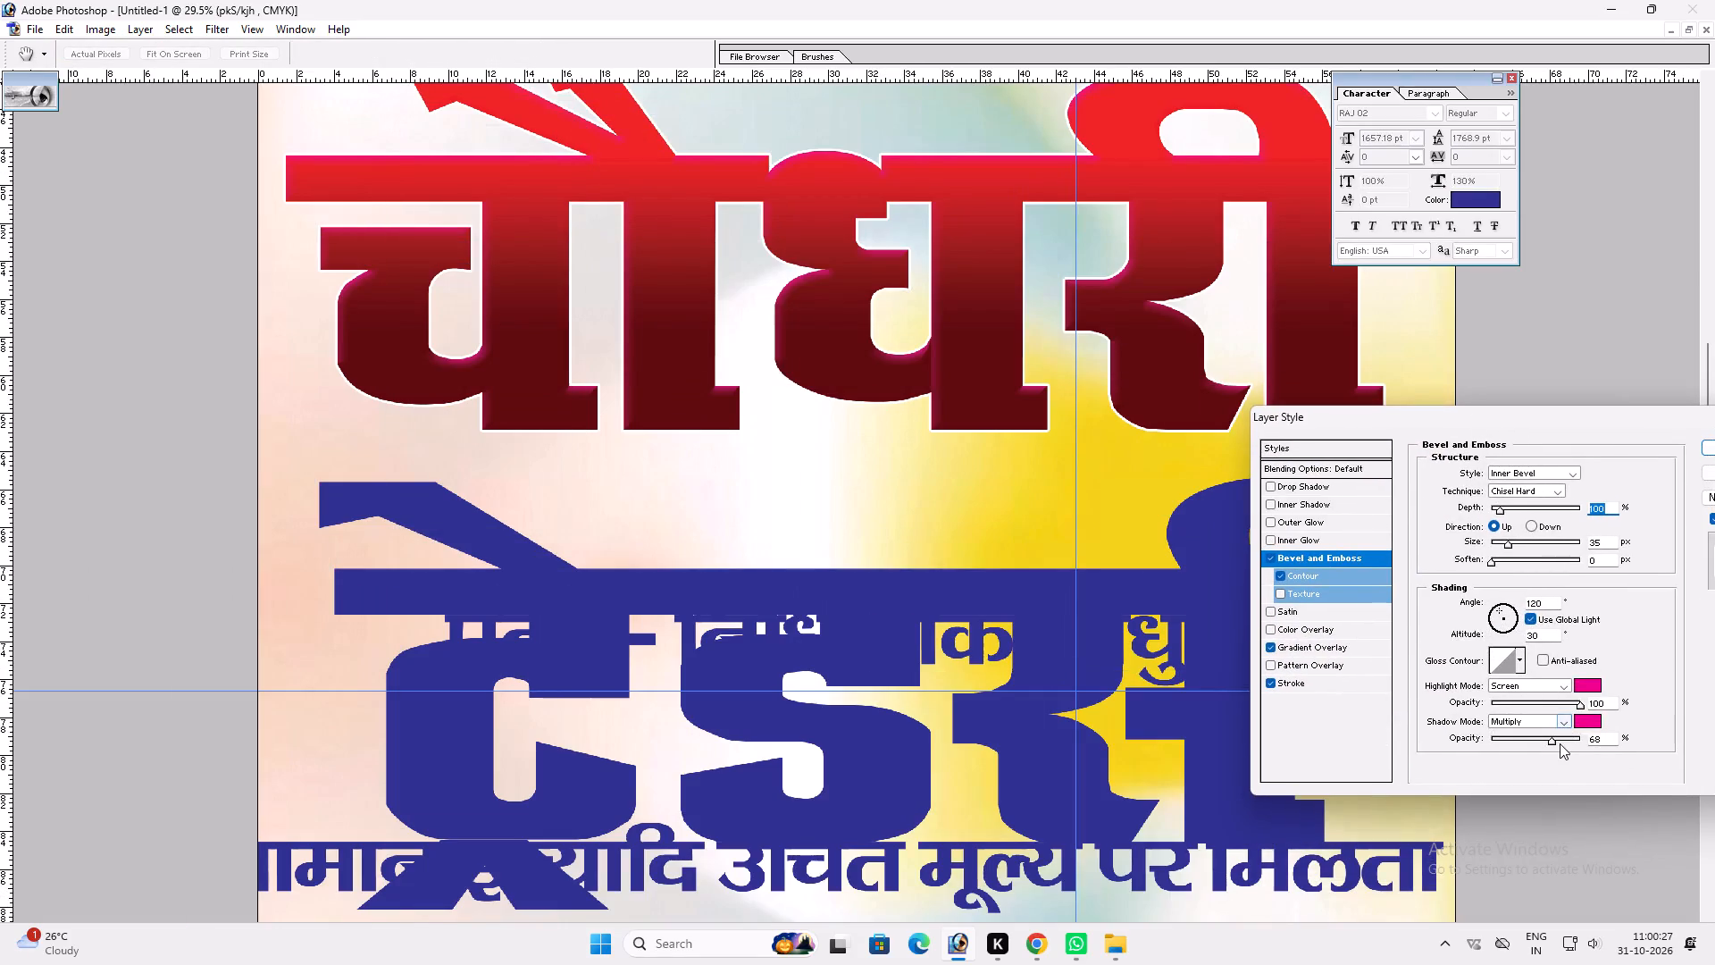
left_click(1559, 744)
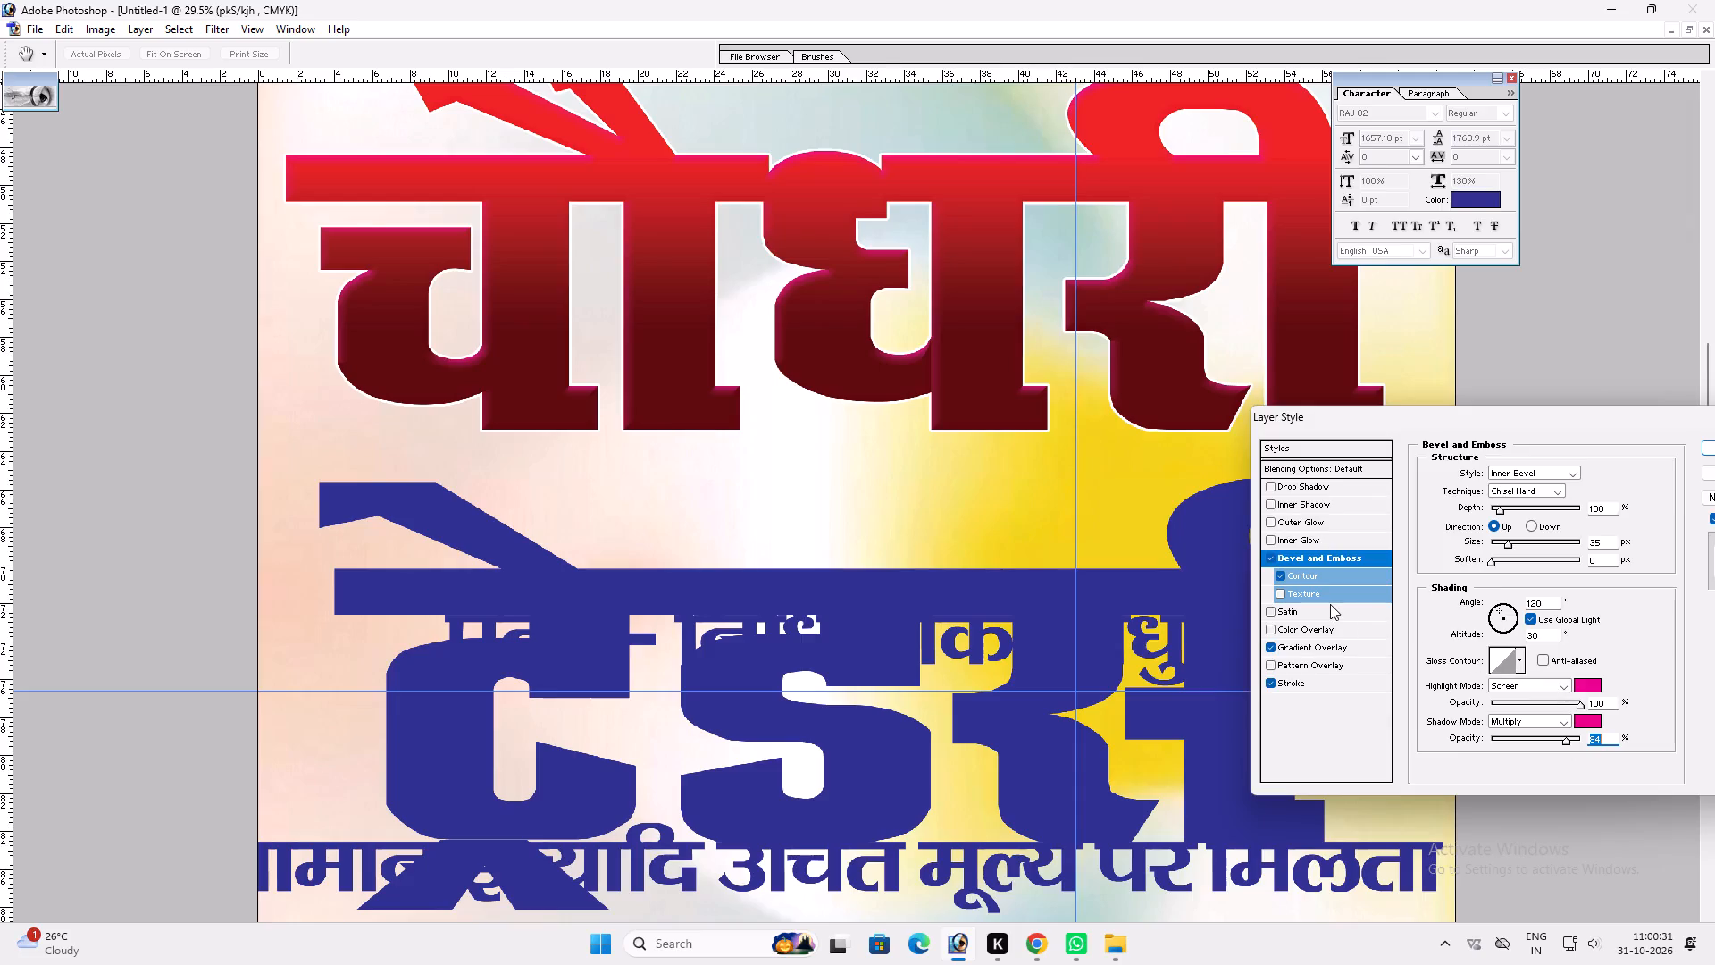
key("Return")
Narrow the large "चौधरी" text slightly, leaving more margin at the banner's side edges.
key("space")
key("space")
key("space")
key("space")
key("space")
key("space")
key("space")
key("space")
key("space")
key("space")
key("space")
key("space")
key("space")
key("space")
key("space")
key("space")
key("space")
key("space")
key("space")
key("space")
right_click_drag(1025, 459, 1034, 466)
left_click_drag(1050, 470, 1061, 480)
right_click(1055, 458)
left_click(1075, 465)
key("ctrl+t")
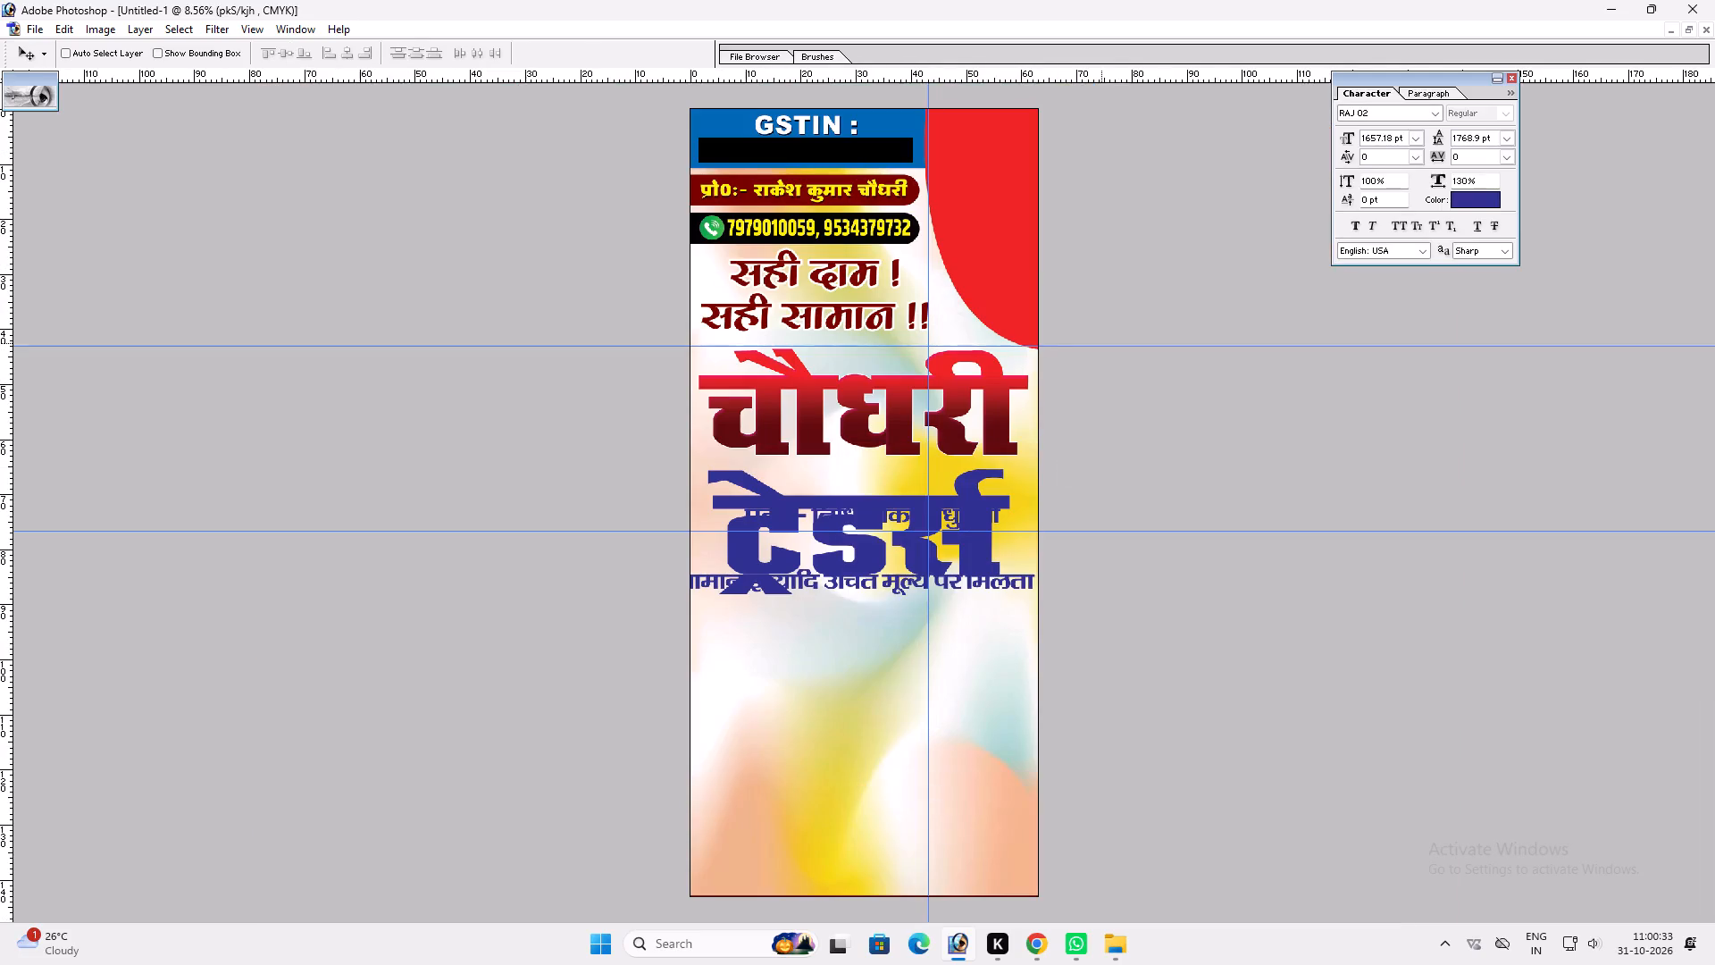
left_click(1030, 388, "alt+shift")
key("Return")
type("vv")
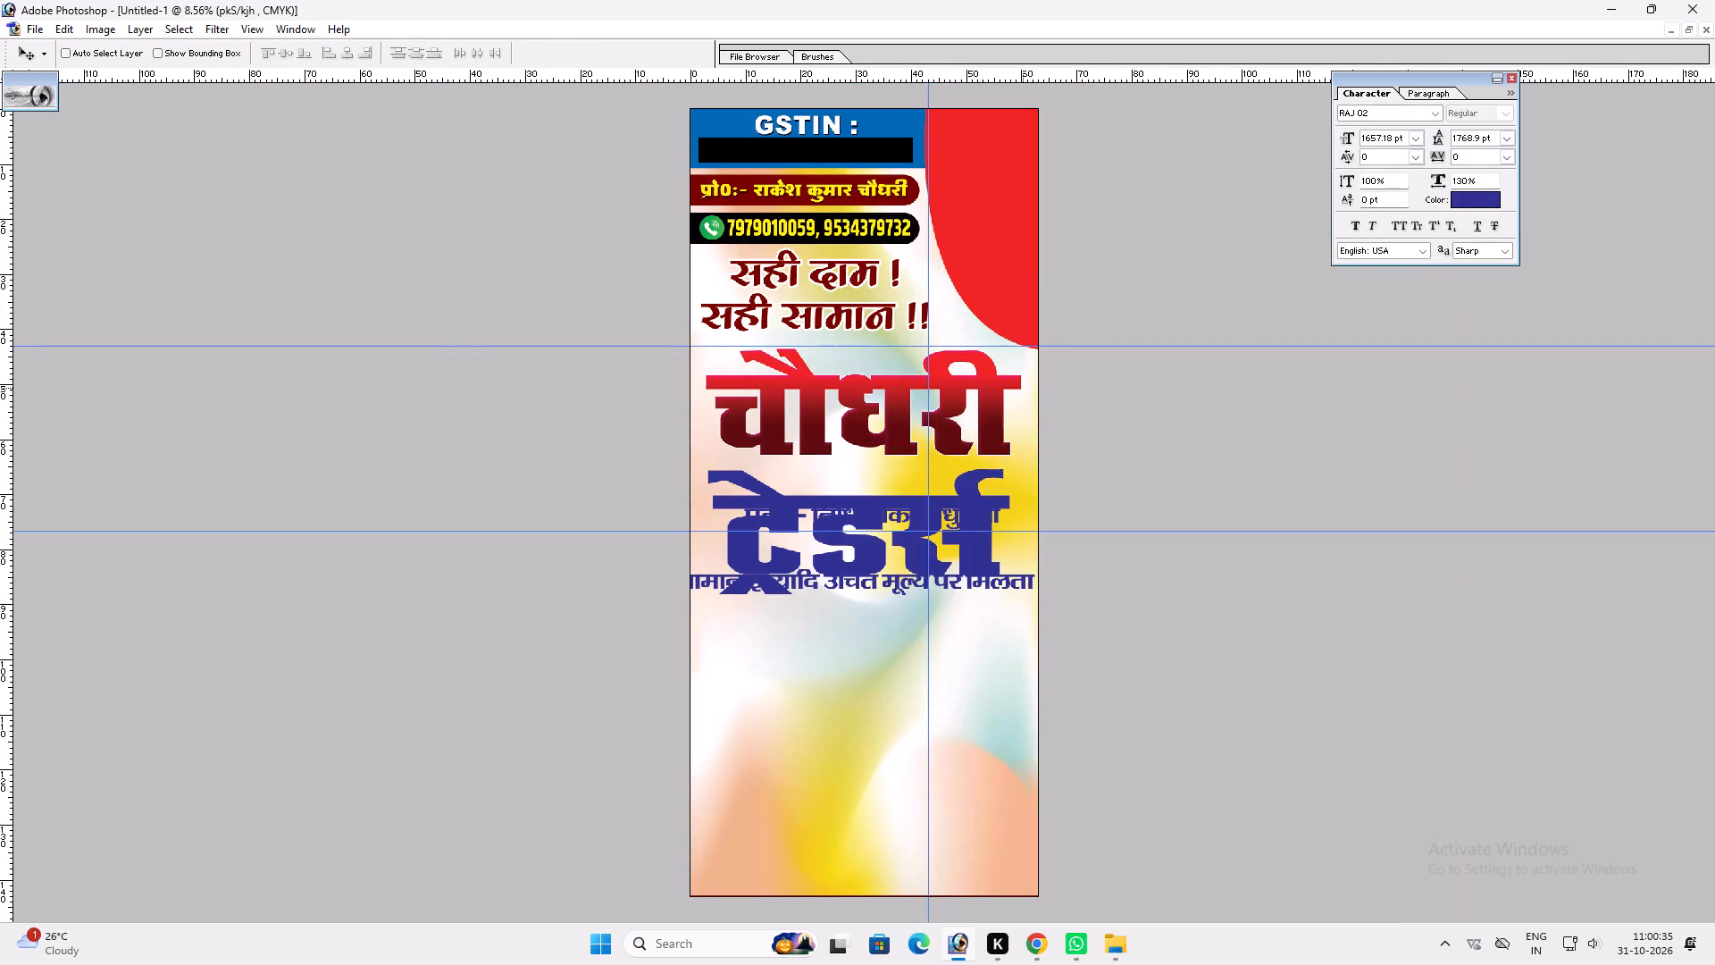
Place a rasterized duplicate of "चौधरी" behind the original, with a diagonal Motion Blur applied to the duplicate.
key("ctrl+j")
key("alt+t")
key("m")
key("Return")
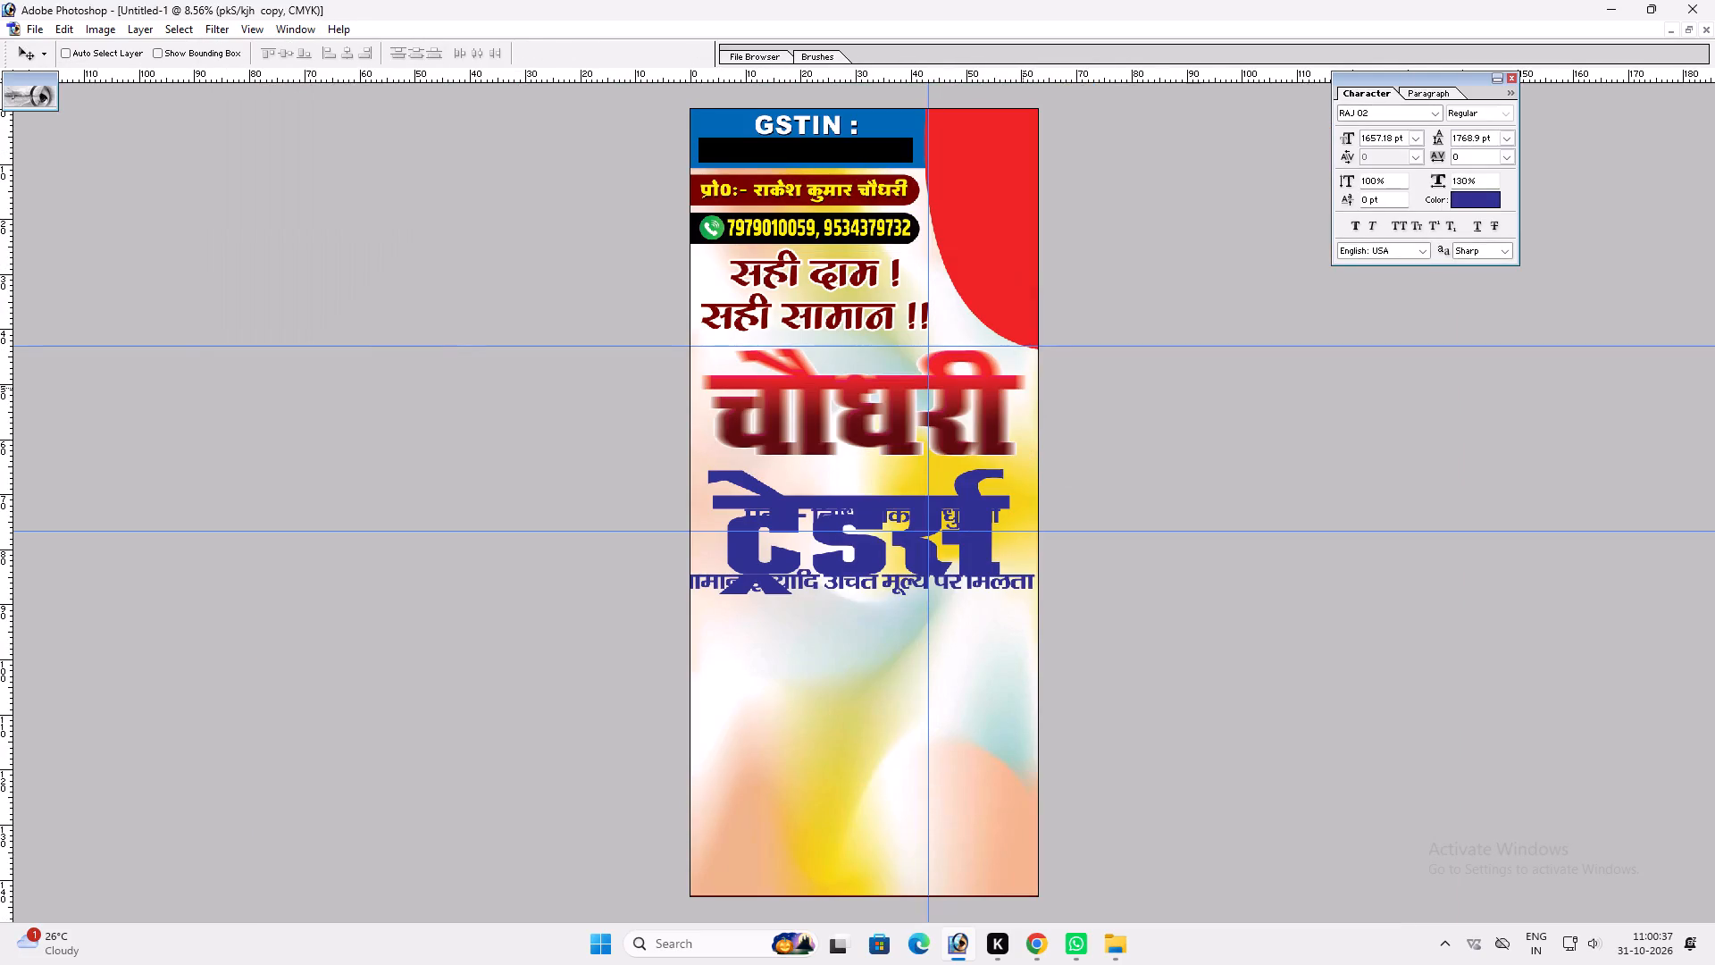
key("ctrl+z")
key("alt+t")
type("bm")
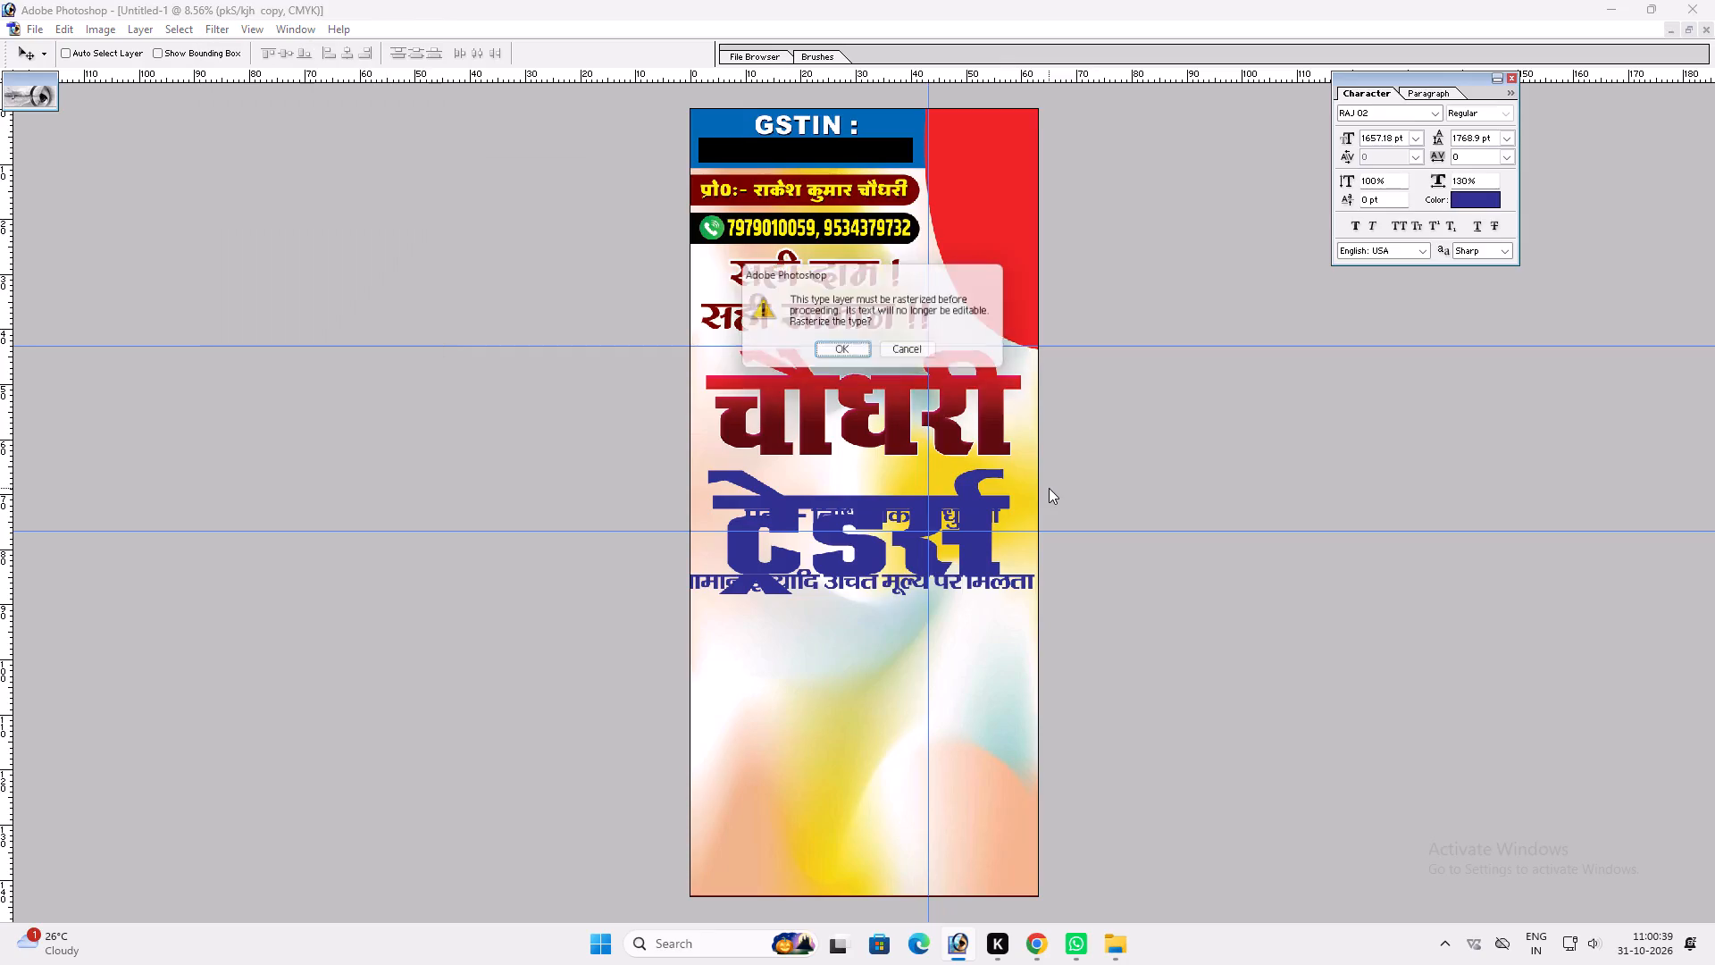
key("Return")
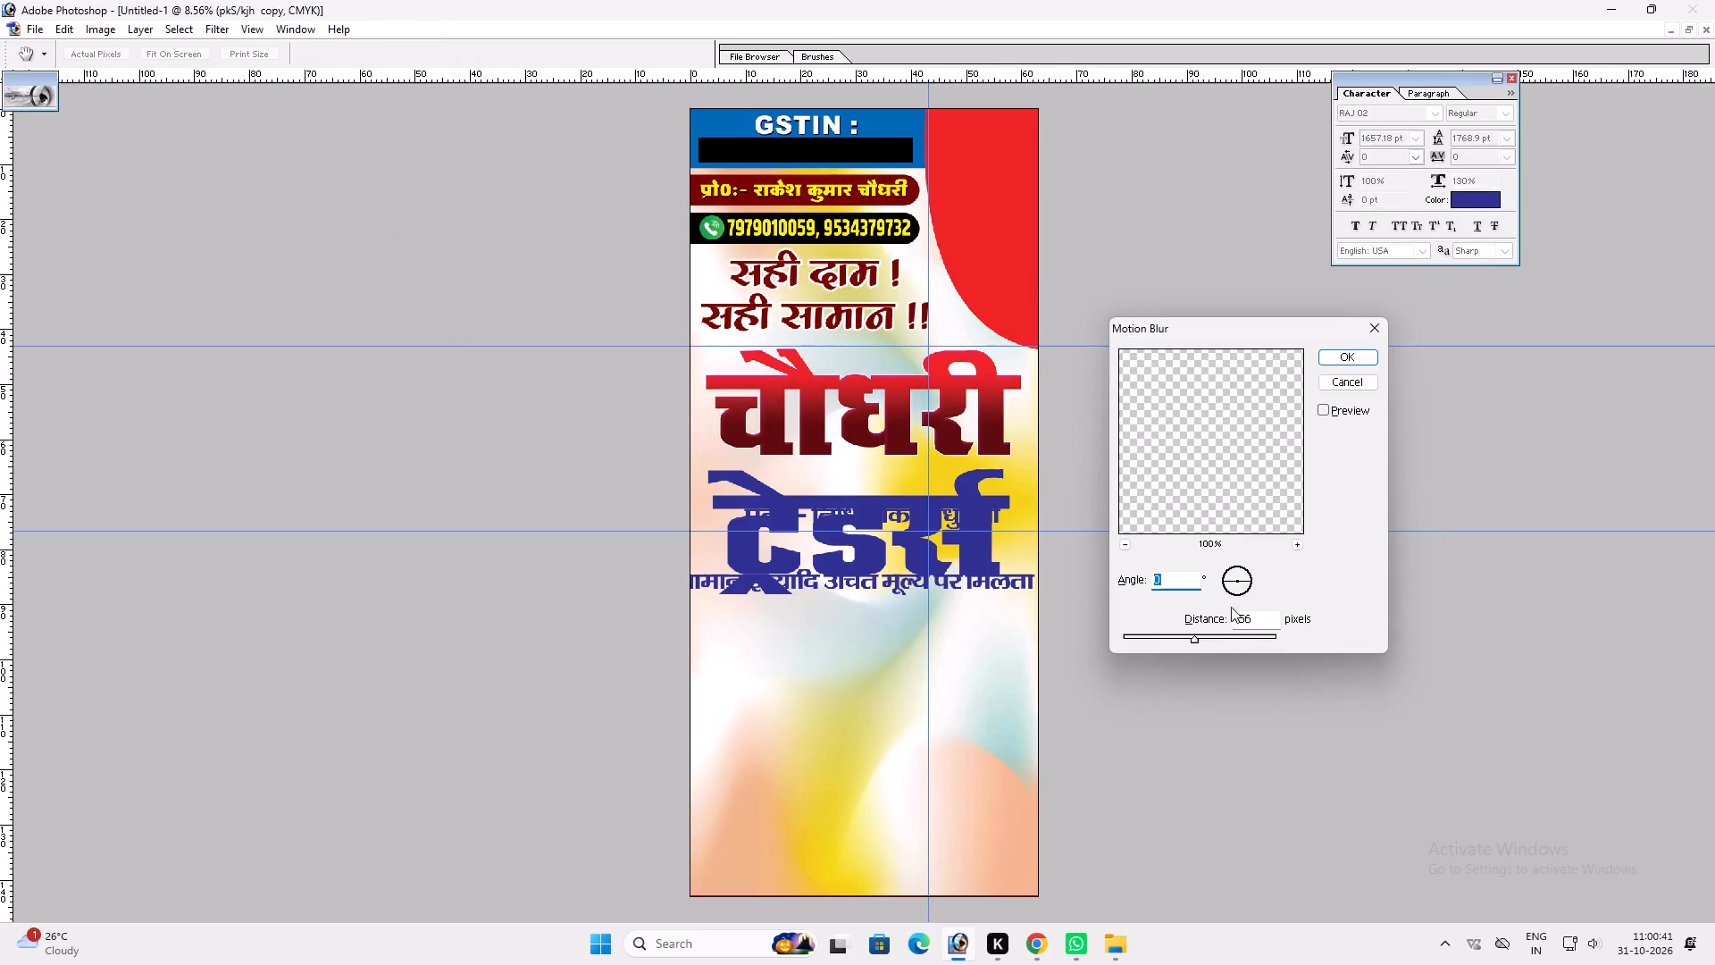
left_click_drag(1240, 581, 1227, 595)
key("Return")
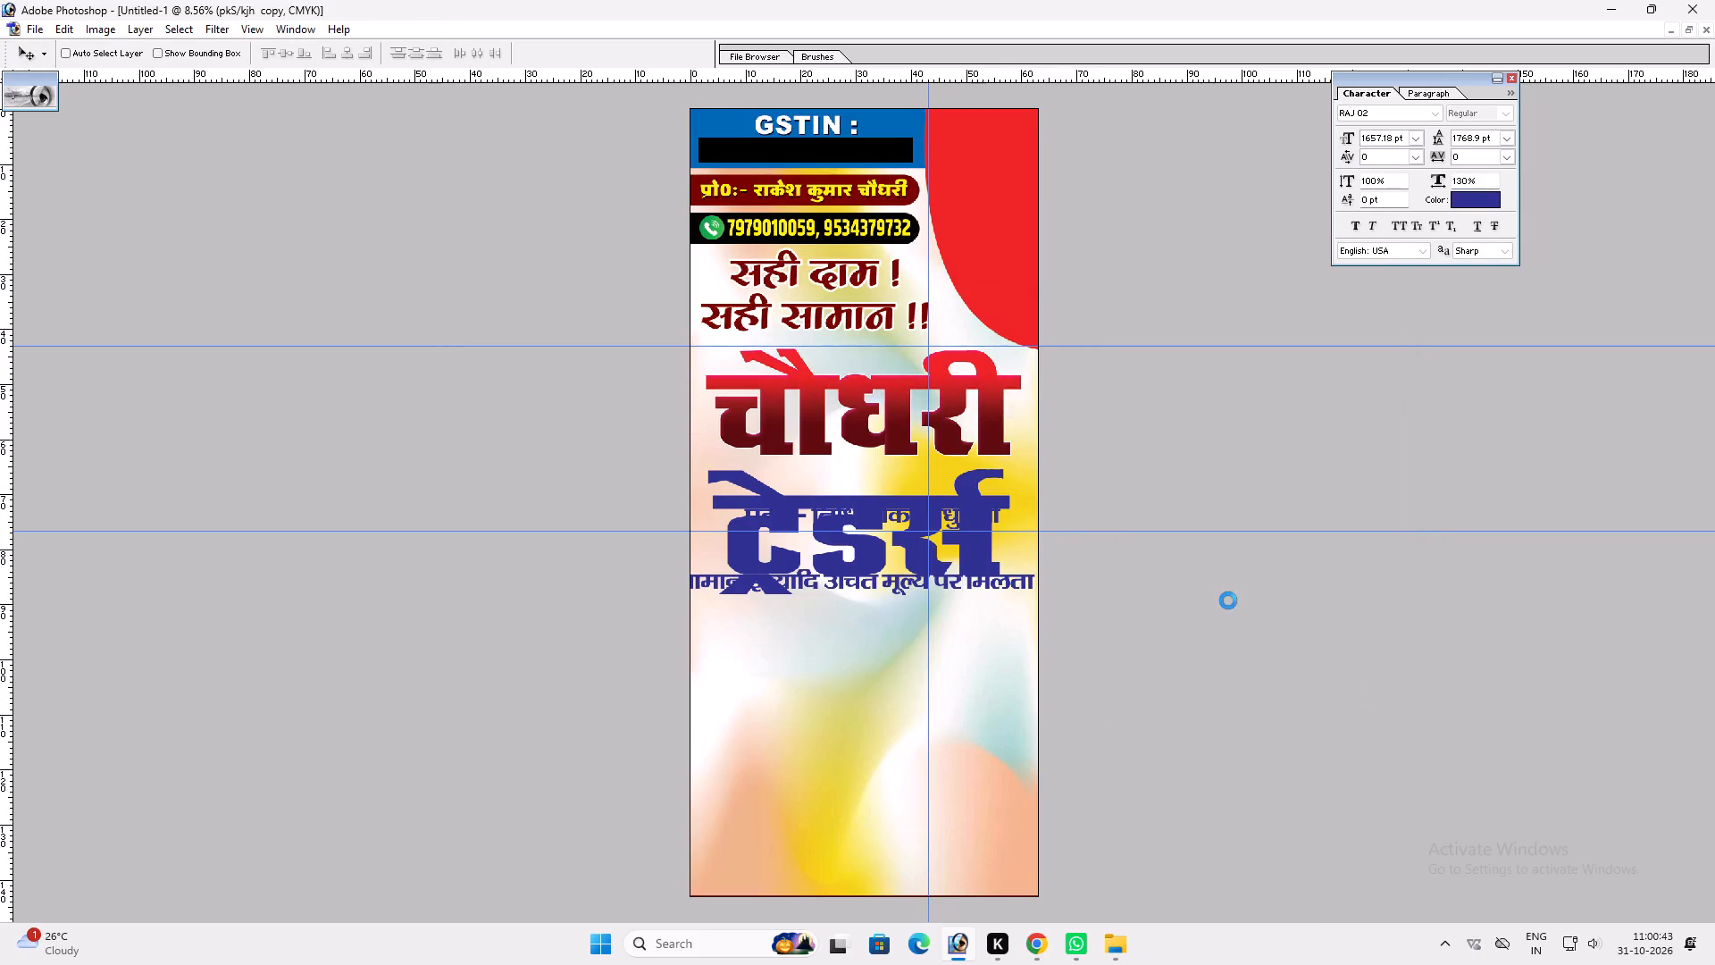
key("ctrl+bracketleft")
Copy the layer style of the "AASHTHA TRADESRS" shadow copy onto the blurred "चौधरी" duplicate.
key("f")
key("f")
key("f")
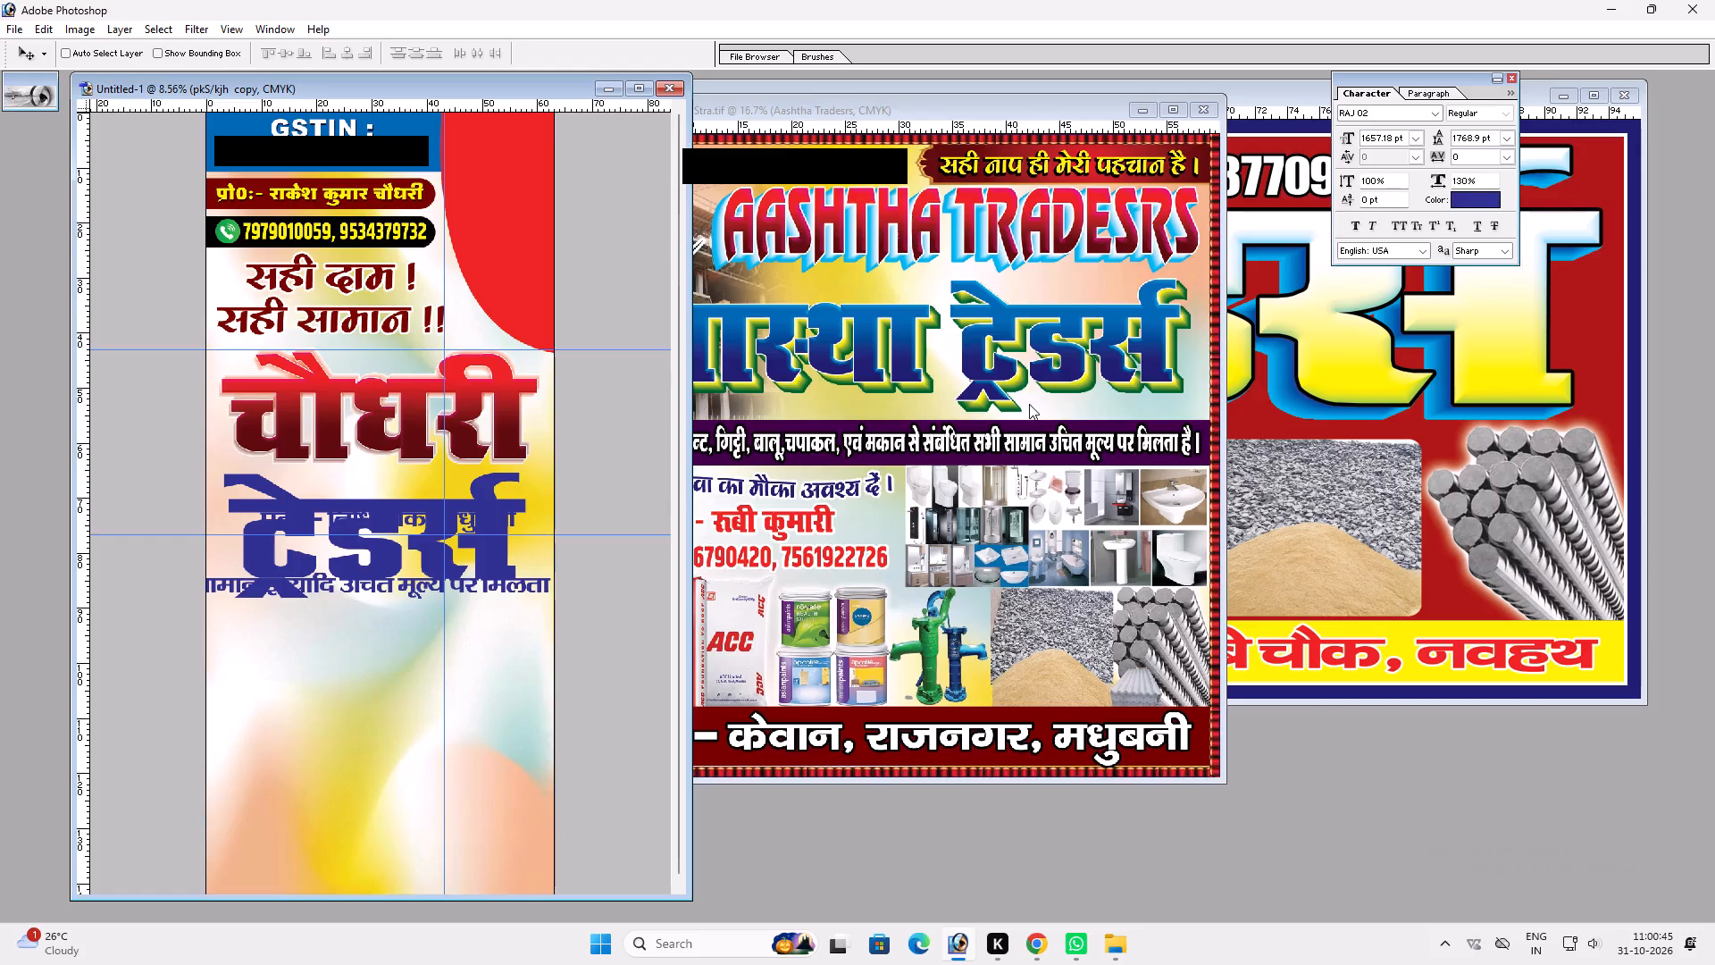
left_click(1001, 326)
right_click(1008, 243)
left_click(1054, 272)
key("alt+l")
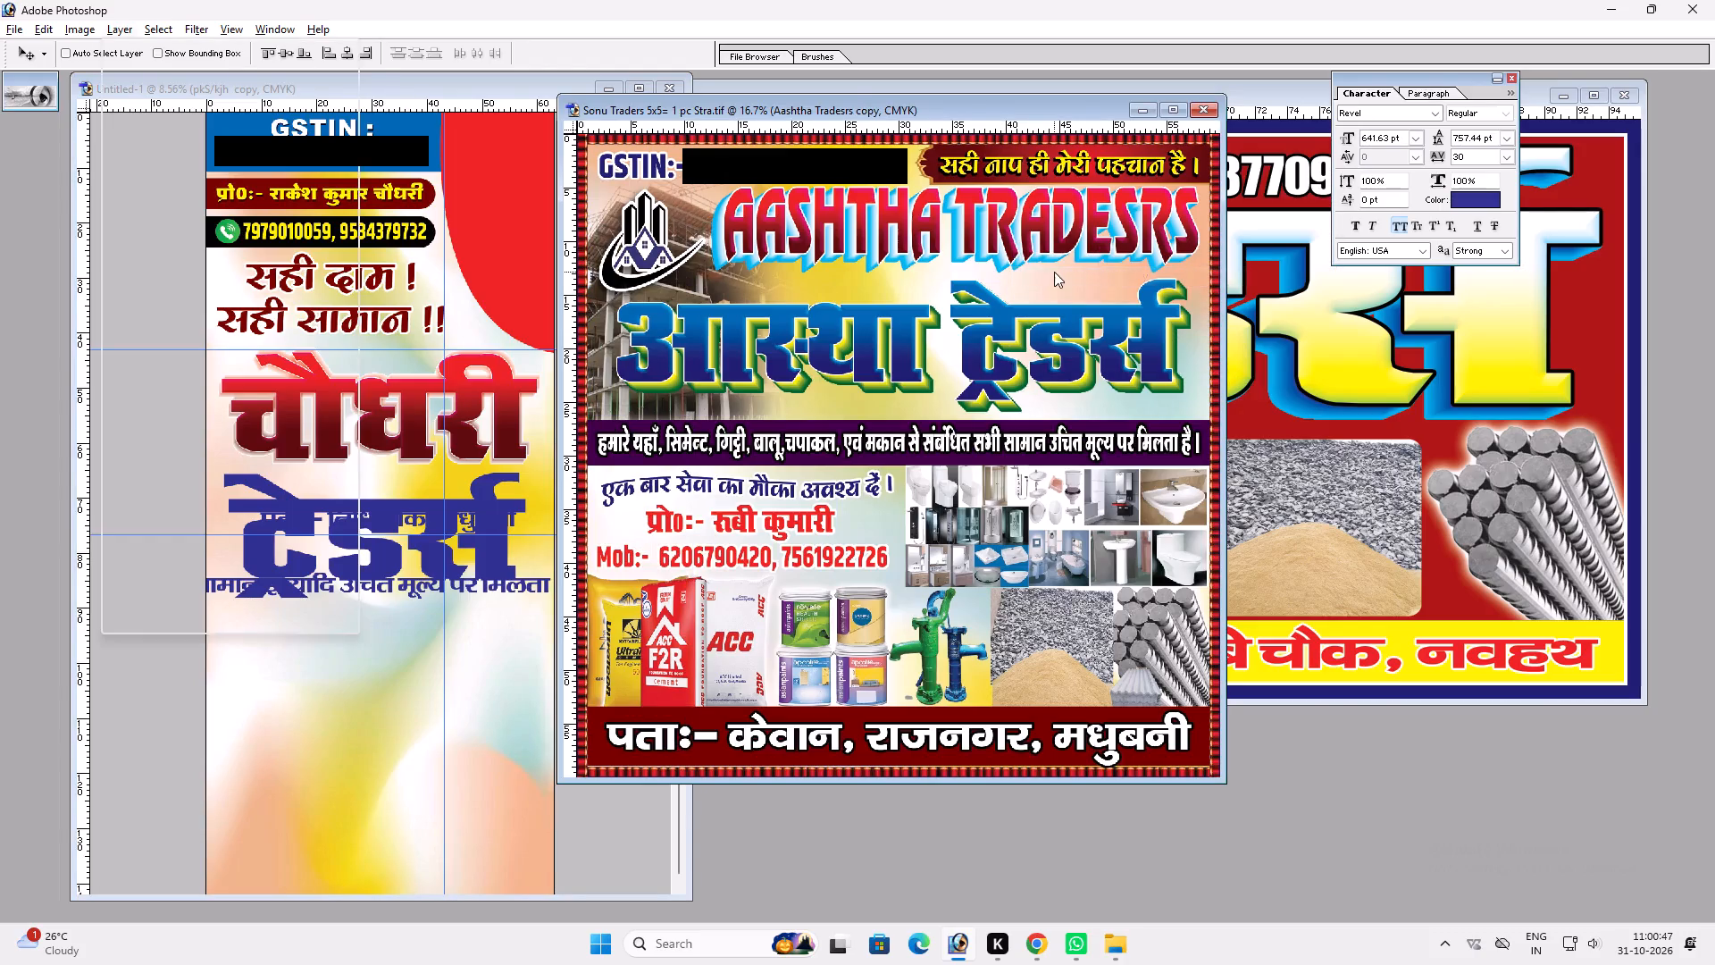
key("alt+y")
key("alt+c")
left_click(469, 416)
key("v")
left_click(636, 80)
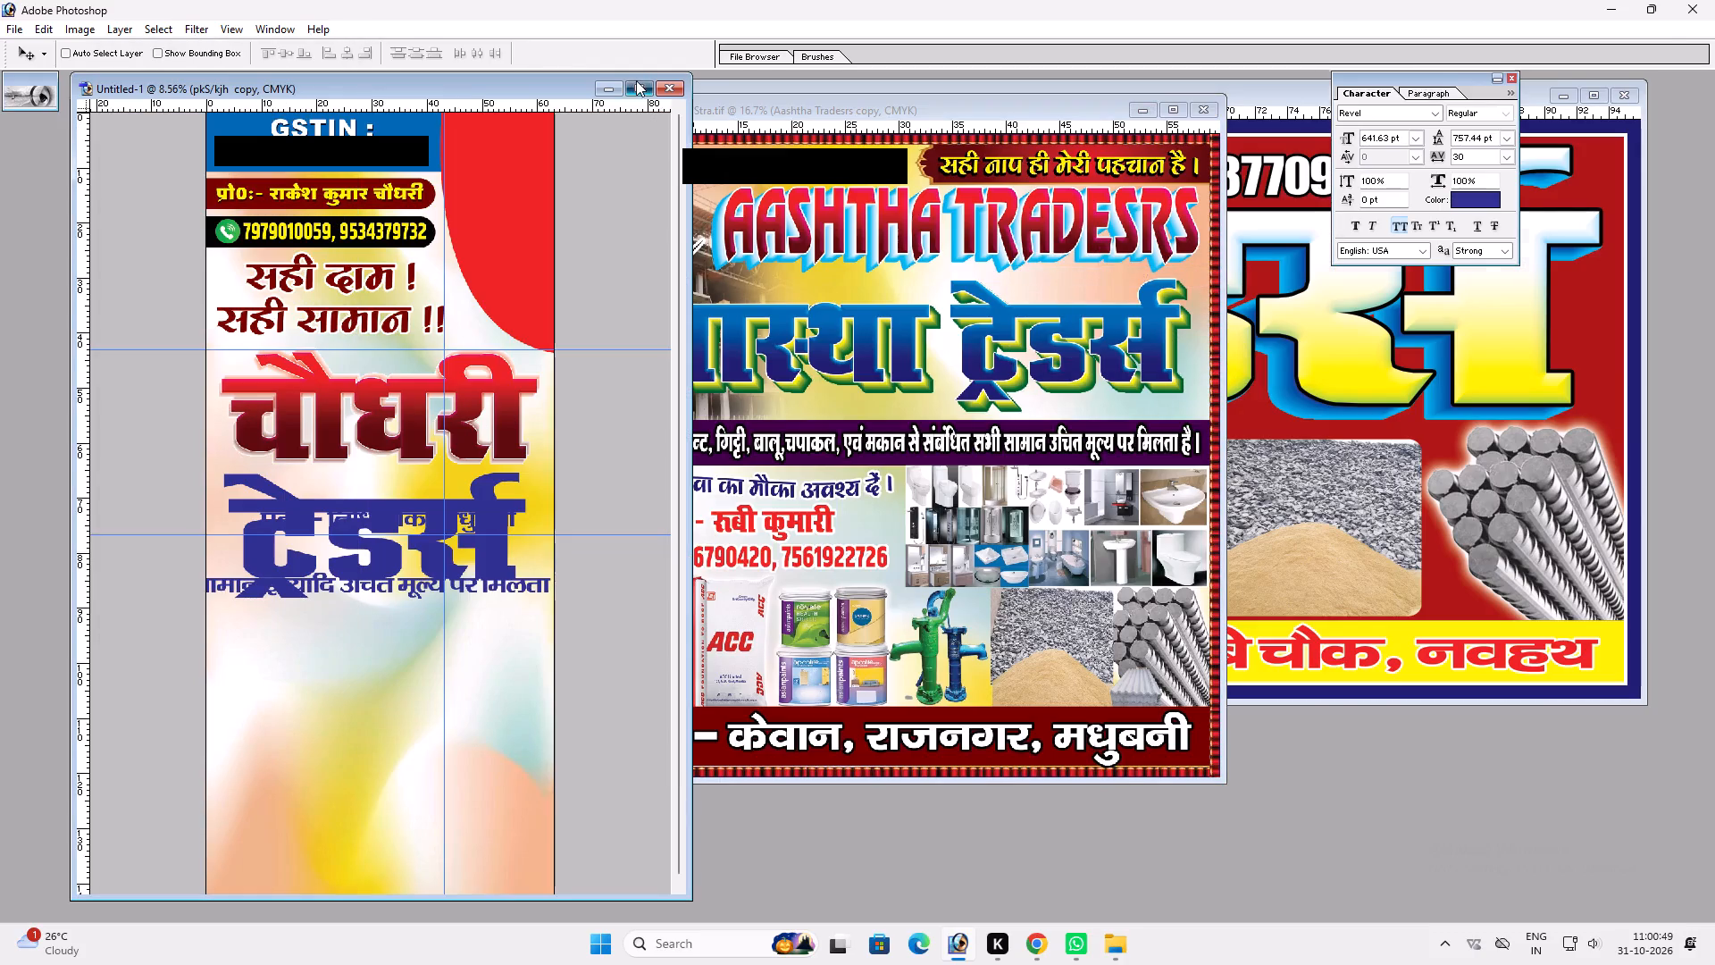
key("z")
left_click_drag(473, 172, 1337, 636)
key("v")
right_click(923, 541)
left_click(968, 570)
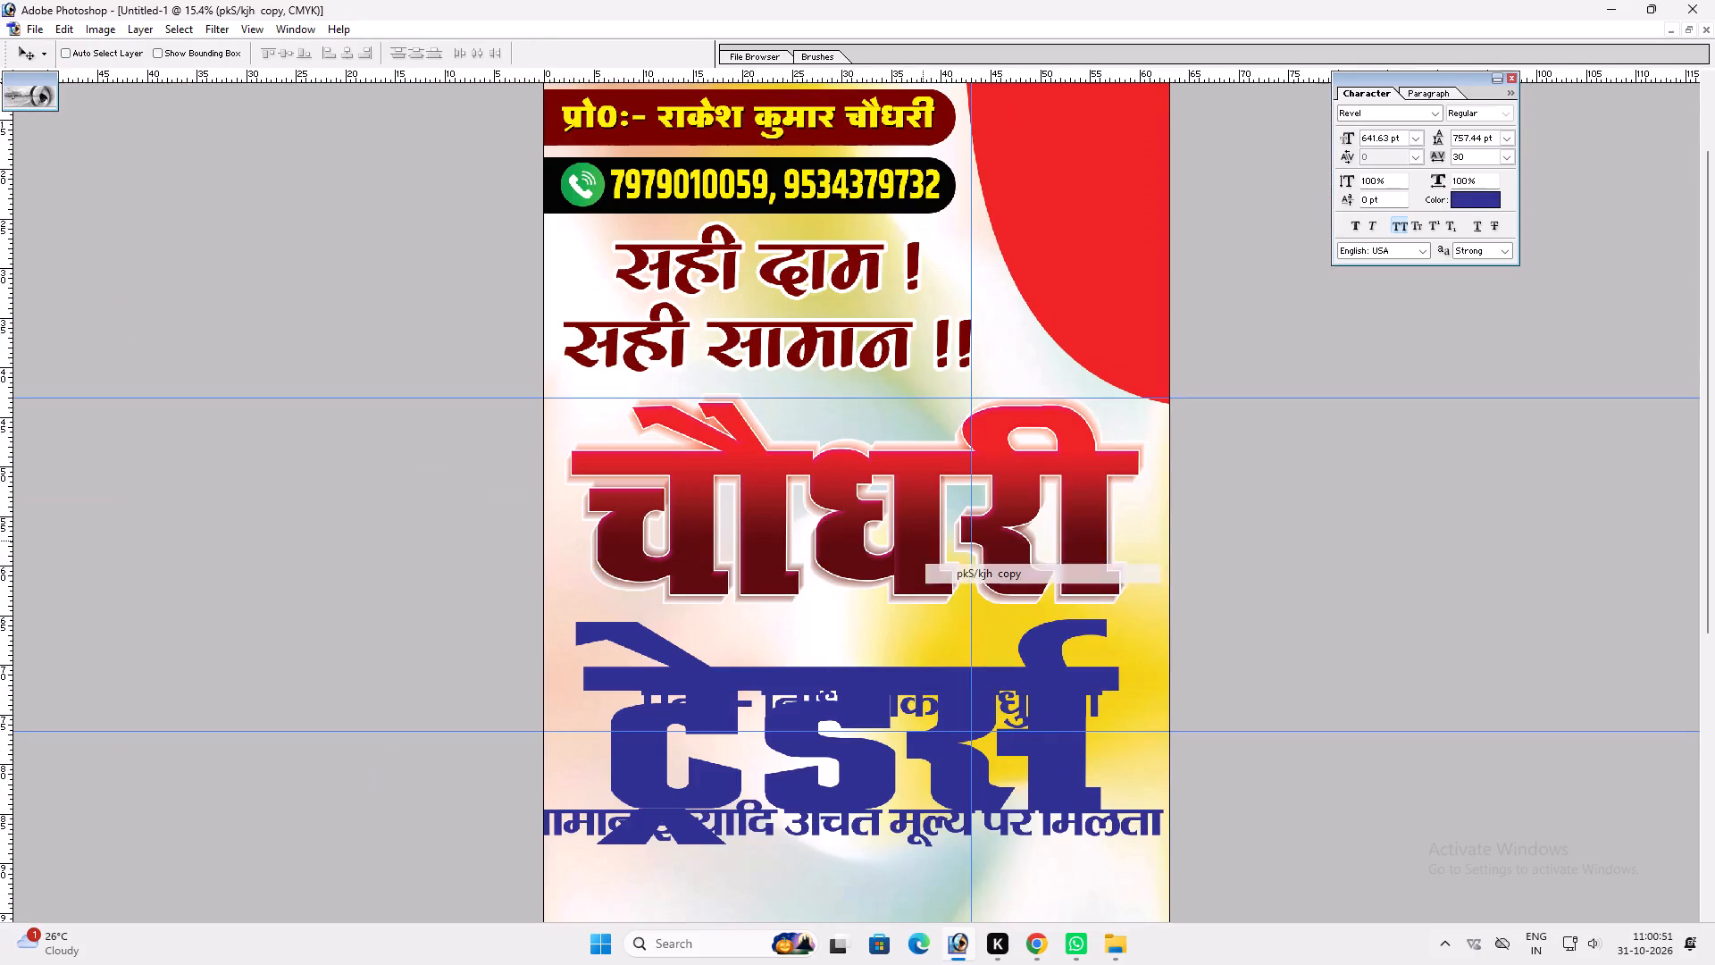
key("alt+l")
key("alt+y")
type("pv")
Offset the blue "चौधरी" shadow copy slightly down and to the left of the front text.
left_click_drag(1083, 652, 1071, 660)
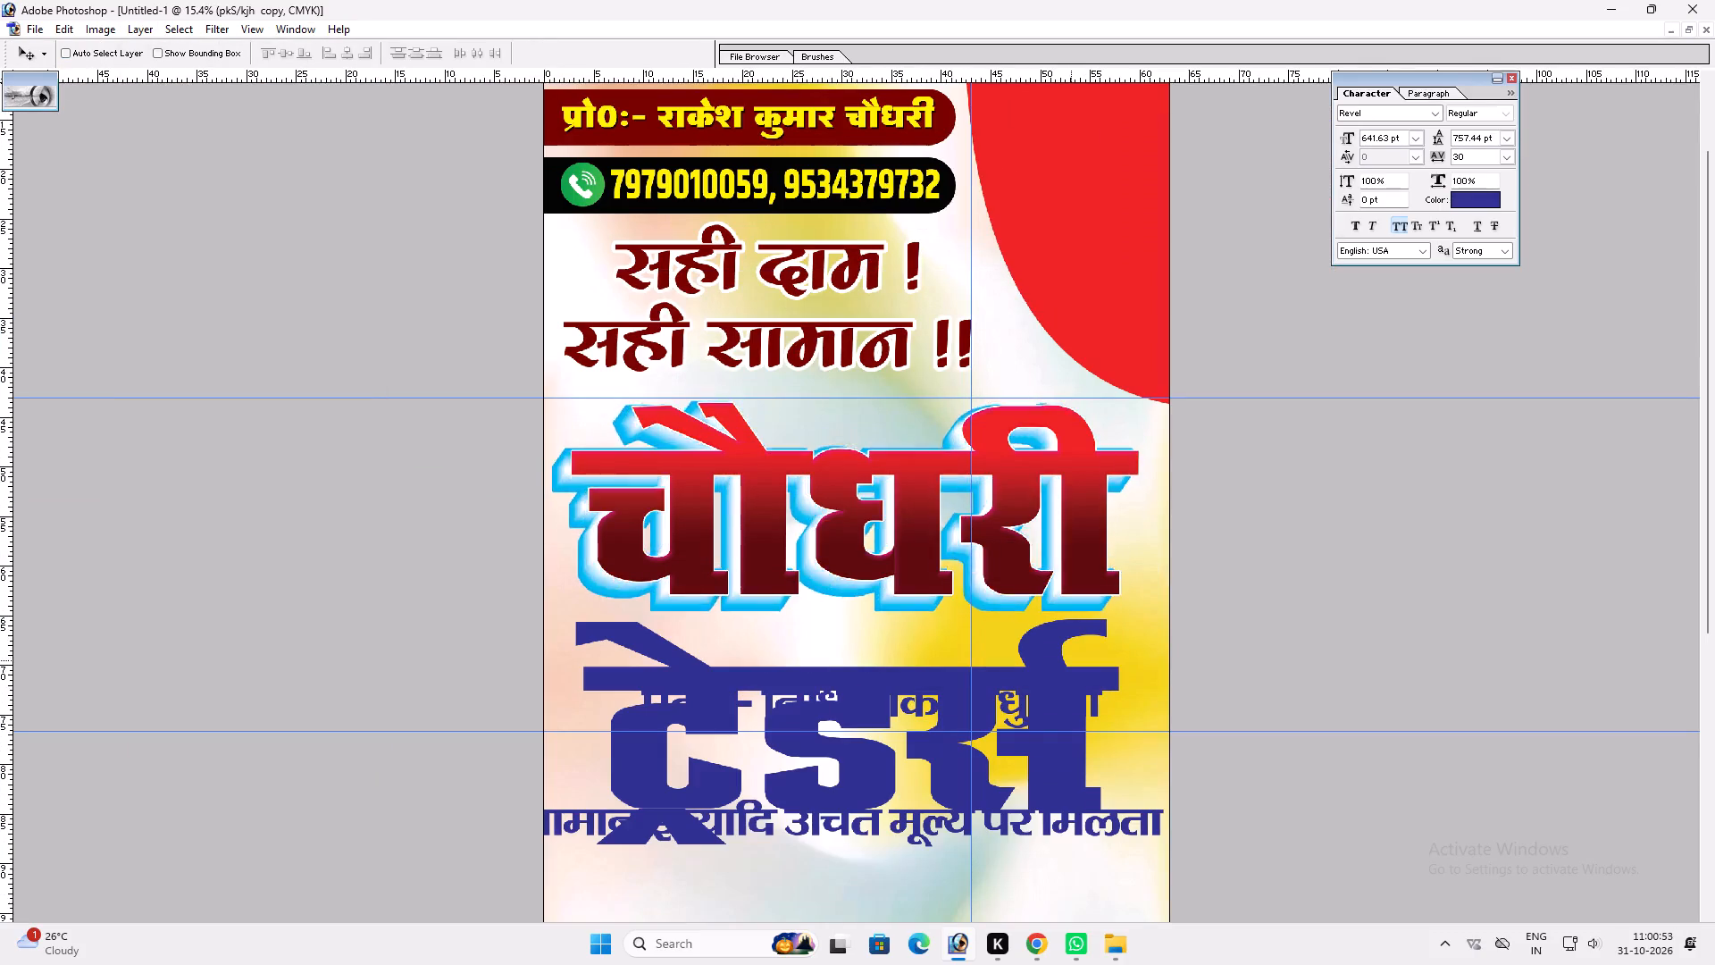
left_click_drag(1071, 660, 1073, 662)
key("alt+l")
key("alt+y")
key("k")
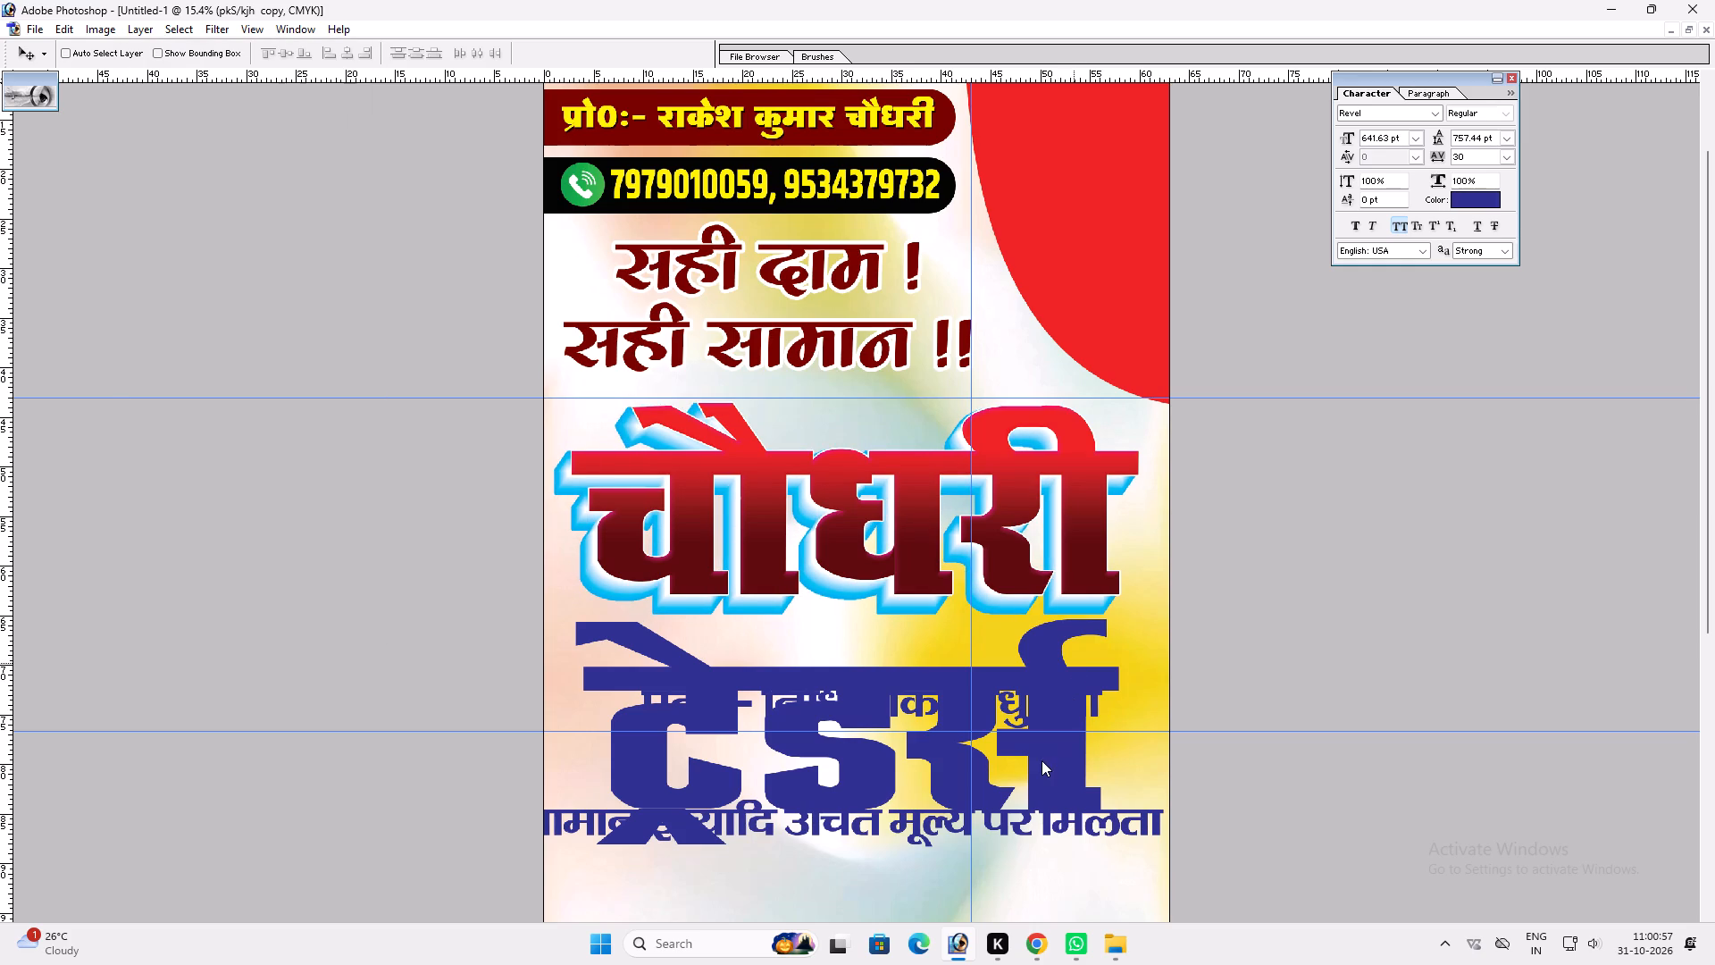
scroll(1337, 715, "down", 3)
scroll(1435, 726, "up", 1)
key("Return")
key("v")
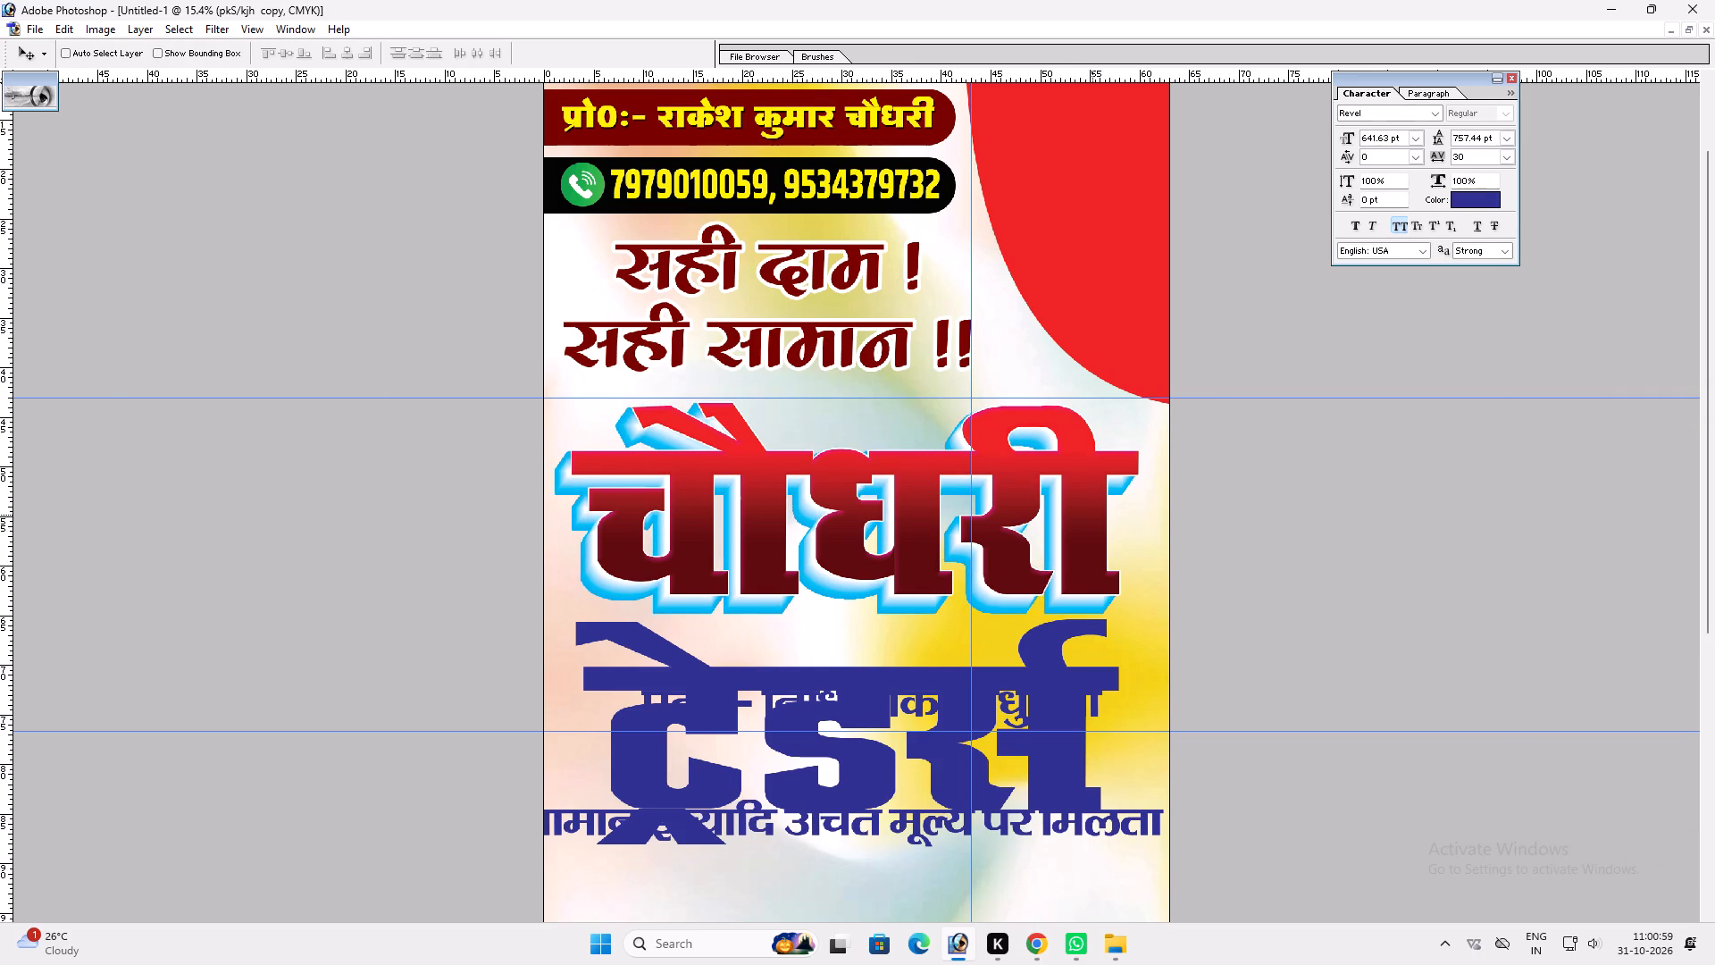
Widen the front "चौधरी" text slightly toward the banner's right edge.
right_click(1082, 509, "ctrl+shift")
left_click(1109, 521, "ctrl+shift")
key("ctrl+t")
left_click_drag(1127, 499, 1138, 498, "shift")
key("shift+Return")
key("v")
Copy the layer style of the reference banner's blue "आस्था ट्रेडर्स" title onto the large "ट्रेडर्स" text.
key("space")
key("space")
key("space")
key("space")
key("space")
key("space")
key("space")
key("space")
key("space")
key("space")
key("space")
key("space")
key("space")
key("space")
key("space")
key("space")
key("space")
left_click_drag(1117, 583, 1132, 698)
right_click_drag(1100, 616, 1117, 619)
left_click_drag(1131, 623, 1134, 624)
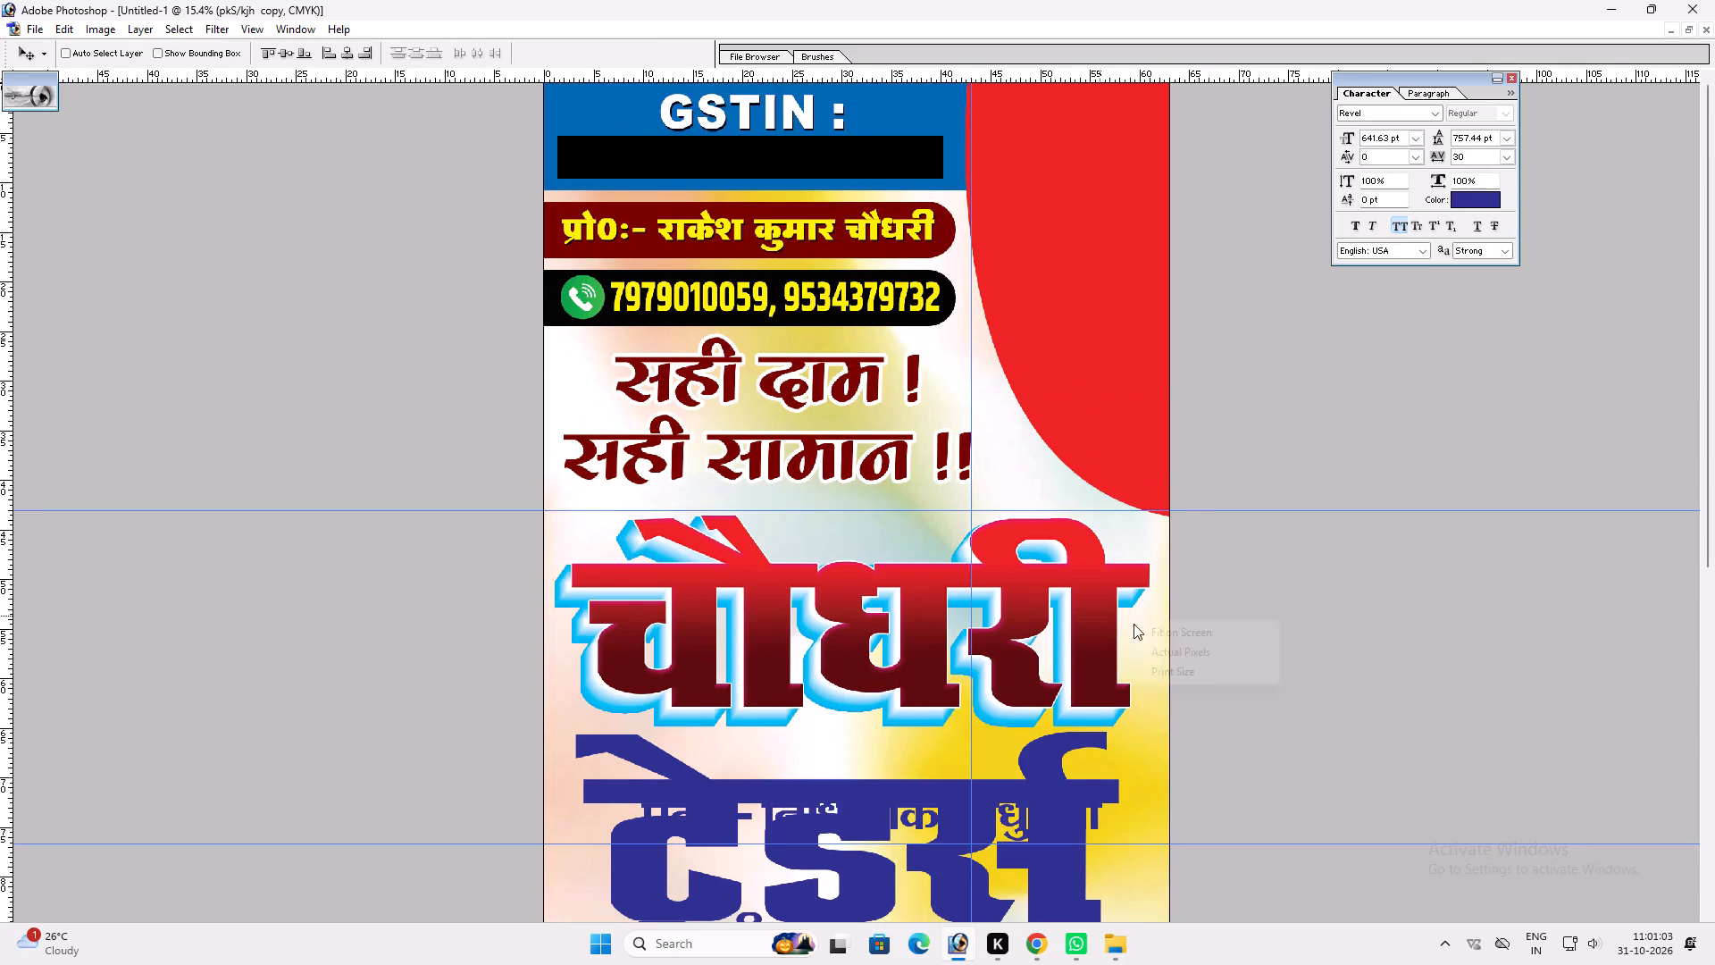
left_click_drag(1134, 624, 1139, 624)
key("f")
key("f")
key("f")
left_click(1037, 283)
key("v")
right_click(1011, 367)
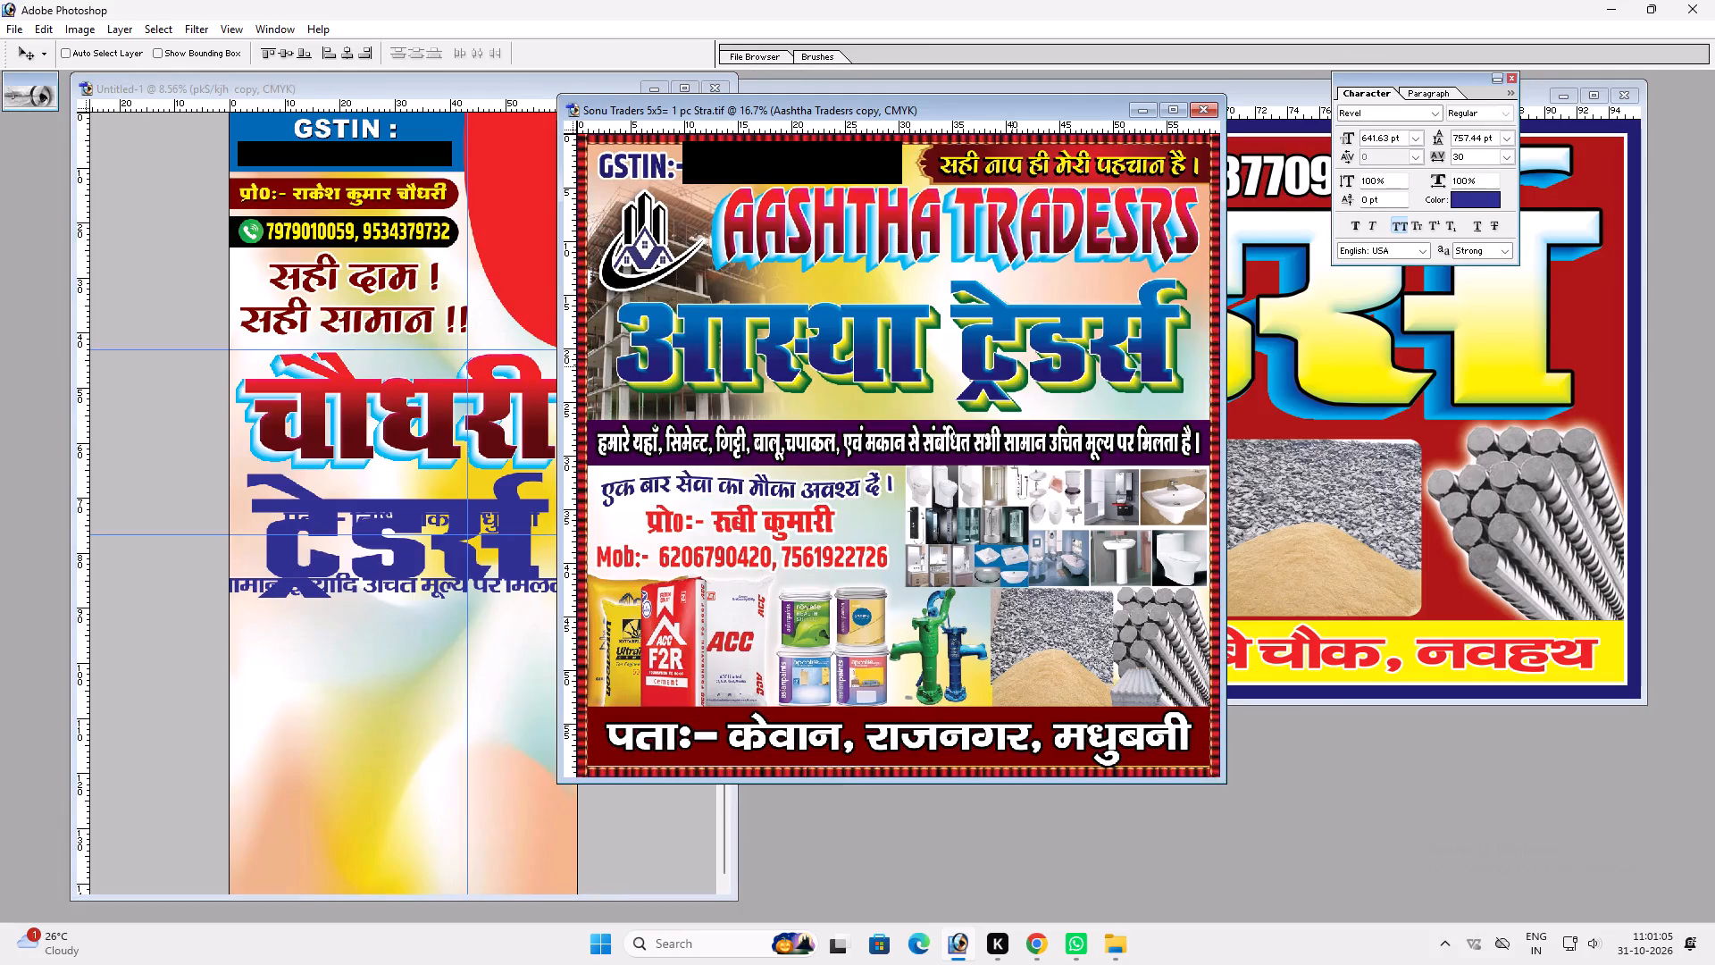
left_click(1034, 376)
key("alt+l")
key("alt+y")
key("alt+c")
left_click(384, 618)
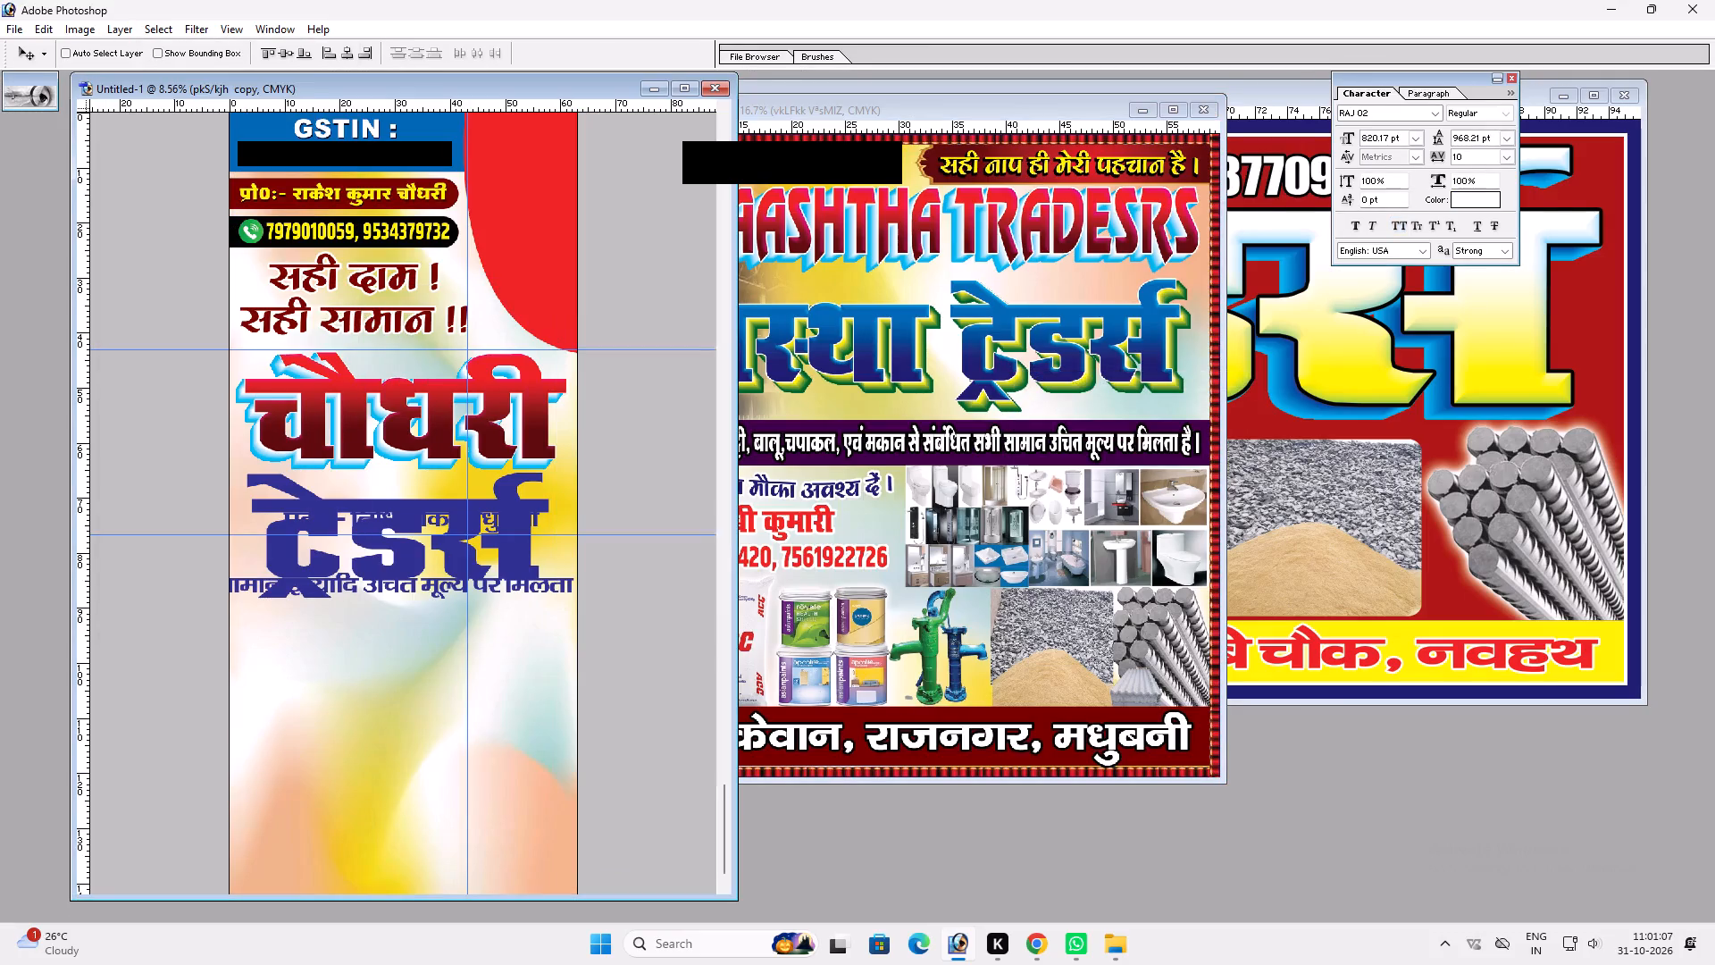
left_click(414, 558, "ctrl")
key("alt+l")
key("alt+y")
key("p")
Reduce the height of the large "ट्रेडर्स" text slightly from its top edge.
key("ctrl+t")
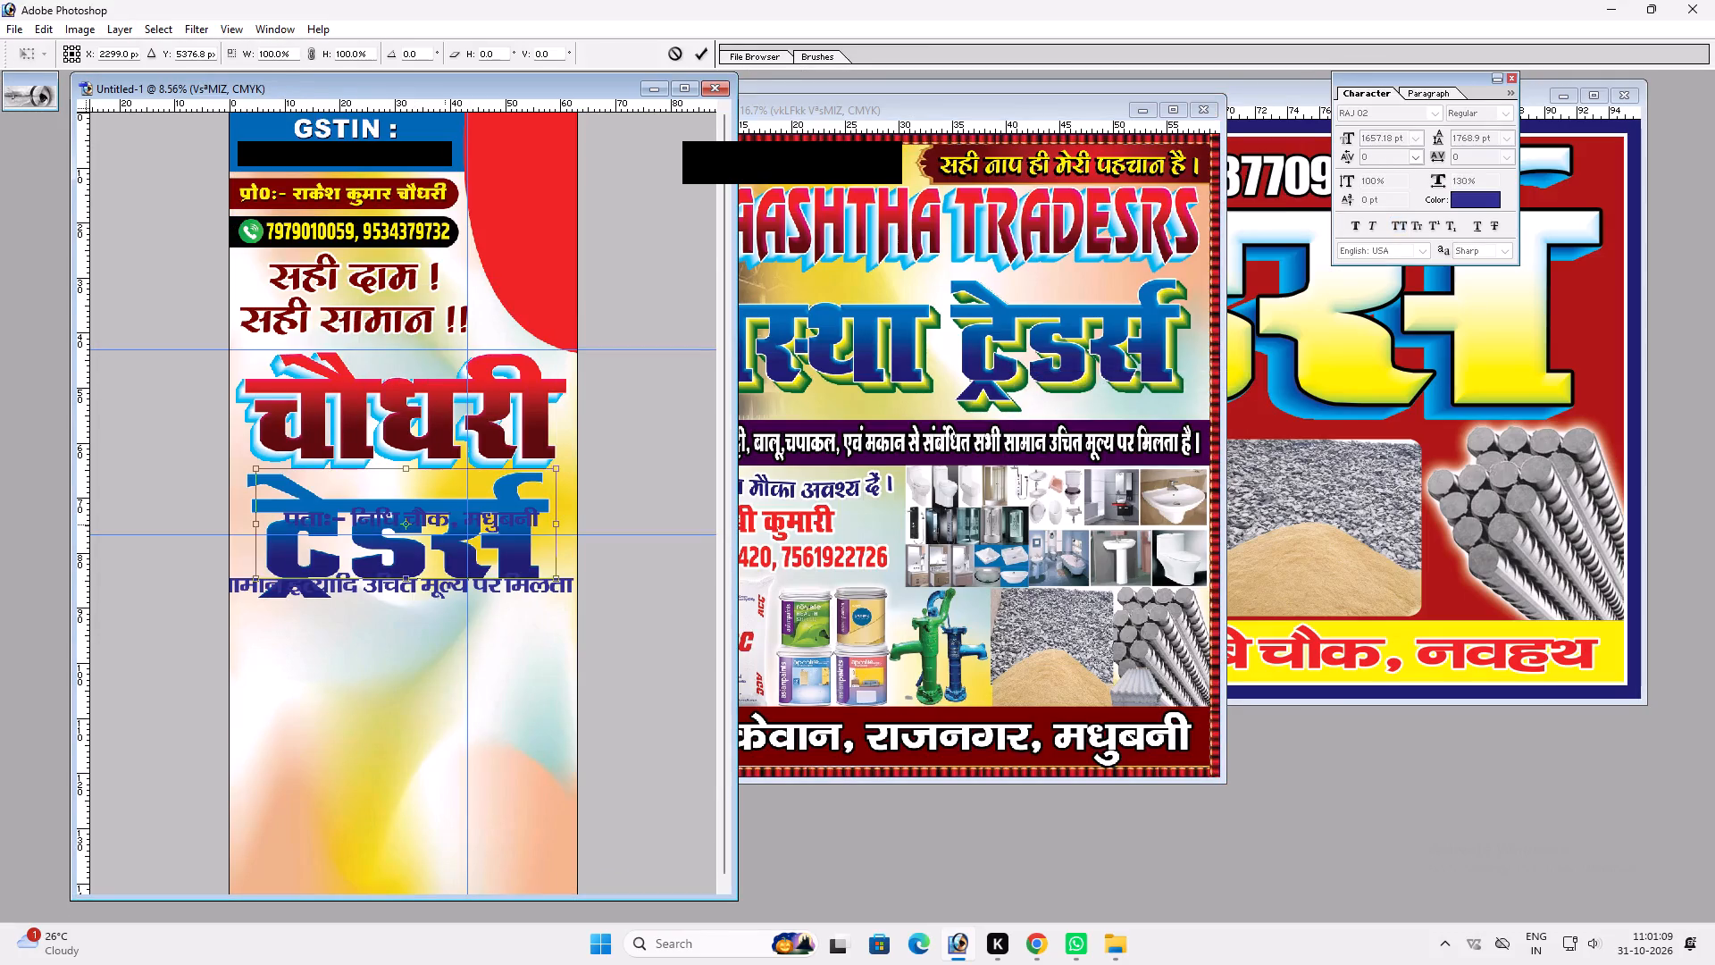
left_click(452, 480, "shift")
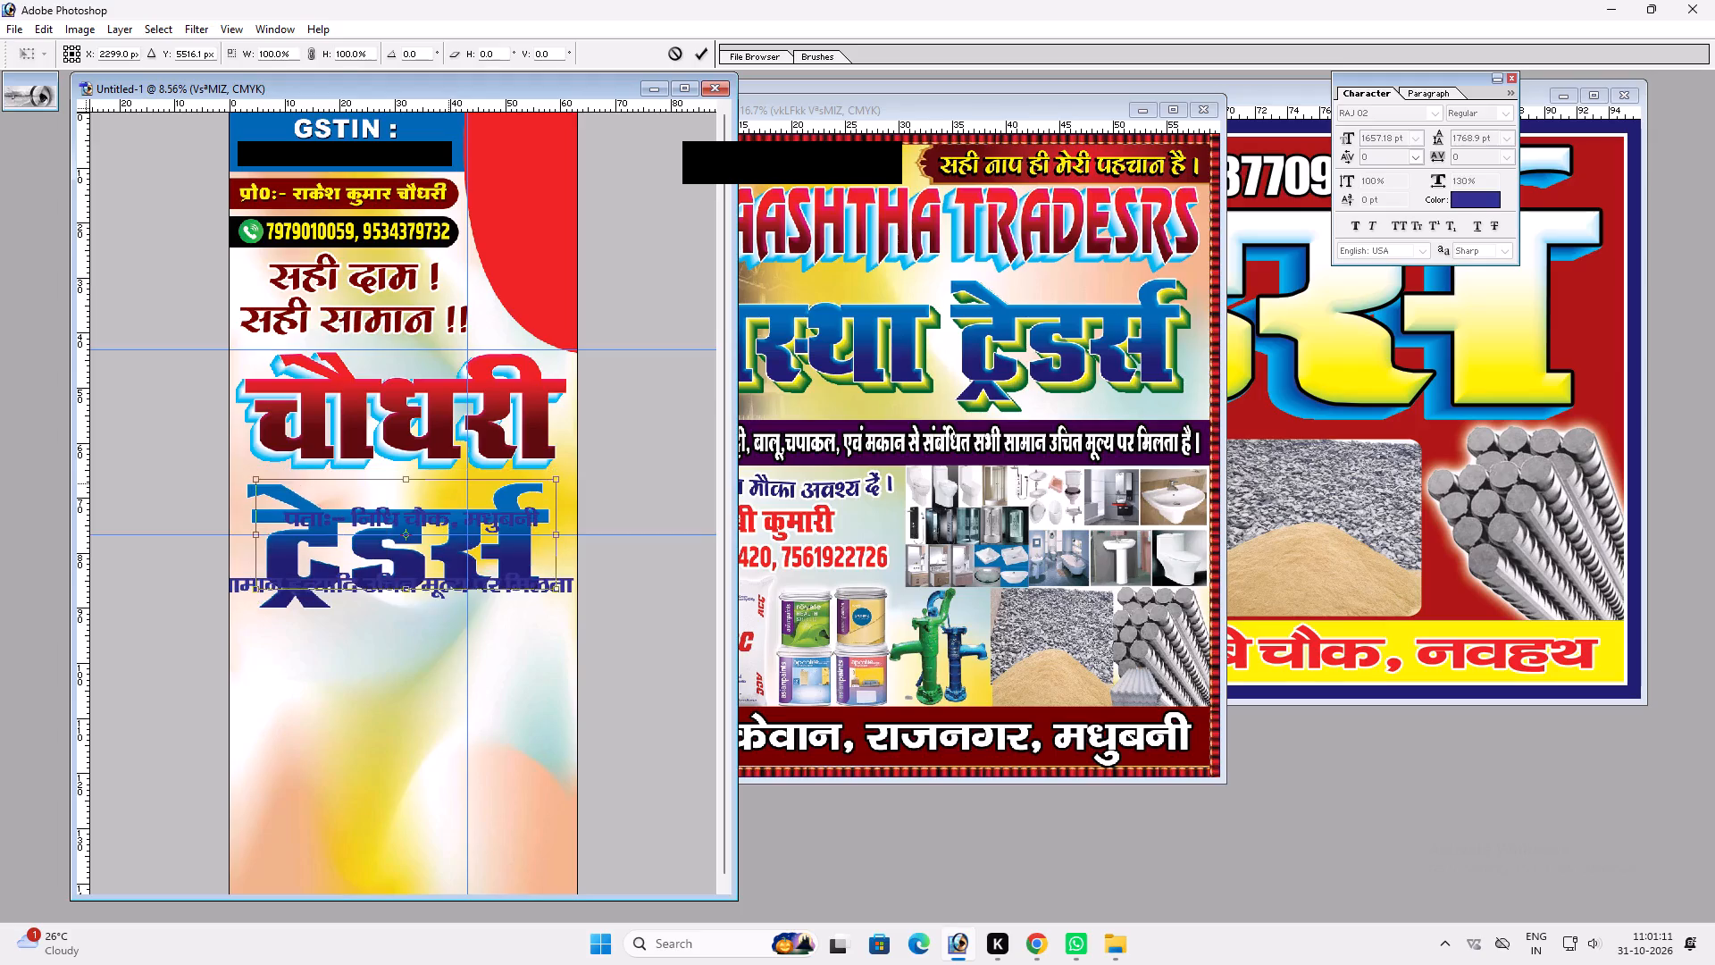
key("ctrl+z")
left_click(448, 475, "shift")
key("shift+Return")
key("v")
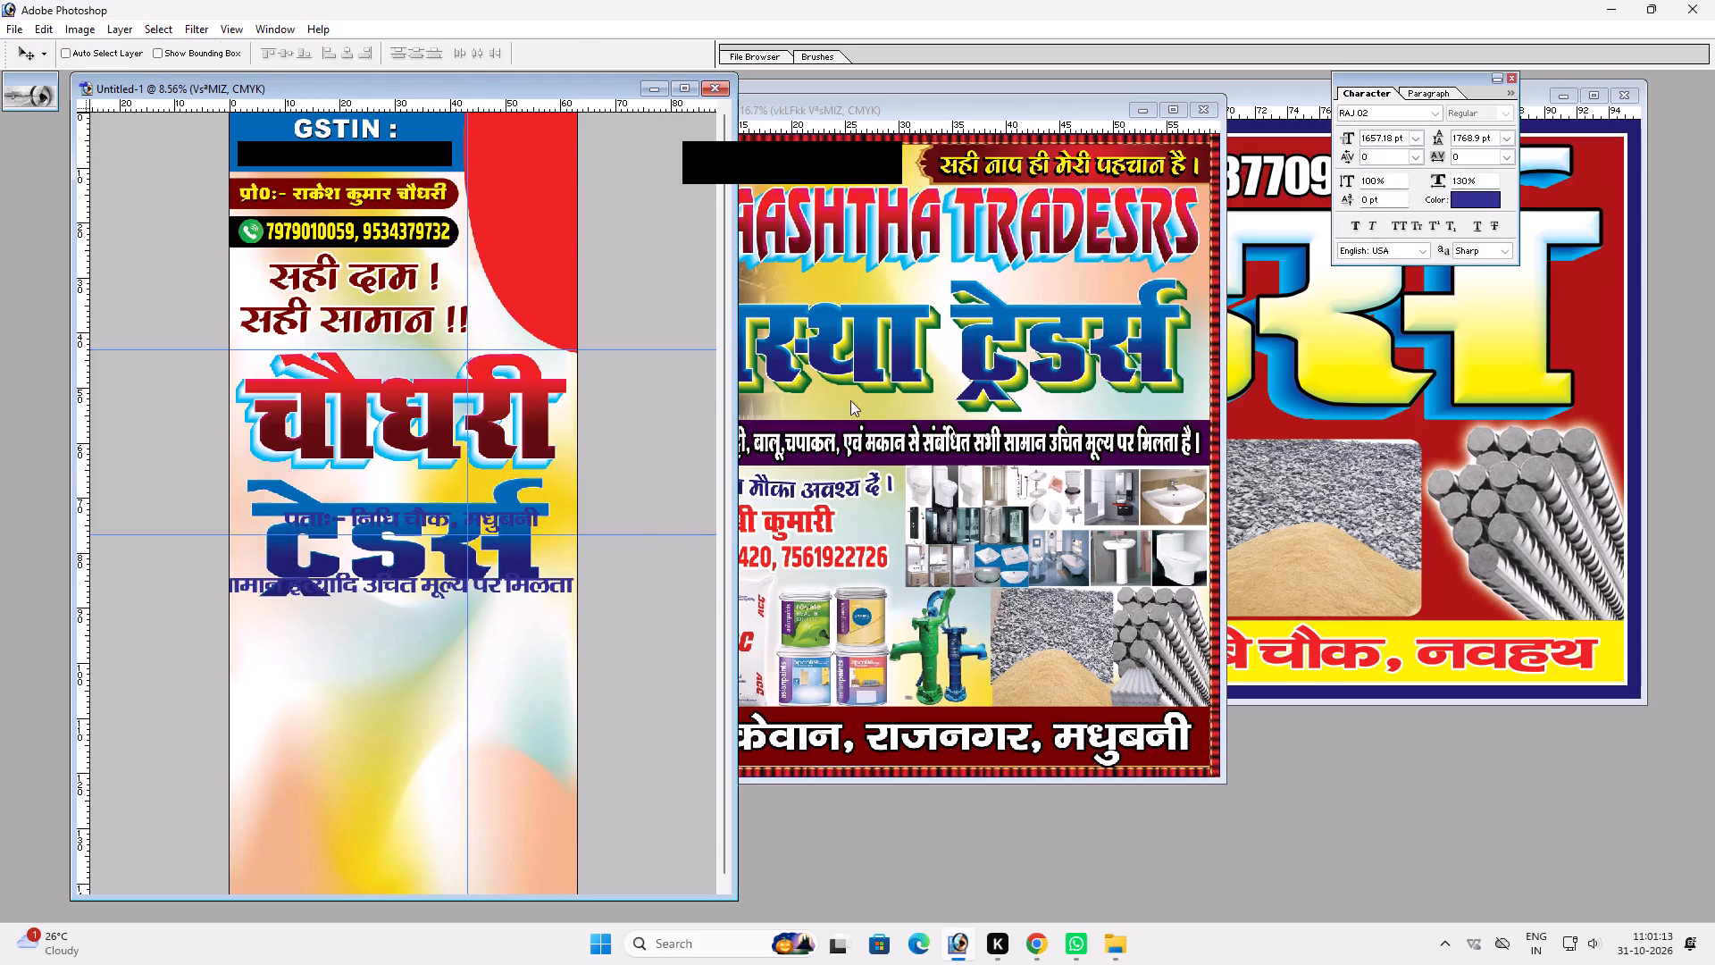
Copy the layer style of the green shadow copy behind the reference banner's "आस्था ट्रेडर्स" title and return to the tall banner, maximized.
left_click(850, 400)
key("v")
right_click(835, 367)
left_click(863, 398)
key("alt+l")
key("alt+y")
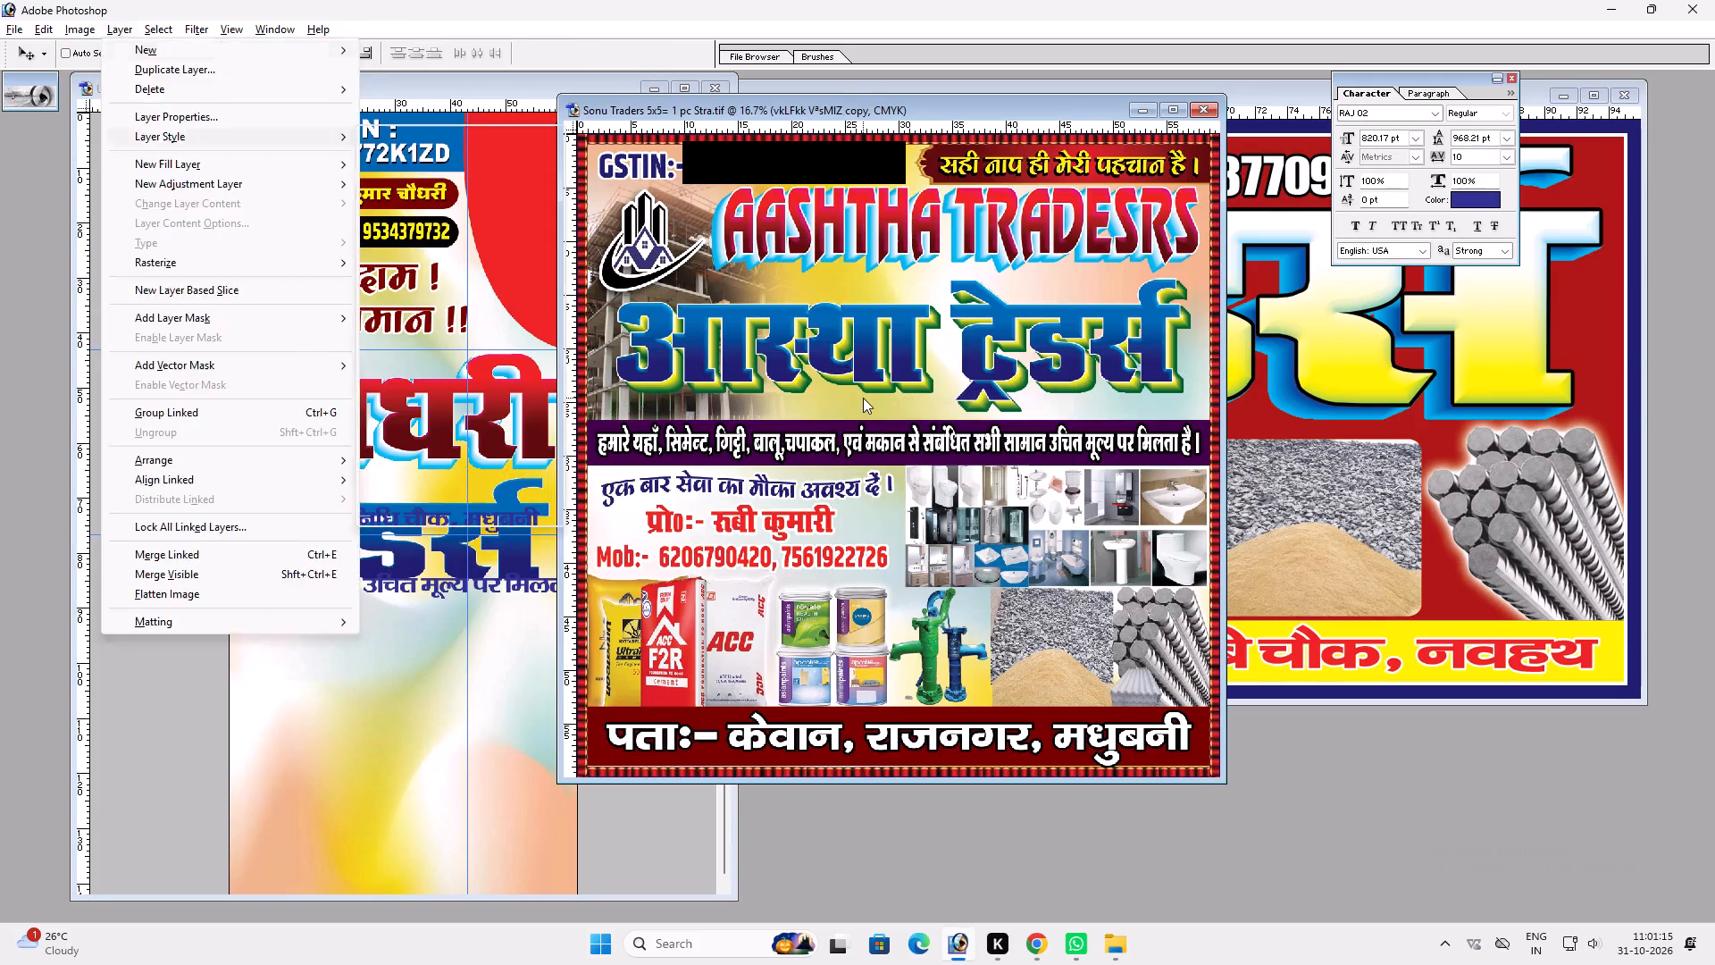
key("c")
left_click(479, 535)
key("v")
left_click(687, 82)
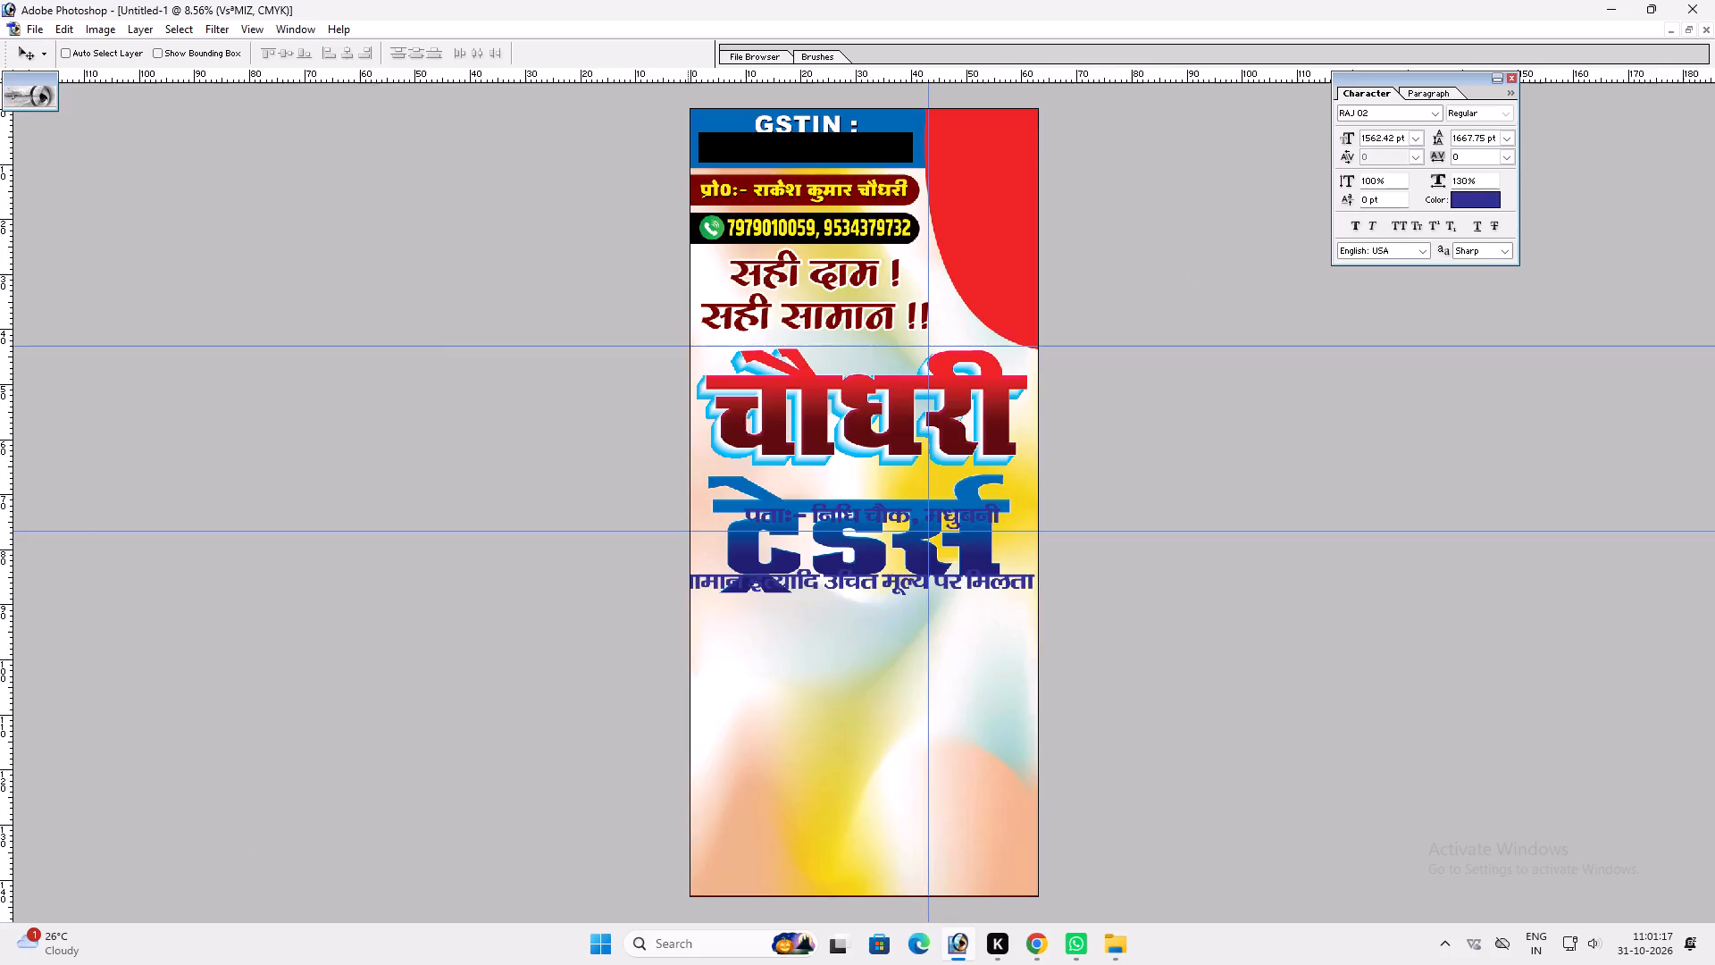
Duplicate the large "ट्रेडर्स" text layer.
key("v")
key("ctrl+plus")
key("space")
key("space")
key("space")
left_click_drag(775, 614, 772, 904)
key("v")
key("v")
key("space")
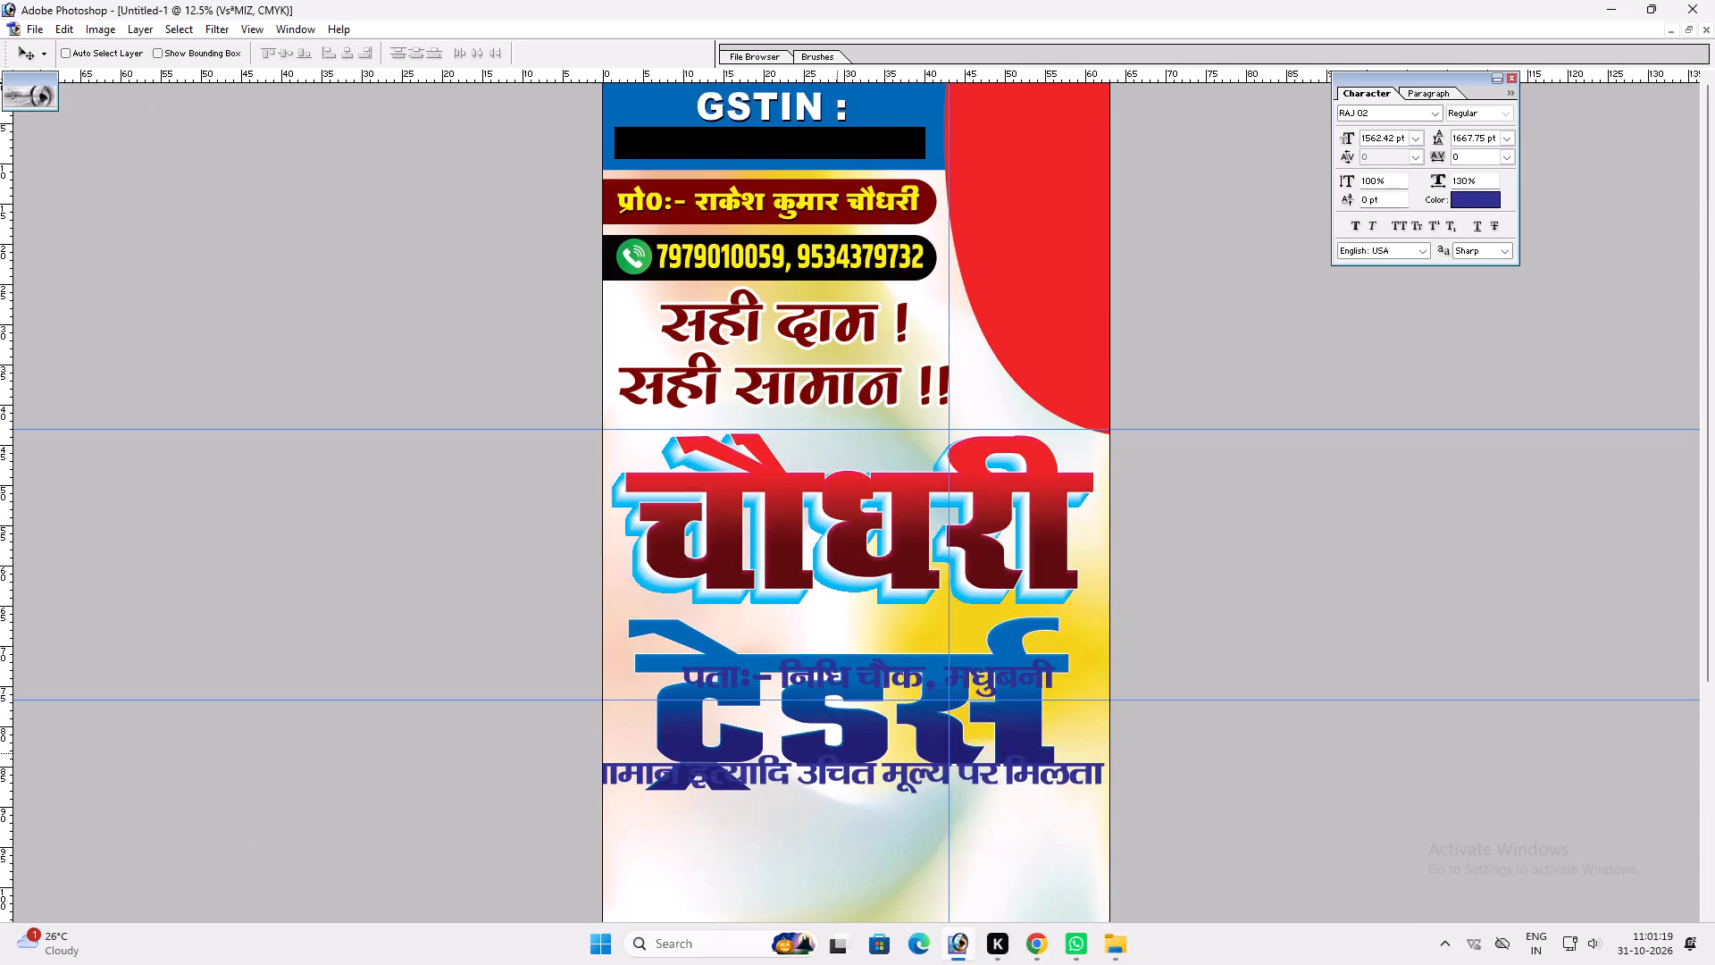
right_click(855, 733, "ctrl")
left_click(868, 734)
left_click(883, 740)
key("ctrl+j")
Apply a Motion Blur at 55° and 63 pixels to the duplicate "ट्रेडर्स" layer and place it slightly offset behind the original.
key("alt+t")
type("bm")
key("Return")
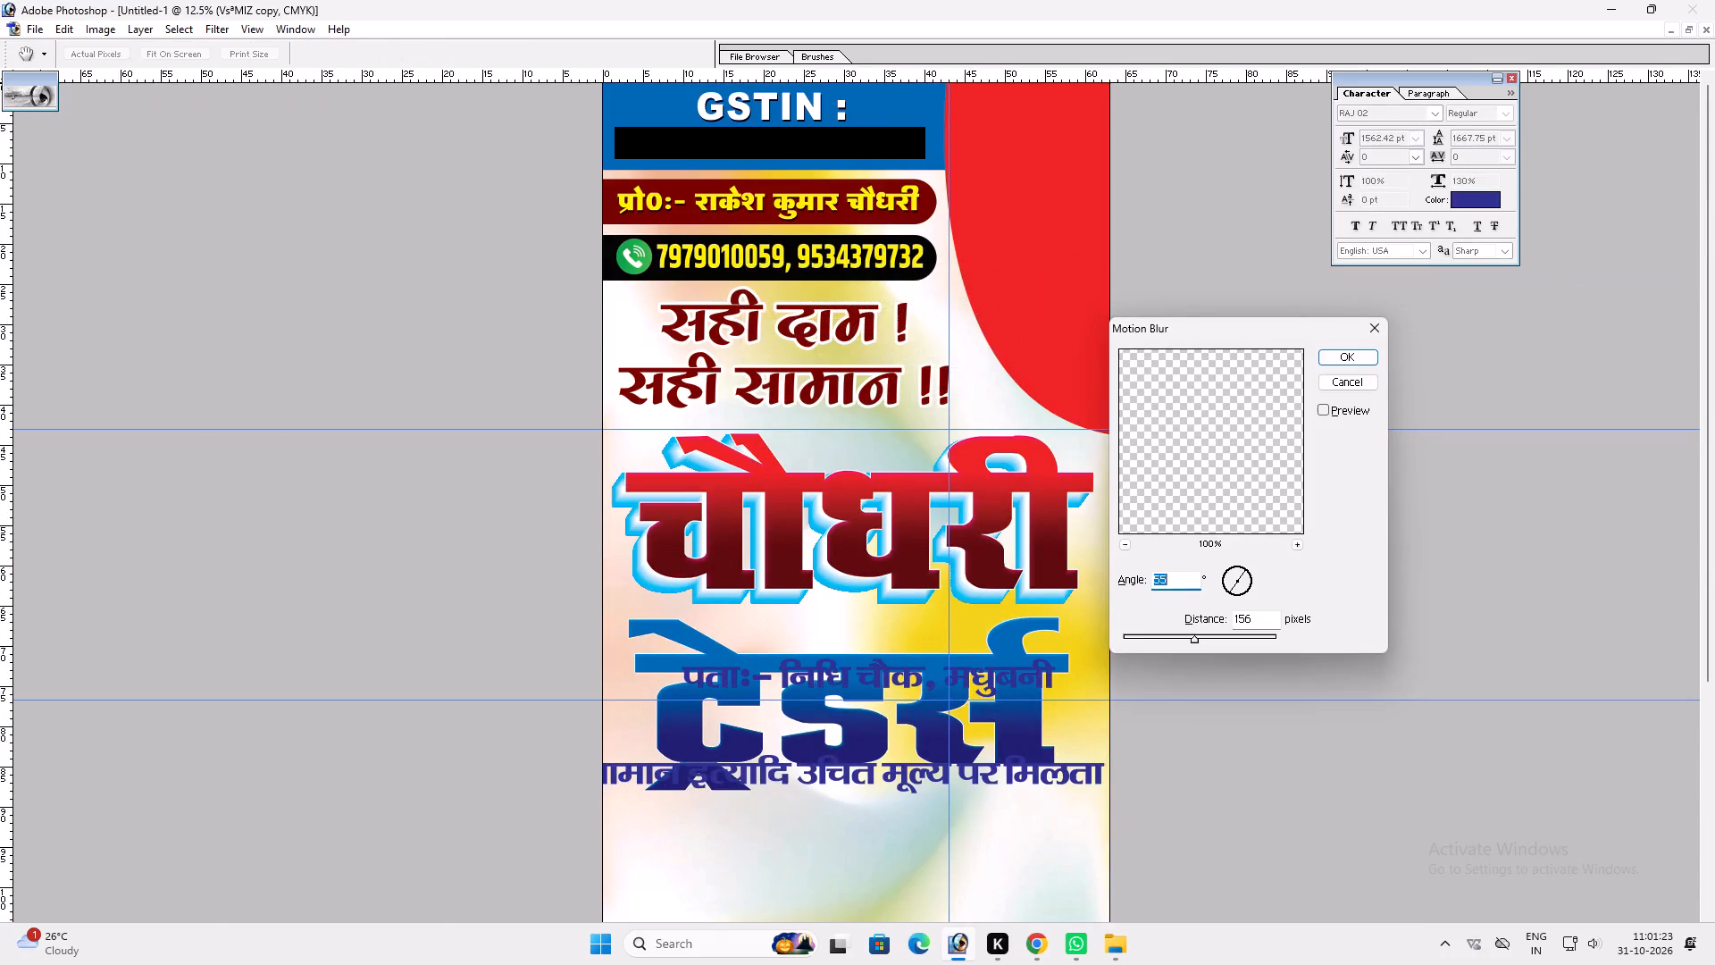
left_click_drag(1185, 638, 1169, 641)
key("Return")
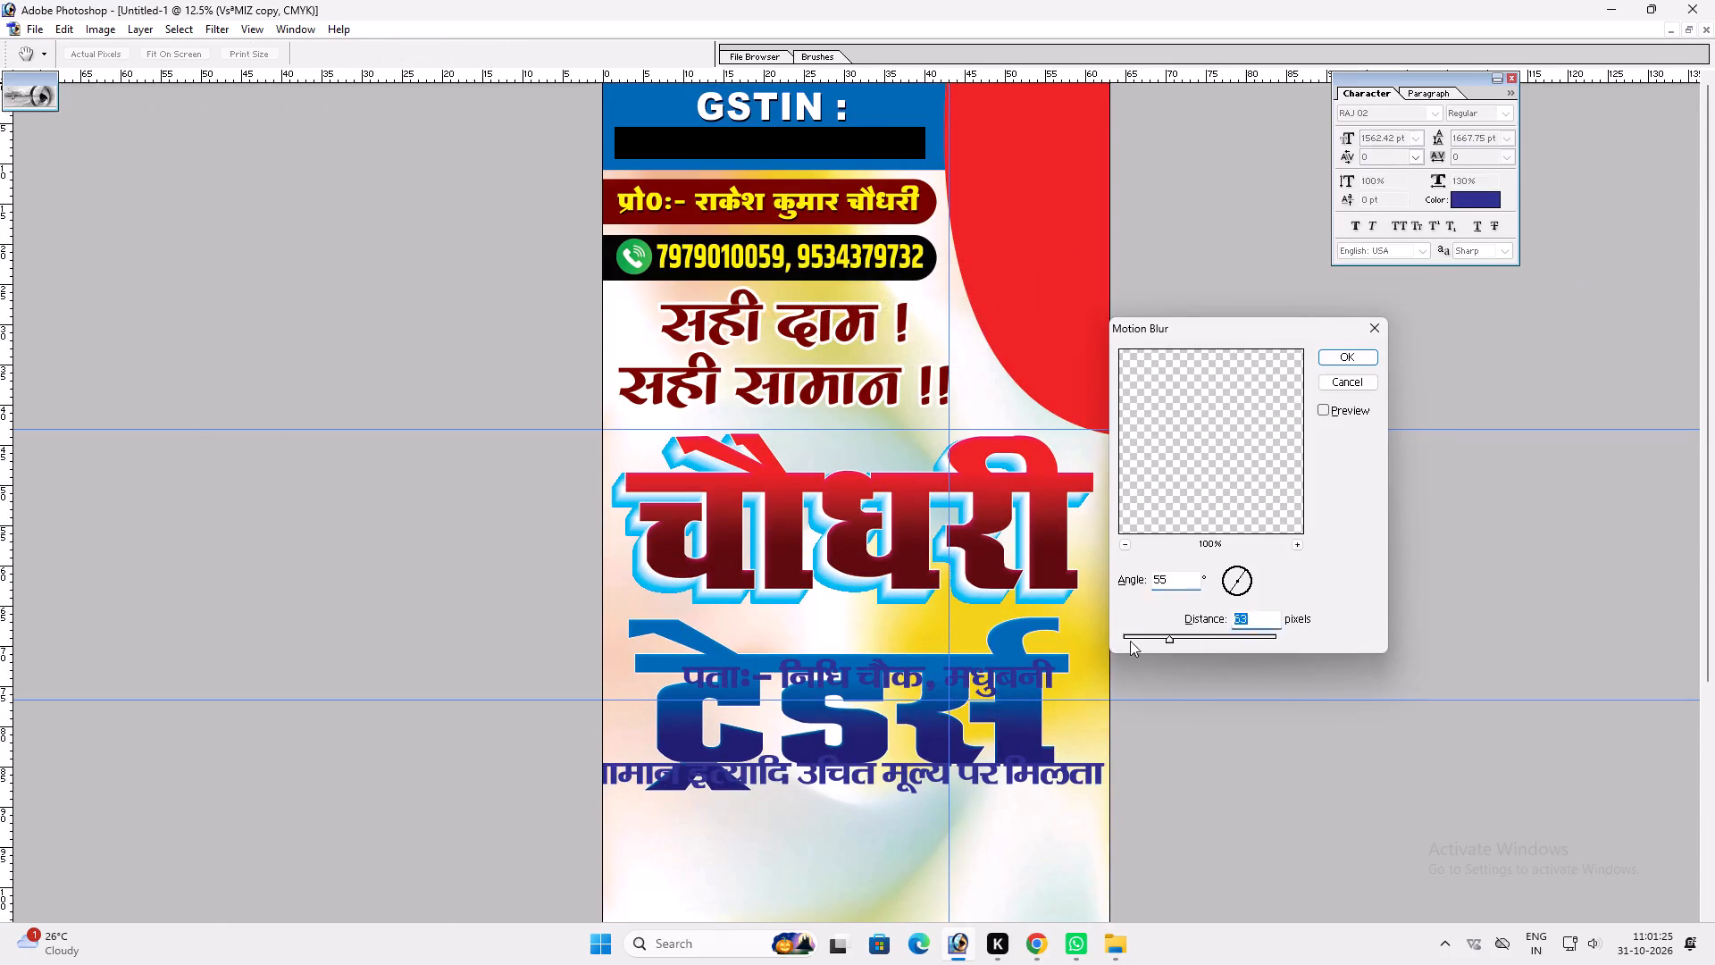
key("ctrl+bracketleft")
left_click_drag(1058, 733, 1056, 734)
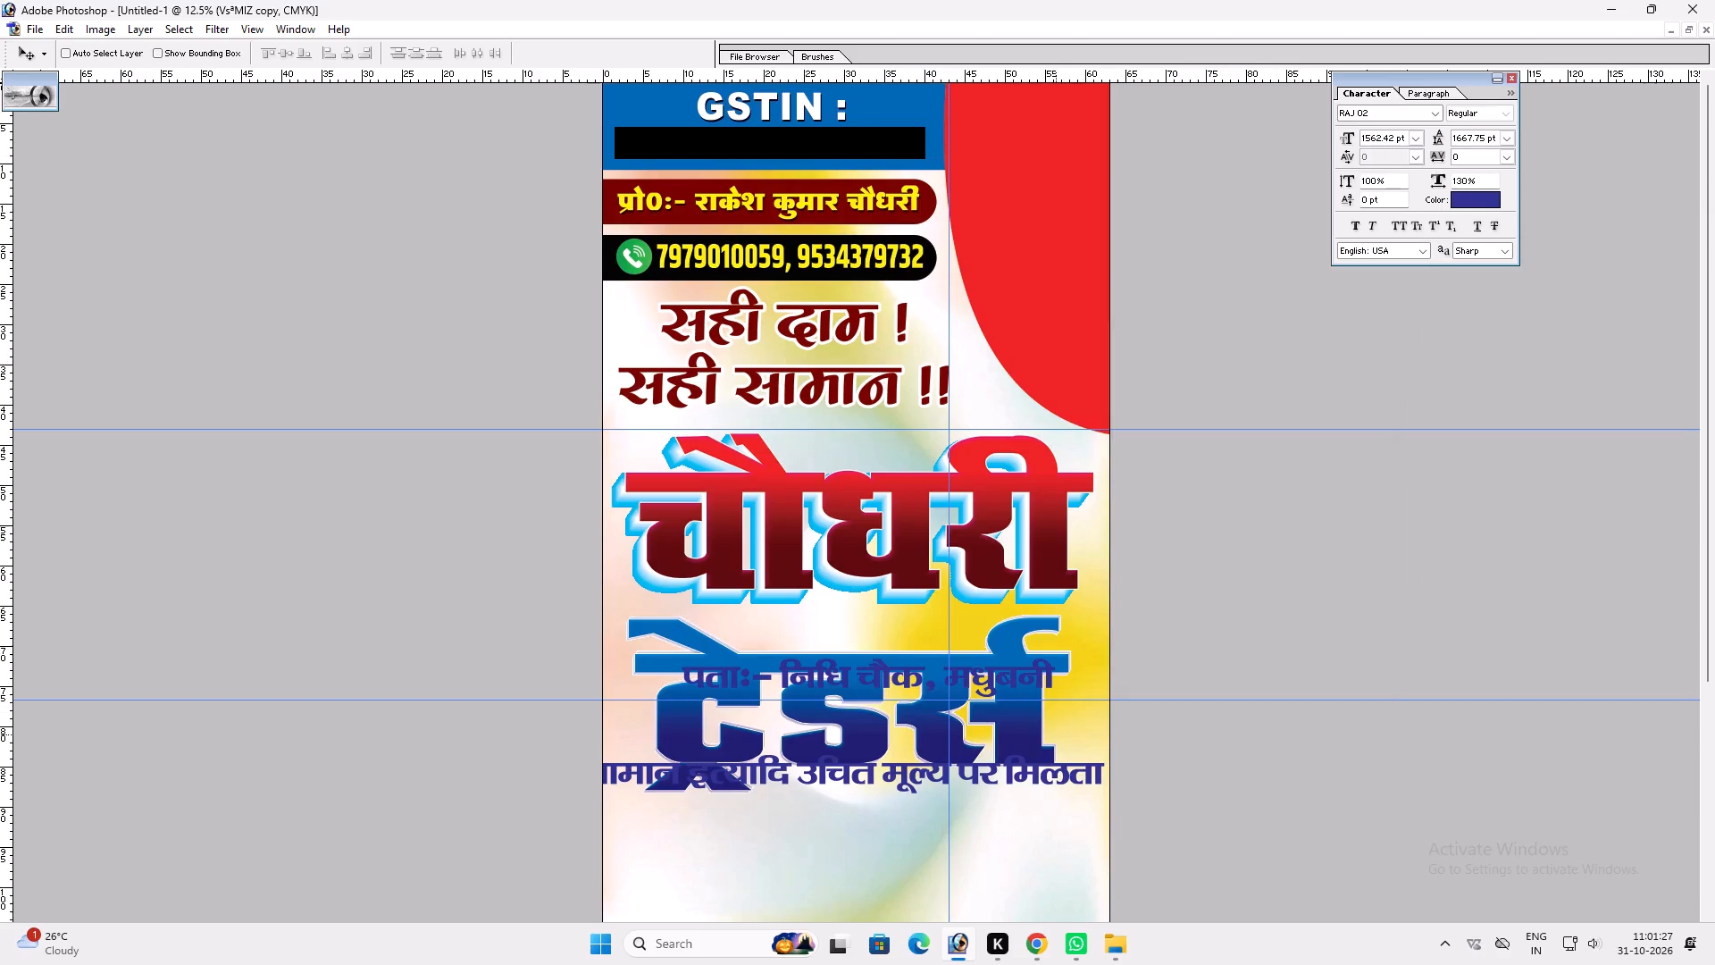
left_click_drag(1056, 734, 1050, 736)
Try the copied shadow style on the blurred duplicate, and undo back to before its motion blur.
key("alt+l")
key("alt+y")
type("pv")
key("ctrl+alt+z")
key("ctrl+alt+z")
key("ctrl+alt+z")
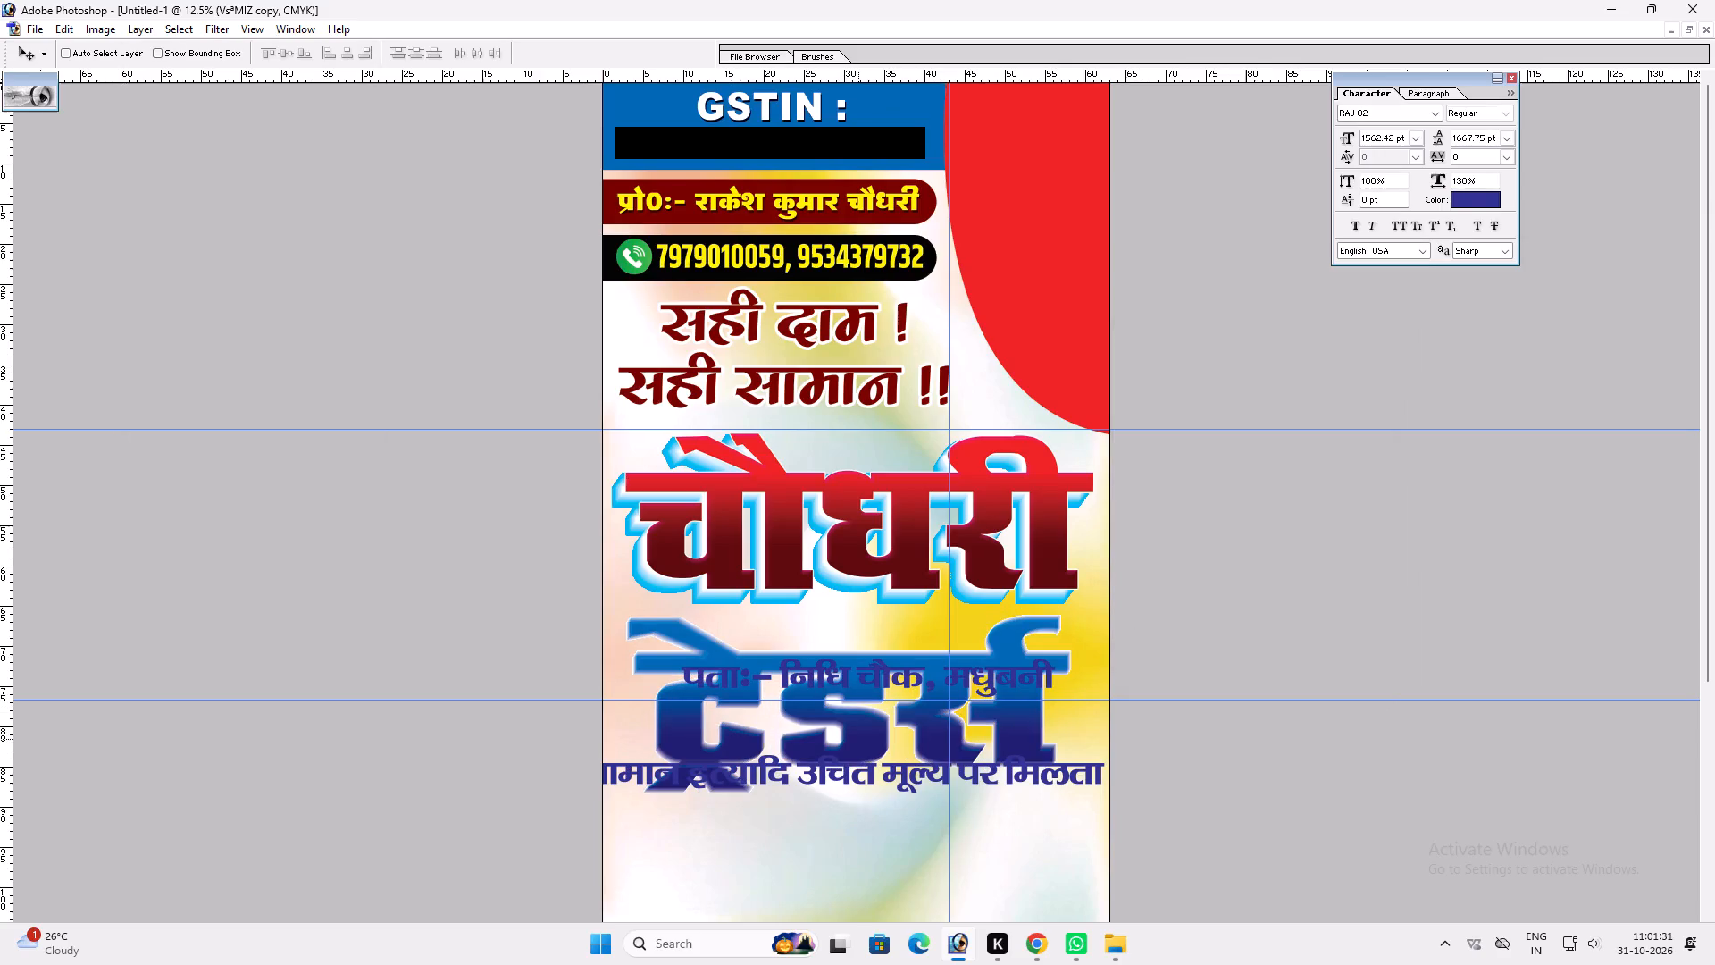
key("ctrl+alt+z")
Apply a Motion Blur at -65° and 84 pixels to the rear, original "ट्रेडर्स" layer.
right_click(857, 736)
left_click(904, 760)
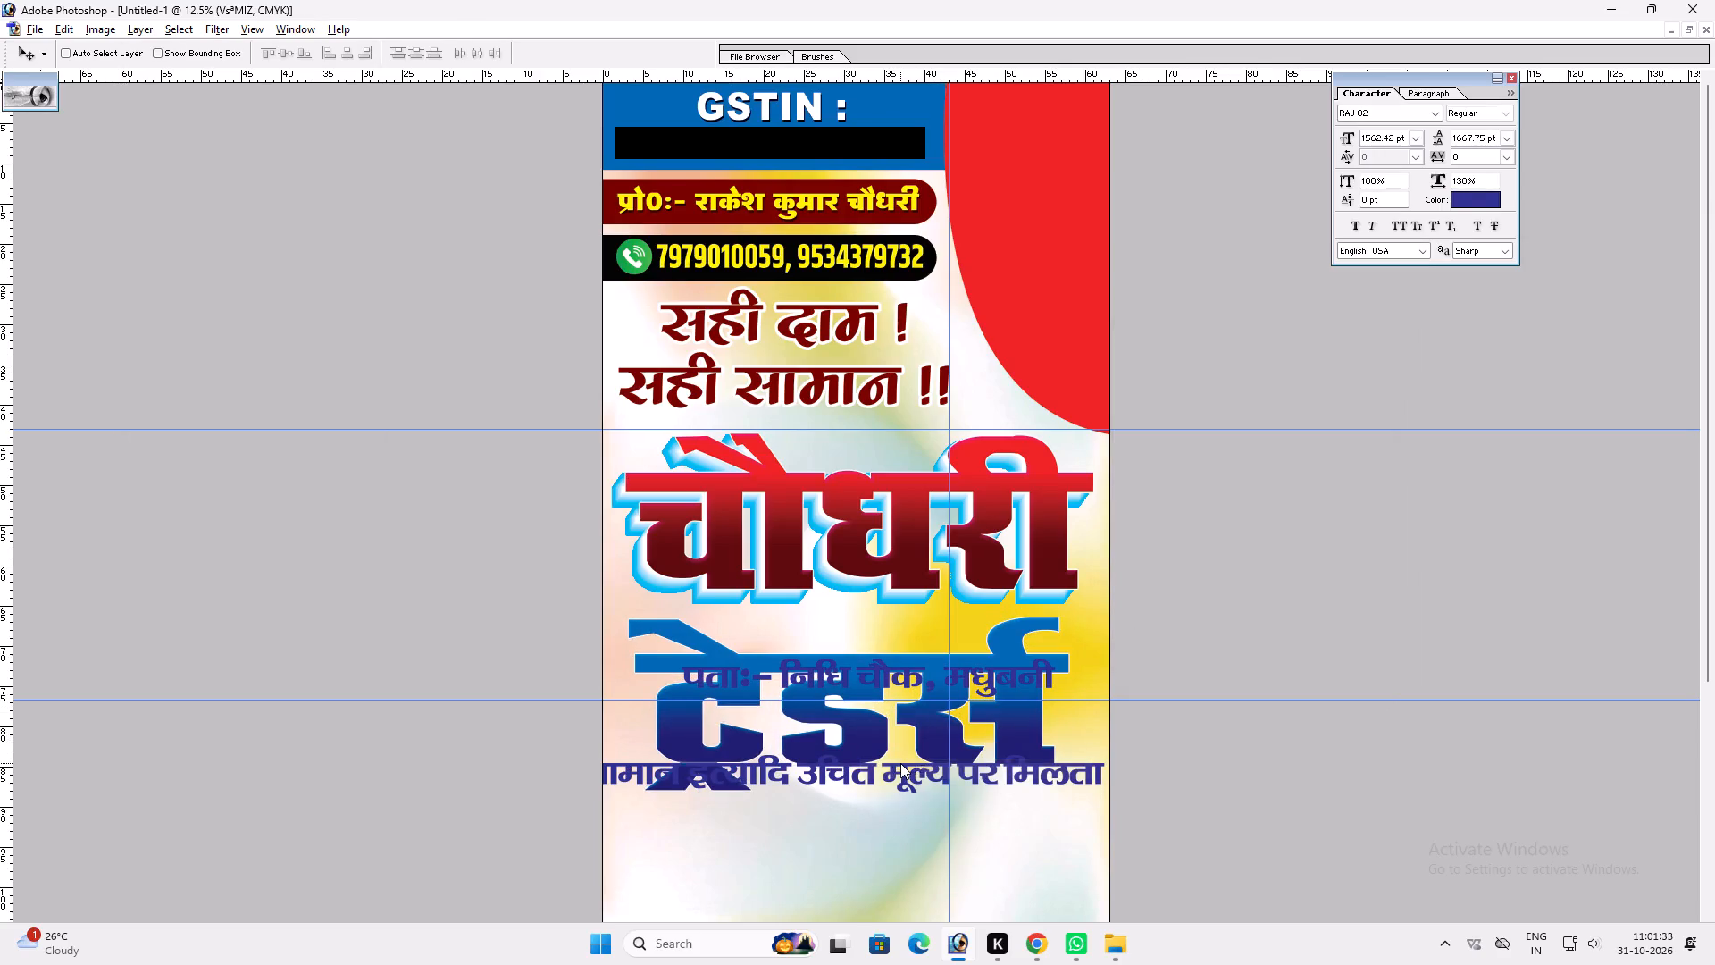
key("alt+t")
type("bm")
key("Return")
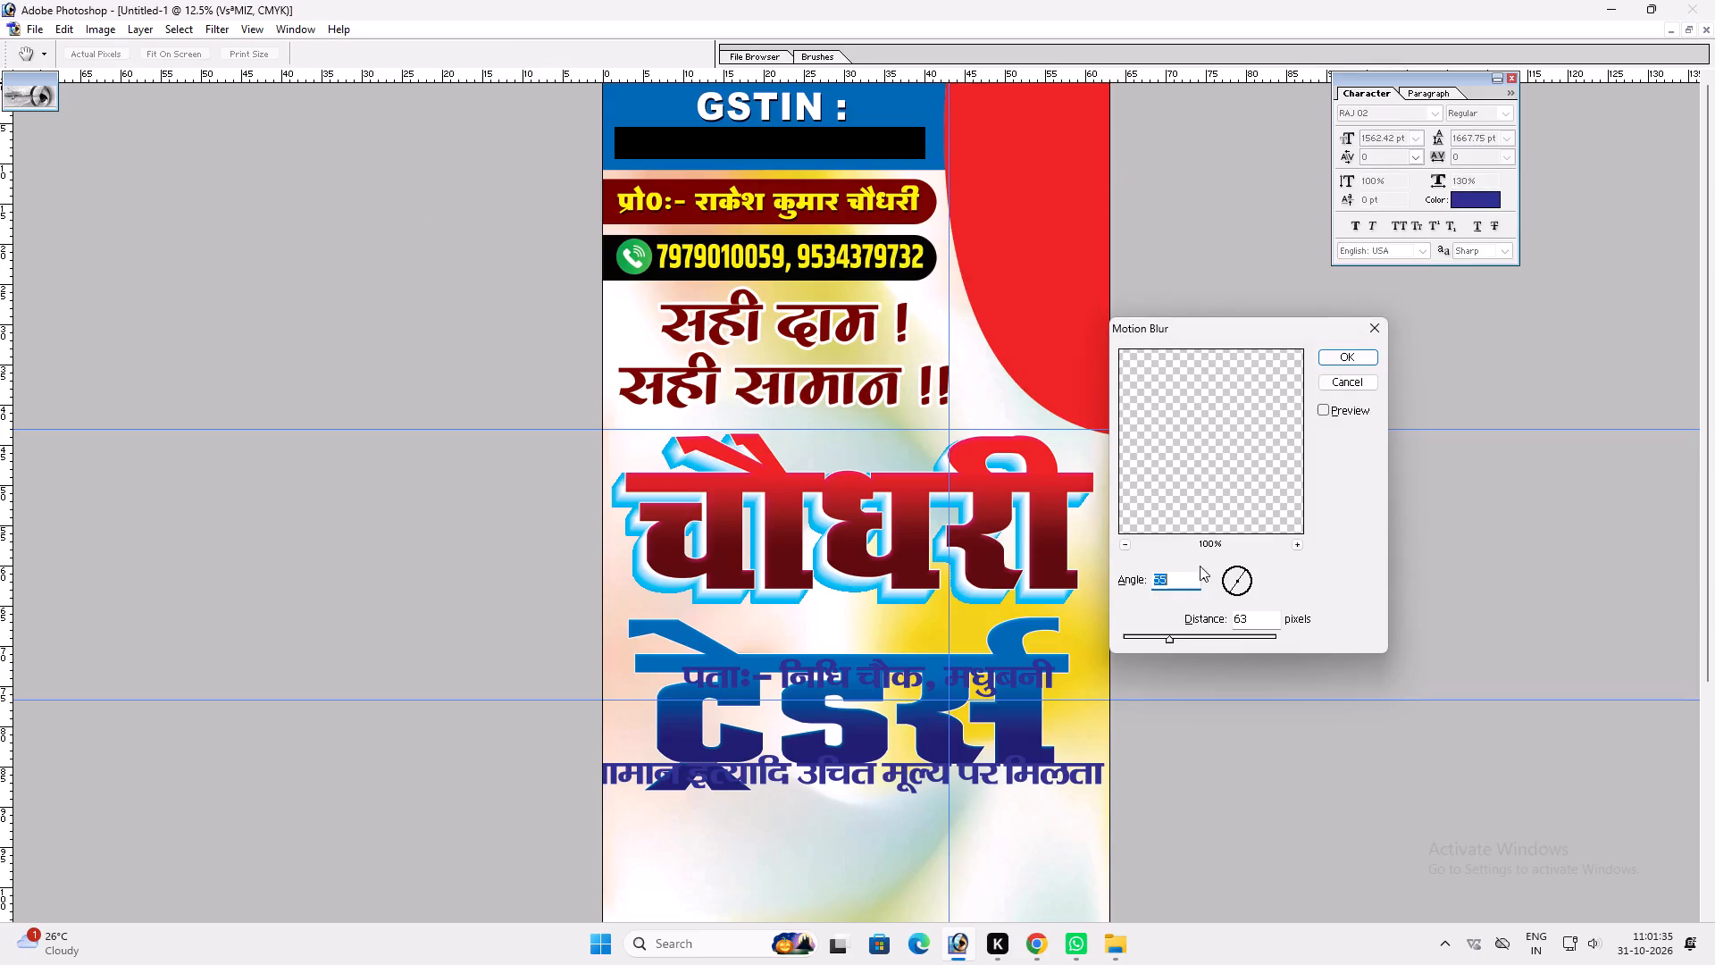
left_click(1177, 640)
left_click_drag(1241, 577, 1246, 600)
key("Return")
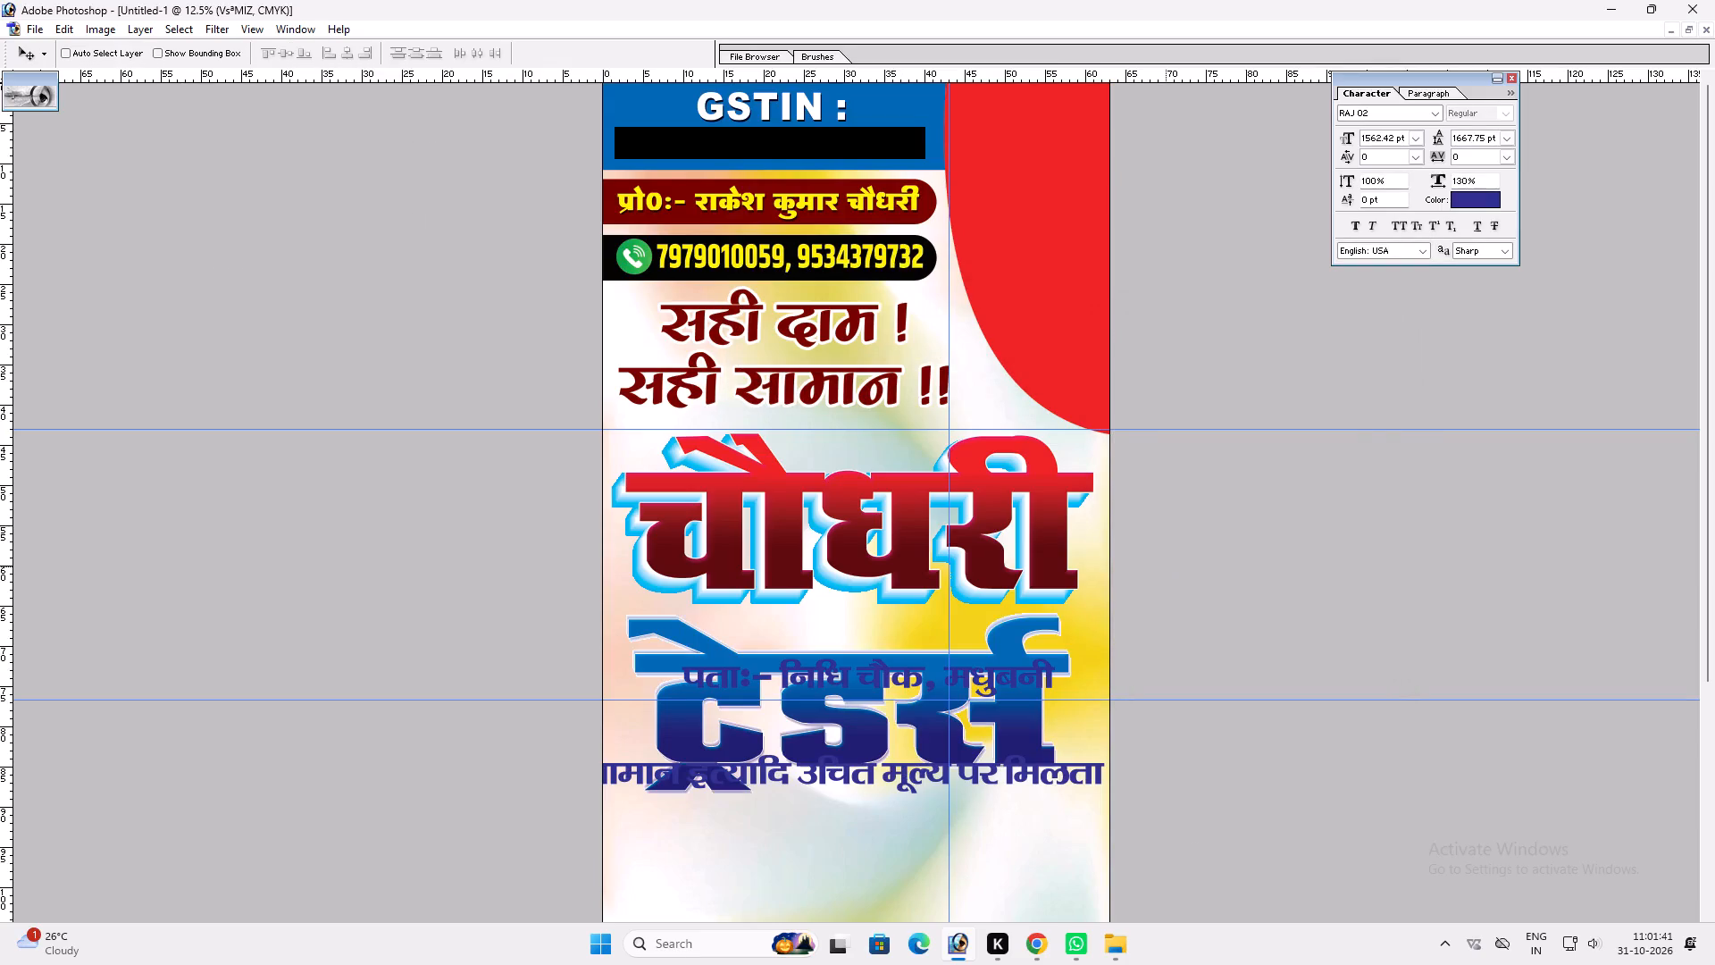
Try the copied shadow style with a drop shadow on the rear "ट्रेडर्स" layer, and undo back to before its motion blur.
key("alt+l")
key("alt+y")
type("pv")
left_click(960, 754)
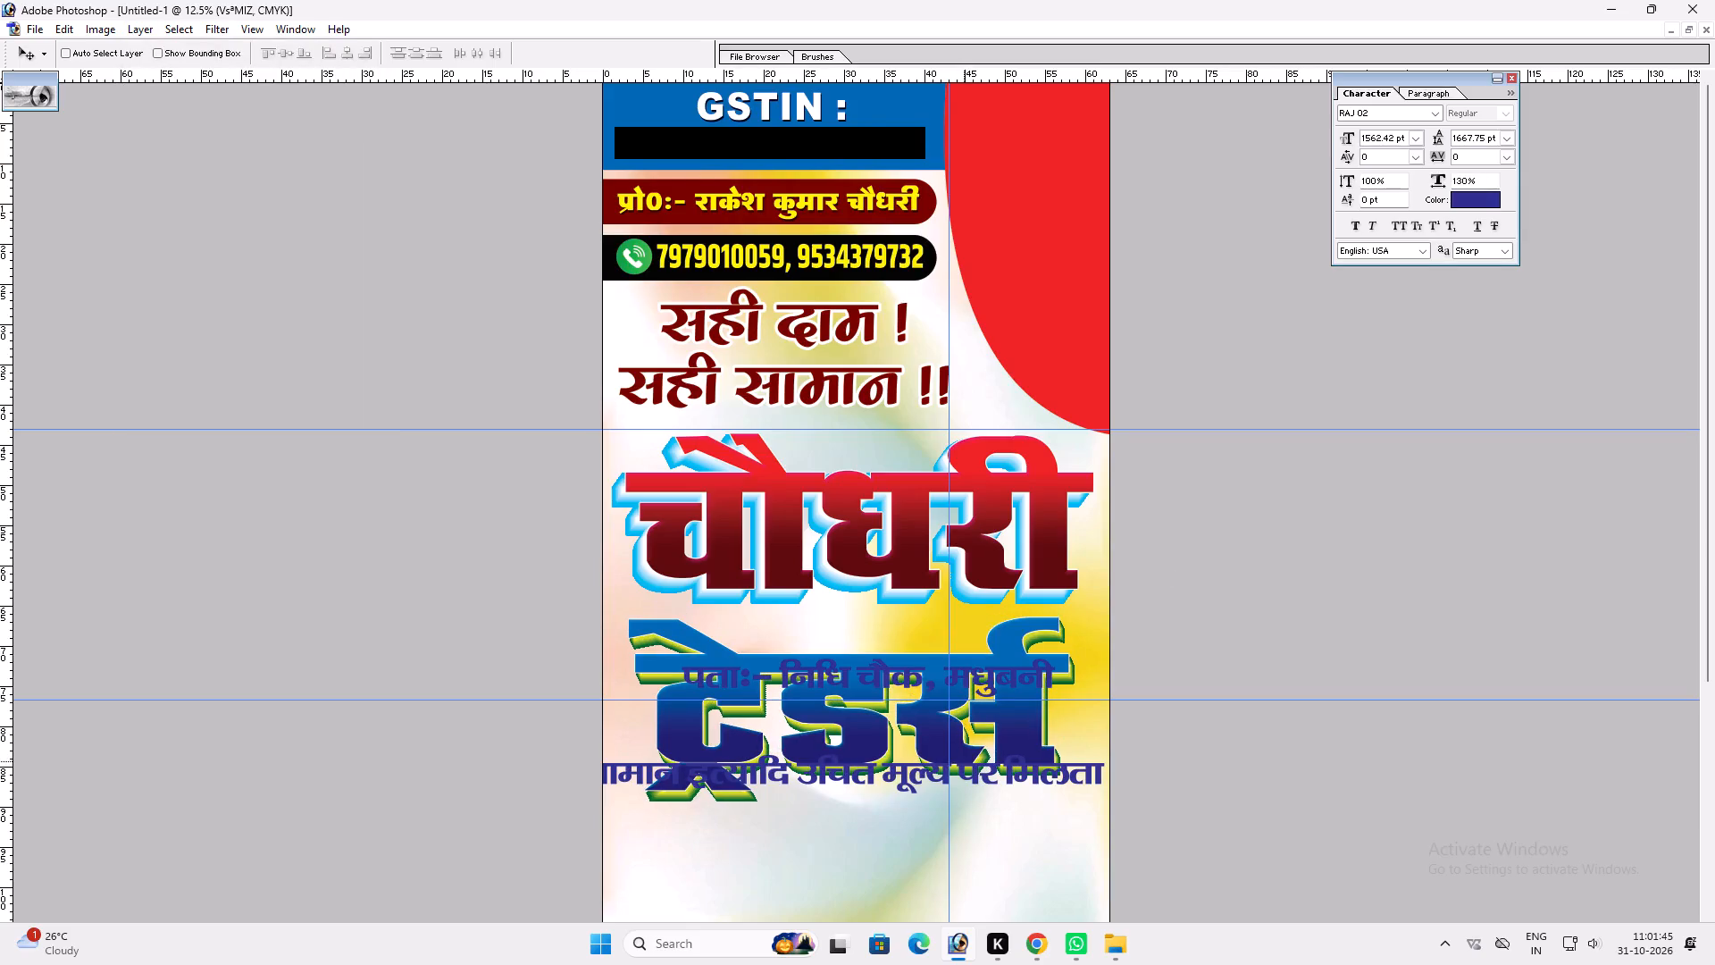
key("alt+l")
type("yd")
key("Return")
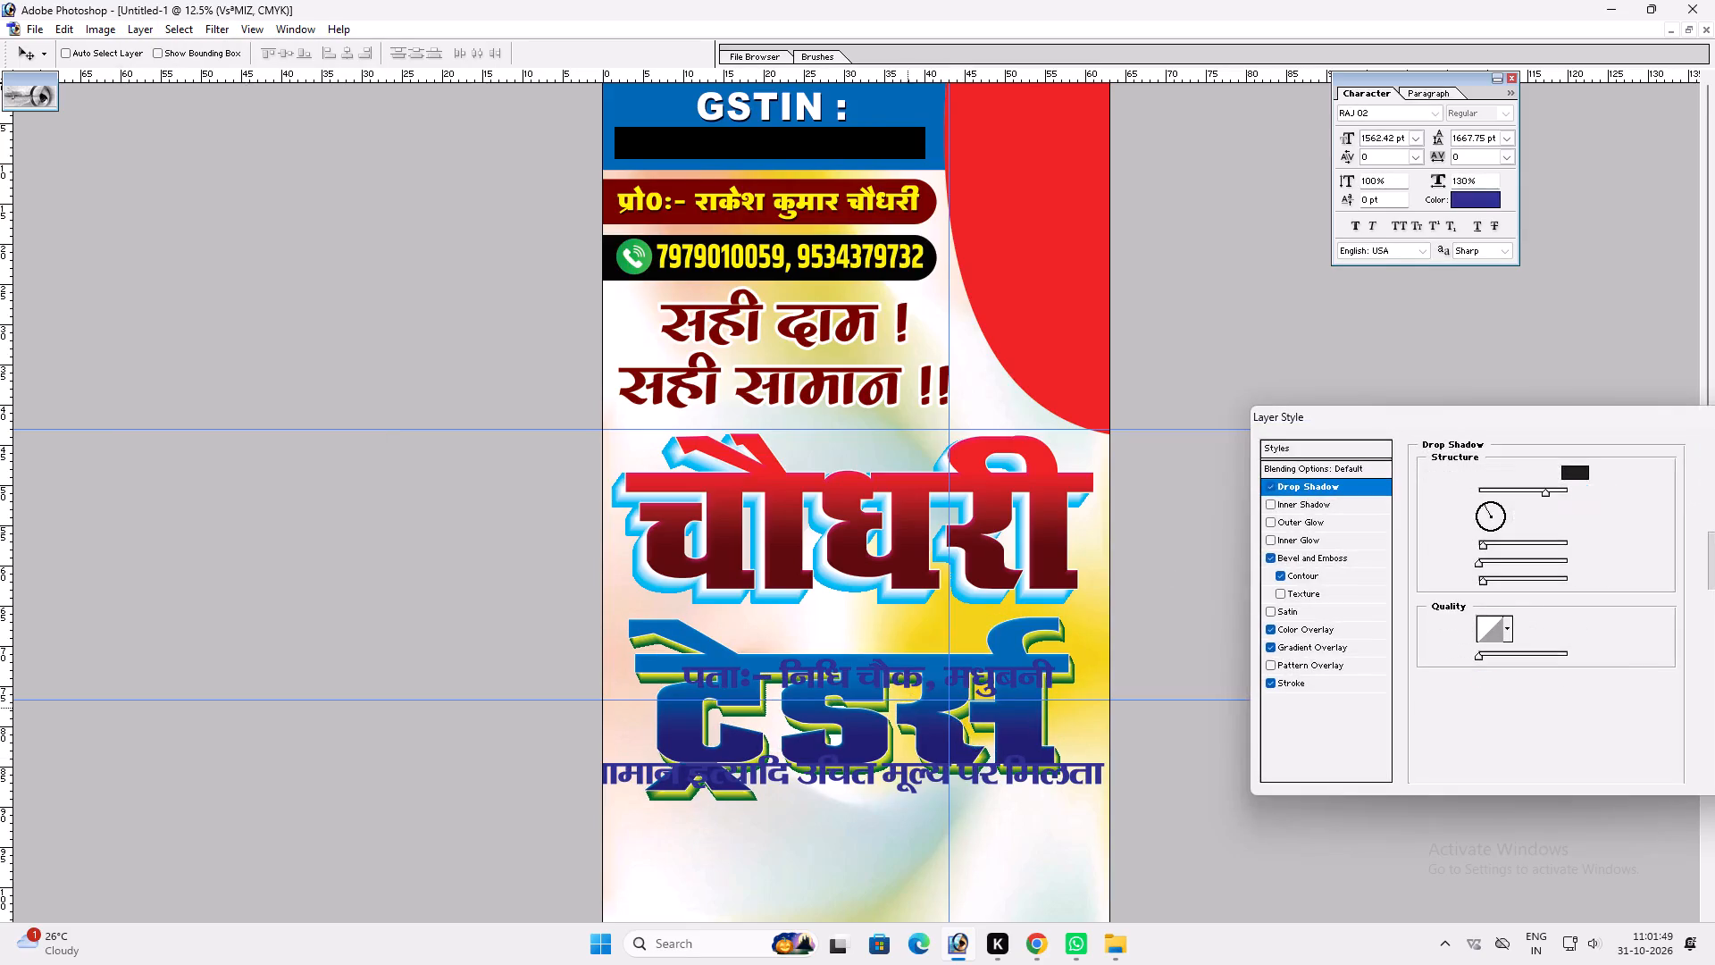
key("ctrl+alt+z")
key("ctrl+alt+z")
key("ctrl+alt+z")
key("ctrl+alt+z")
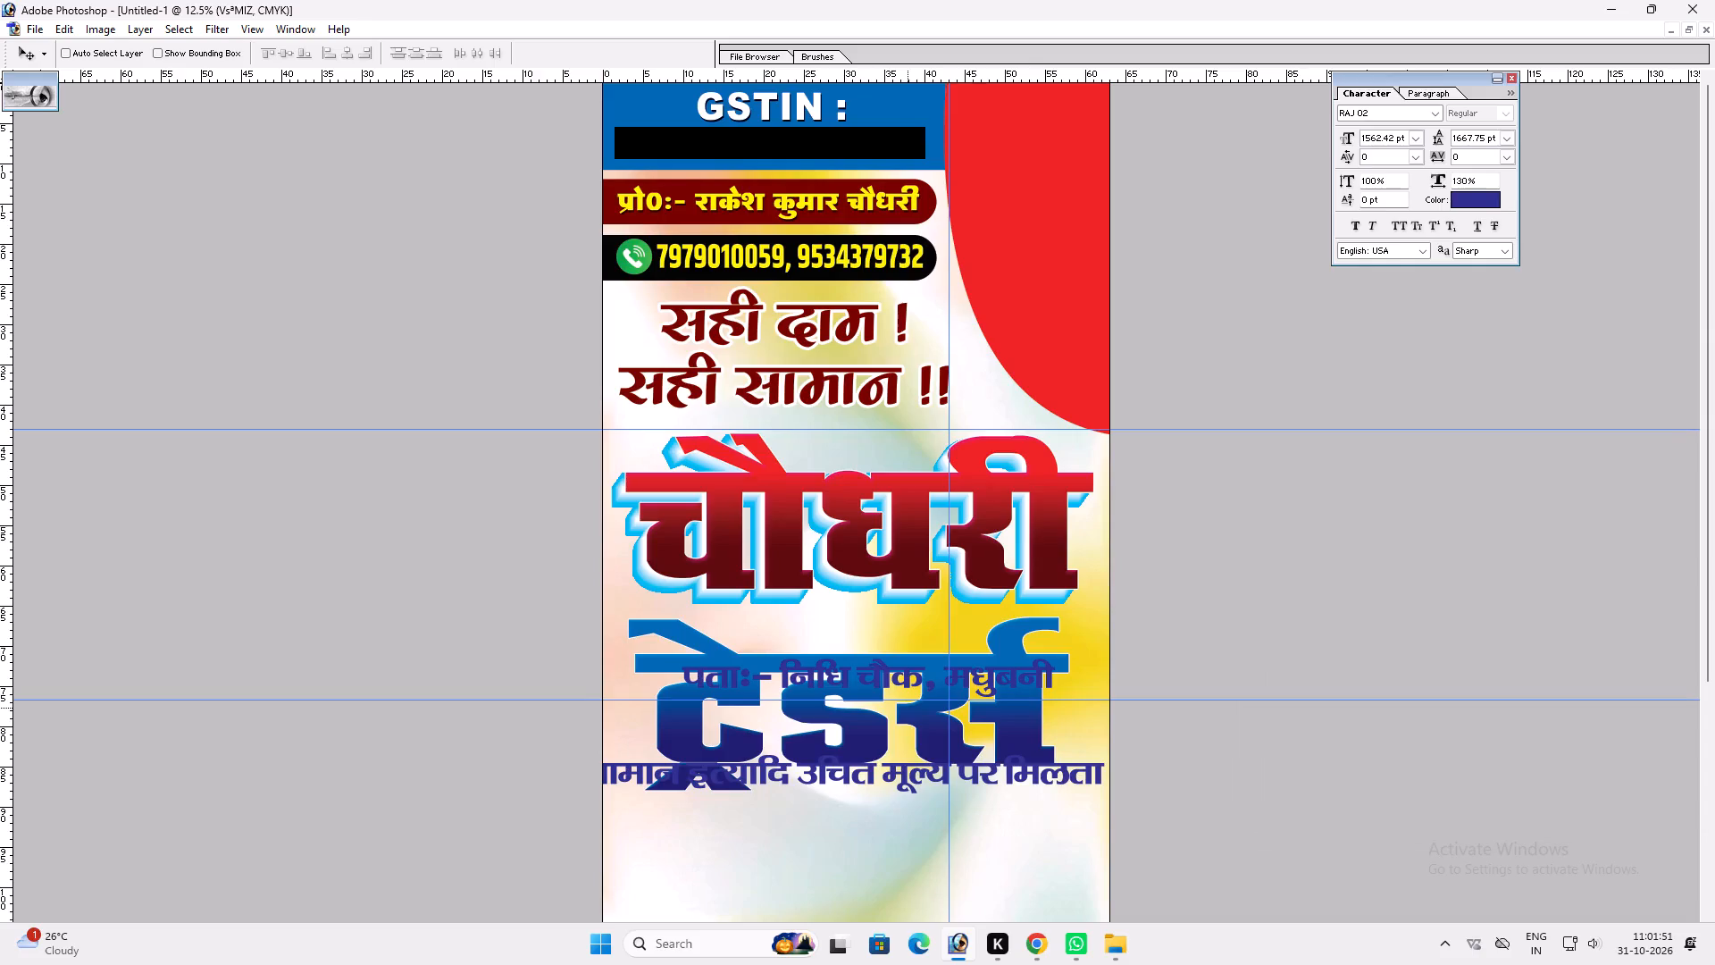
Apply a Motion Blur at -65° with a longer distance to the rear "ट्रेडर्स" layer.
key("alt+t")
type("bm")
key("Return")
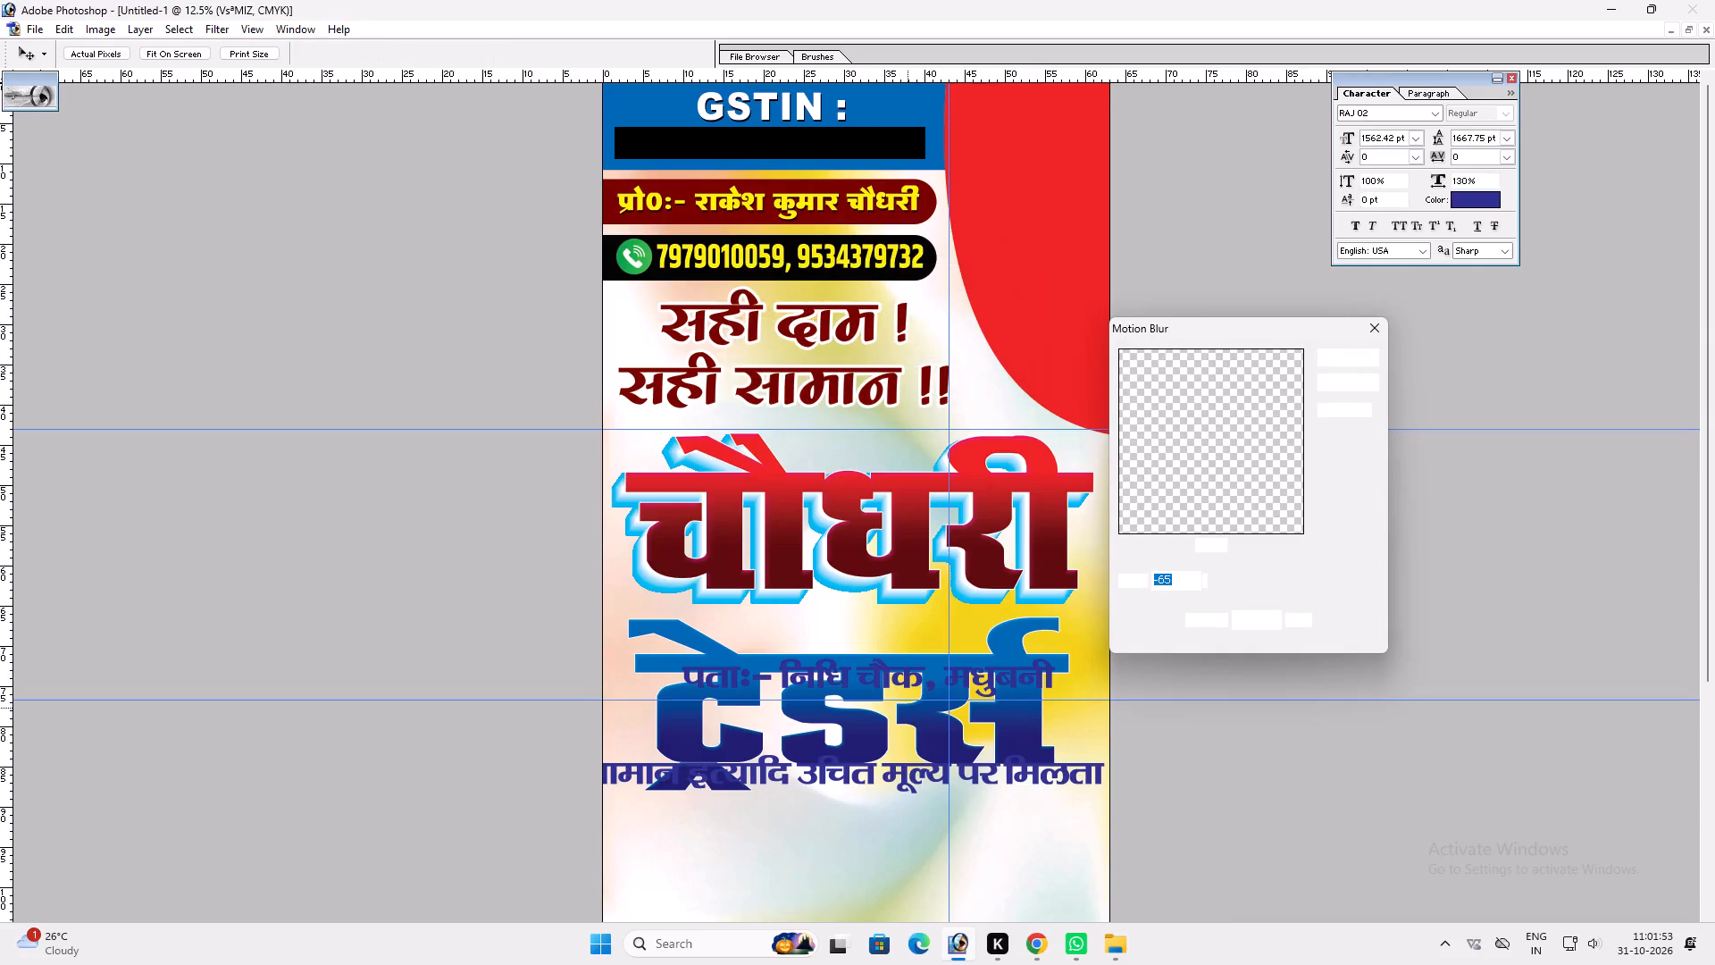
left_click_drag(1189, 638, 1202, 638)
key("Return")
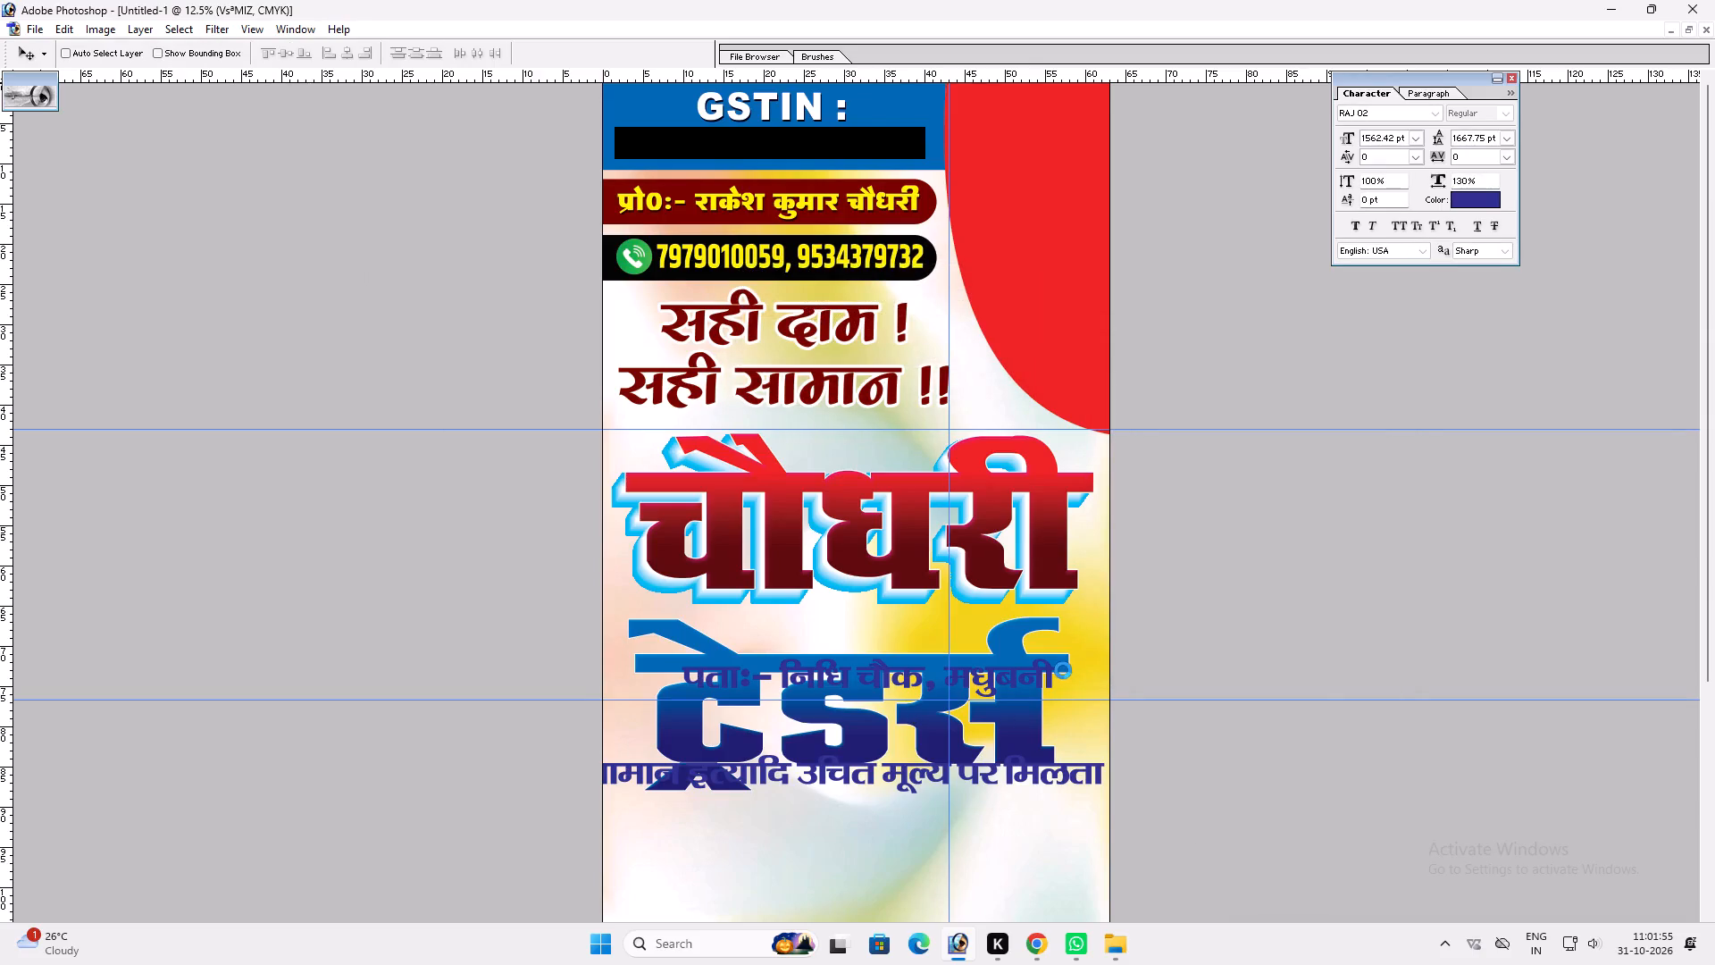
Paste the copied green shadow style onto the rear blurred "ट्रेडर्स" layer and shift it slightly down.
key("alt+l")
key("alt+y")
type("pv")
left_click_drag(1023, 757, 1026, 767)
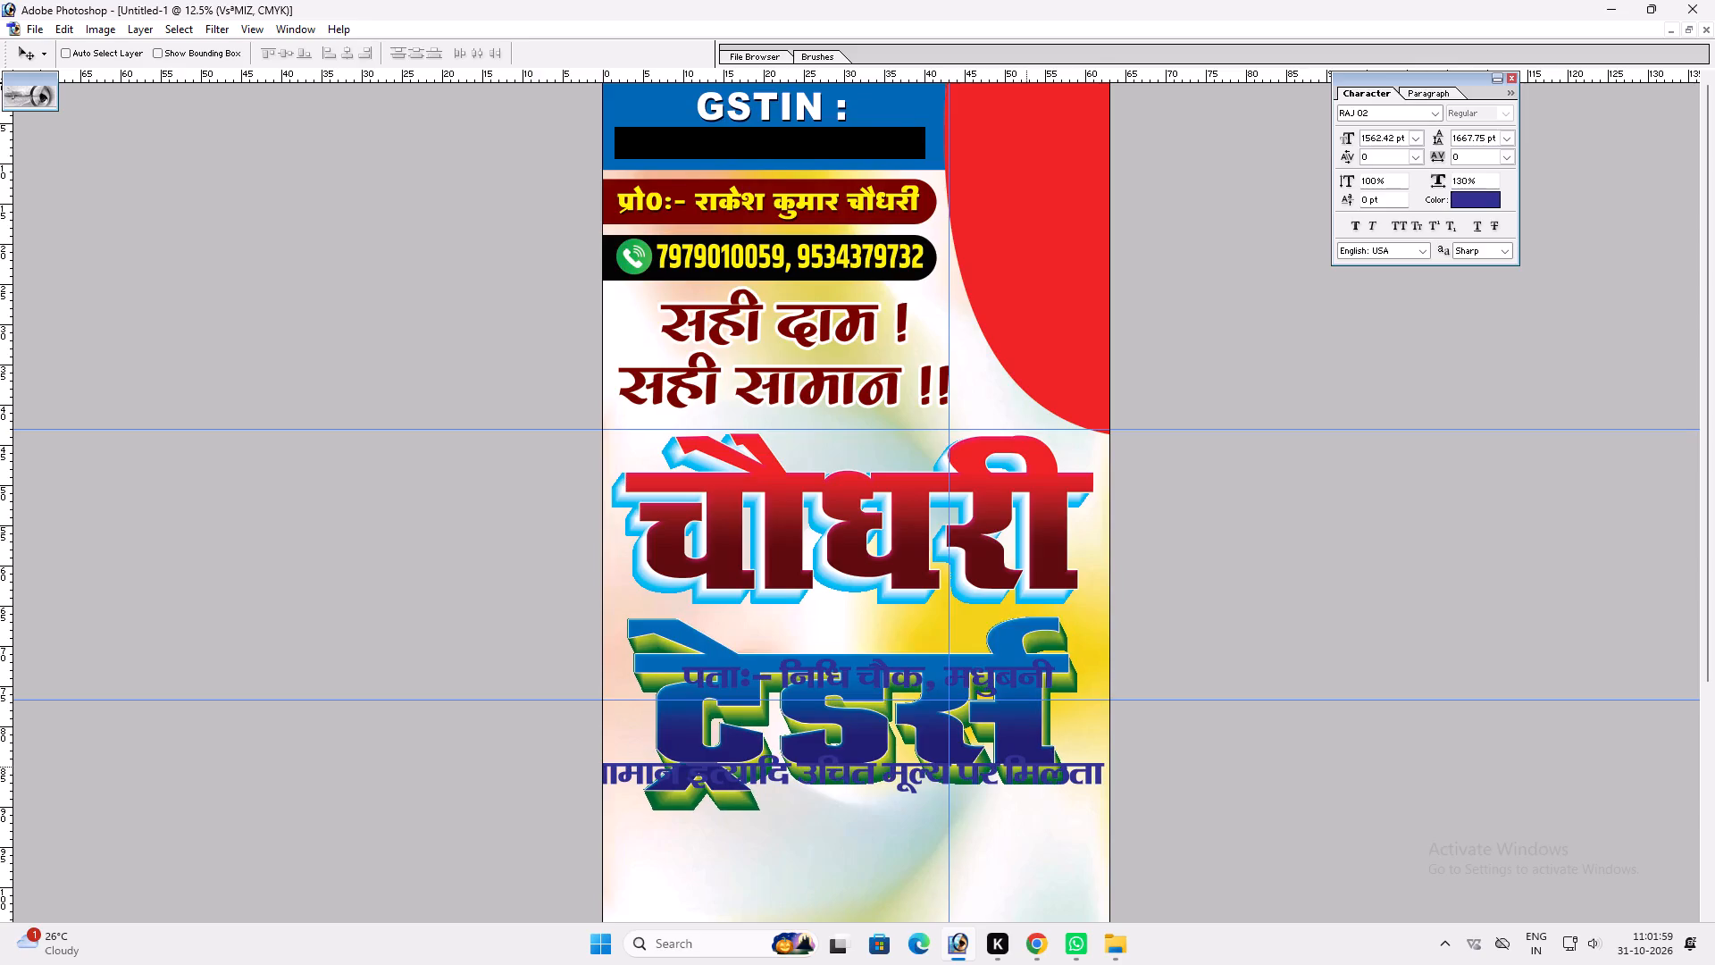
left_click_drag(1026, 767, 1027, 768)
Hide the guides on the banner.
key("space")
key("ctrl+h")
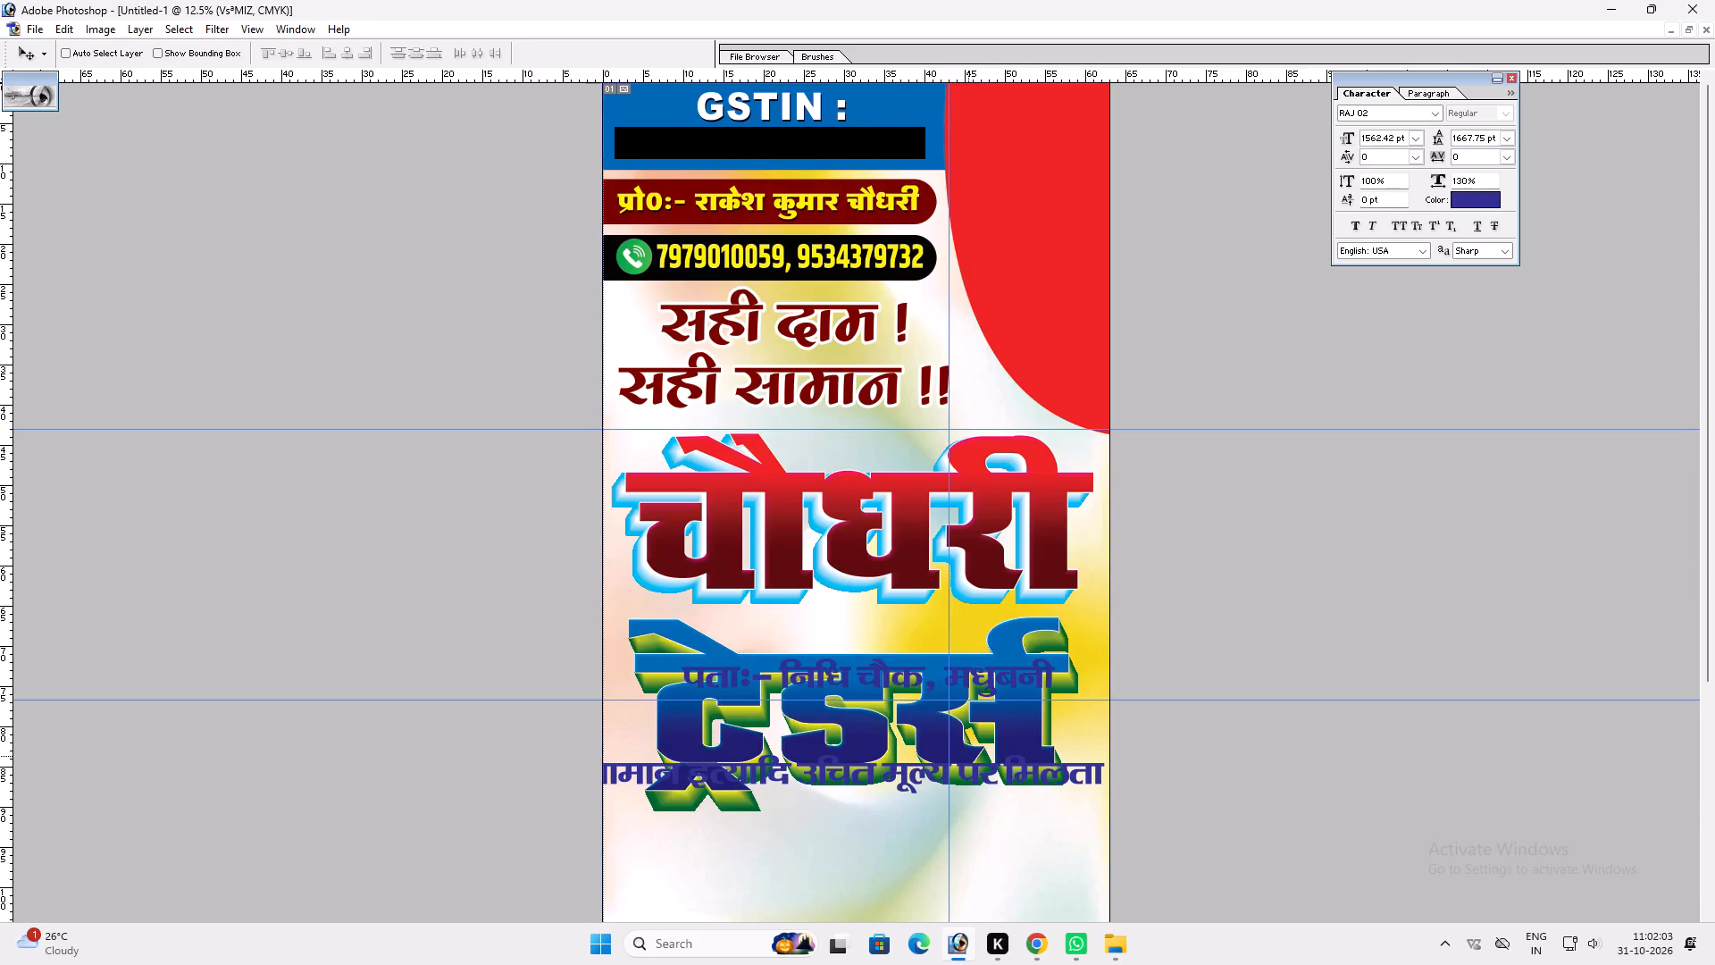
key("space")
key("ctrl+h")
Move the address line from the "ट्रेडर्स" text down to the foot of the banner.
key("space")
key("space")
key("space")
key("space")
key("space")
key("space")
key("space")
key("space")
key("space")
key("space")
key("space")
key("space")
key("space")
left_click_drag(954, 730, 932, 508)
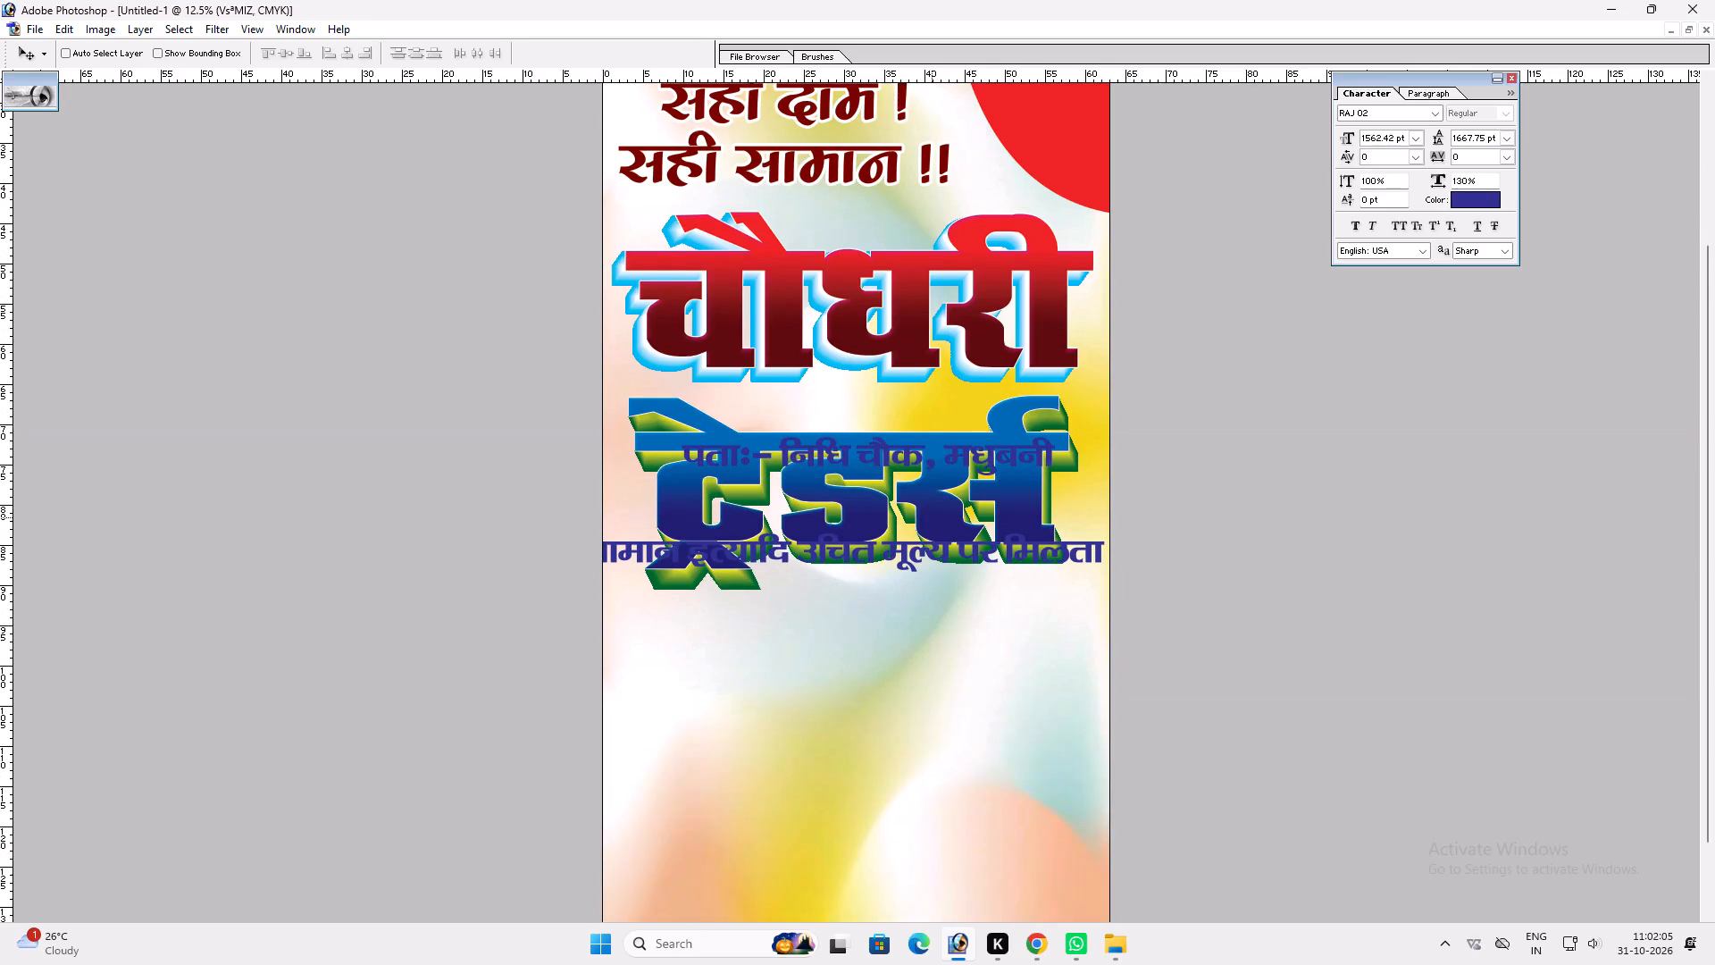
left_click_drag(919, 540, 908, 482)
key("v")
left_click(876, 392, "ctrl")
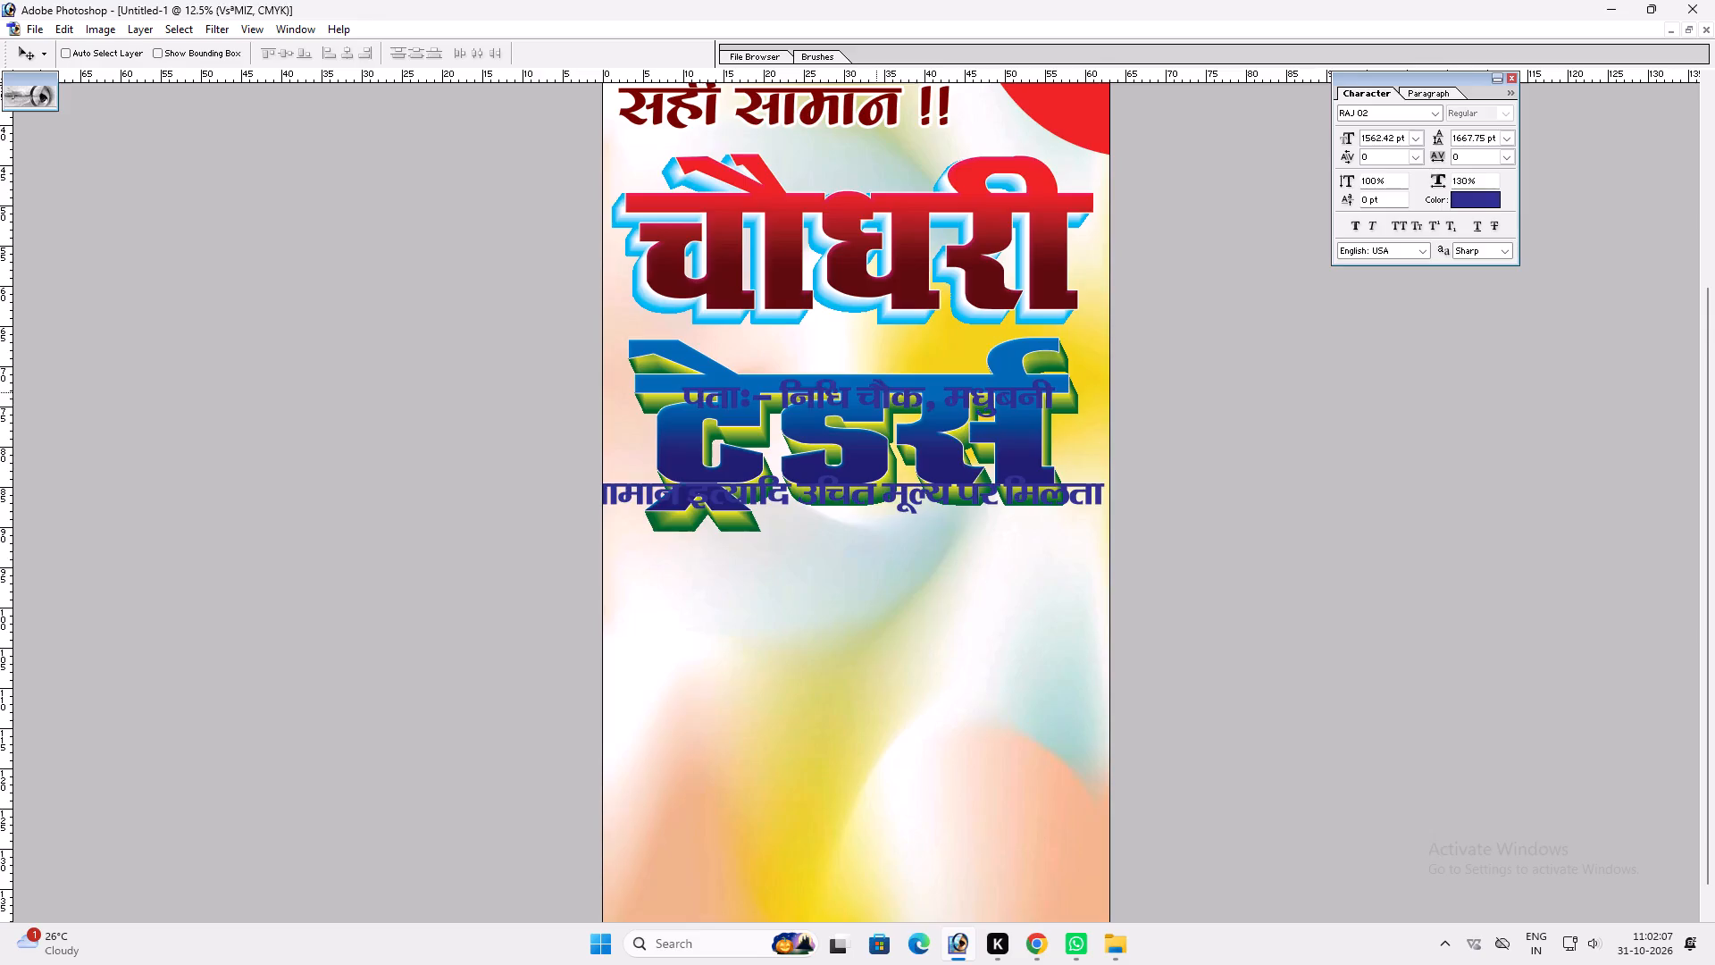
left_click_drag(876, 392, 887, 593)
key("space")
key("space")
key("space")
right_click(885, 595)
left_click_drag(906, 600, 927, 609)
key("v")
left_click_drag(914, 672, 913, 672)
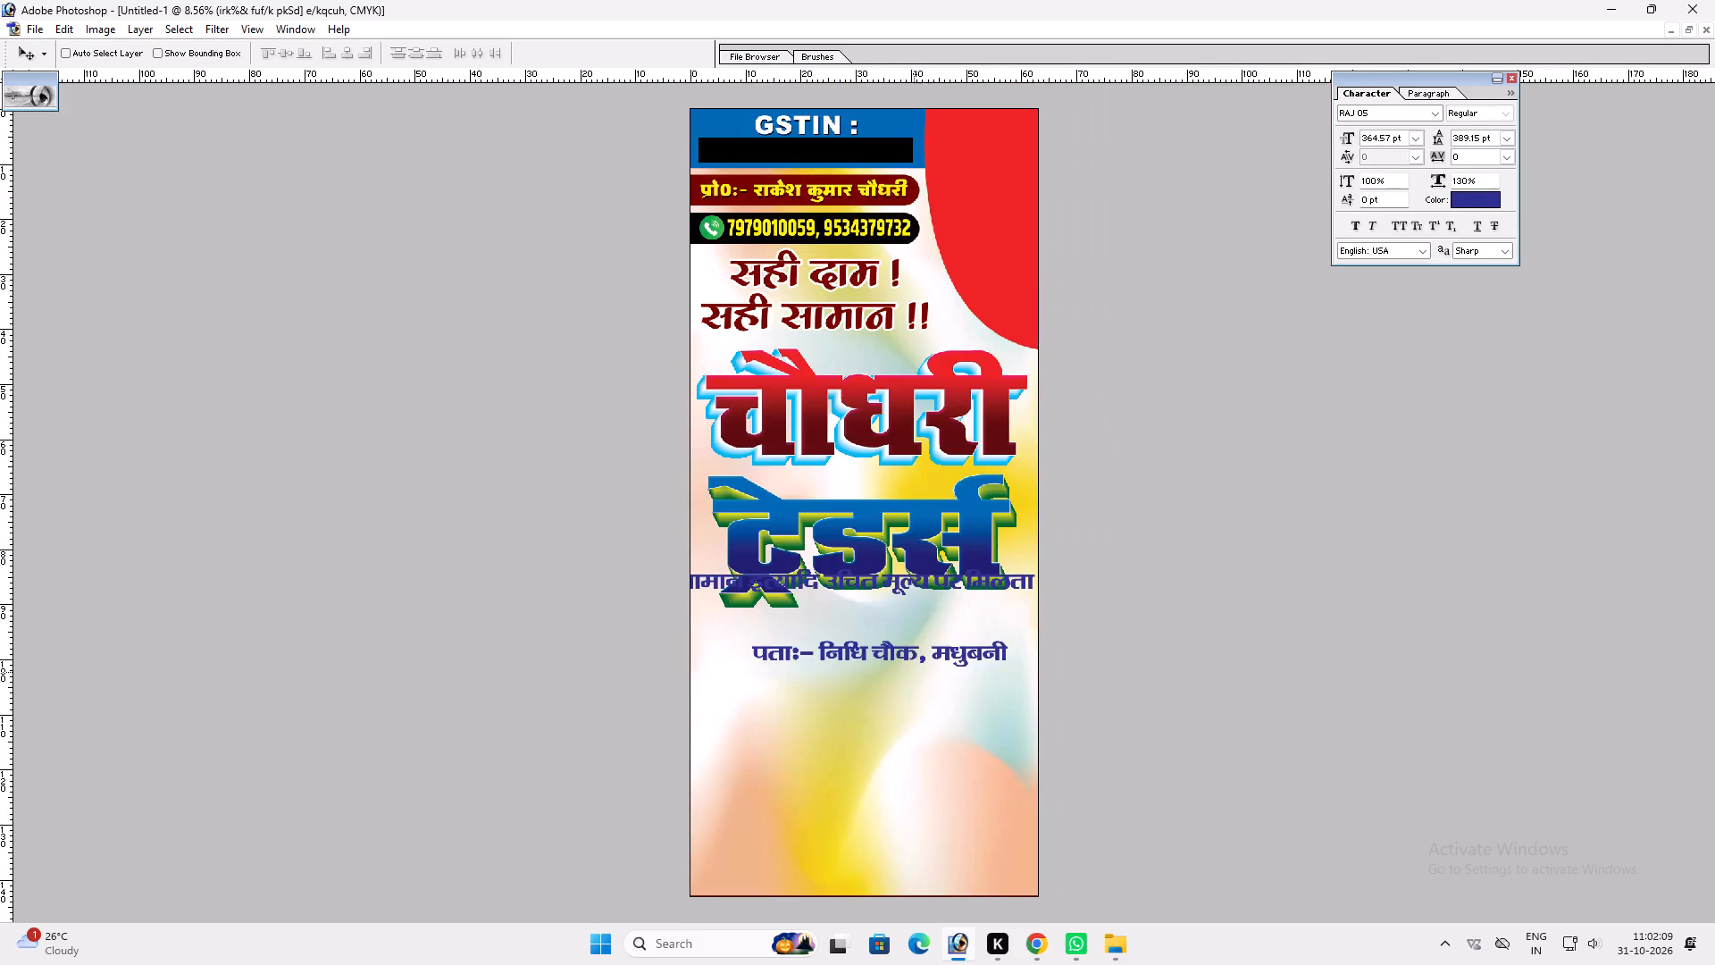
left_click_drag(913, 672, 898, 875)
scroll(866, 682, "up", 1)
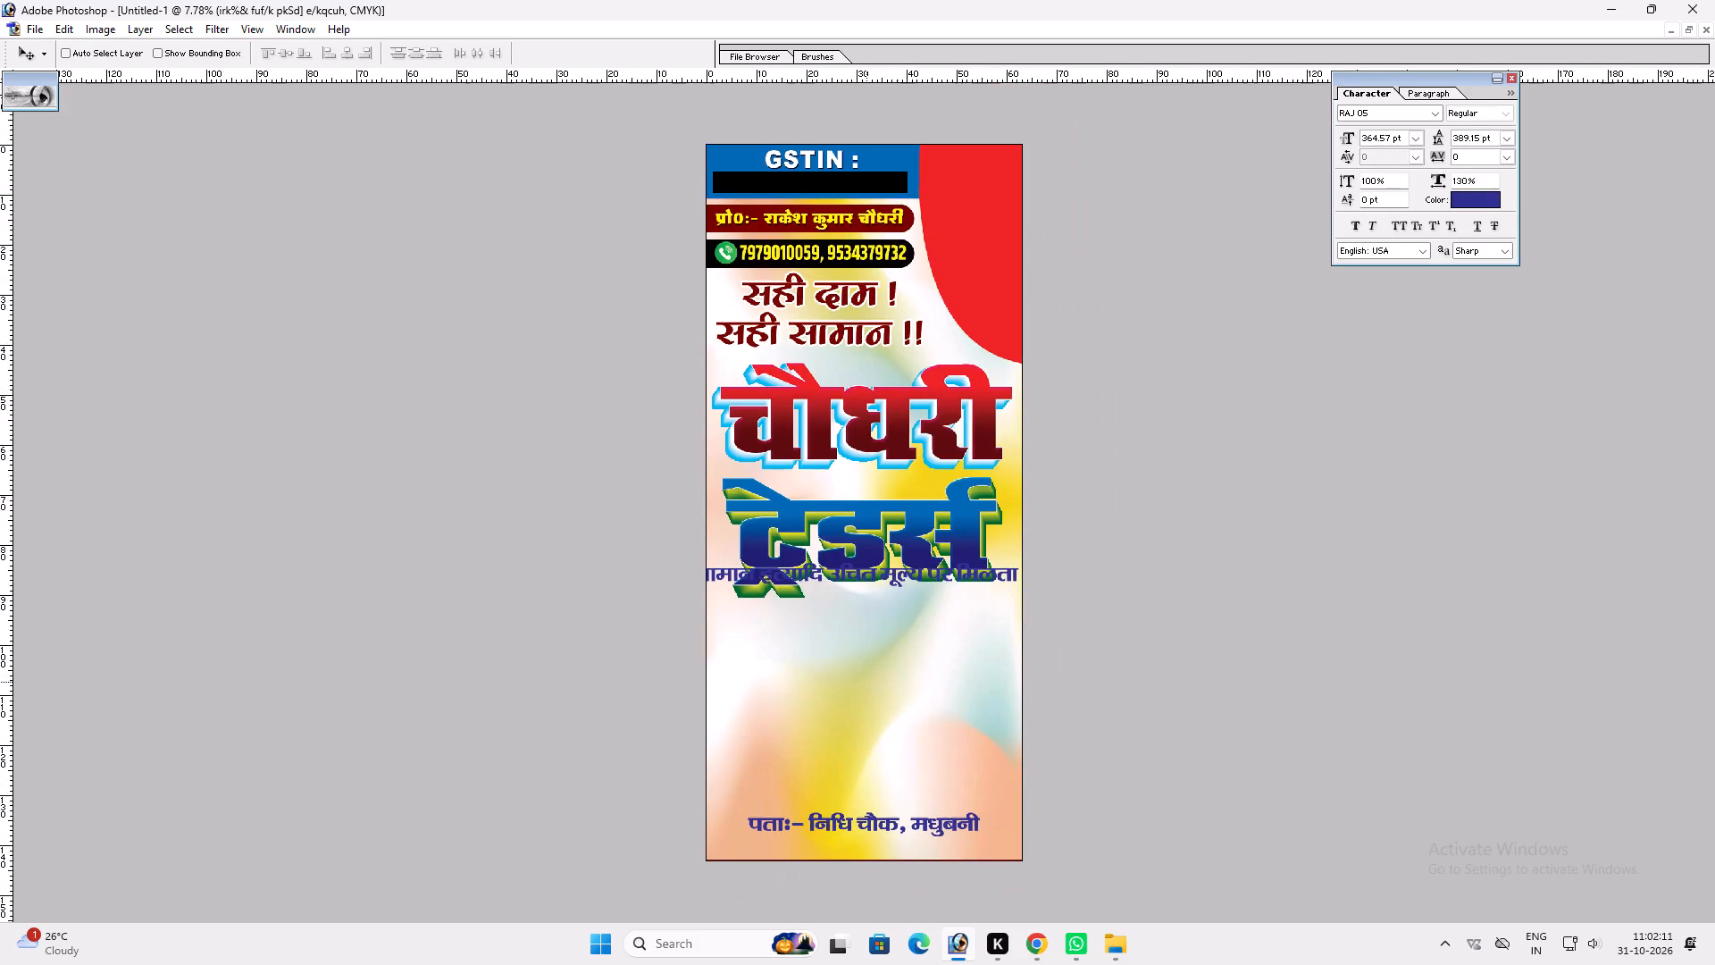
Copy a full-width strip of the background at the banner's foot onto a new layer.
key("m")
left_click_drag(671, 815, 1209, 880)
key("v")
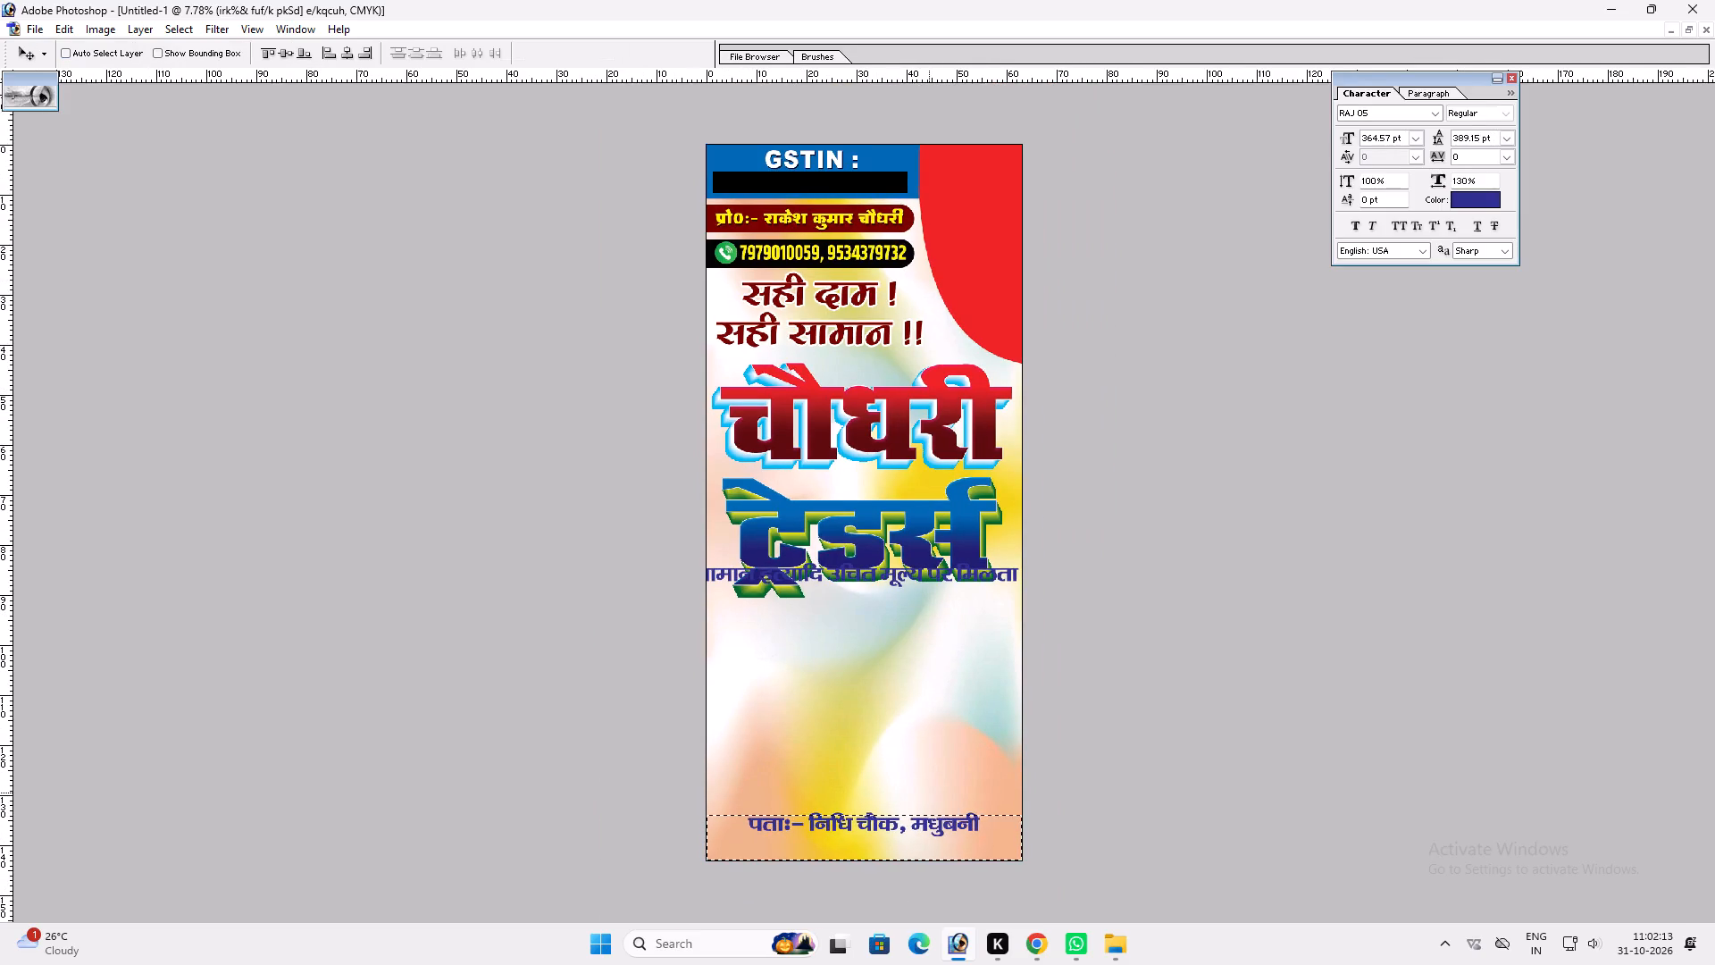
right_click(929, 793)
left_click(995, 835)
key("ctrl+c")
key("ctrl+v")
Give the bottom strip a maroon Color Overlay by sampling the banner's red and setting black (K) to 60%.
key("alt+l")
key("alt+y")
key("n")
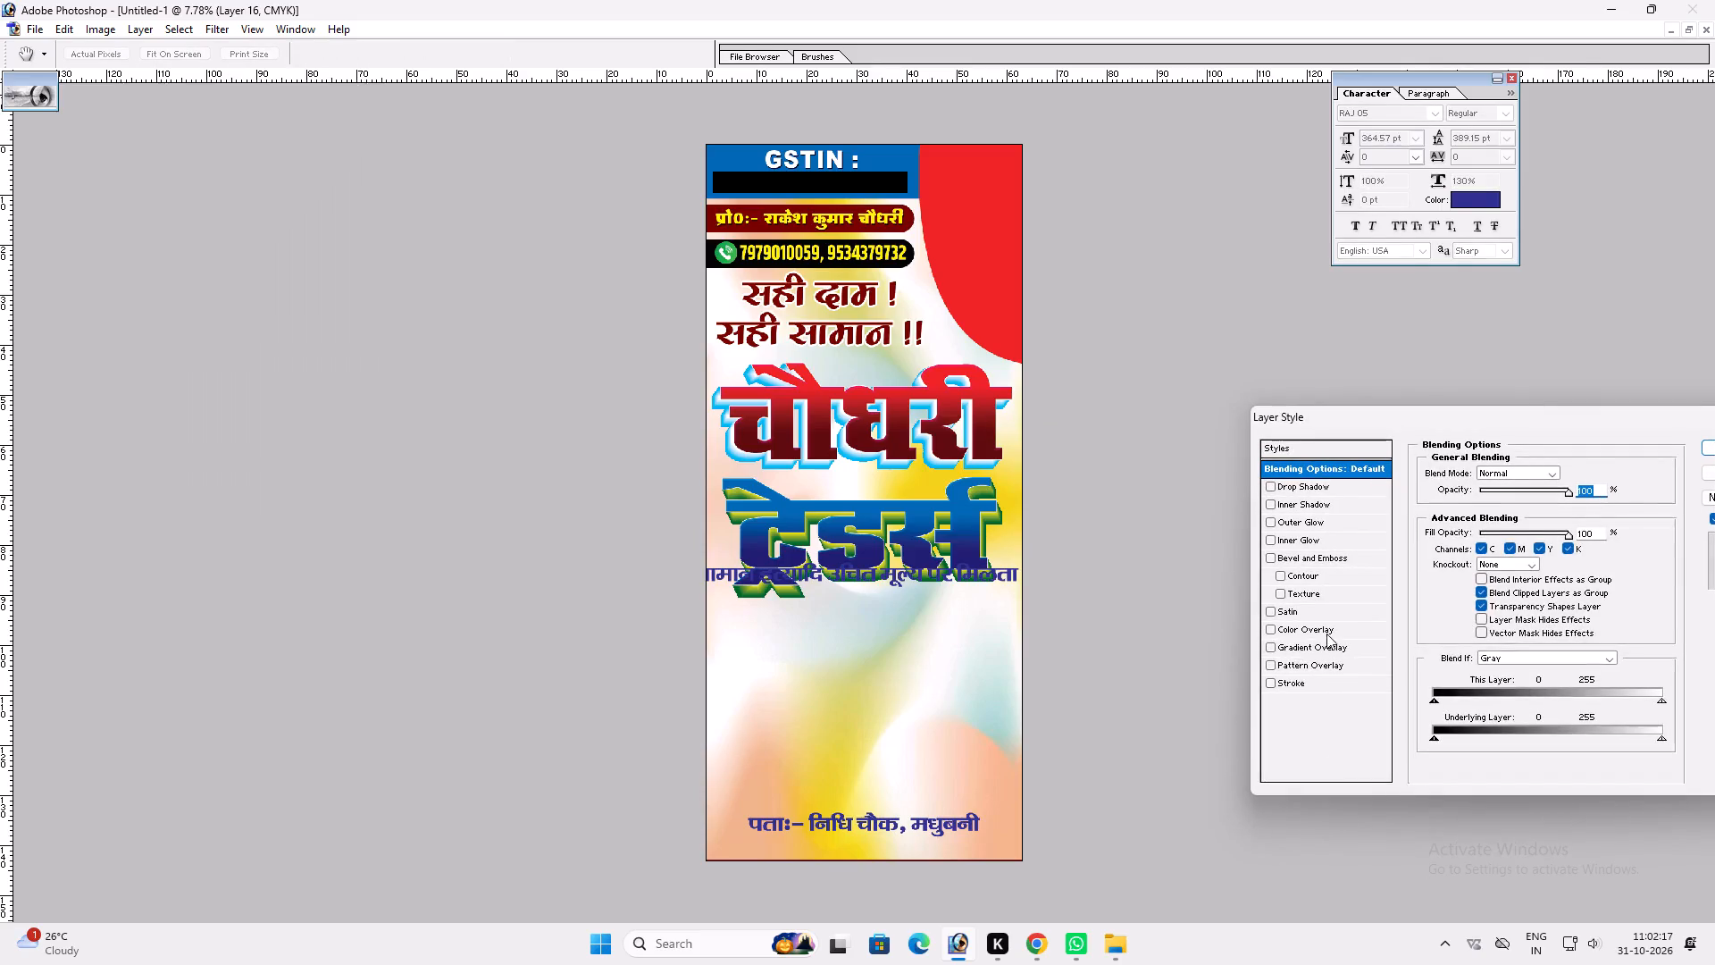
left_click(1326, 630)
left_click(1580, 475)
left_click(943, 250)
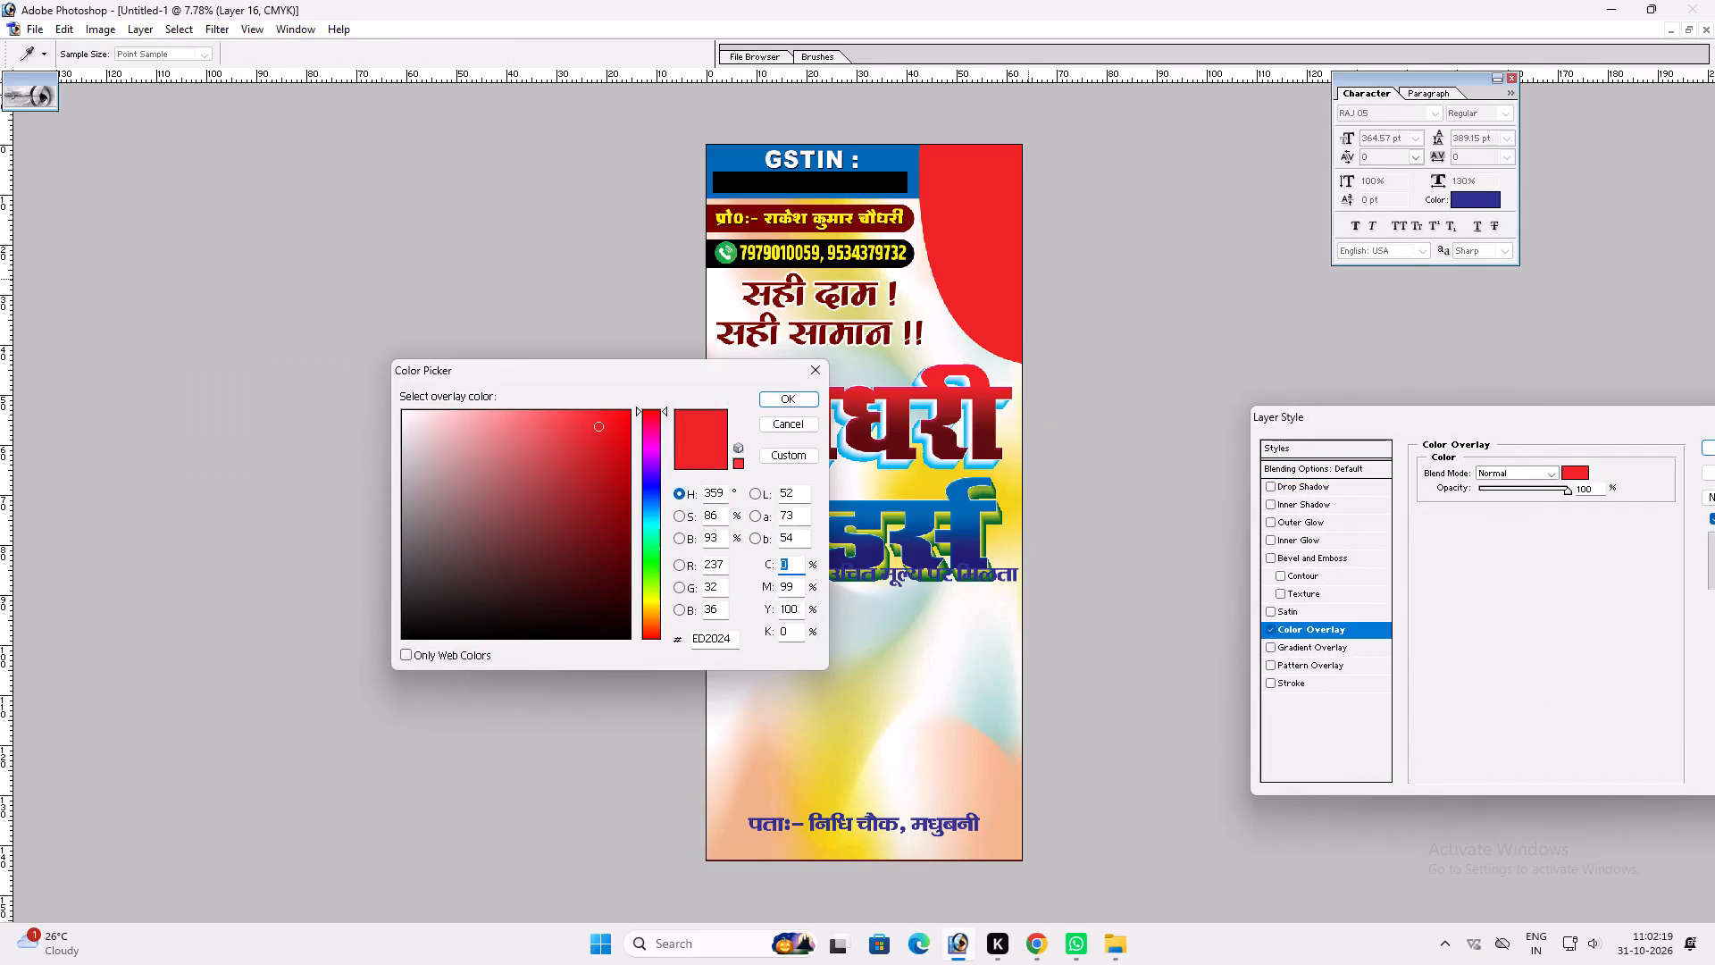
key("Tab")
key("Tab")
key("Tab")
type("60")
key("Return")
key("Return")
Bring the maroon strip forward in the layer order, above the background layers.
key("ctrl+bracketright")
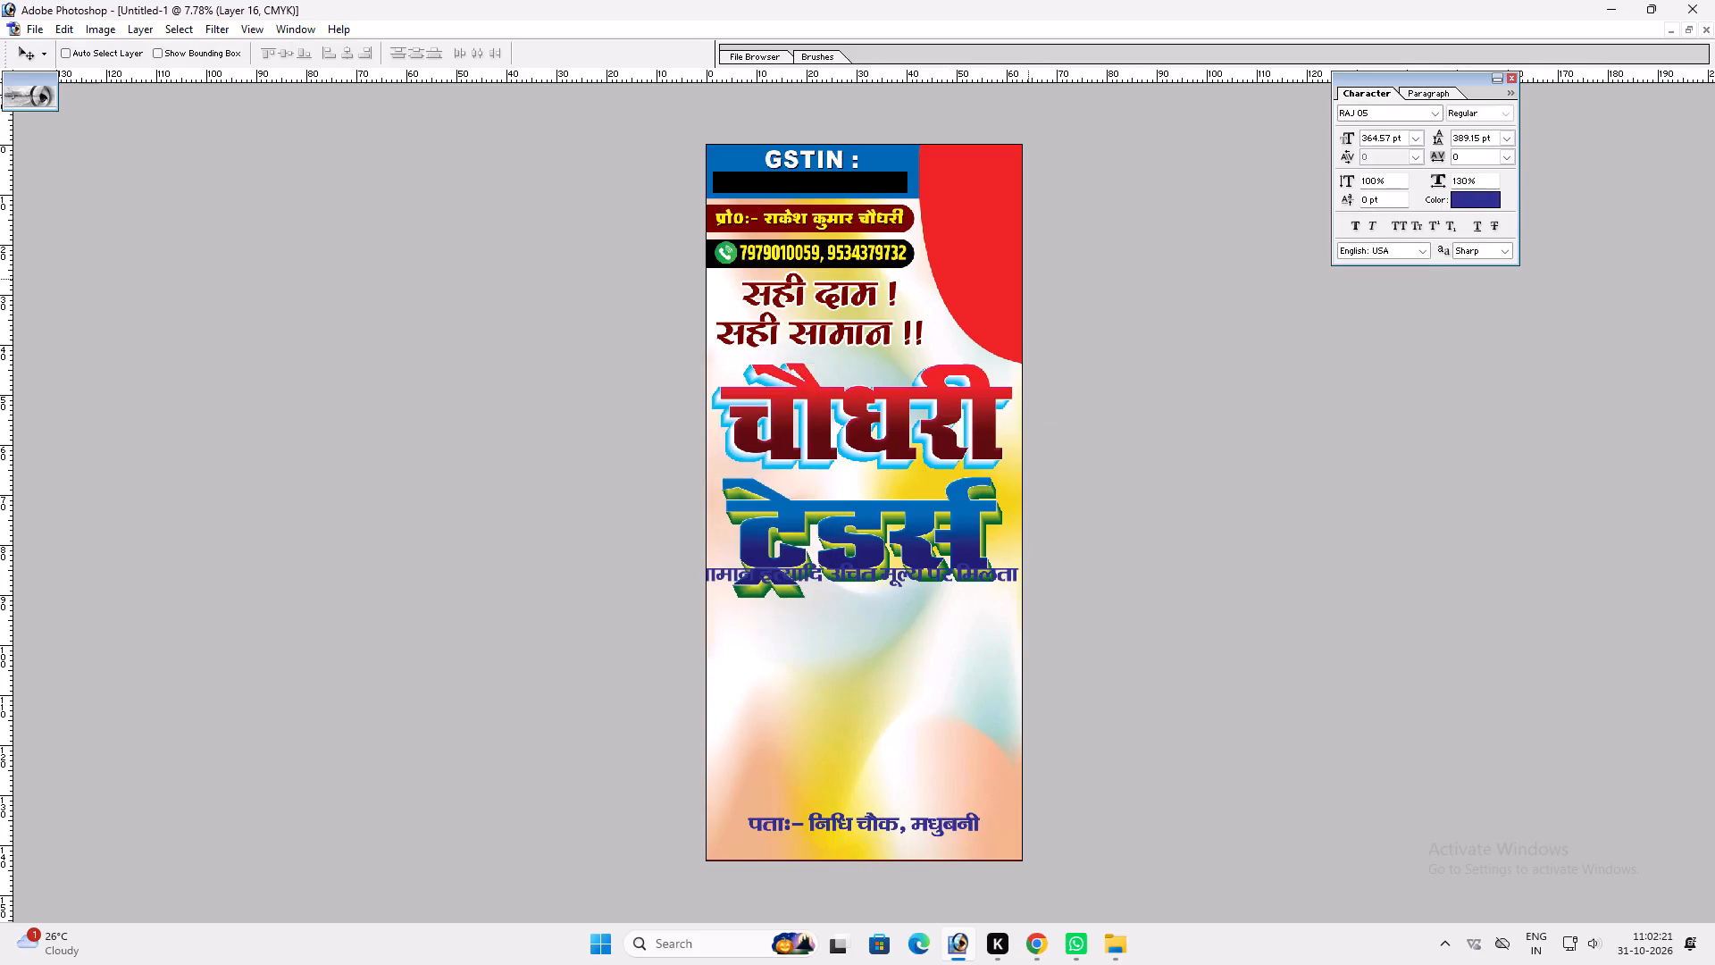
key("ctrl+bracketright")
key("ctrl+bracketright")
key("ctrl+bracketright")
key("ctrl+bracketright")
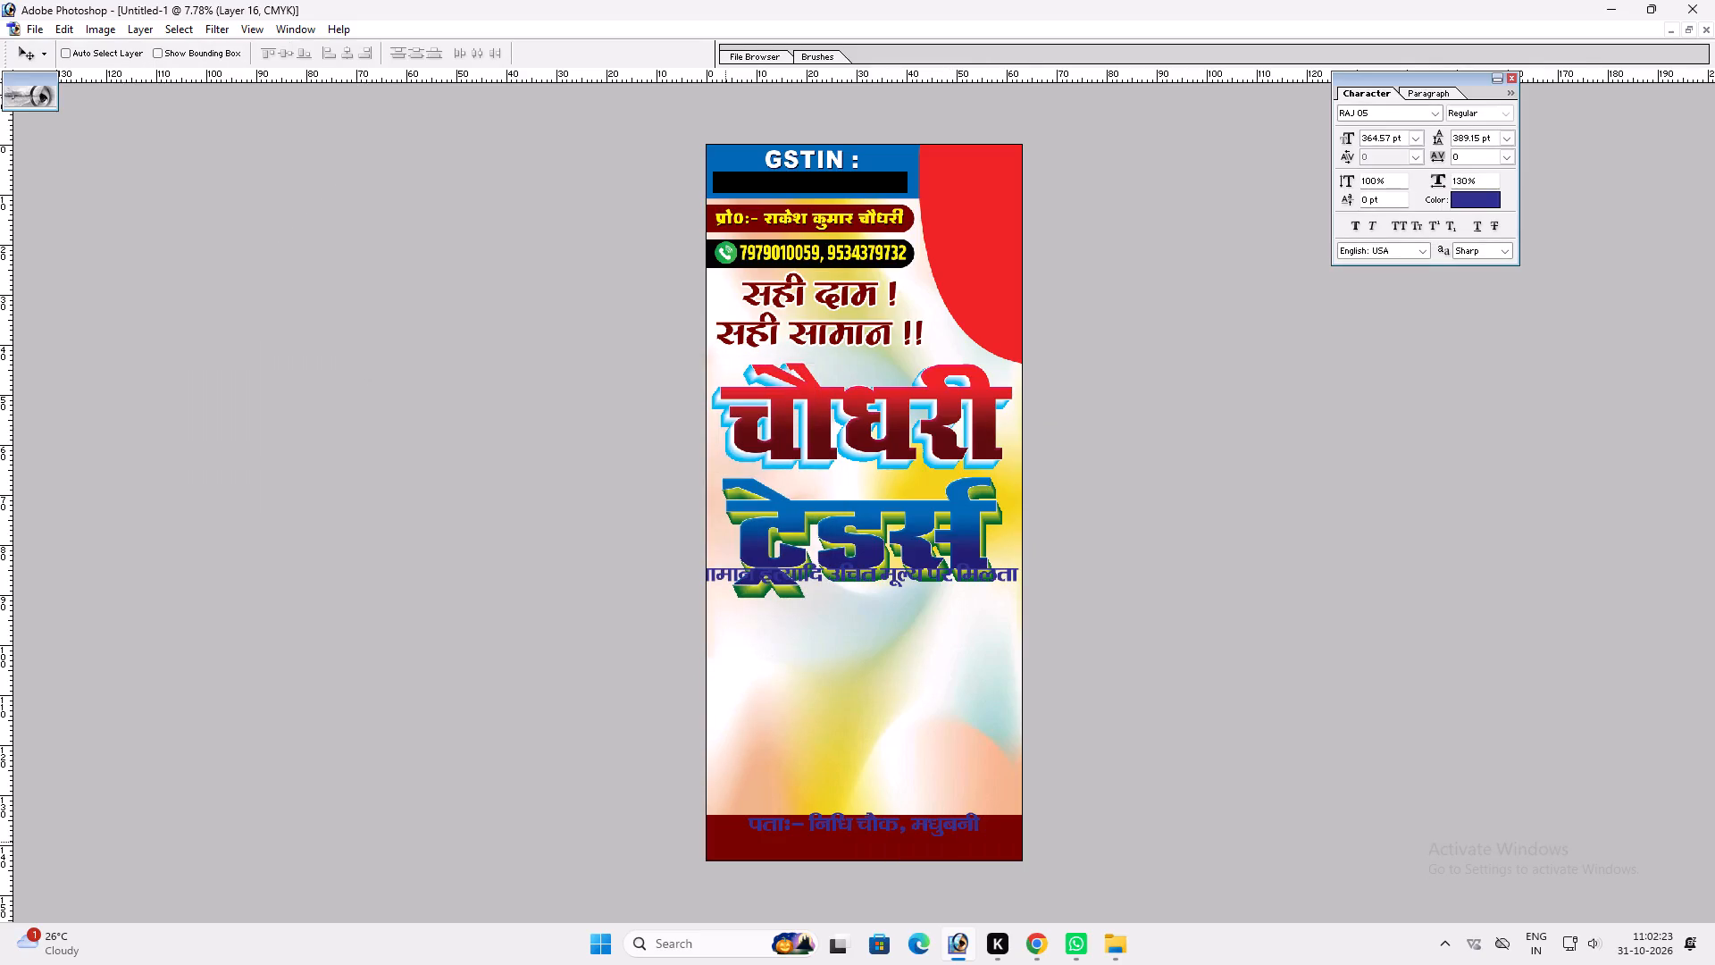
Reduce the height of the maroon bottom strip slightly from its top edge.
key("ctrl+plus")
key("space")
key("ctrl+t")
left_click_drag(872, 839, 860, 843, "shift")
key("shift+Return")
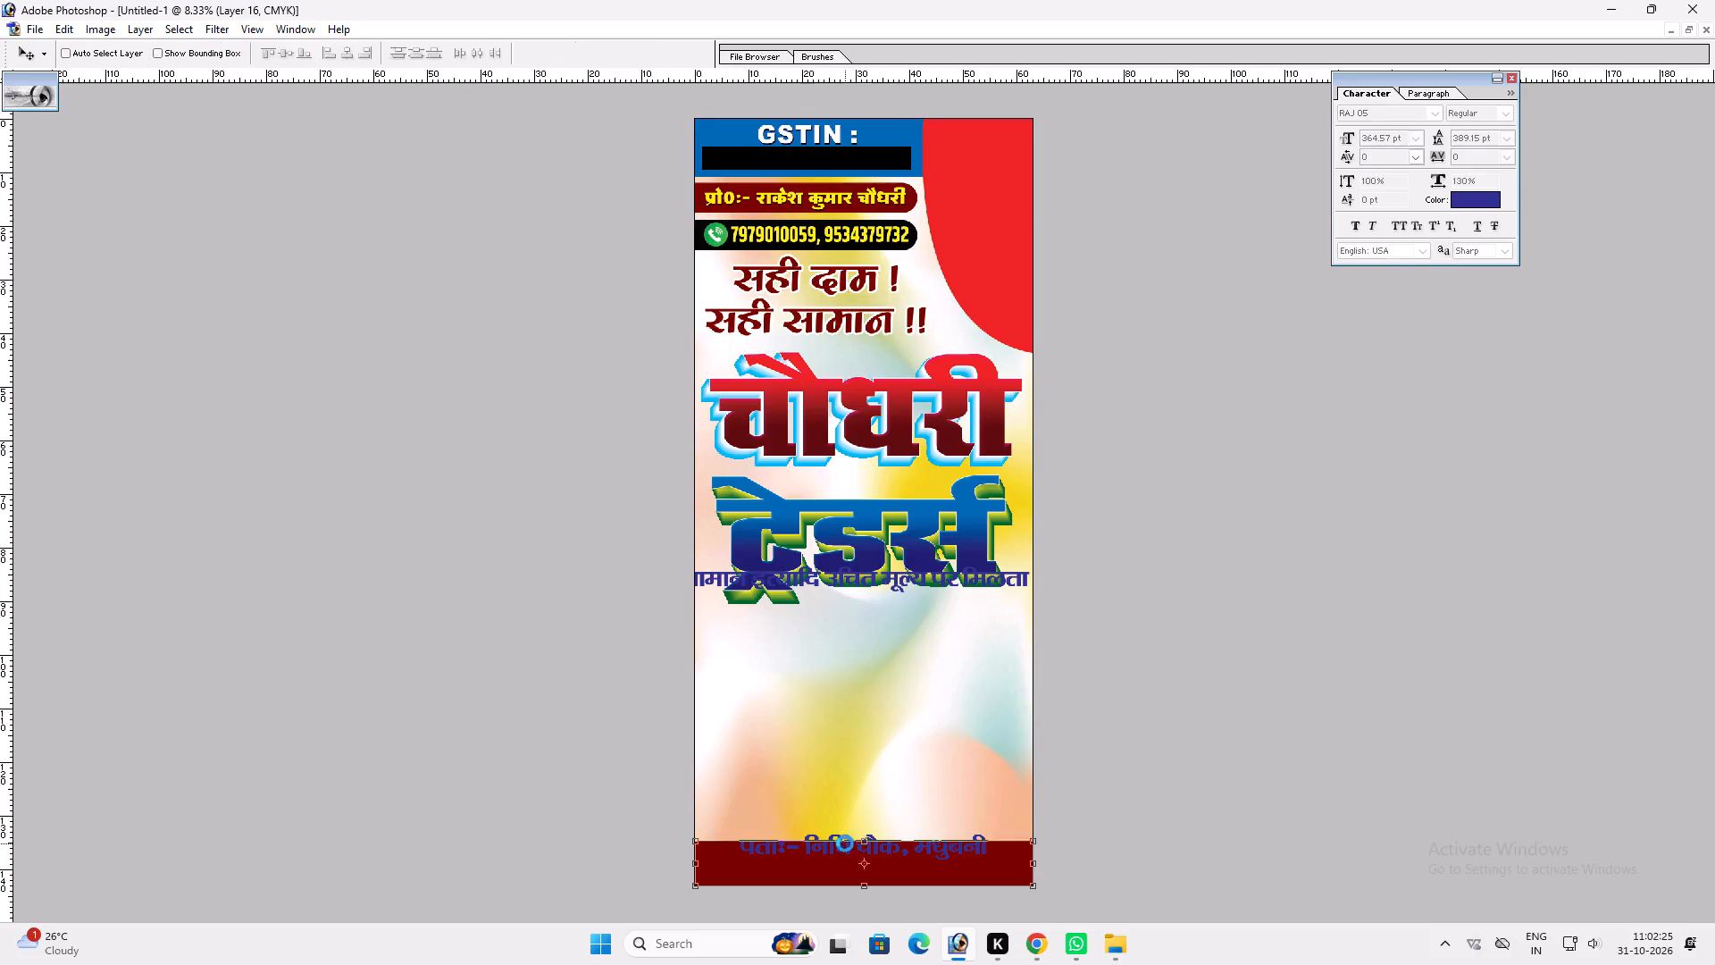
Bring the address text to the front of the layer order and fill it with white.
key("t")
left_click(841, 843)
key("Return")
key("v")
key("ctrl+shift+bracketright")
key("ctrl+shift+BackSpace")
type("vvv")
Place the white address text on the maroon strip and enlarge it proportionally to about 118%.
left_click_drag(833, 845, 824, 851)
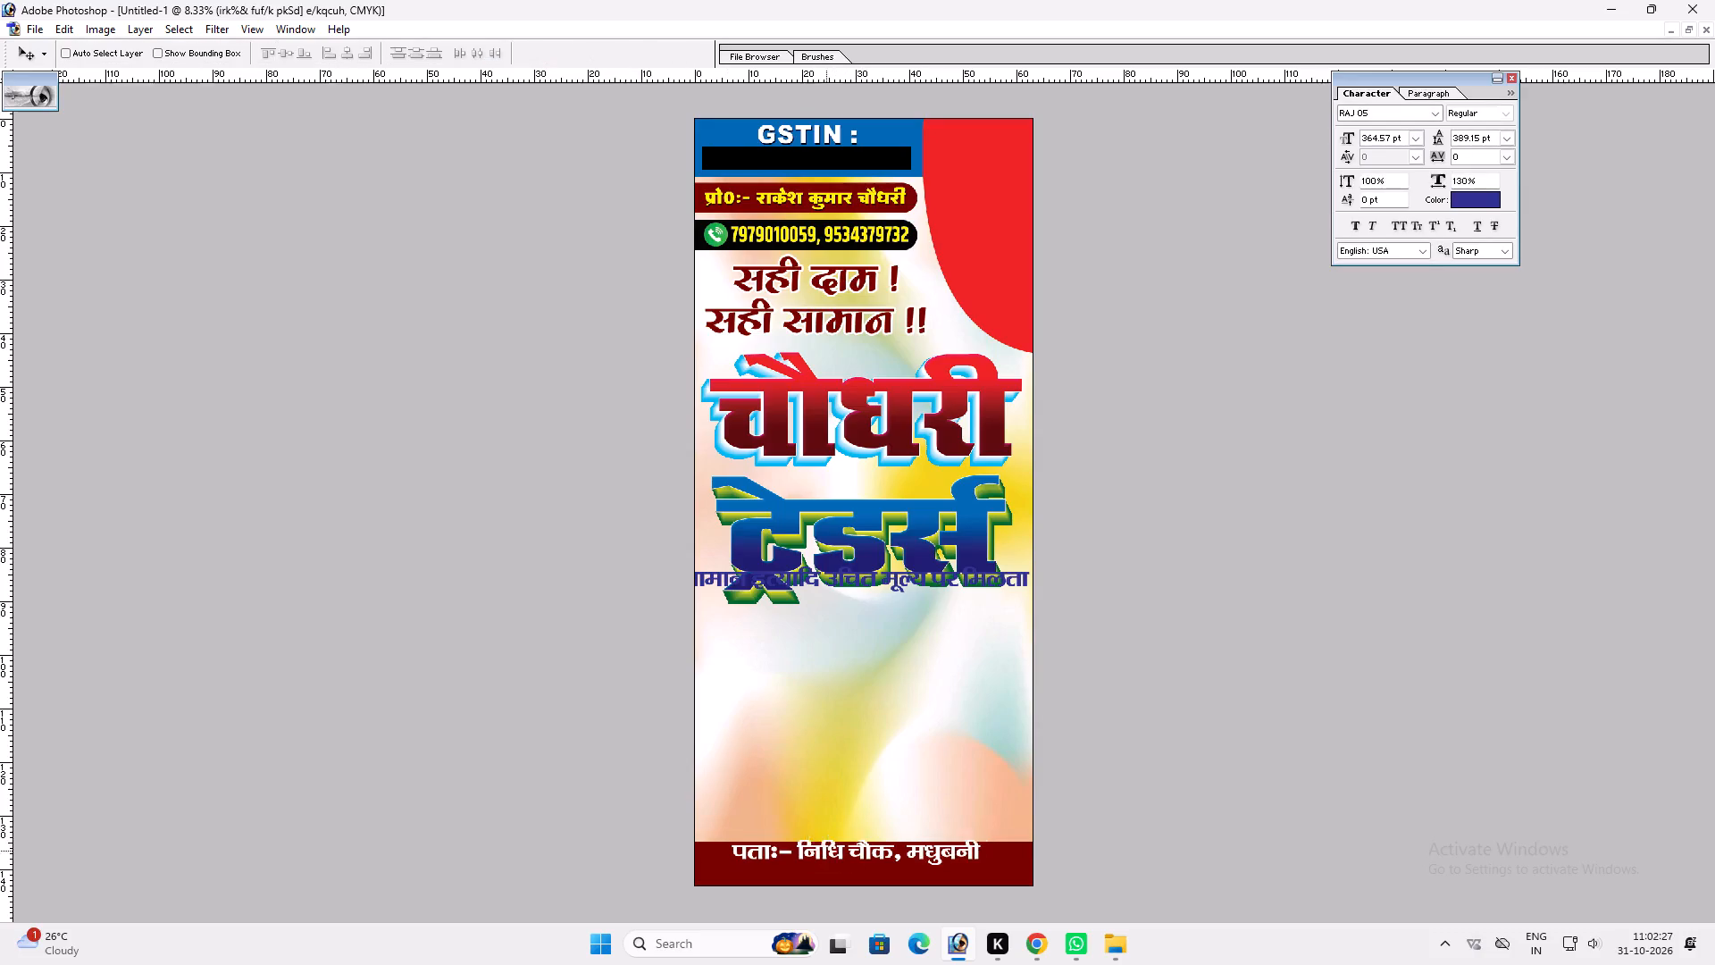
left_click_drag(824, 851, 808, 860)
key("ctrl+t")
left_click_drag(960, 869, 1005, 869, "shift")
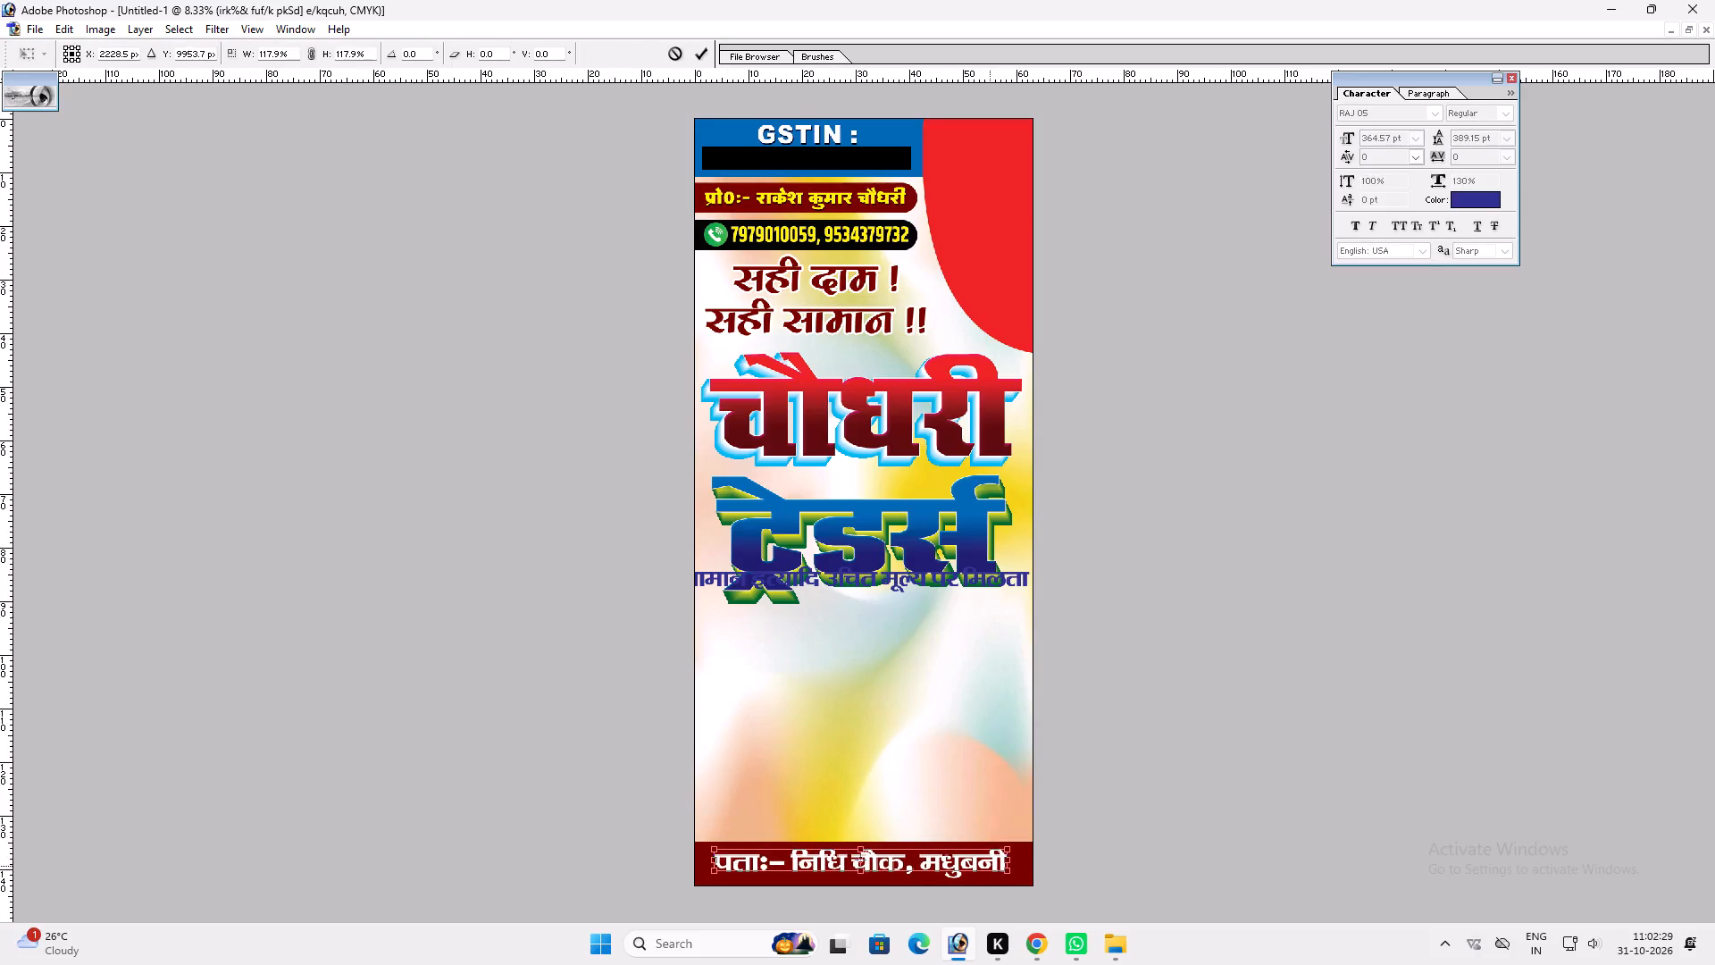
key("Return")
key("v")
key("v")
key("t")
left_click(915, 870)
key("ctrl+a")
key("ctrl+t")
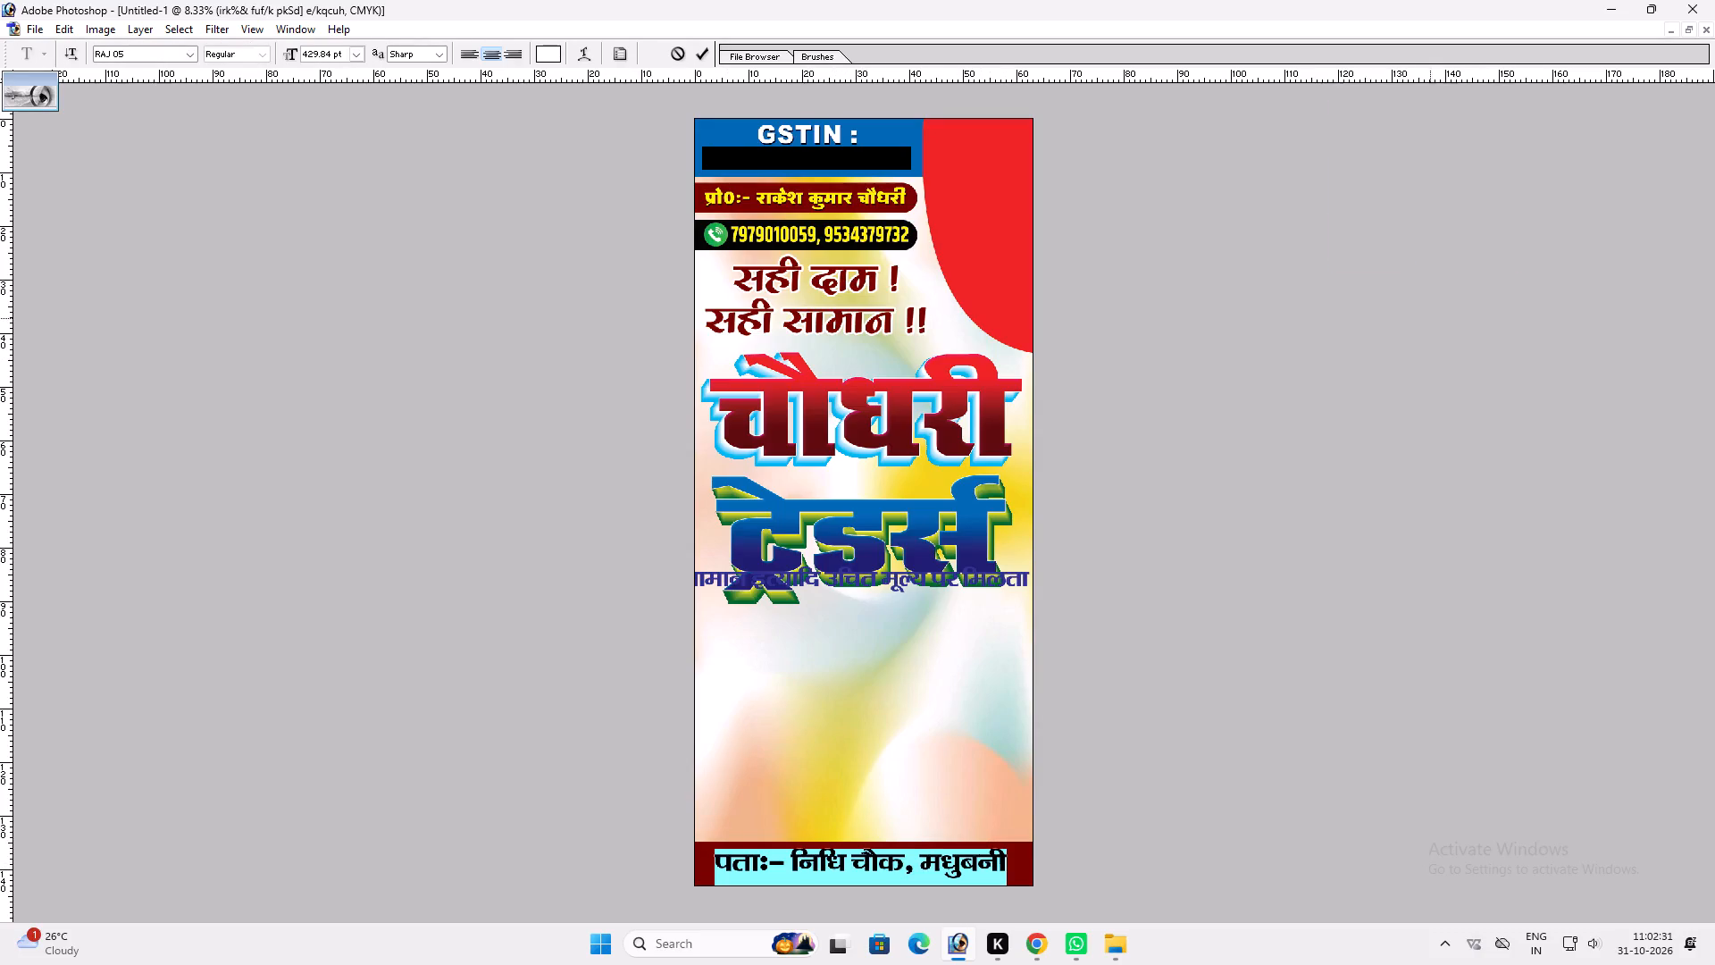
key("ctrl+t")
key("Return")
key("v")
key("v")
Enlarge the address text slightly toward both ends of the maroon strip.
key("ctrl+t")
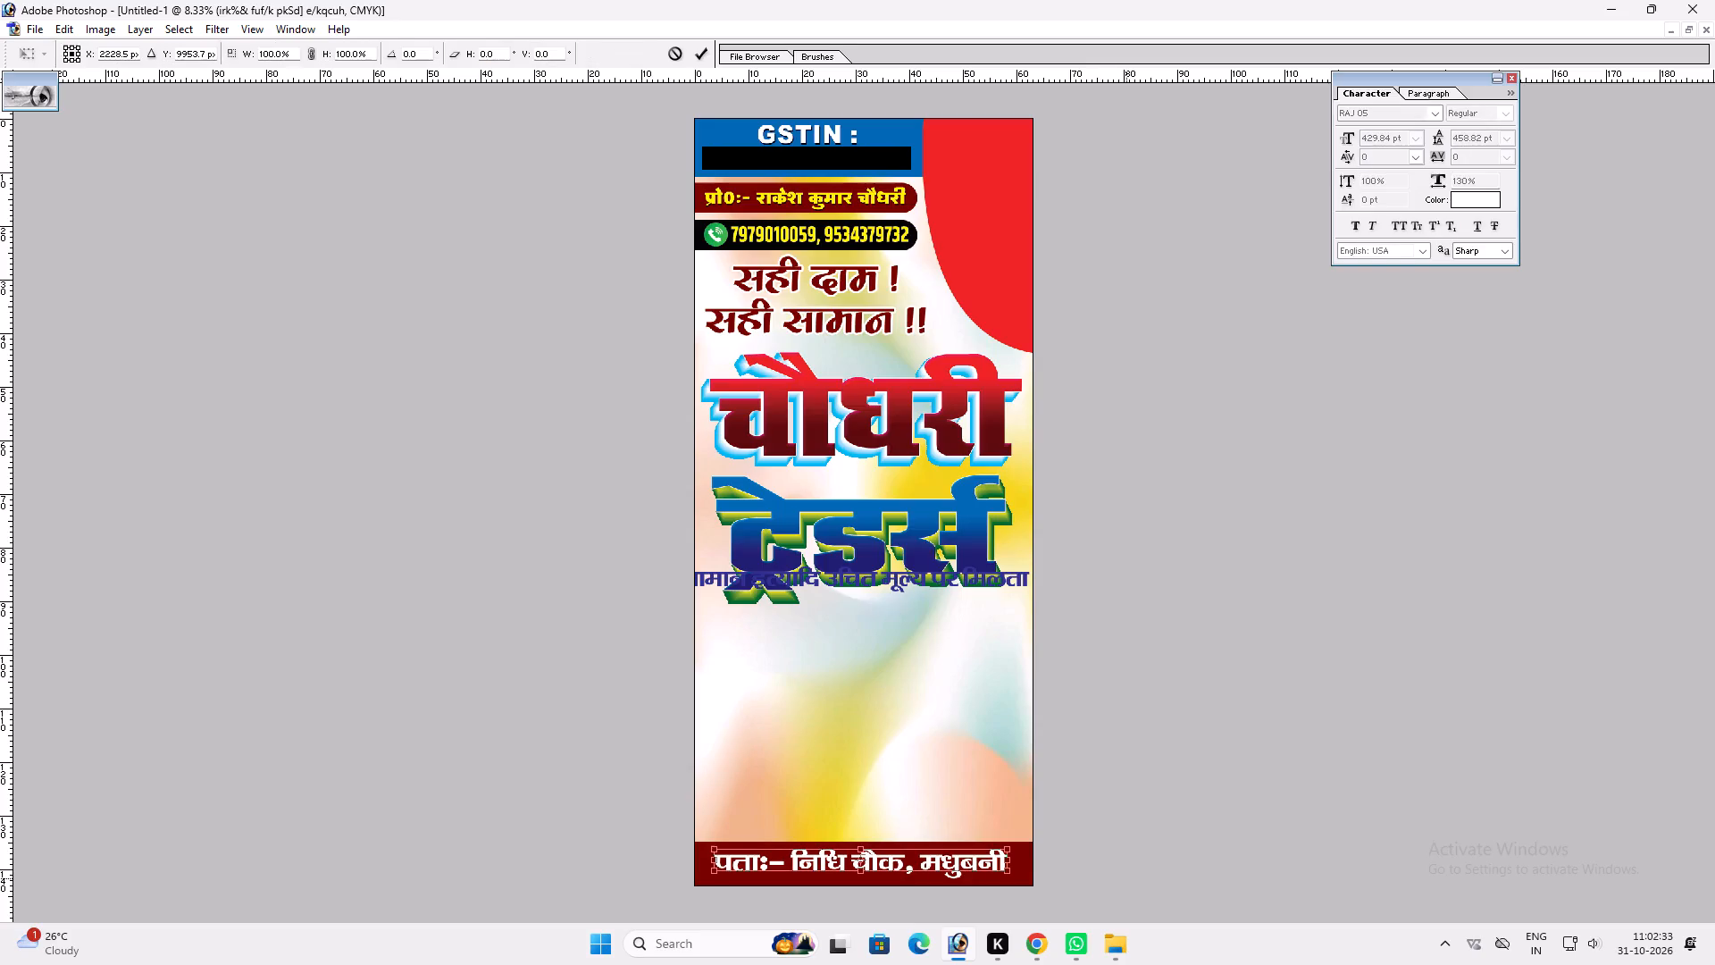
left_click(1010, 860, "alt+shift")
key("Return")
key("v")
key("alt+l")
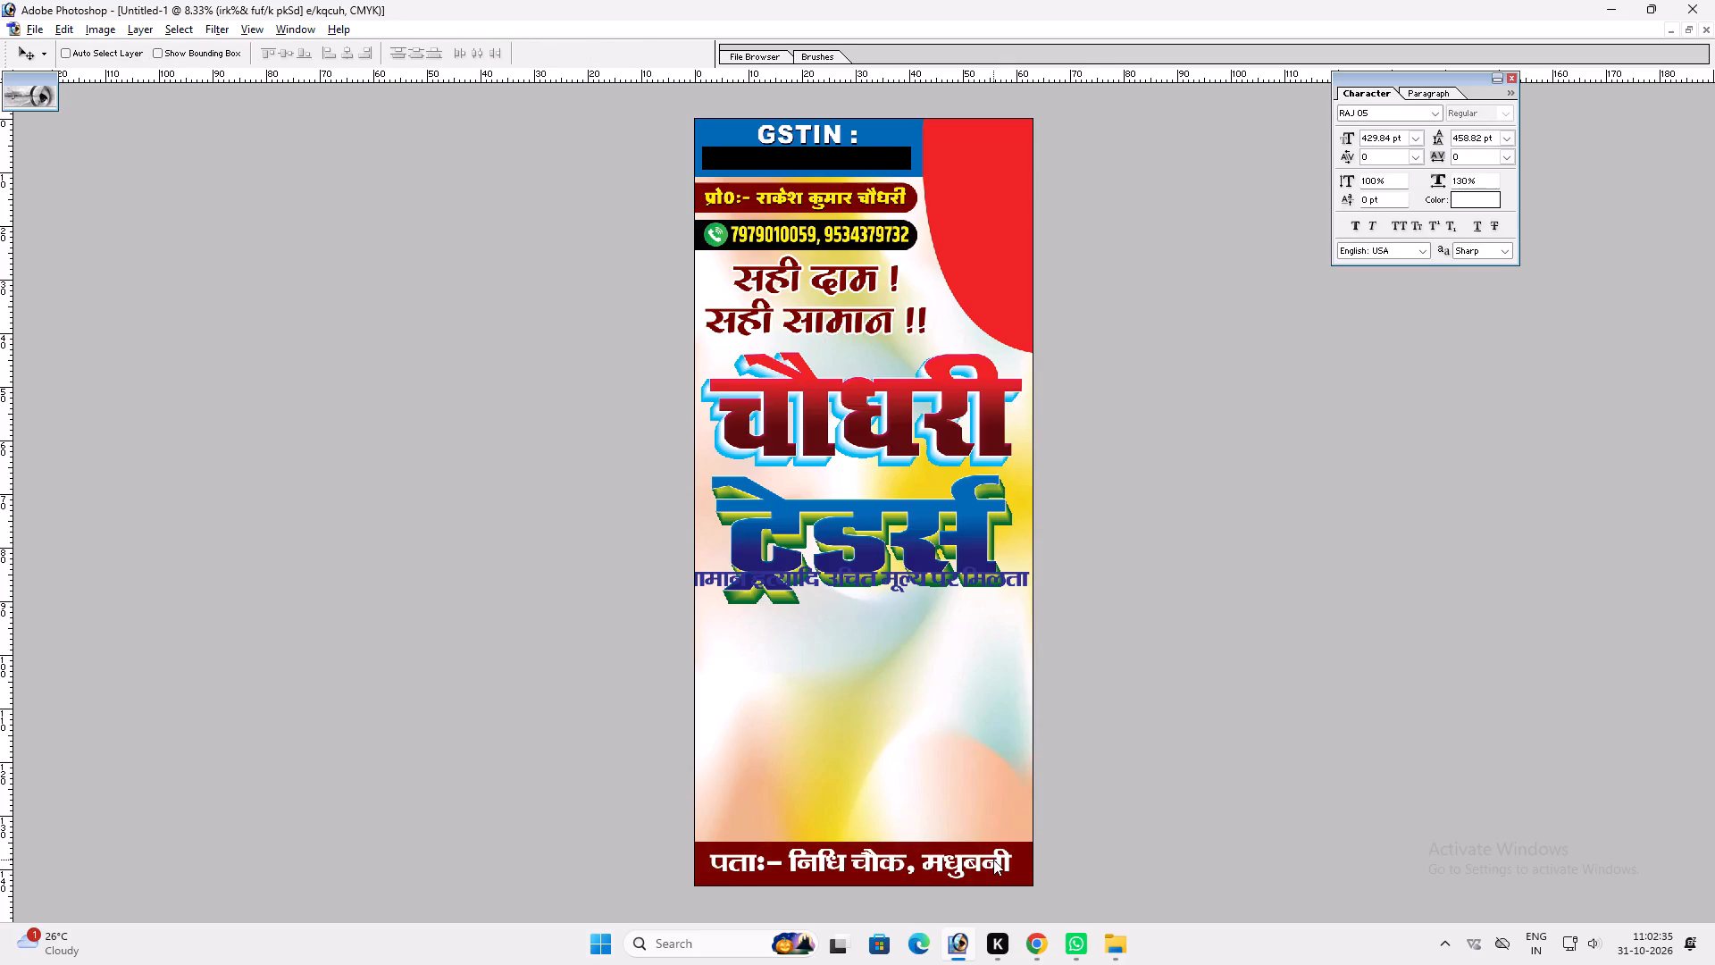
Add a hard-edged drop shadow to the address text, with increased distance and a size of 0 px.
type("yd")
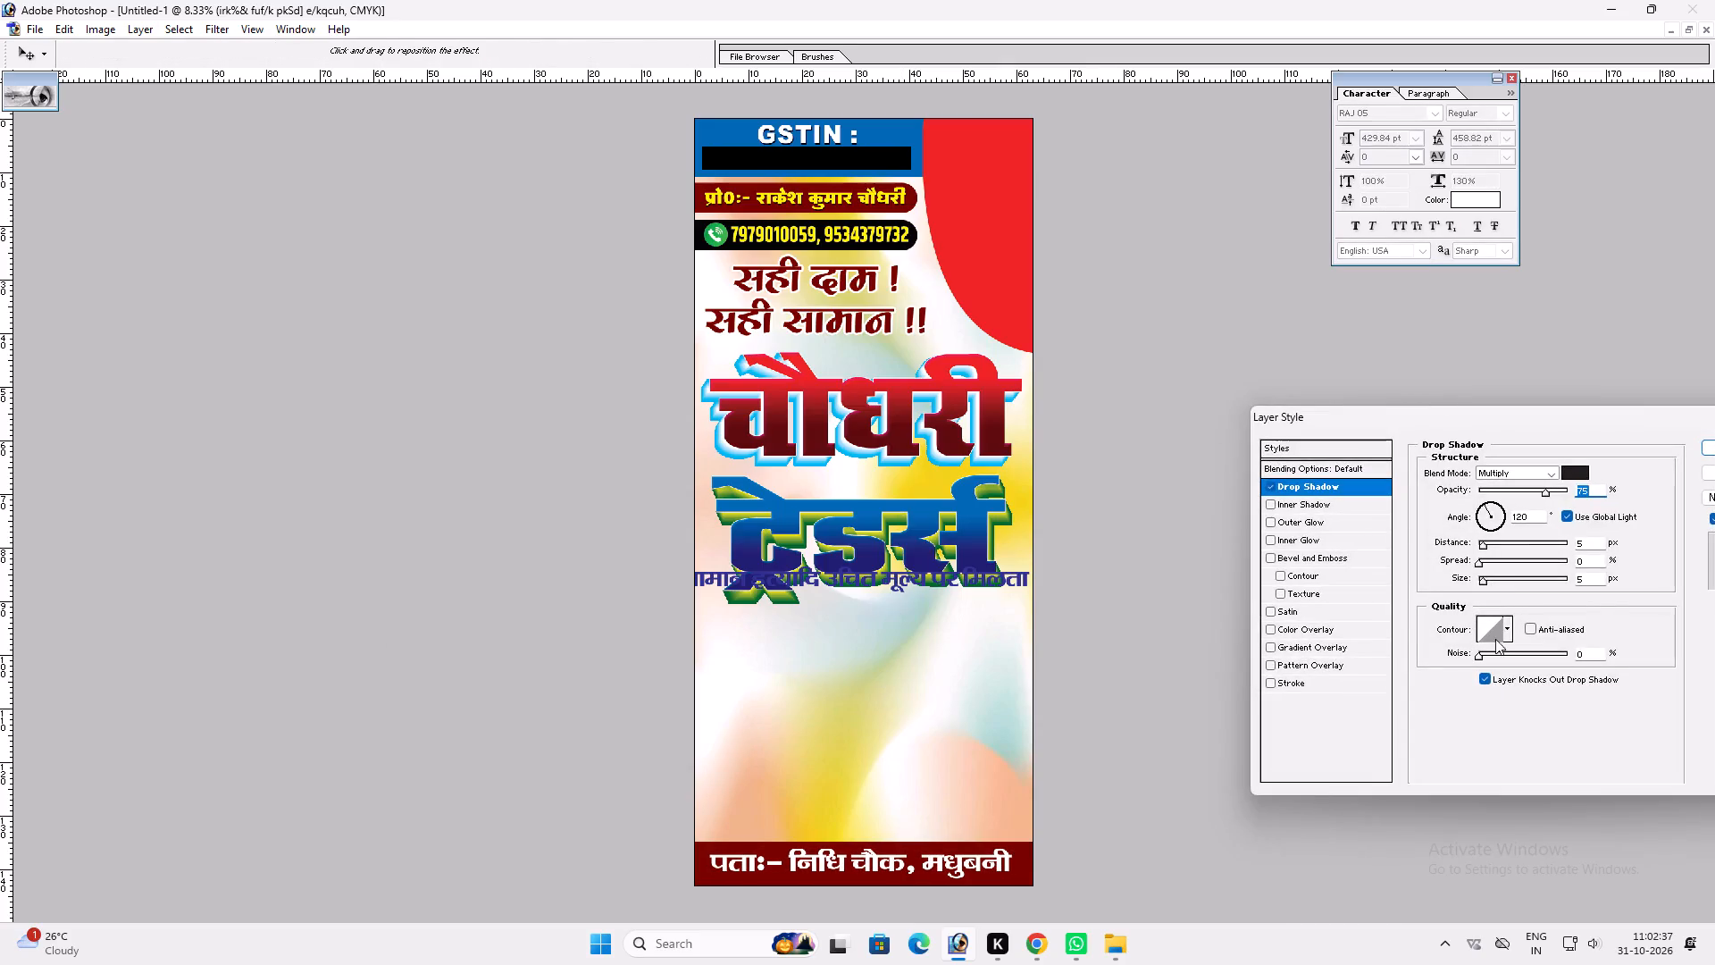
left_click_drag(1485, 579, 1460, 577)
left_click_drag(1493, 540, 1500, 539)
left_click_drag(1500, 539, 1507, 537)
key("Return")
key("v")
Move the blue services text down into the empty area below the shop name ट्रेडर्स.
key("ctrl+plus")
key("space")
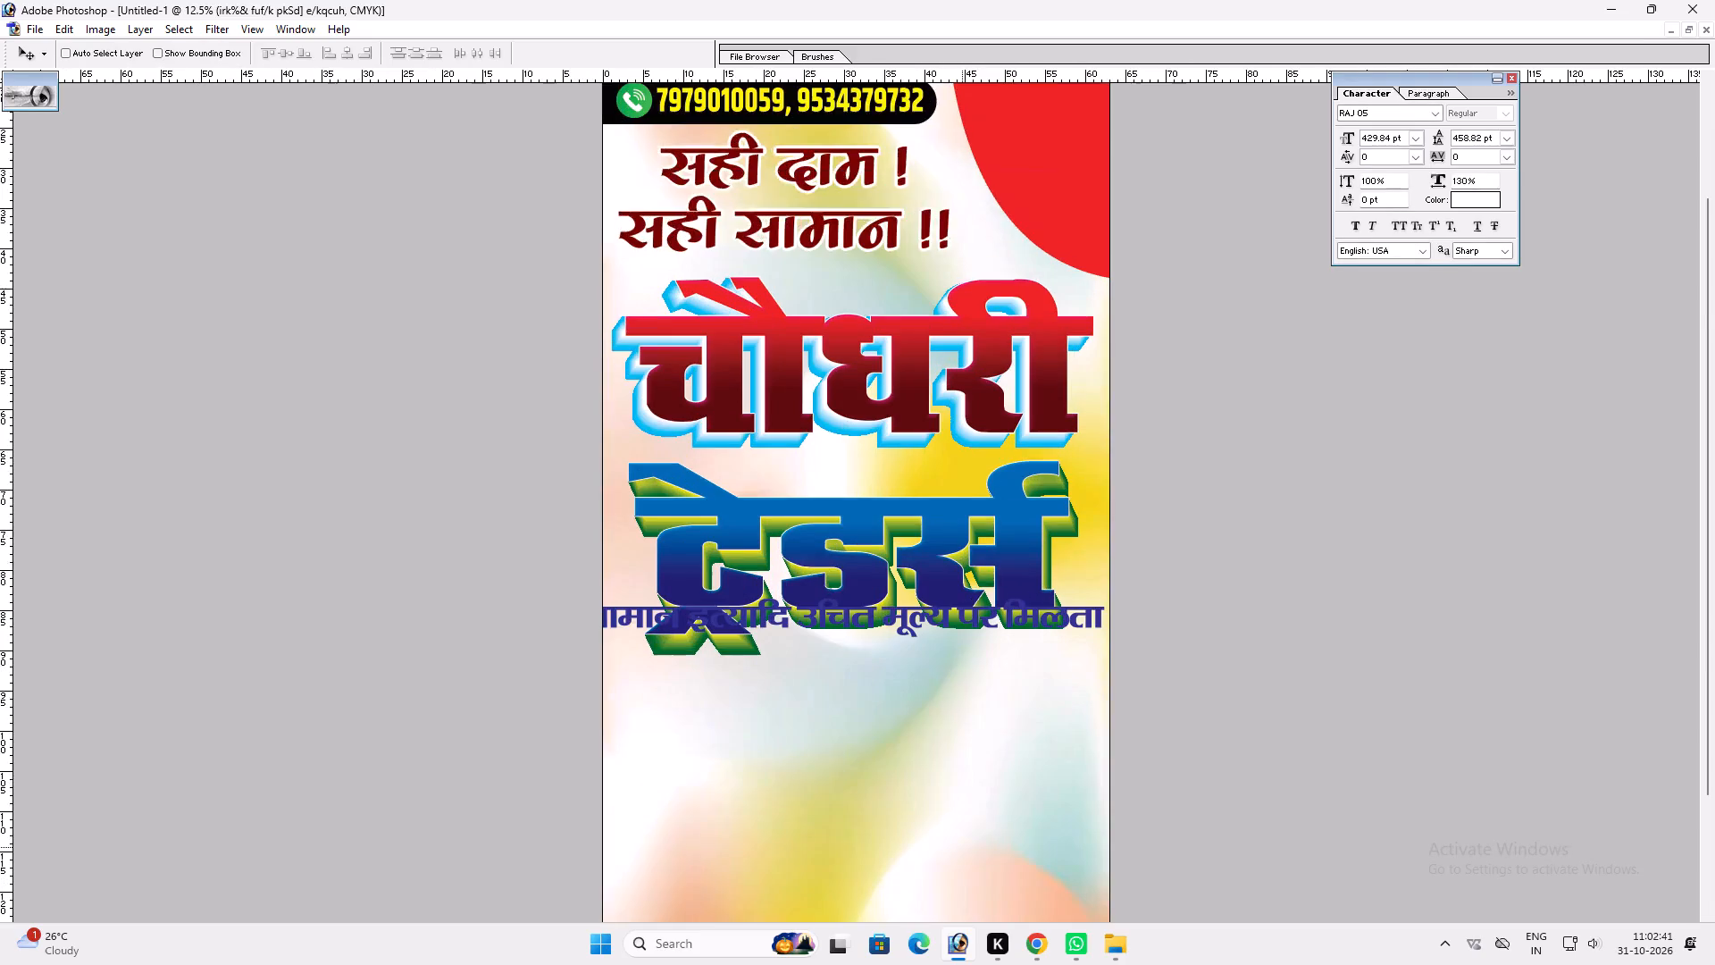
left_click_drag(954, 847, 1033, 465)
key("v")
left_click(992, 459, "ctrl")
left_click_drag(992, 457, 1008, 560)
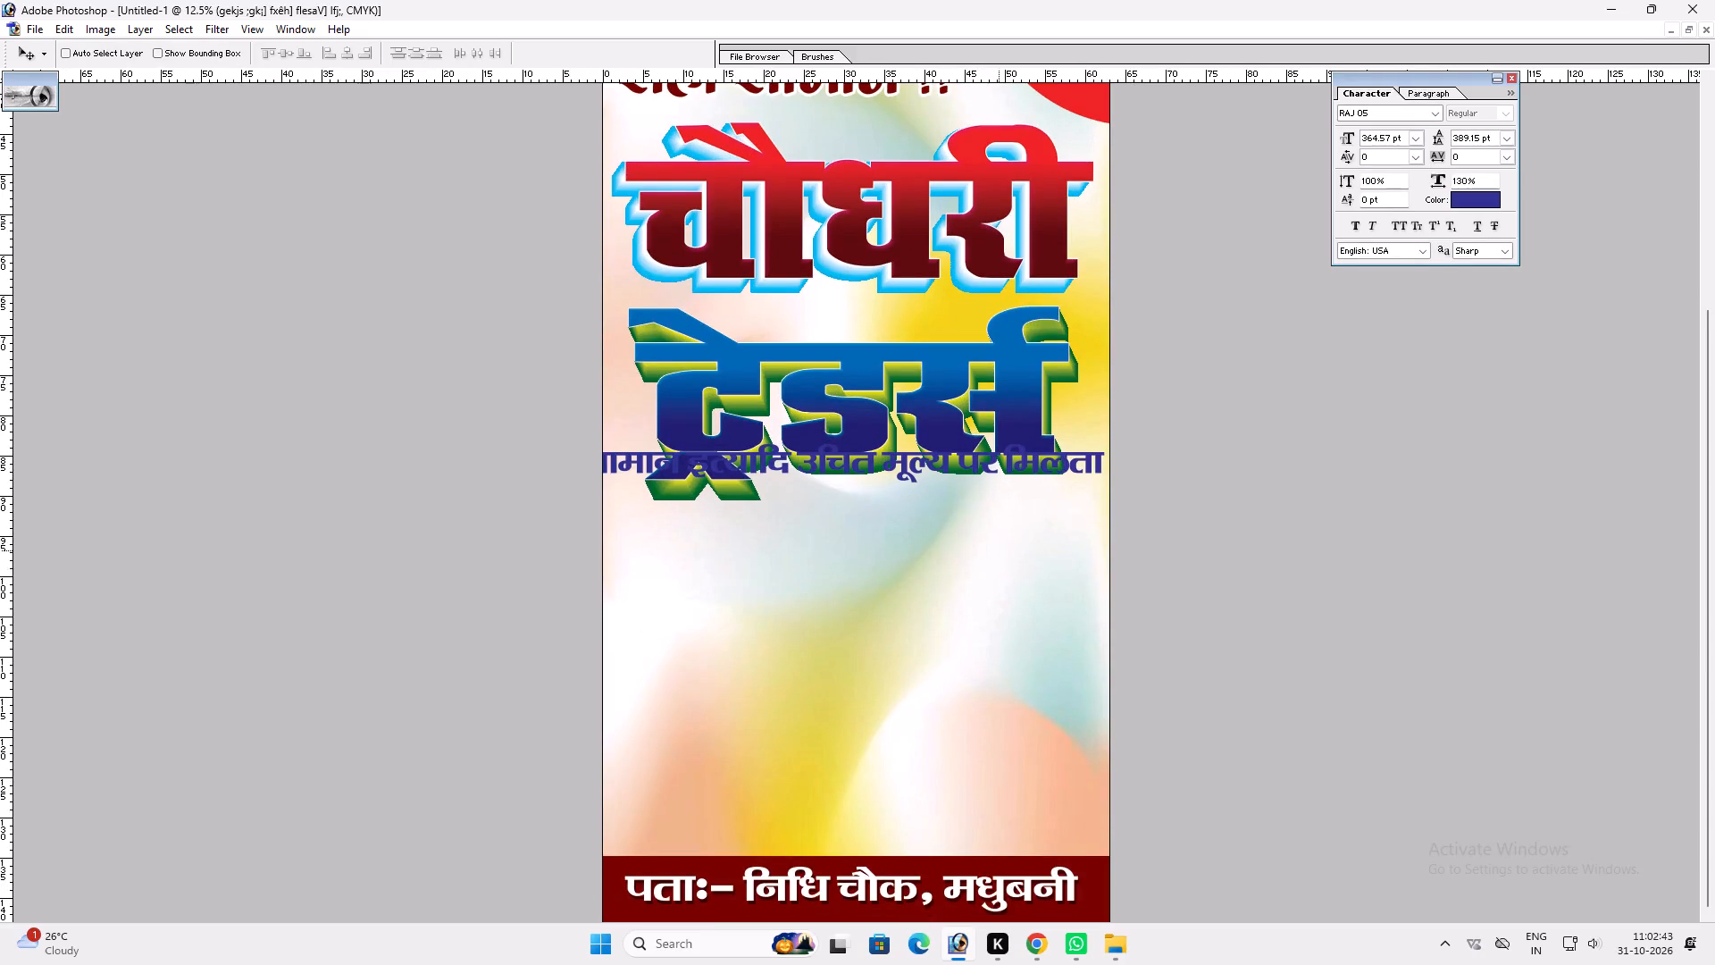
left_click_drag(1008, 560, 1222, 589)
Split the services text into two lines, with the second line starting at सभी सामान इत्यादि.
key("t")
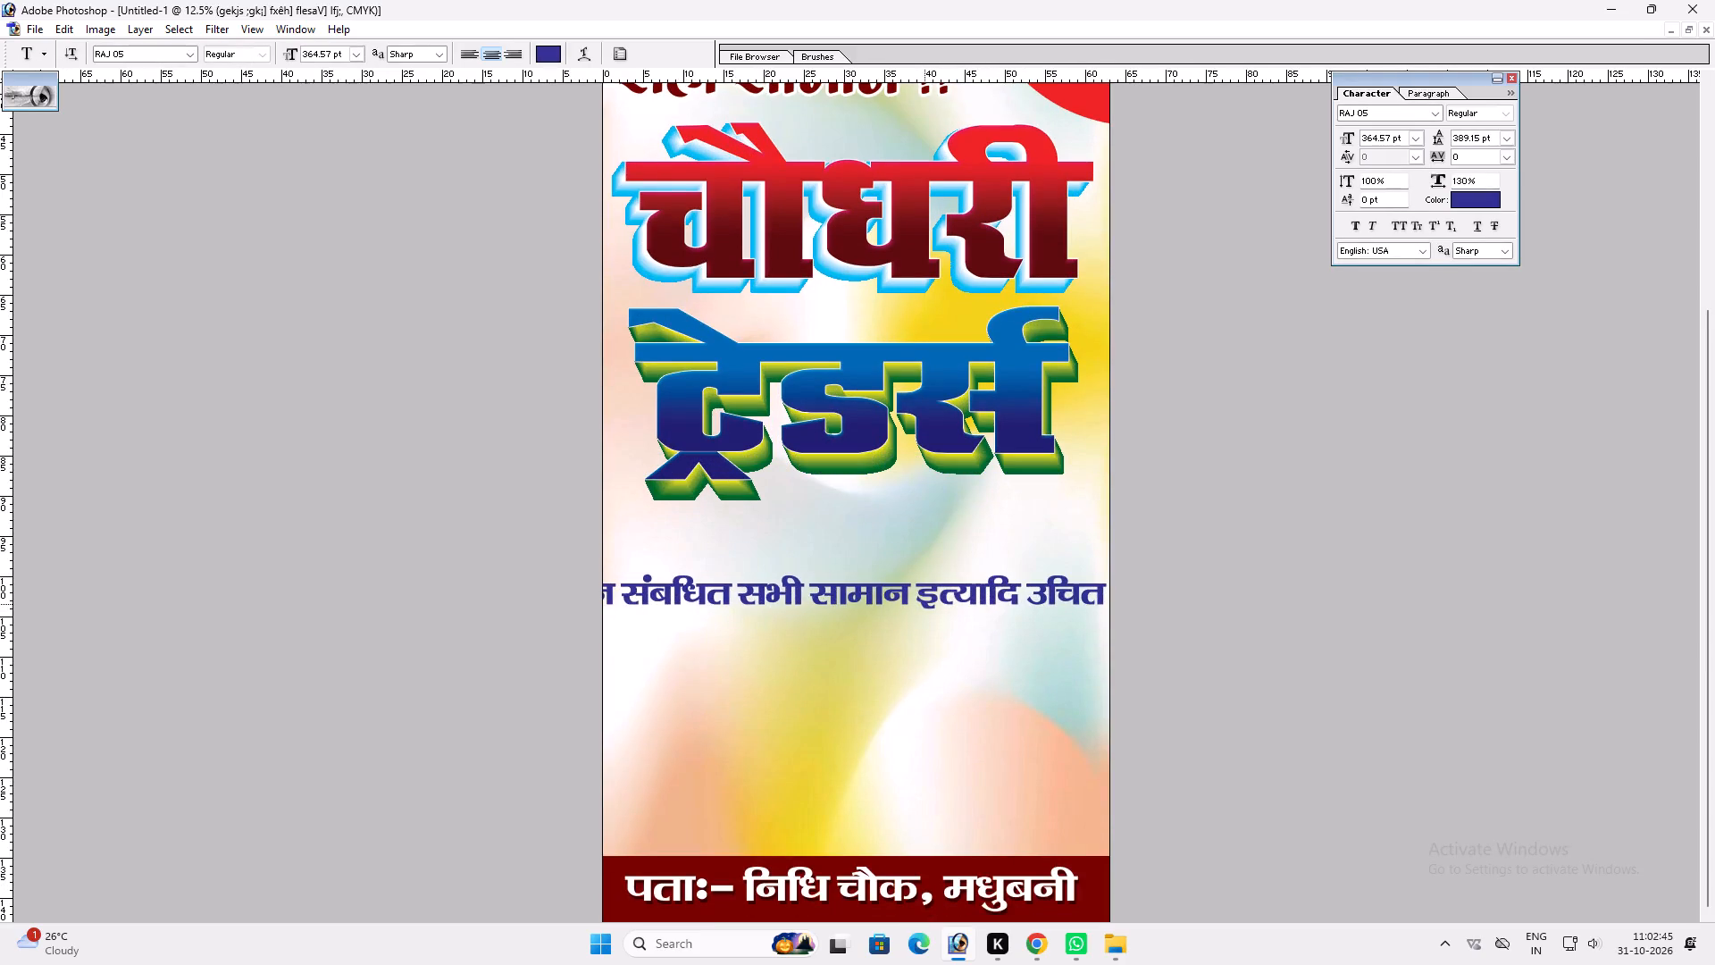
left_click(924, 604)
key("Return")
left_click_drag(1042, 665, 1087, 665)
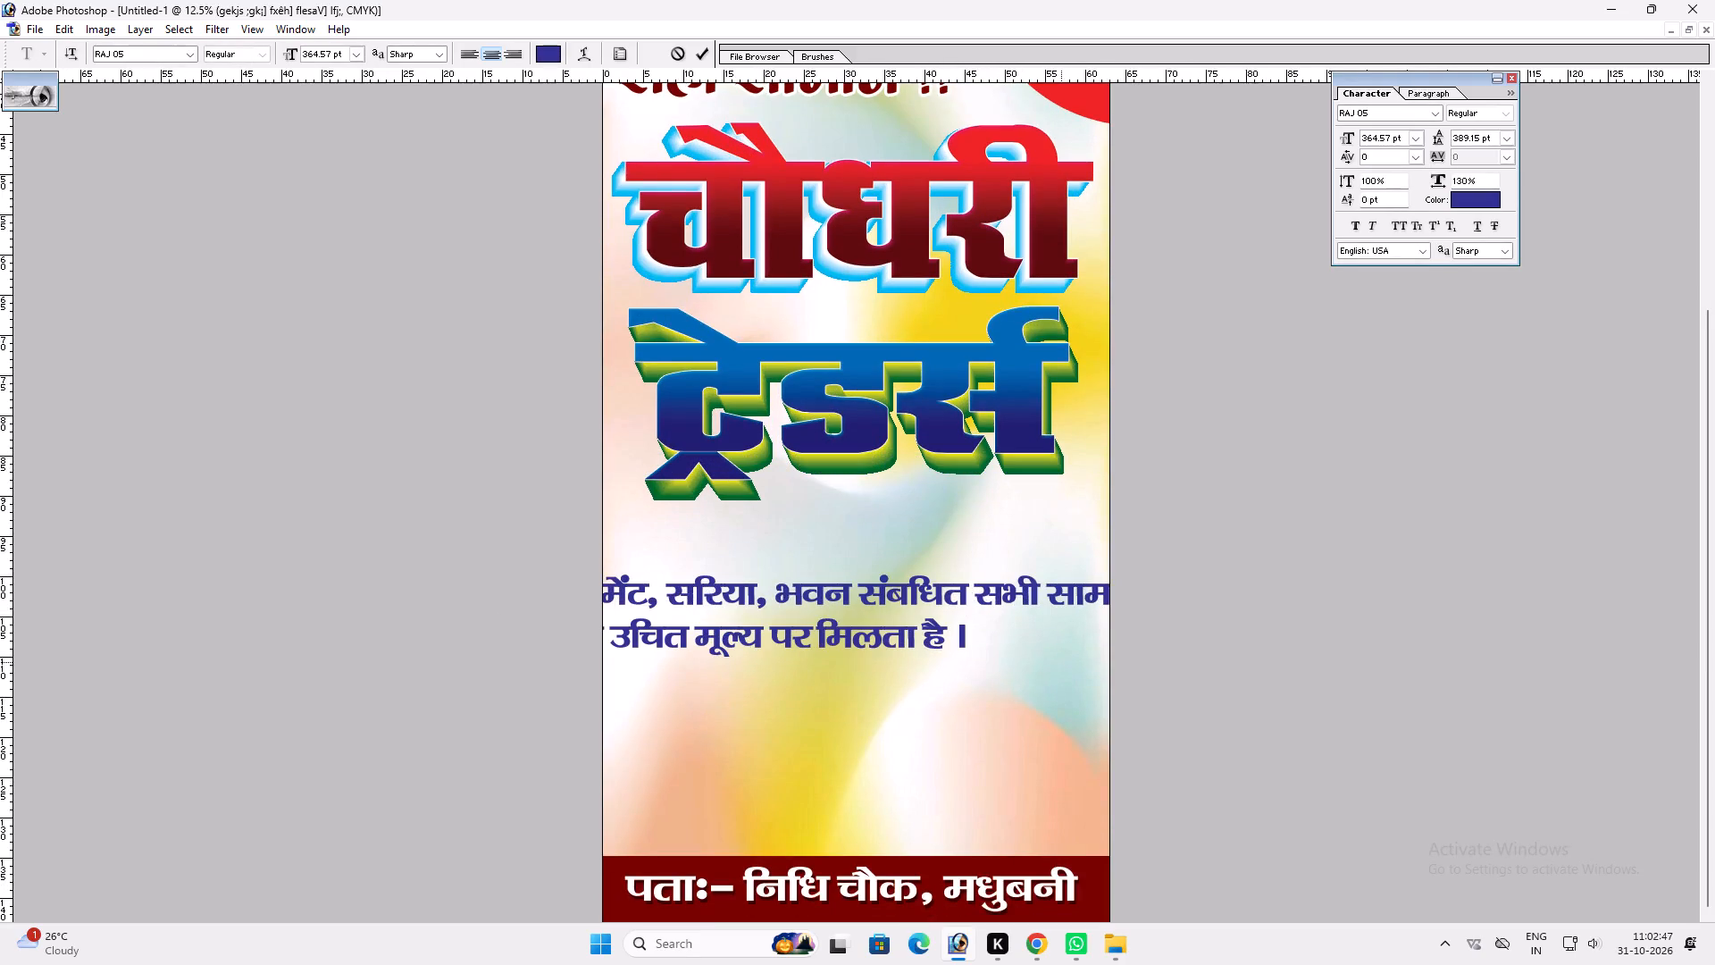
left_click_drag(1185, 731, 1102, 717)
left_click(896, 579)
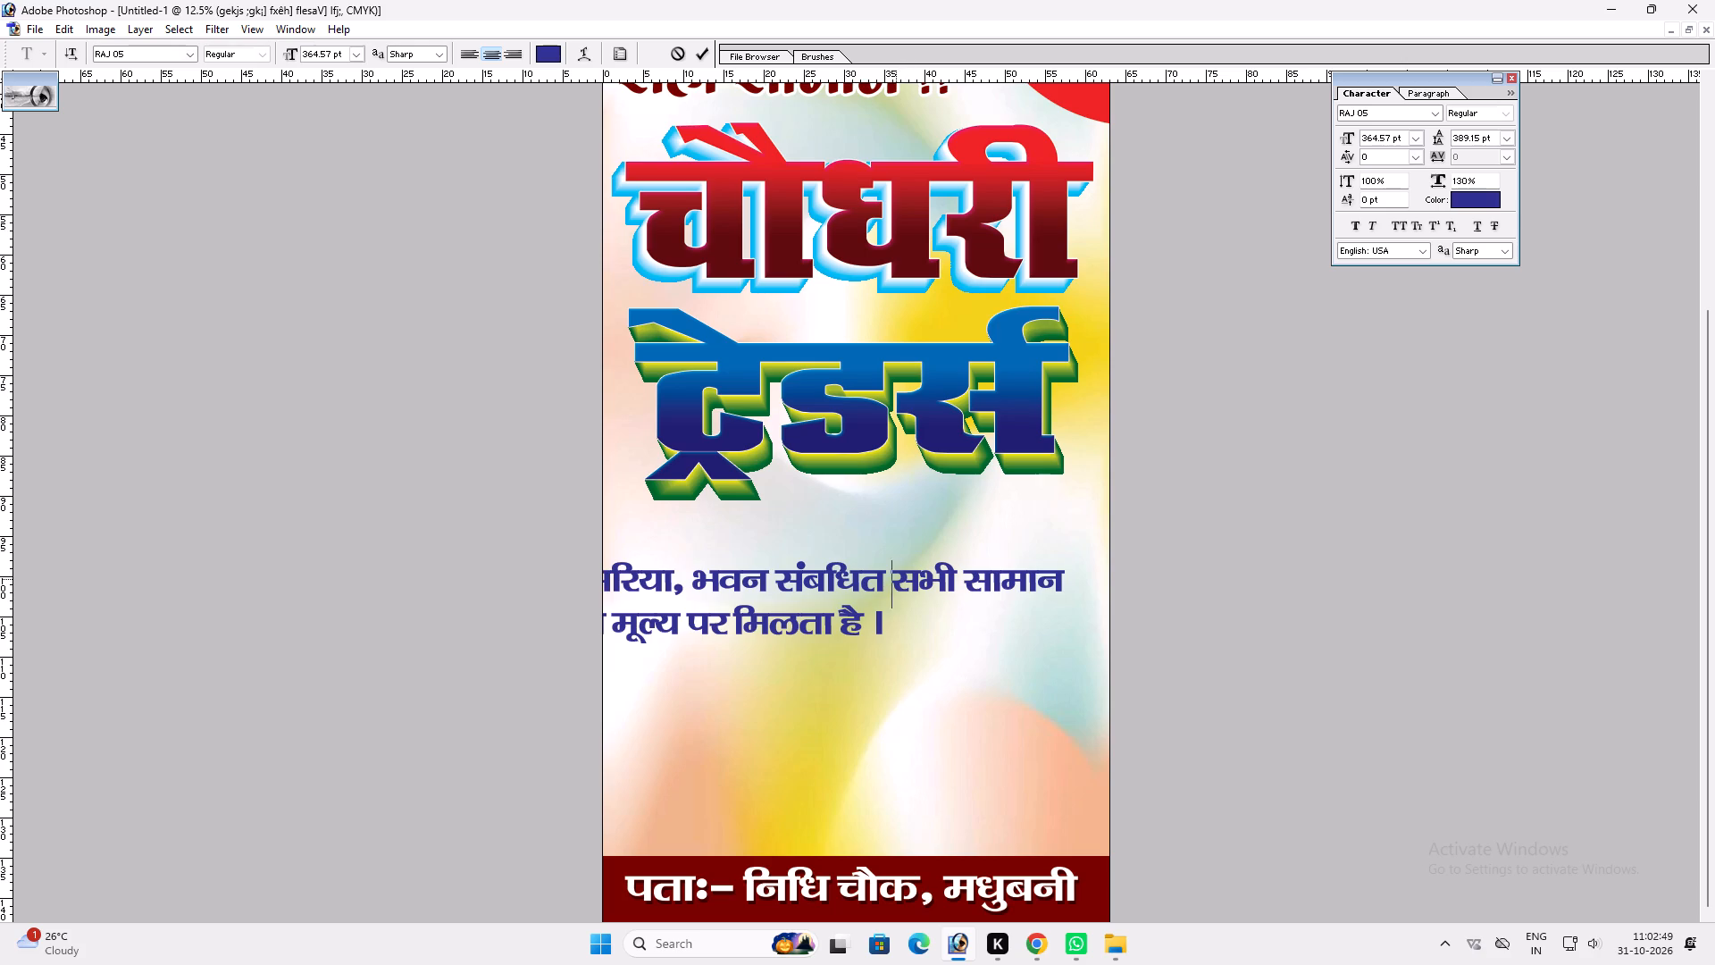
key("Return")
left_click_drag(983, 745, 1212, 748)
left_click(969, 689)
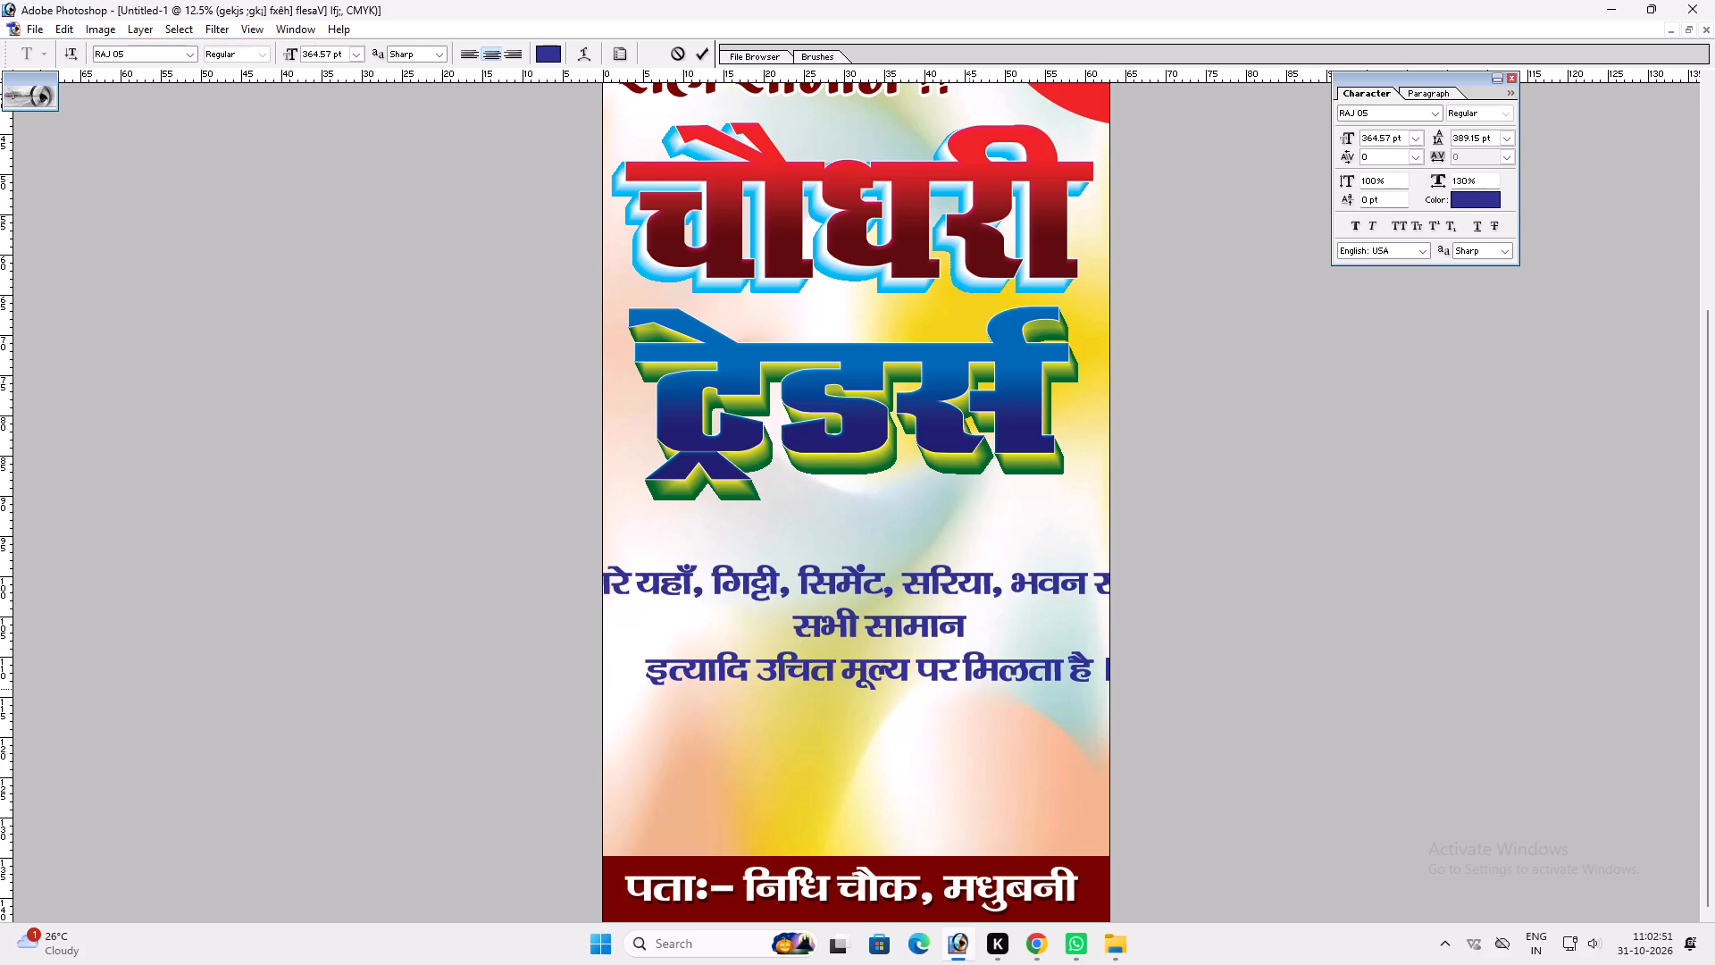
key("Home")
key("BackSpace")
key("Return")
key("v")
Scale the two-line services text to fit the banner width and place it just above the maroon address strip.
key("ctrl+t")
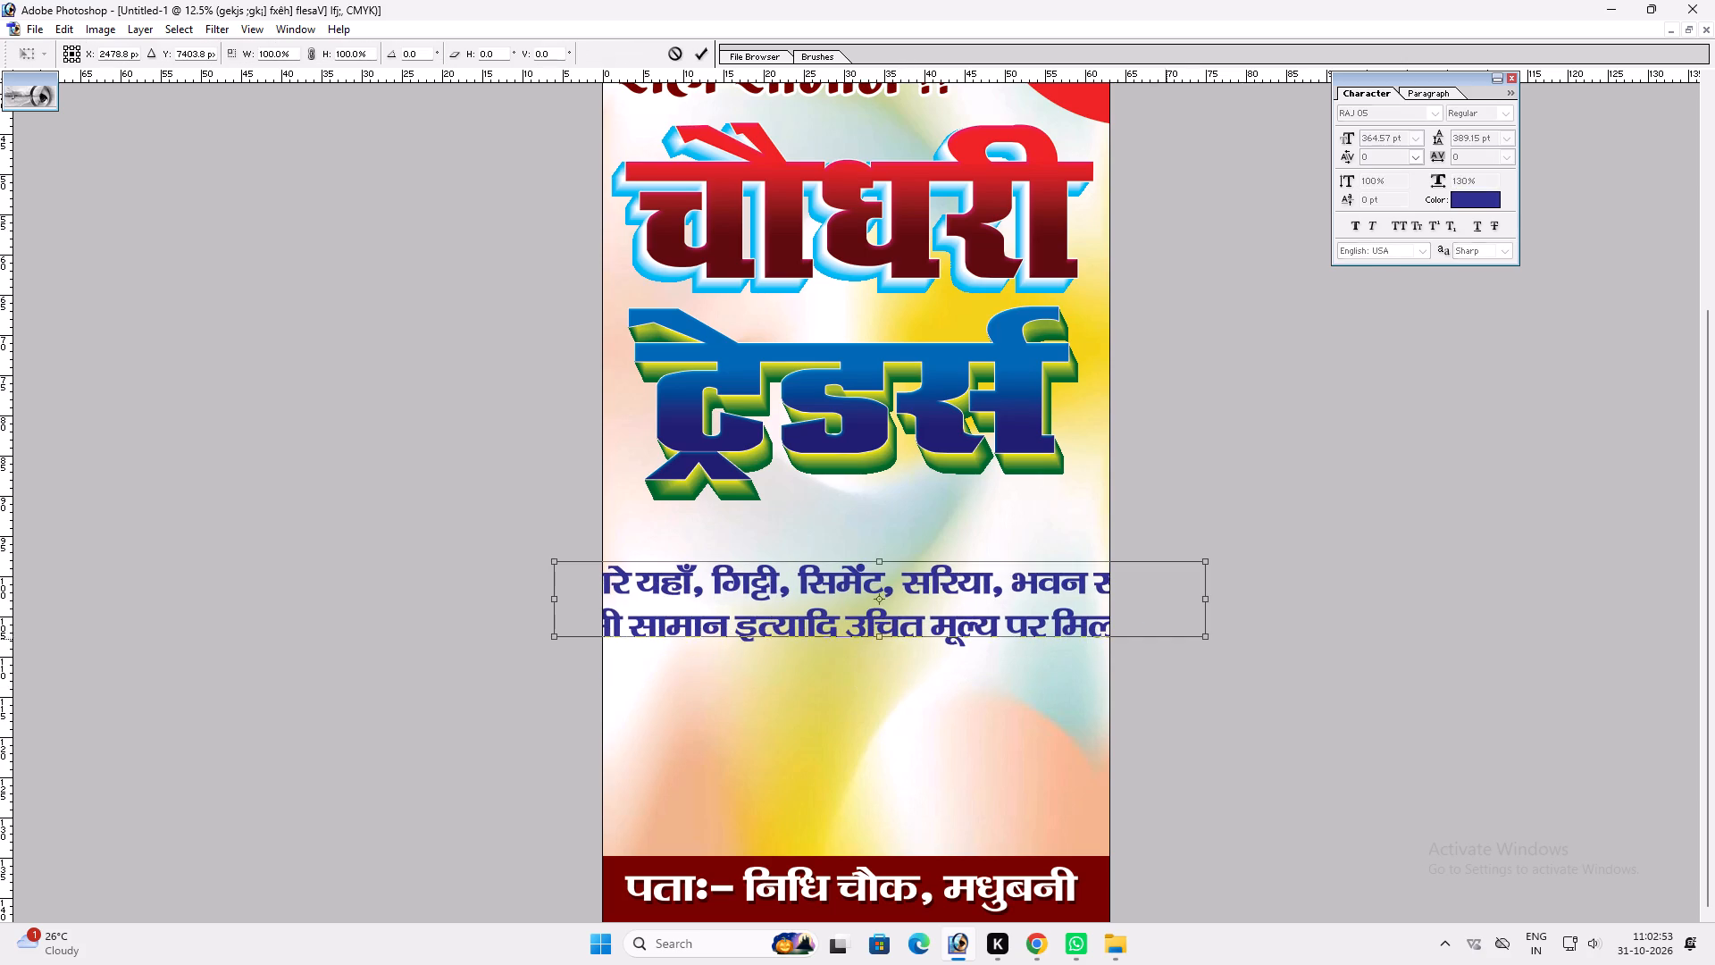
left_click_drag(1207, 638, 1100, 619, "alt+shift")
key("Return")
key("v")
left_click_drag(1043, 619, 1011, 804)
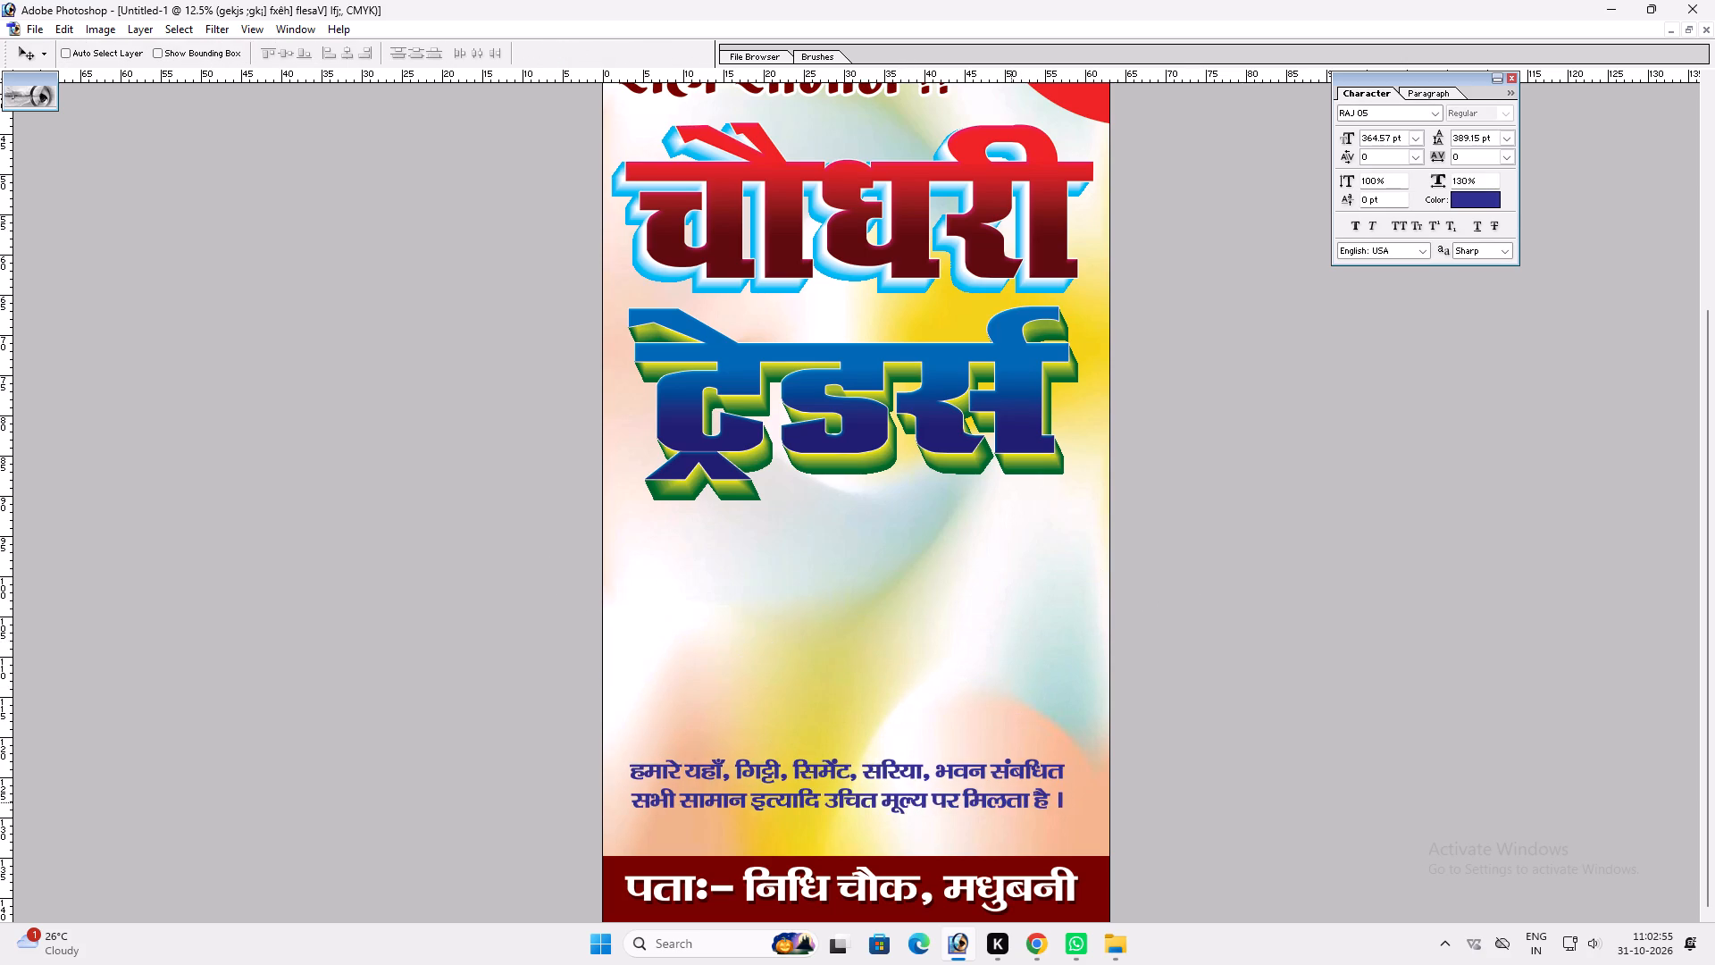
left_click_drag(1011, 804, 997, 837)
key("ctrl+t")
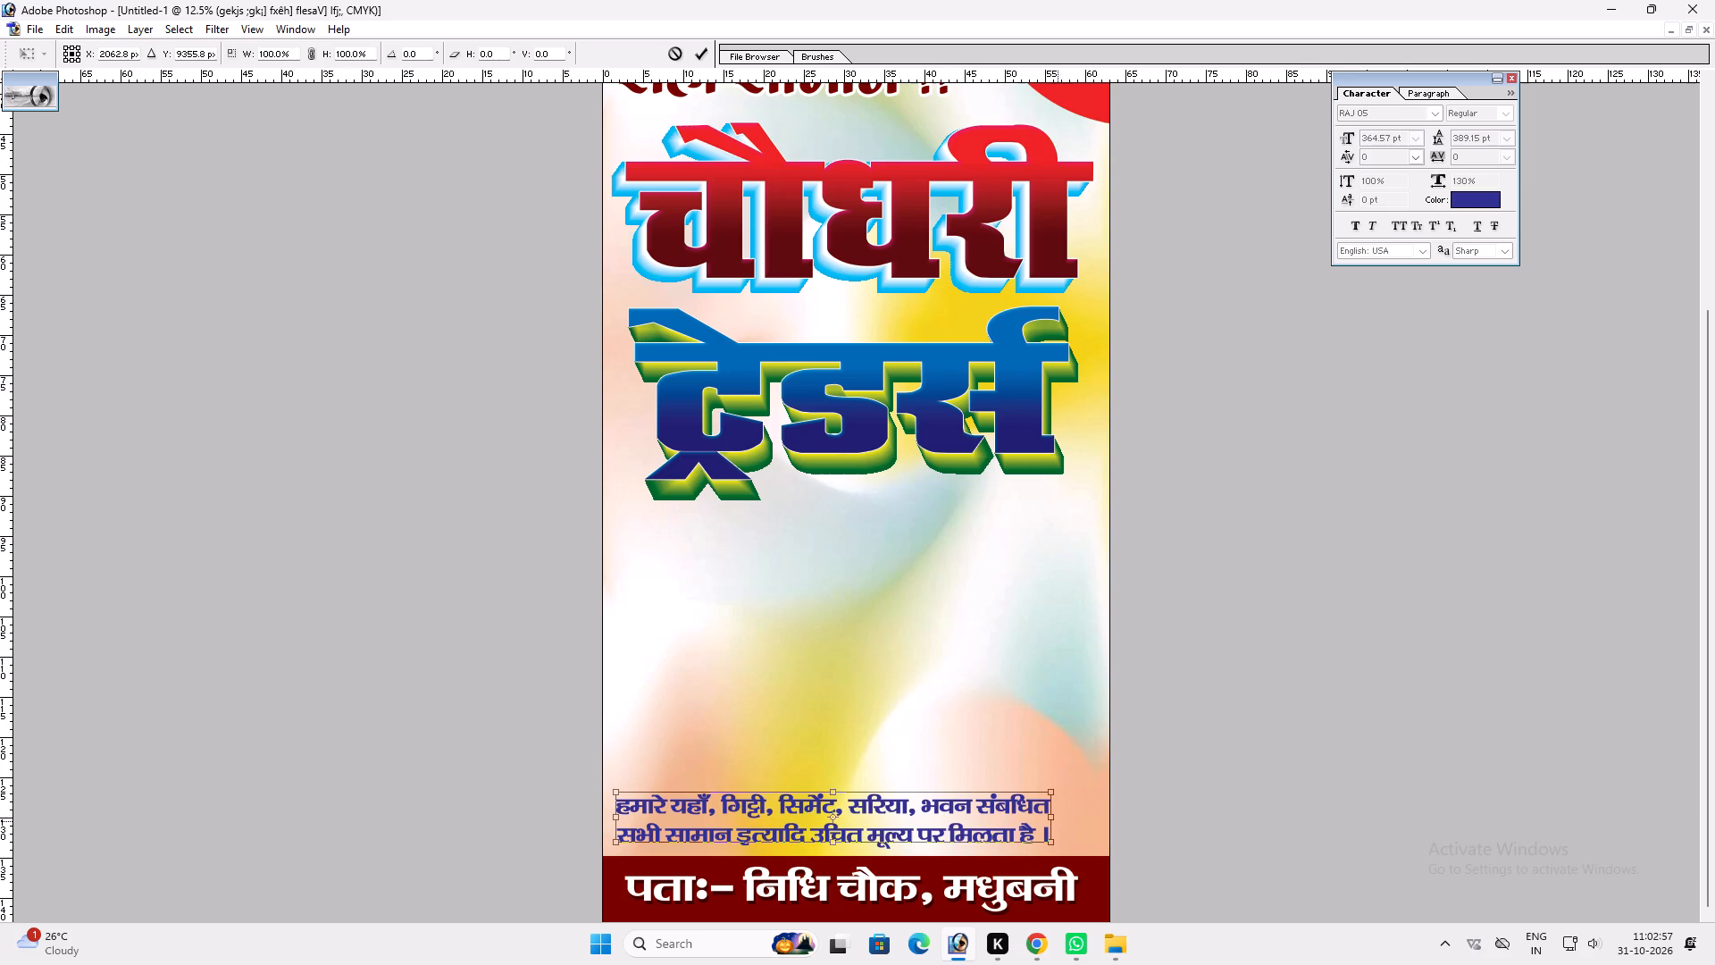
left_click_drag(1052, 821, 1085, 815, "shift")
key("Return")
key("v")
Change the font of the whole services text to RAJ 04.
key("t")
left_click(1006, 834)
key("ctrl+a")
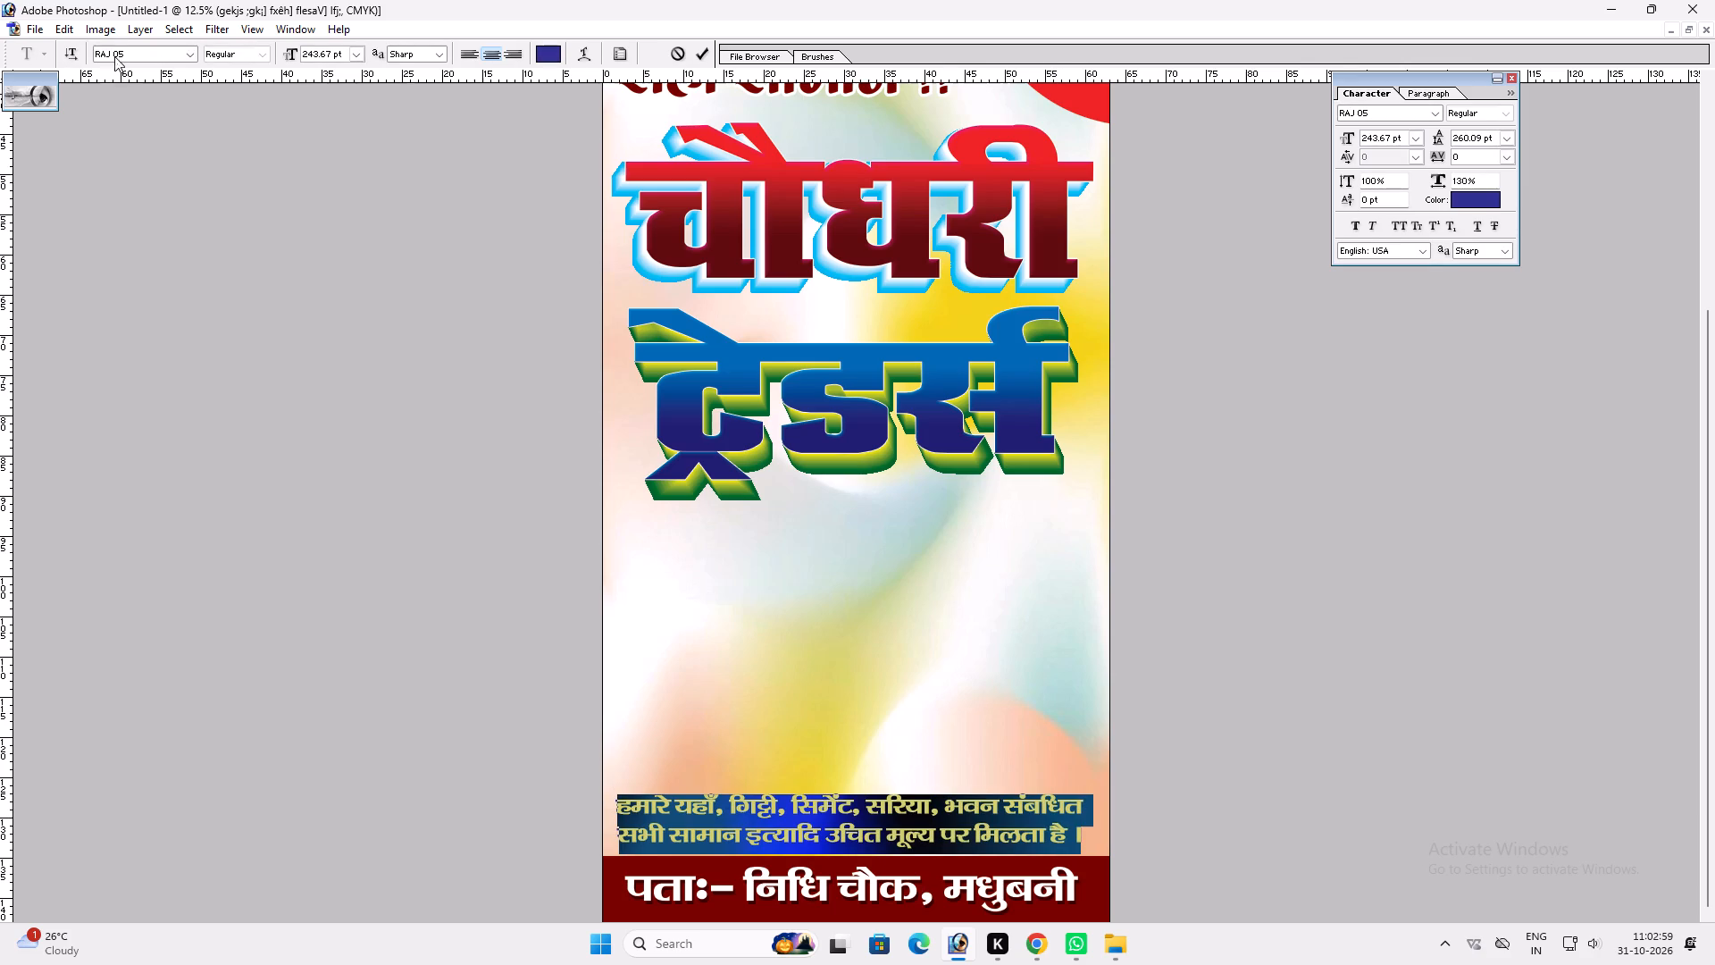
left_click(115, 49)
key("Up")
key("Return")
key("Return")
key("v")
Stretch the services text slightly taller from its top edge.
key("ctrl+t")
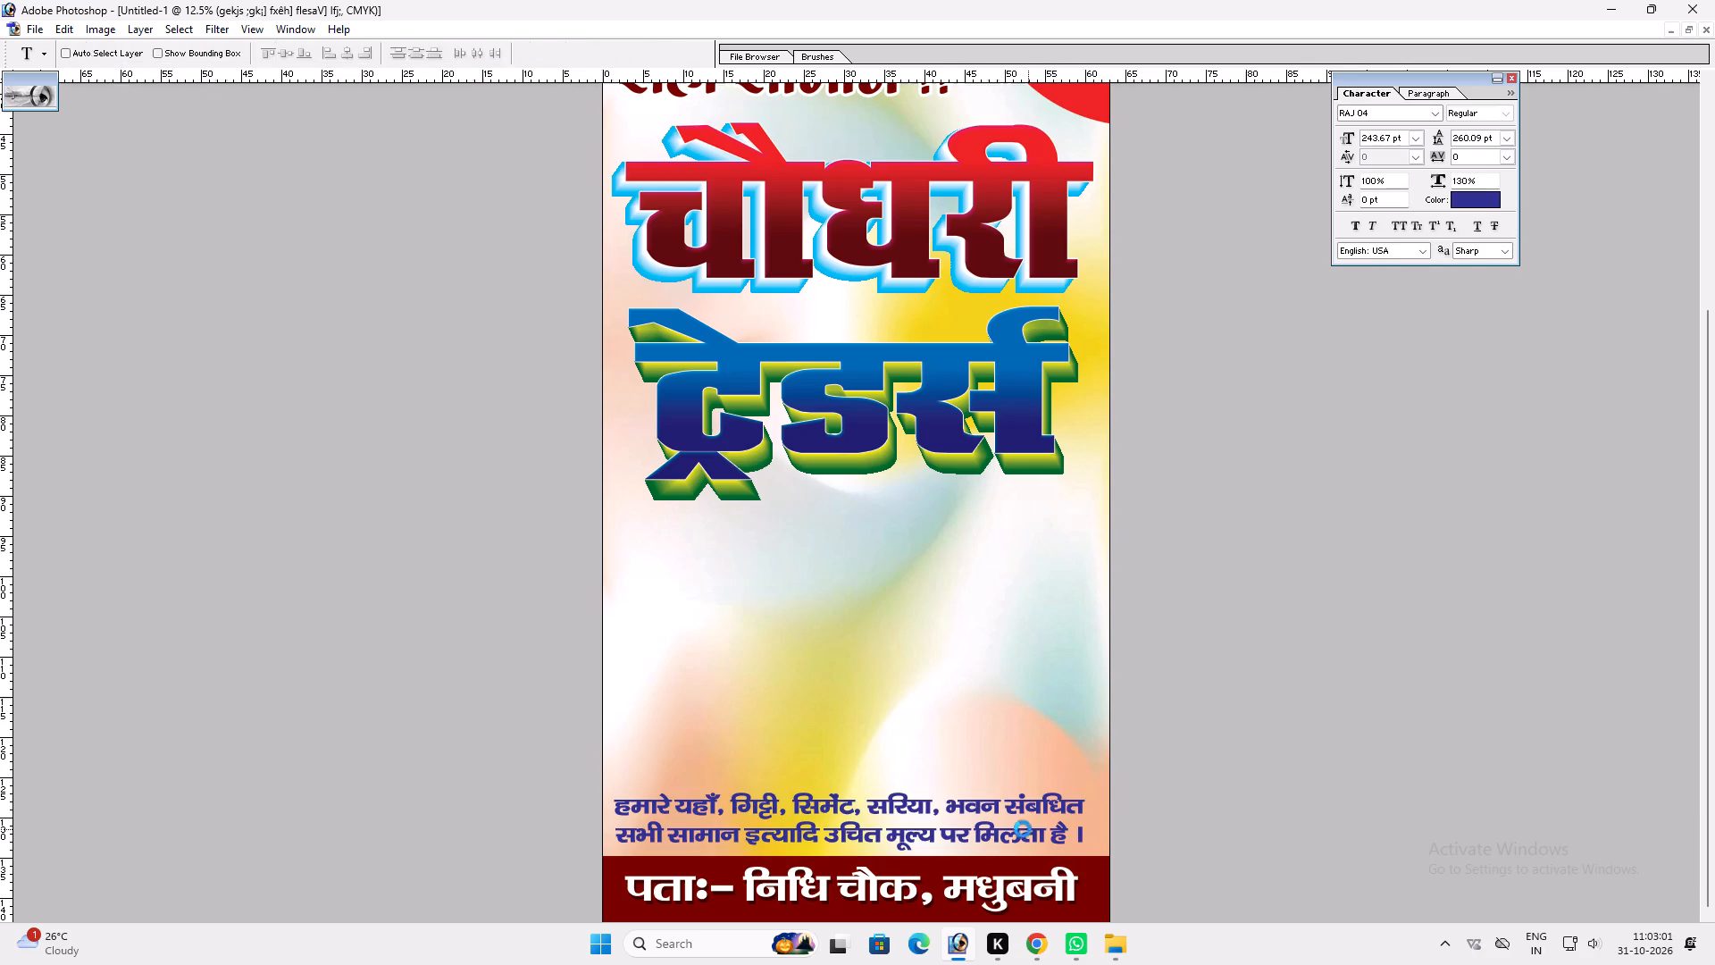
left_click_drag(996, 789, 1008, 785, "shift")
key("shift+Return")
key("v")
Insert a space at the start of the services text's second line.
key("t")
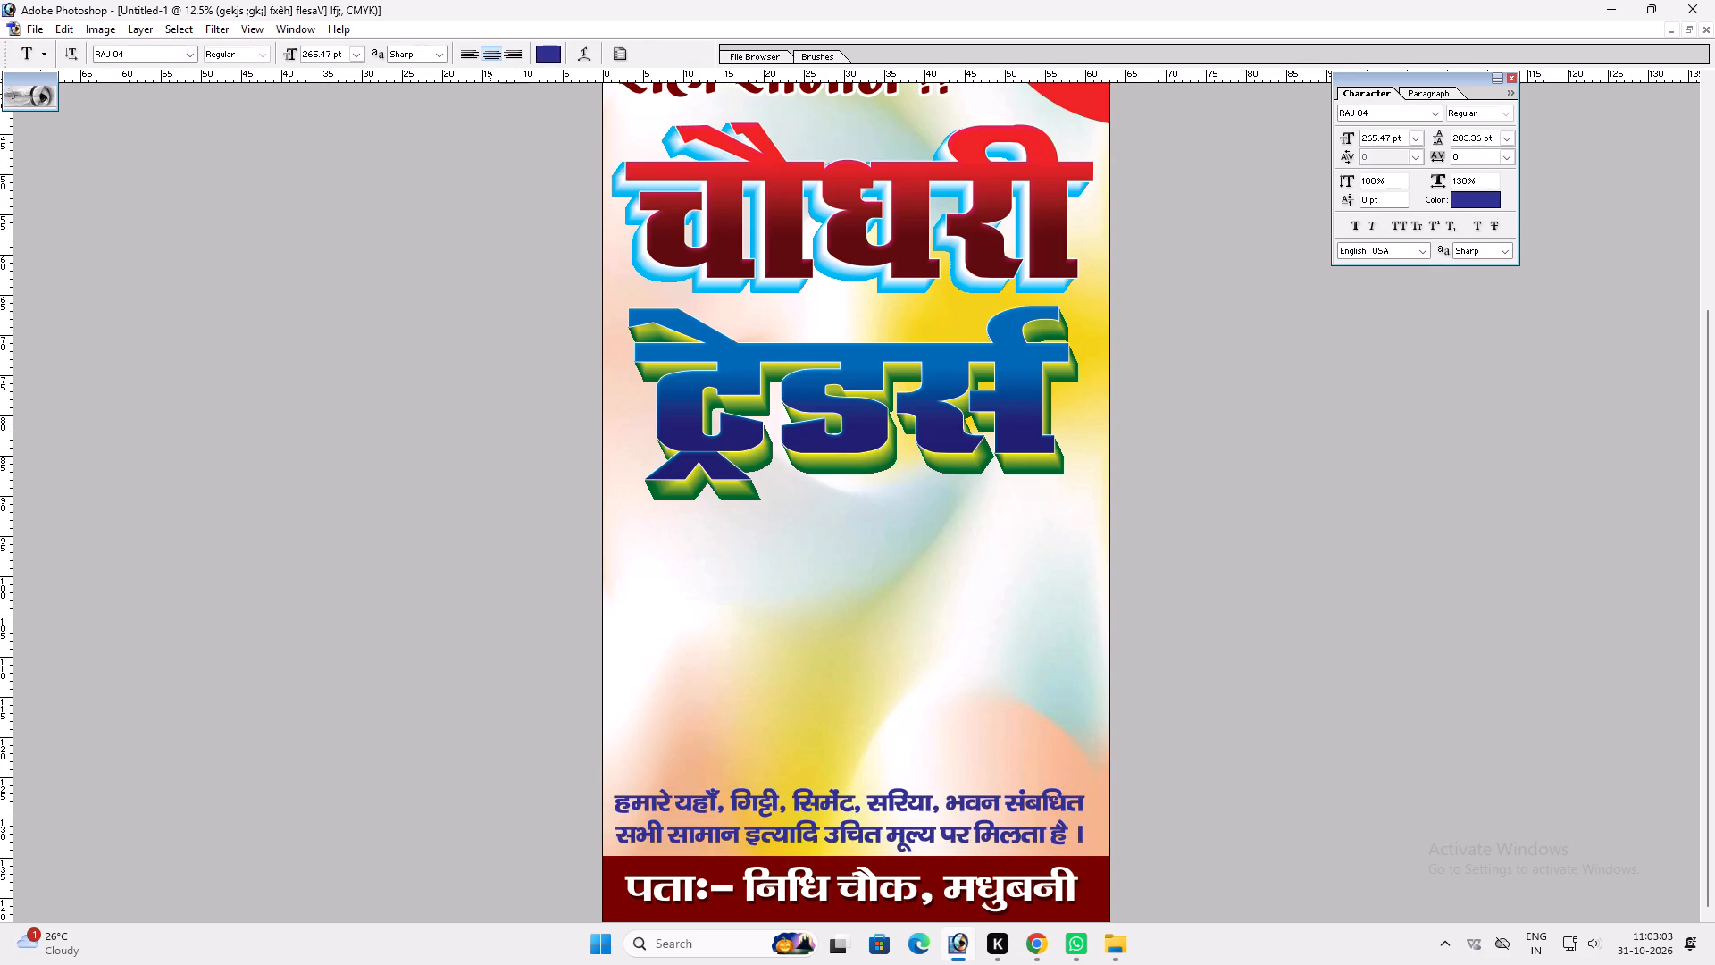
left_click(625, 835)
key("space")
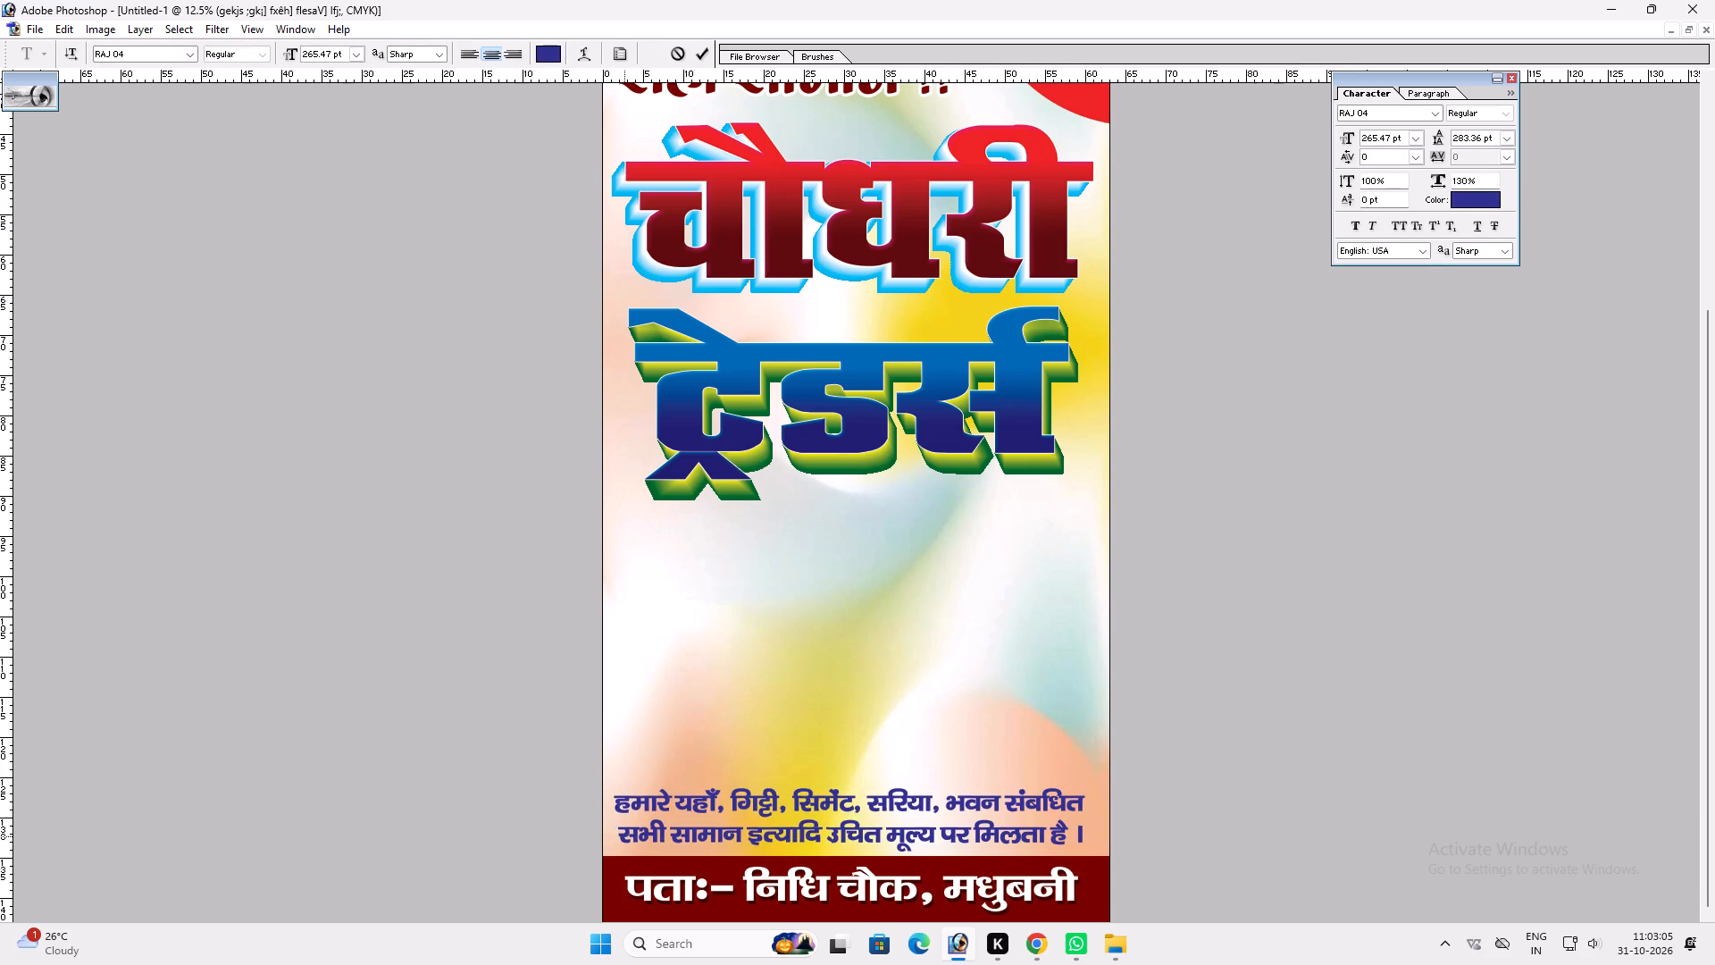
Tighten the line spacing of the services text to 273.36 pt.
key("ctrl+a")
key("alt+Up")
key("alt+Up")
key("alt+Up")
key("alt+Up")
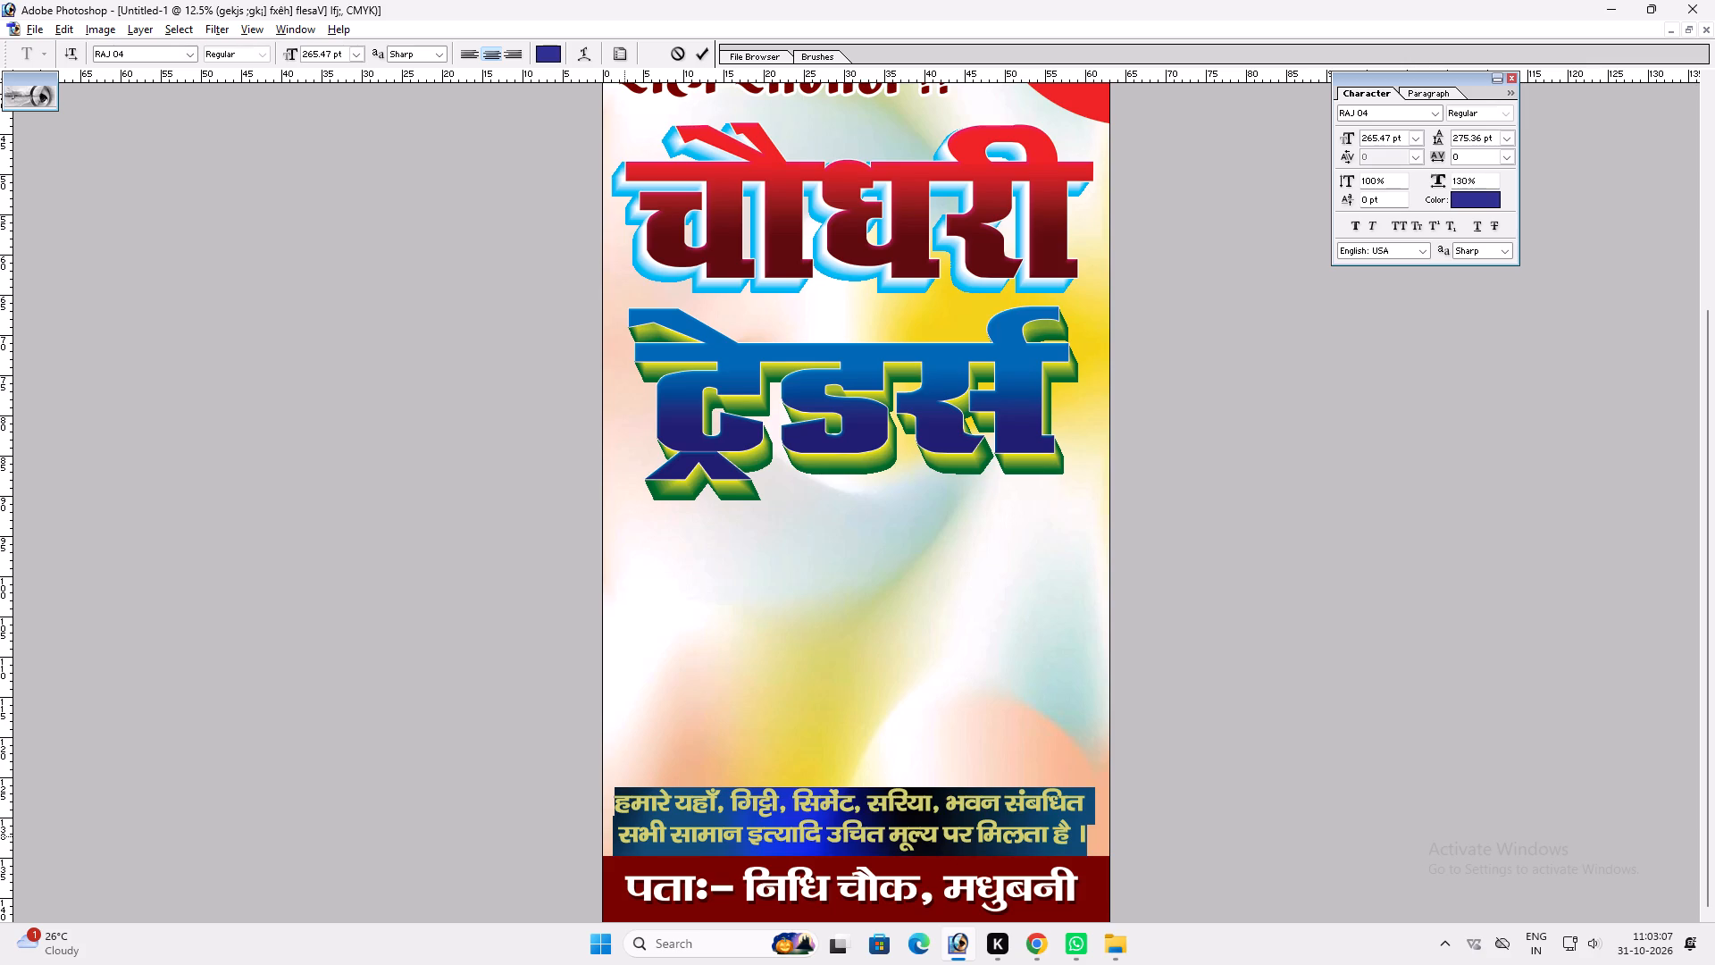
key("alt+Up")
key("ctrl+z")
key("ctrl+Return")
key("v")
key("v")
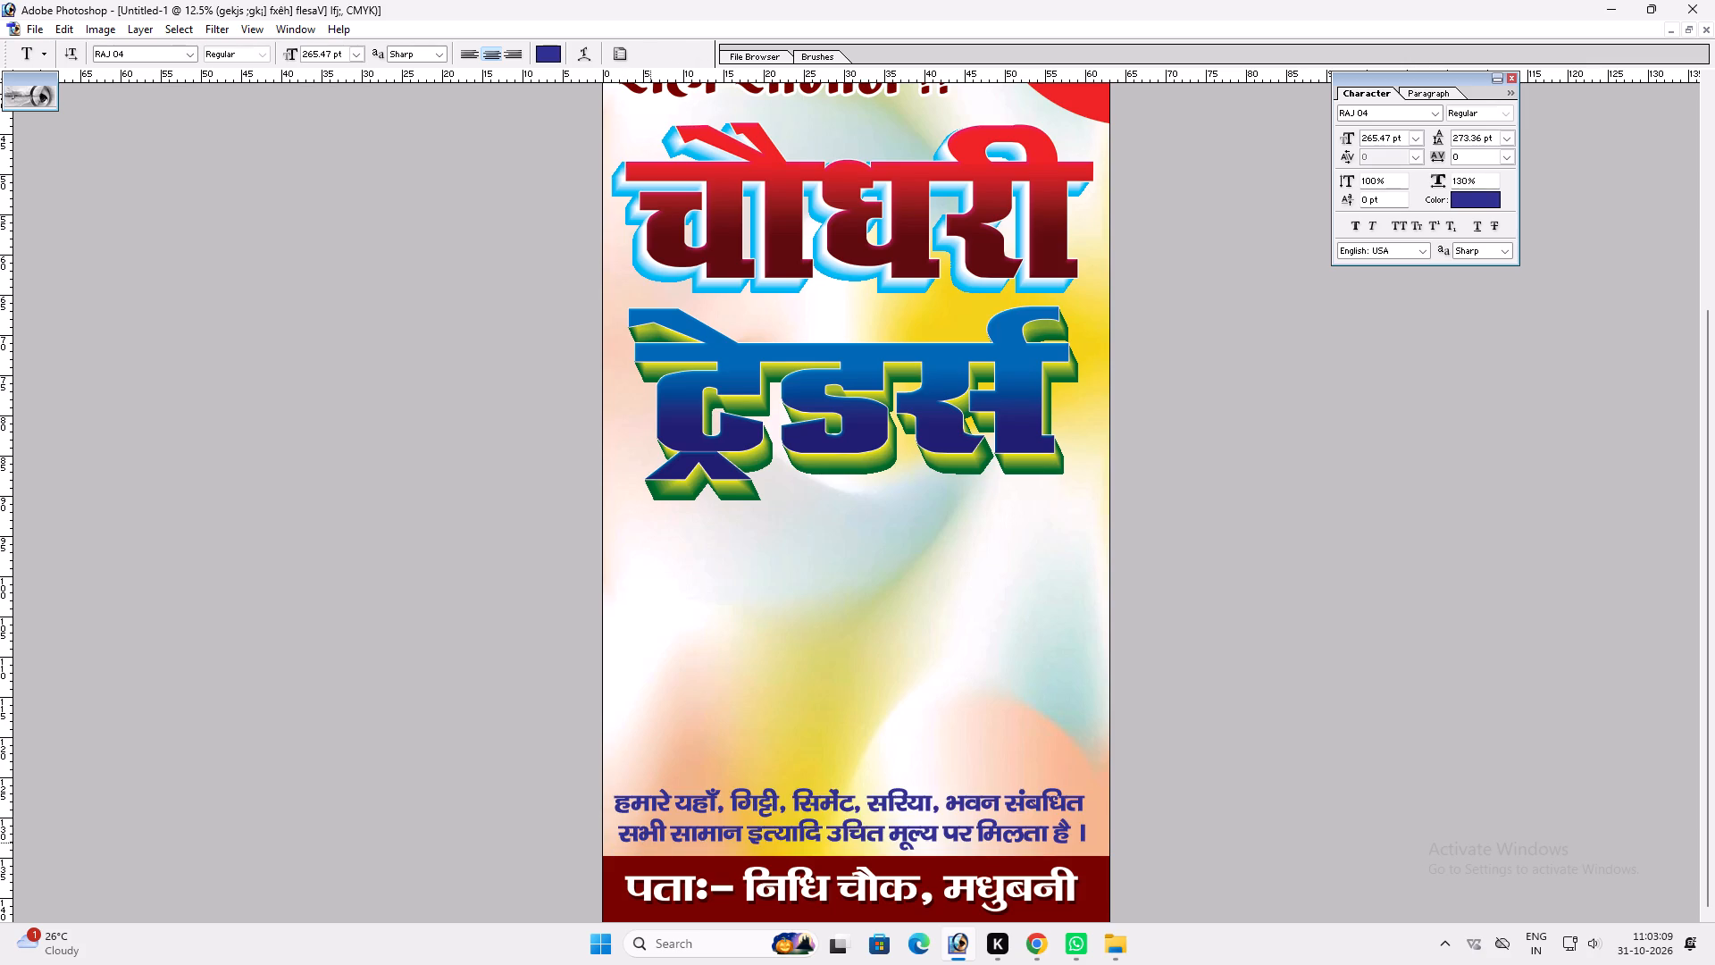
Apply a black colour overlay to the services text.
key("alt+l")
key("alt+y")
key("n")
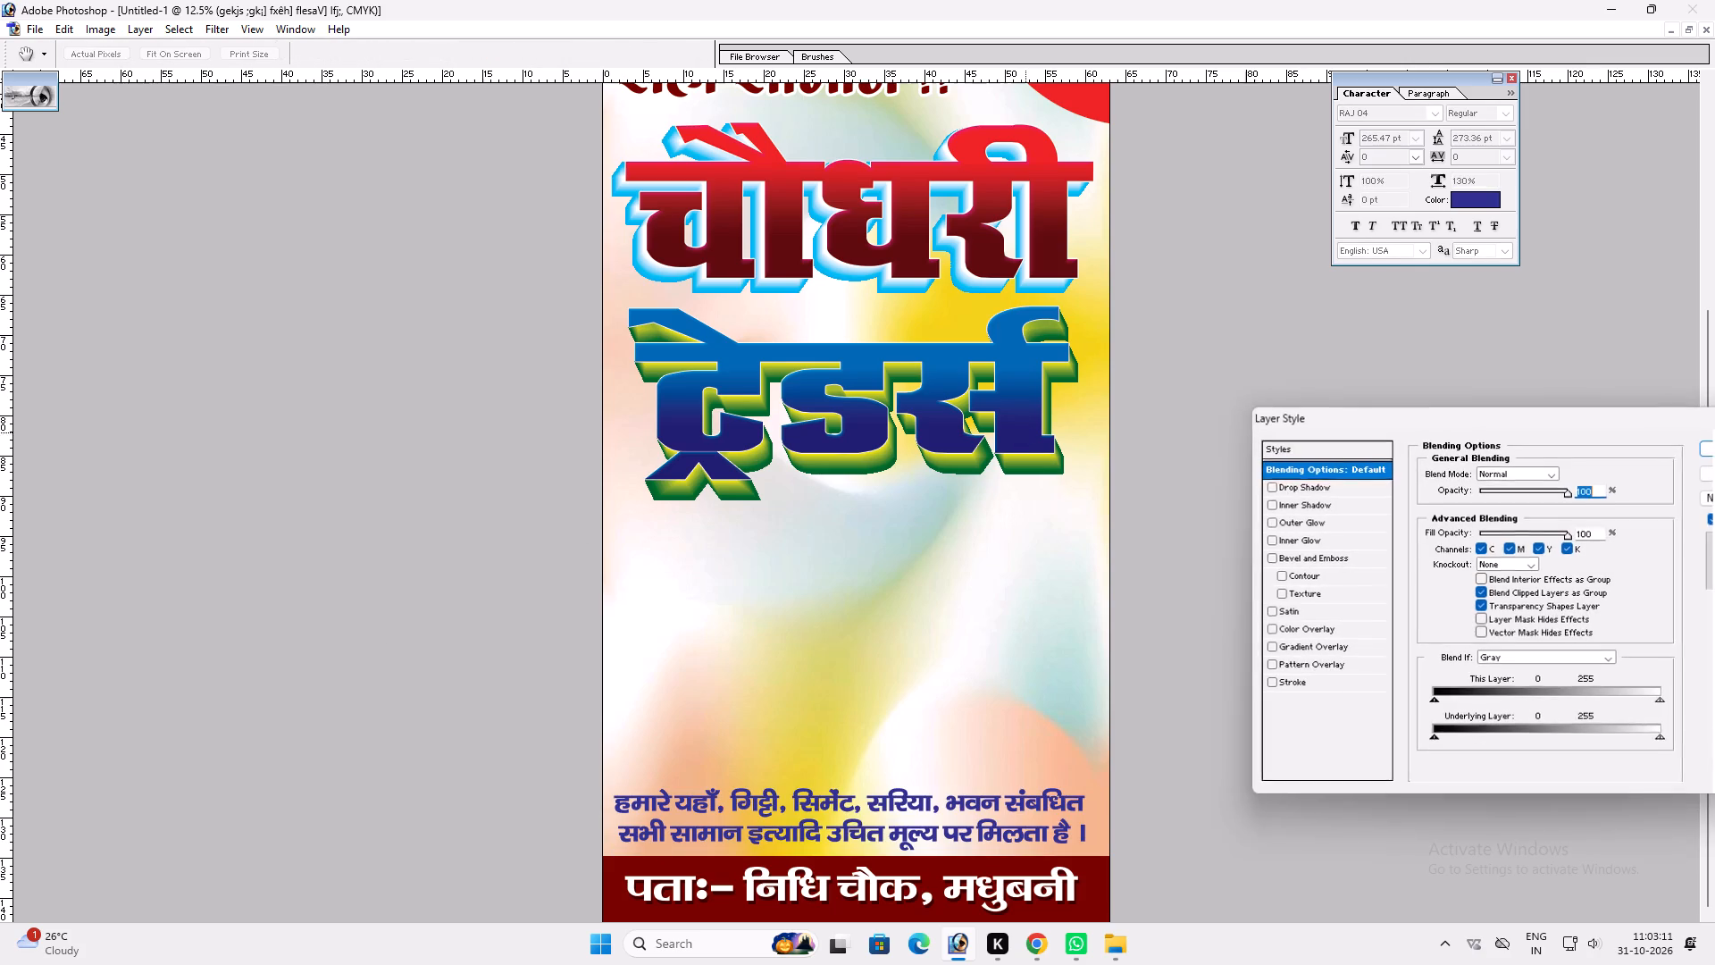
left_click(1331, 628)
left_click(1582, 466)
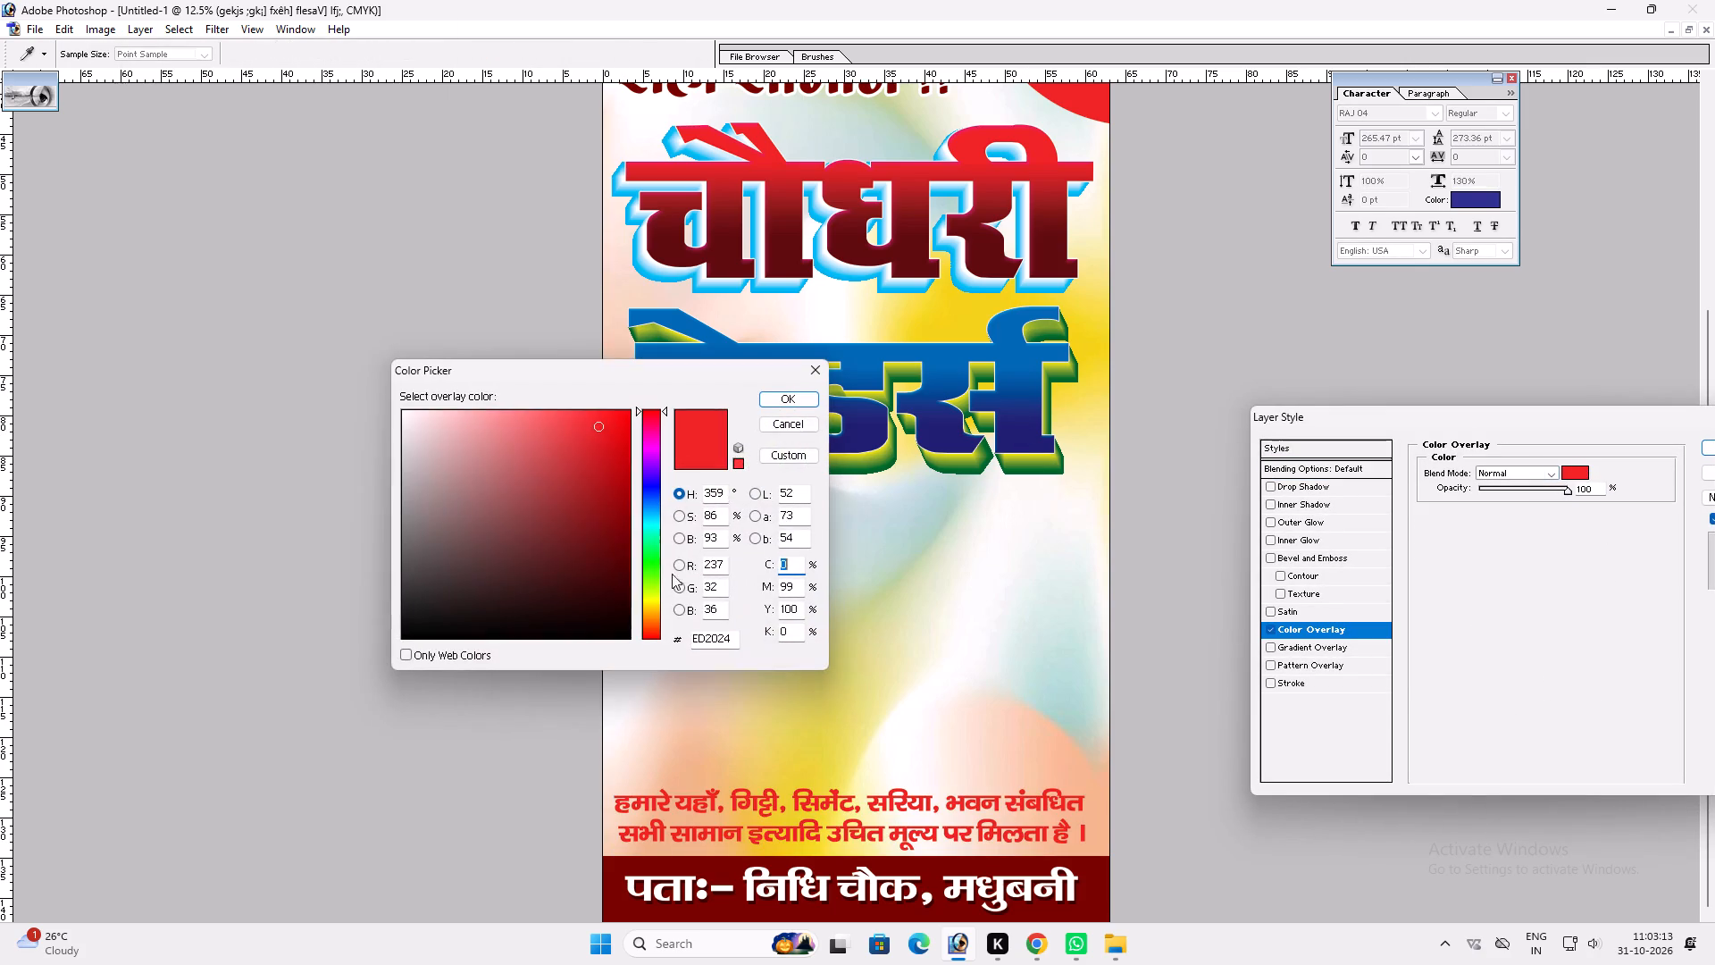
left_click_drag(617, 589, 888, 738)
key("Return")
Add a thick white outside stroke to the services text.
left_click(1323, 680)
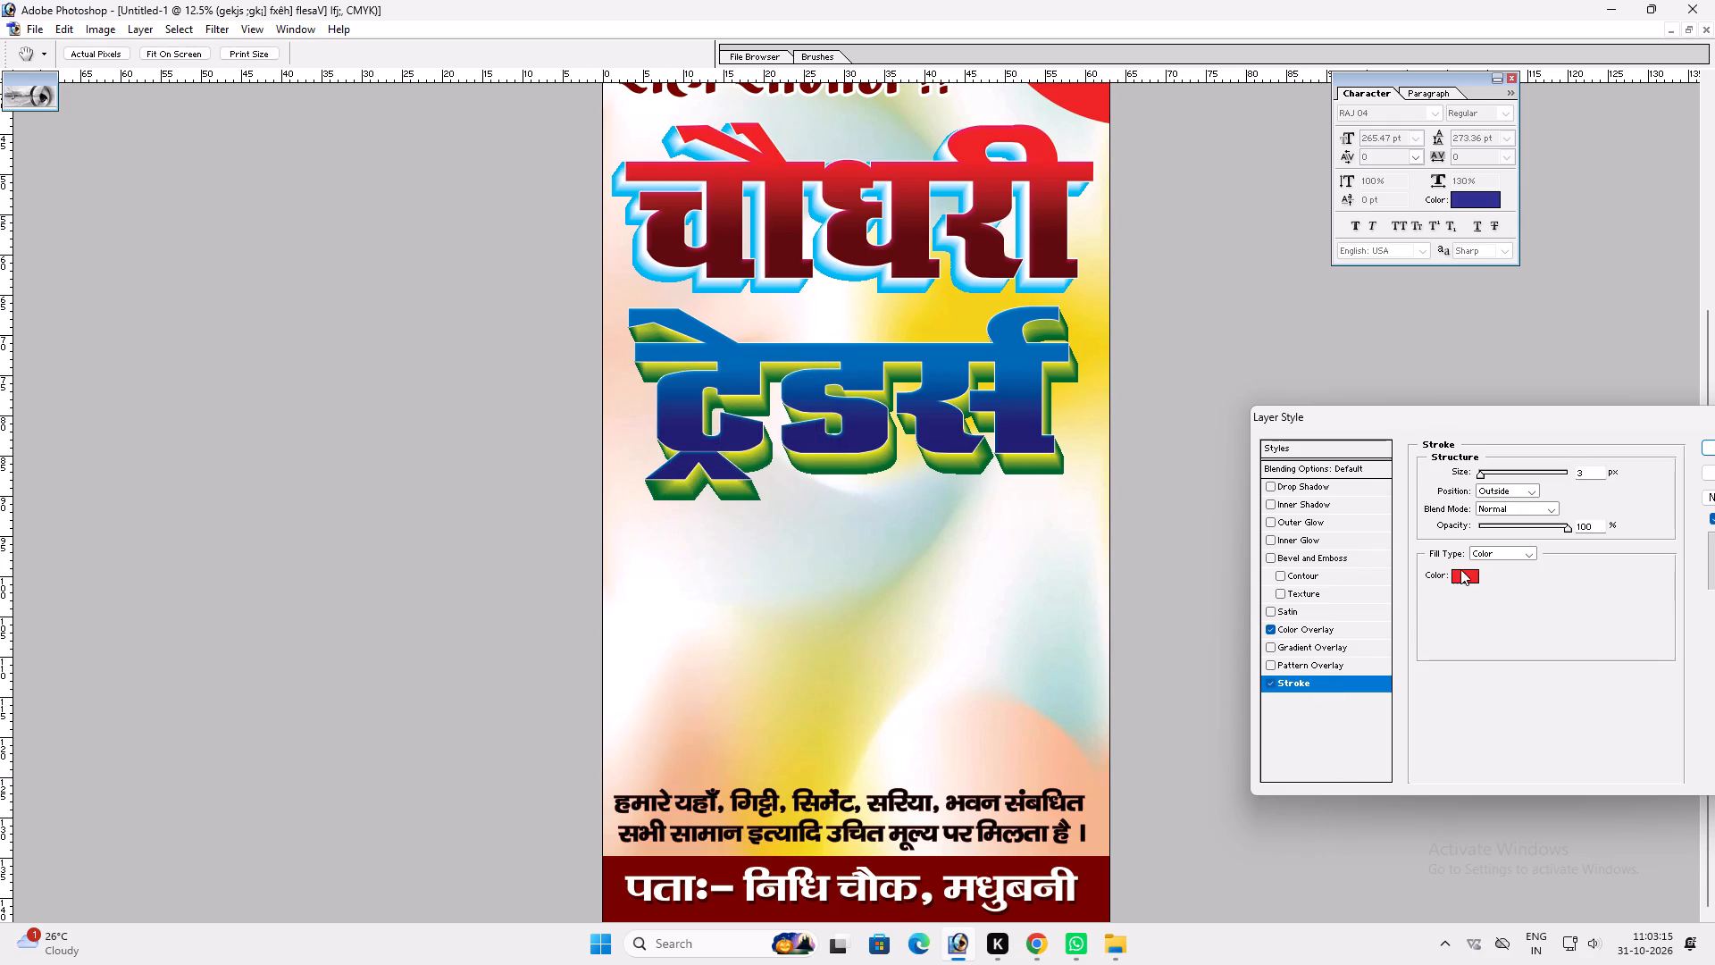
left_click(1460, 569)
left_click_drag(520, 484, 274, 248)
key("Return")
scroll(1476, 572, "up", 9)
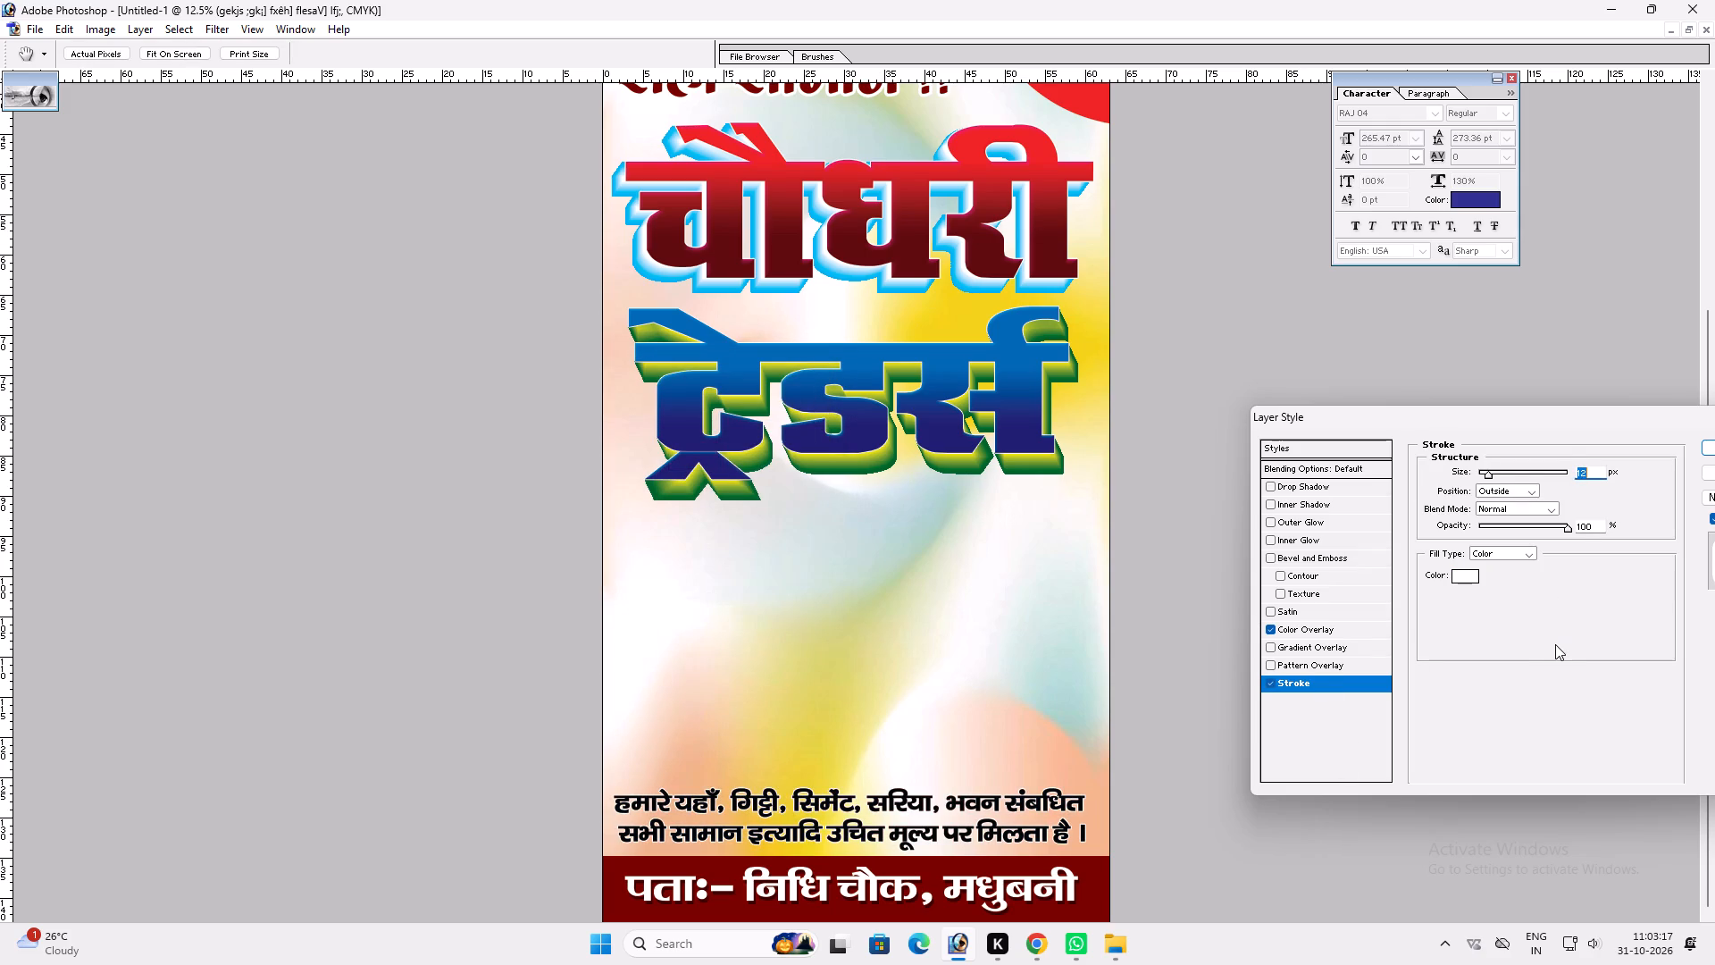
scroll(1555, 644, "up", 5)
key("Return")
Stretch the outlined services text slightly taller again from its top edge.
key("ctrl+t")
left_click_drag(997, 783, 1008, 778, "shift")
key("shift+Return")
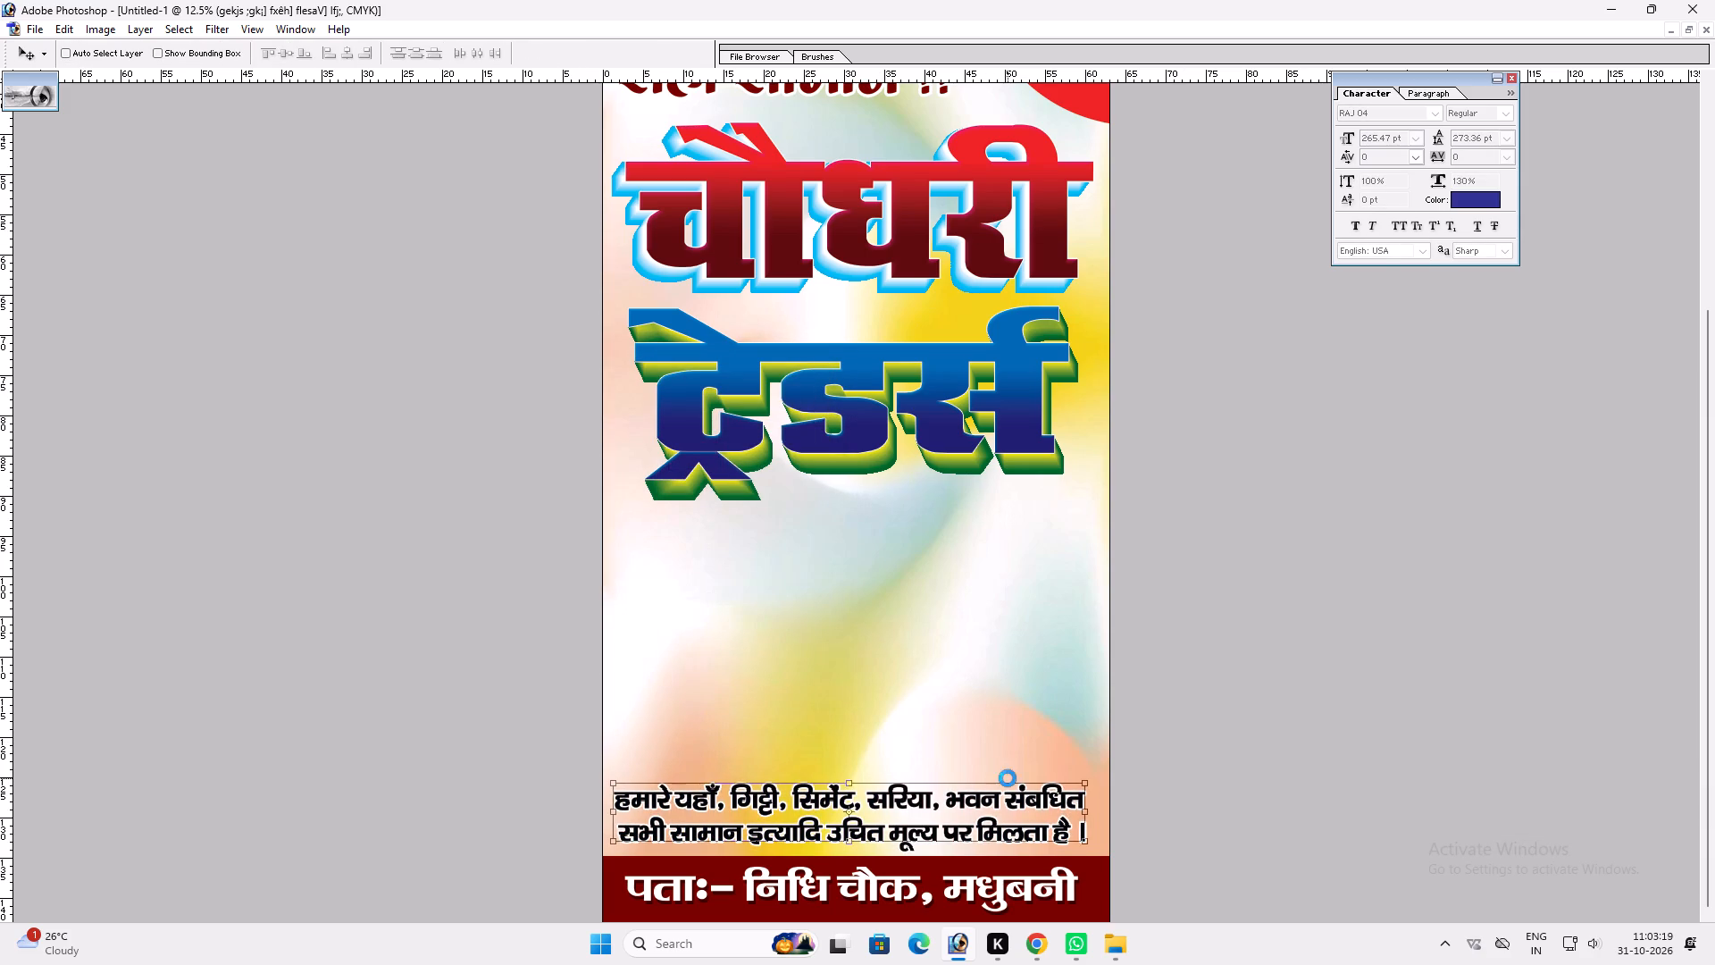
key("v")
key("ctrl+t")
left_click(1083, 818, "shift")
key("Return")
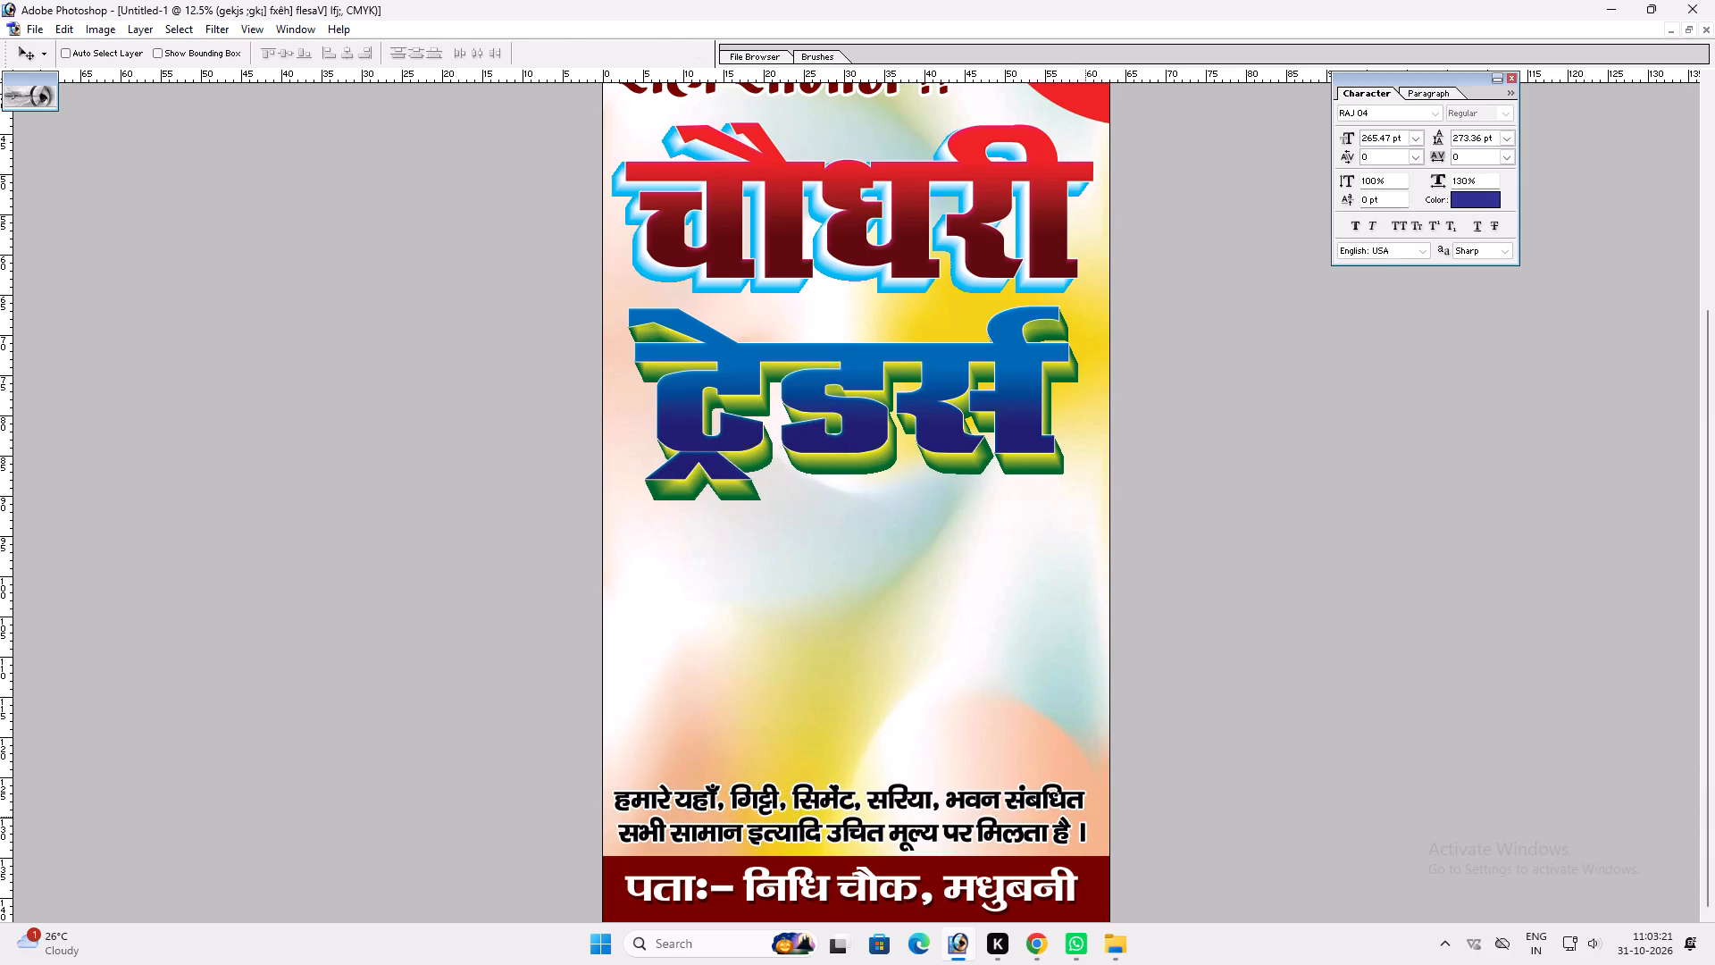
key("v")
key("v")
Reduce the height of चौधरी slightly from its bottom edge and shift it up a little.
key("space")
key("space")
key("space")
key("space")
right_click_drag(873, 600, 921, 615)
left_click_drag(933, 618, 942, 620)
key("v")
key("ctrl+plus")
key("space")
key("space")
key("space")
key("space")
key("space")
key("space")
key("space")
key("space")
left_click_drag(945, 631, 986, 910)
right_click_drag(883, 622, 899, 625)
left_click_drag(910, 628, 930, 634)
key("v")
left_click(892, 423, "ctrl")
left_click_drag(893, 423, 916, 434)
key("ctrl+z")
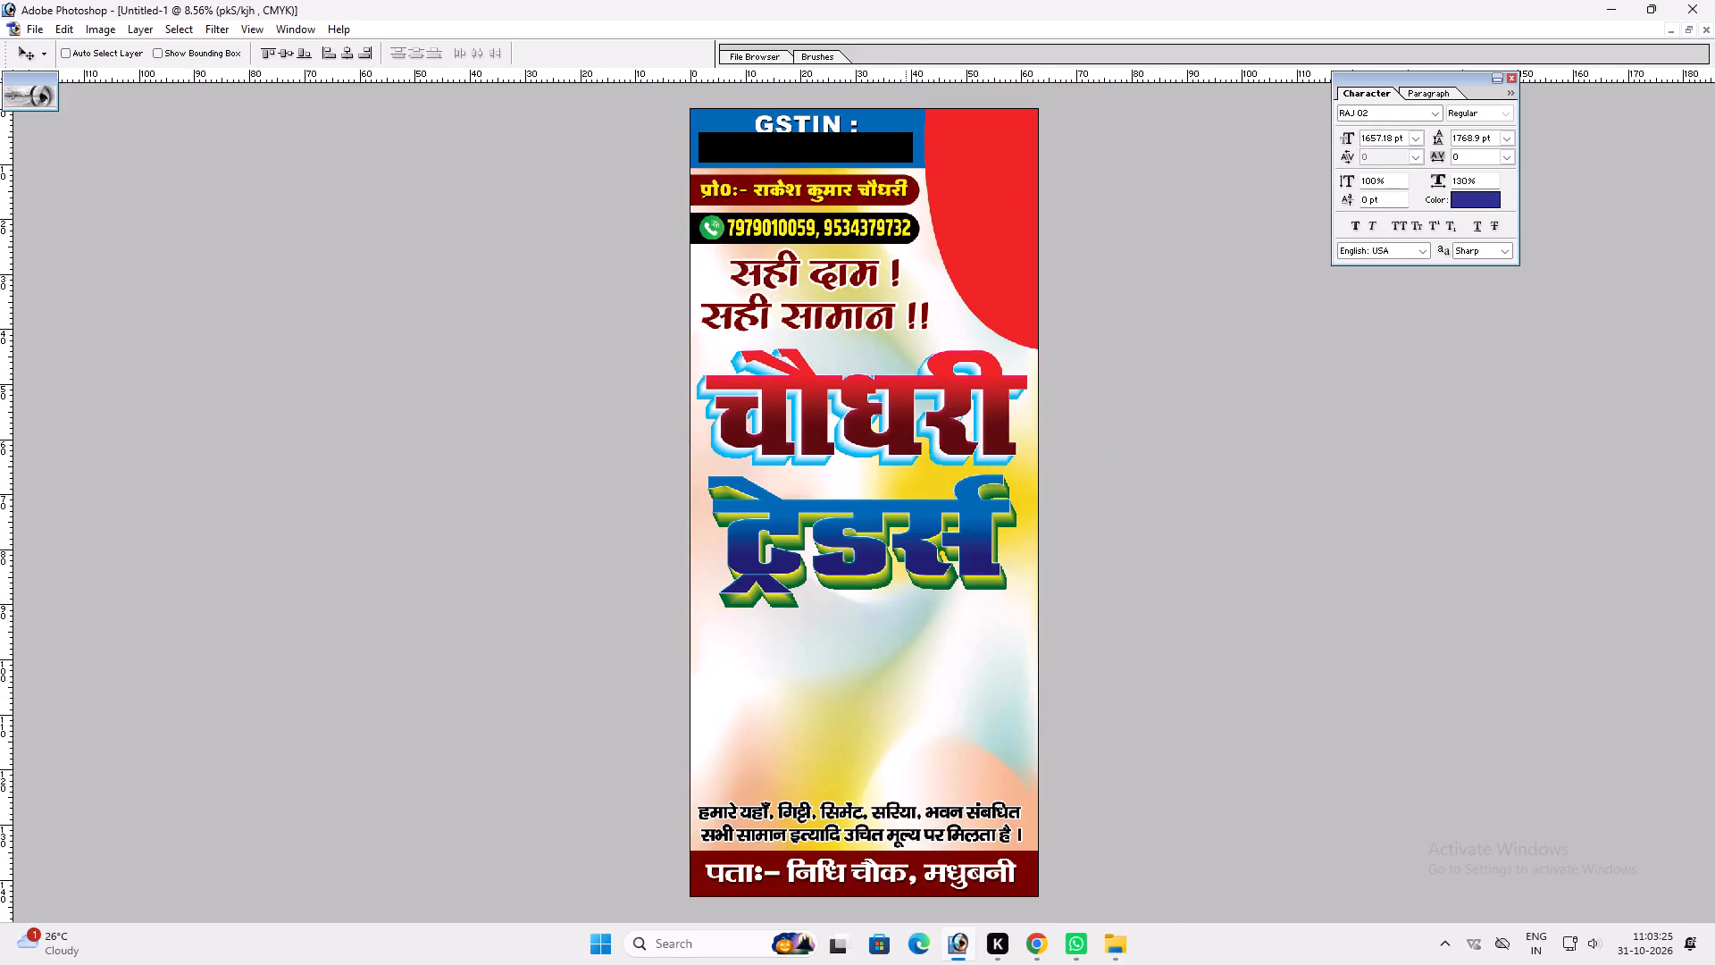
key("ctrl+t")
left_click_drag(911, 466, 909, 457, "shift")
key("Return")
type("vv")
left_click(902, 439, "shift")
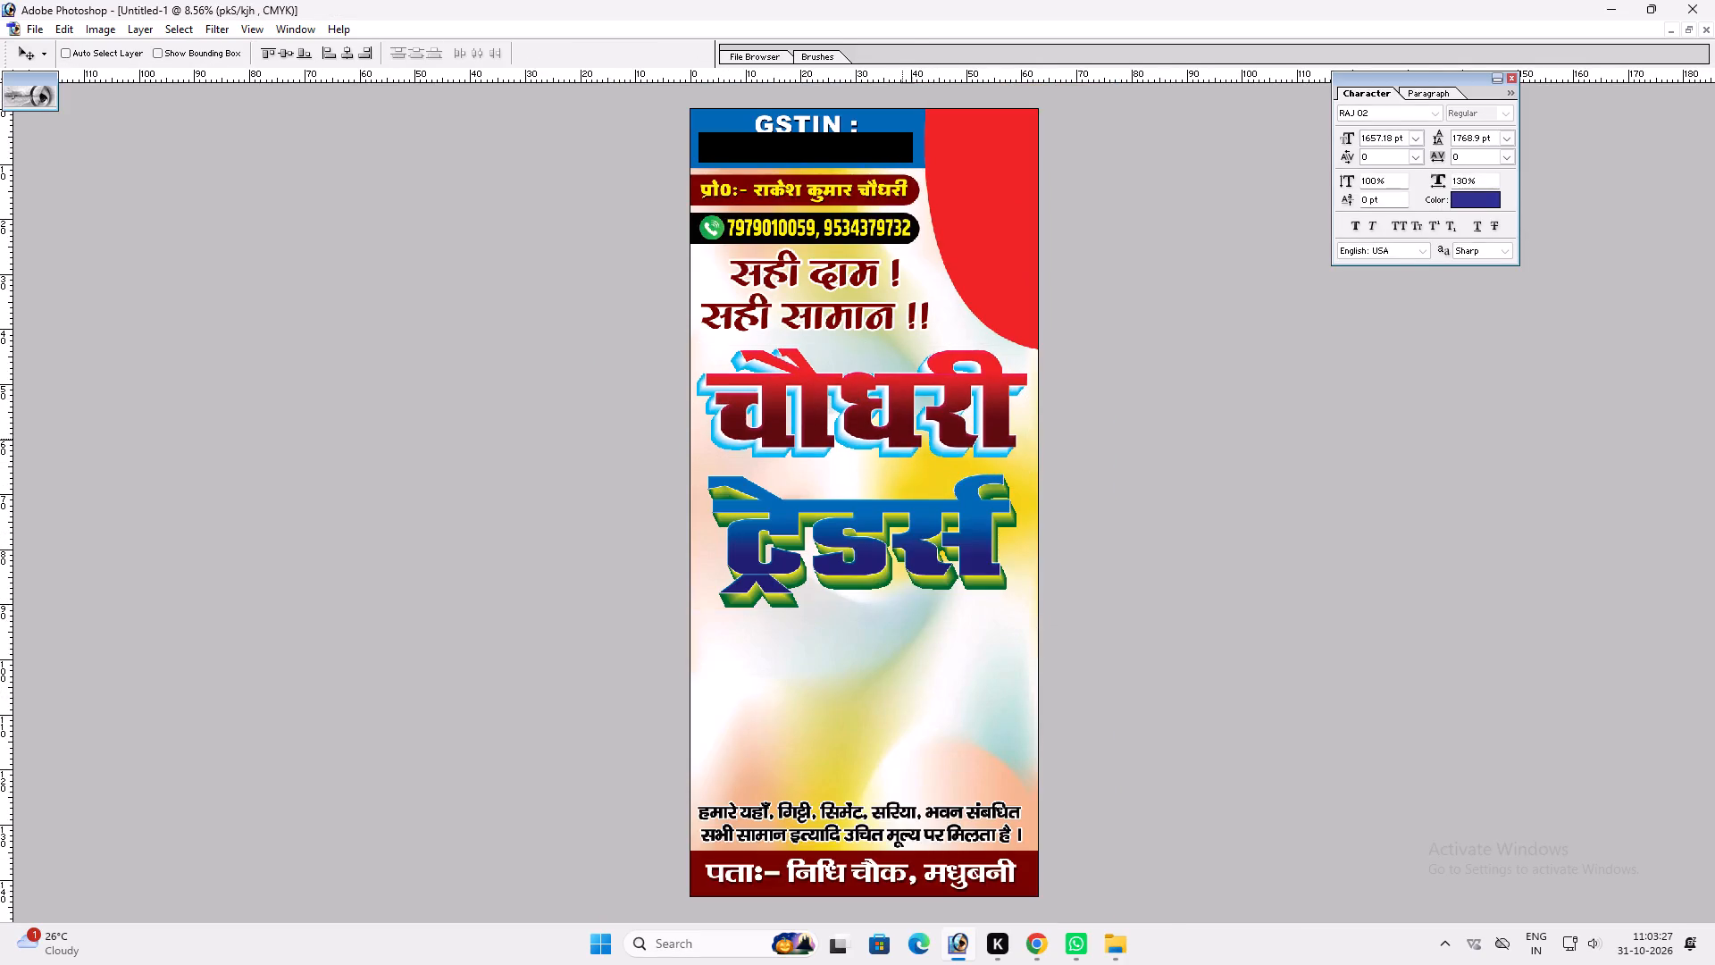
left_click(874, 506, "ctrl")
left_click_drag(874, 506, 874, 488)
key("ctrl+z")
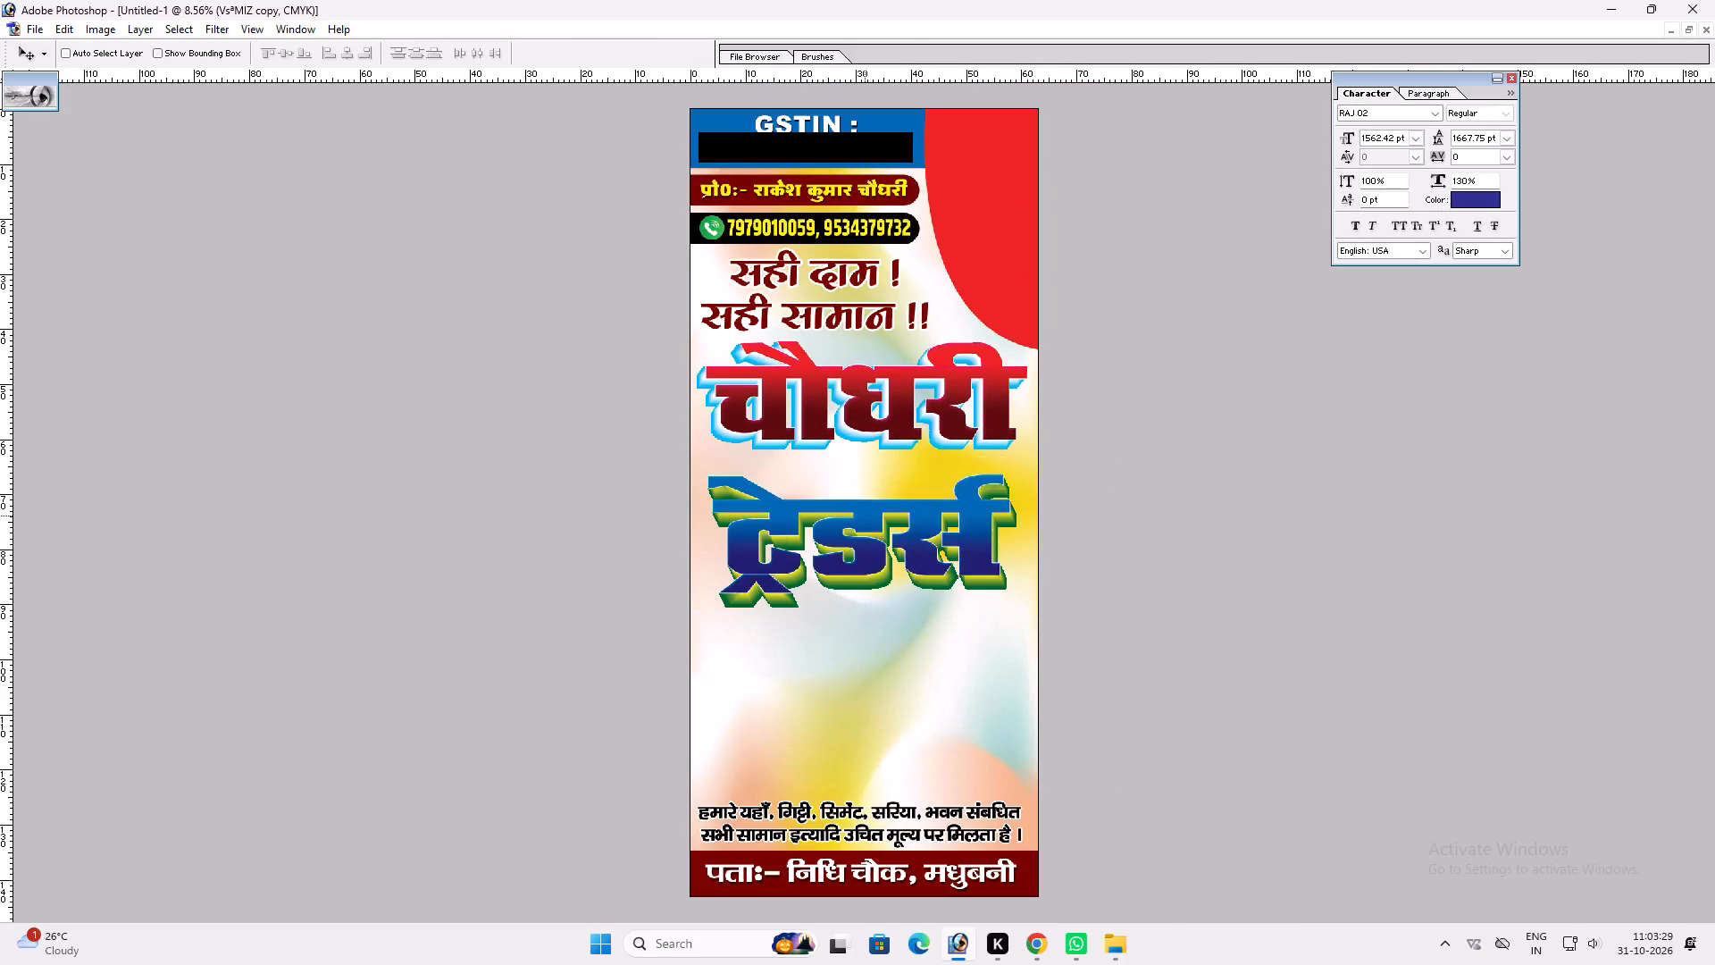
Move ट्रेडर्स up closer to चौधरी.
right_click(865, 516, "ctrl+shift")
left_click(905, 550, "ctrl+shift")
left_click_drag(901, 549, 899, 533, "shift")
Reduce the height of ट्रेडर्स slightly from its bottom edge.
key("ctrl+t")
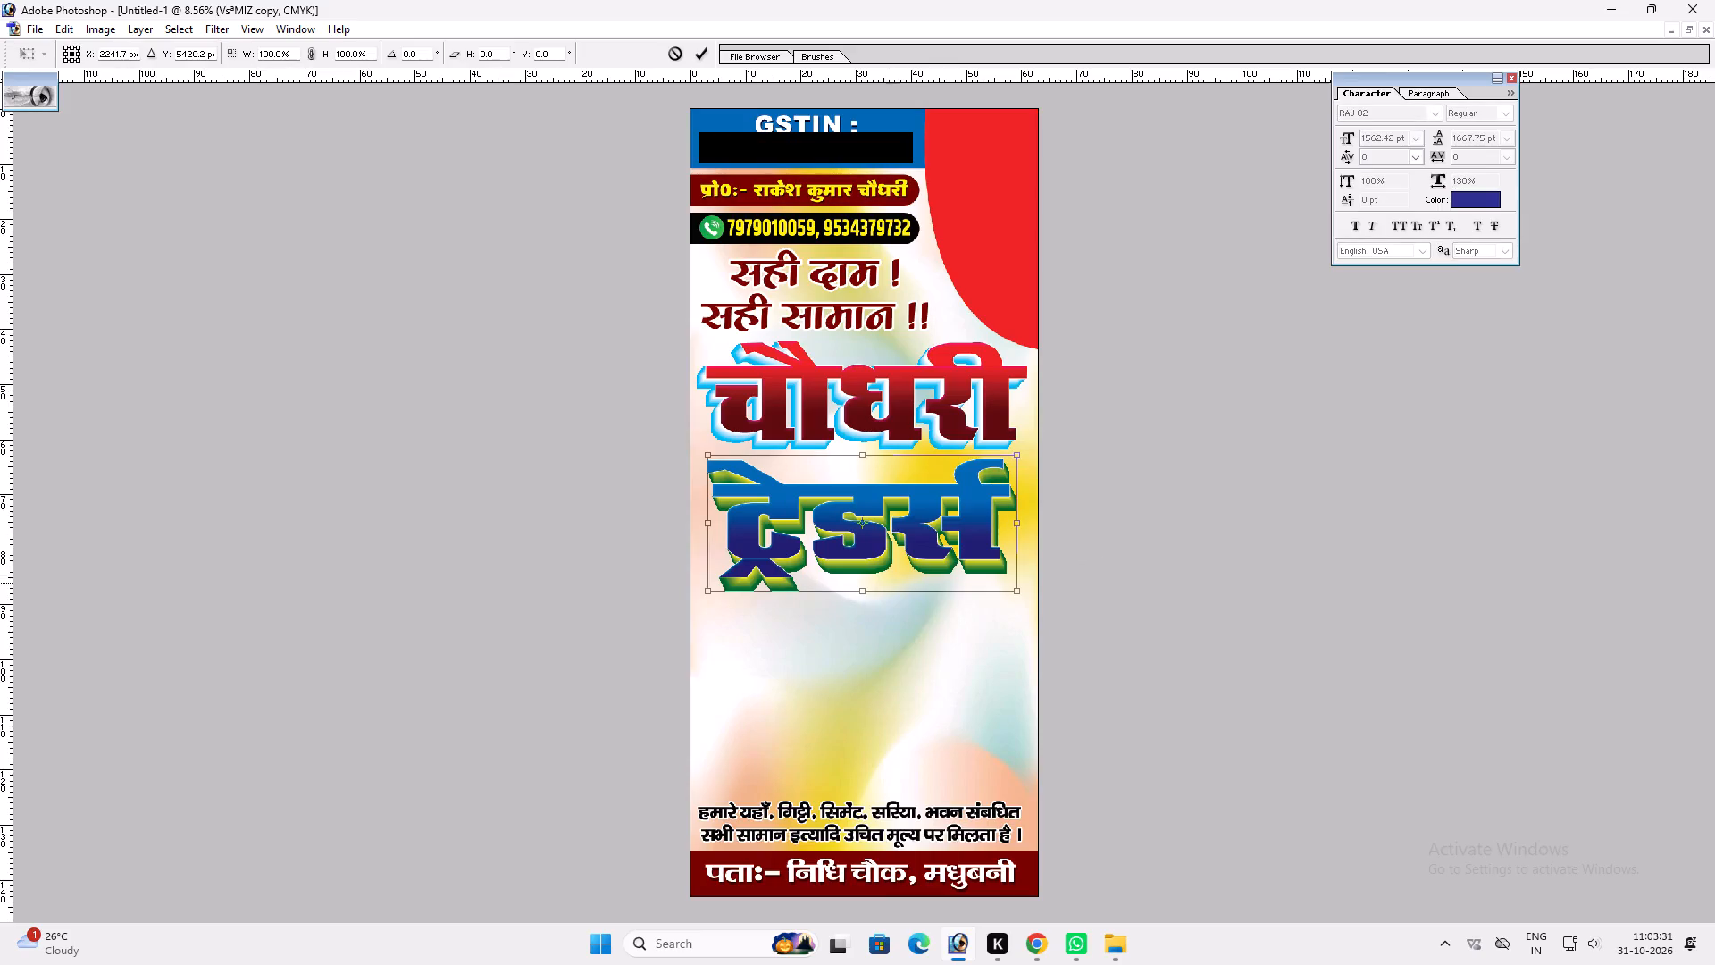
left_click(890, 572, "shift")
left_click_drag(889, 583, 892, 568, "shift")
key("shift+Return")
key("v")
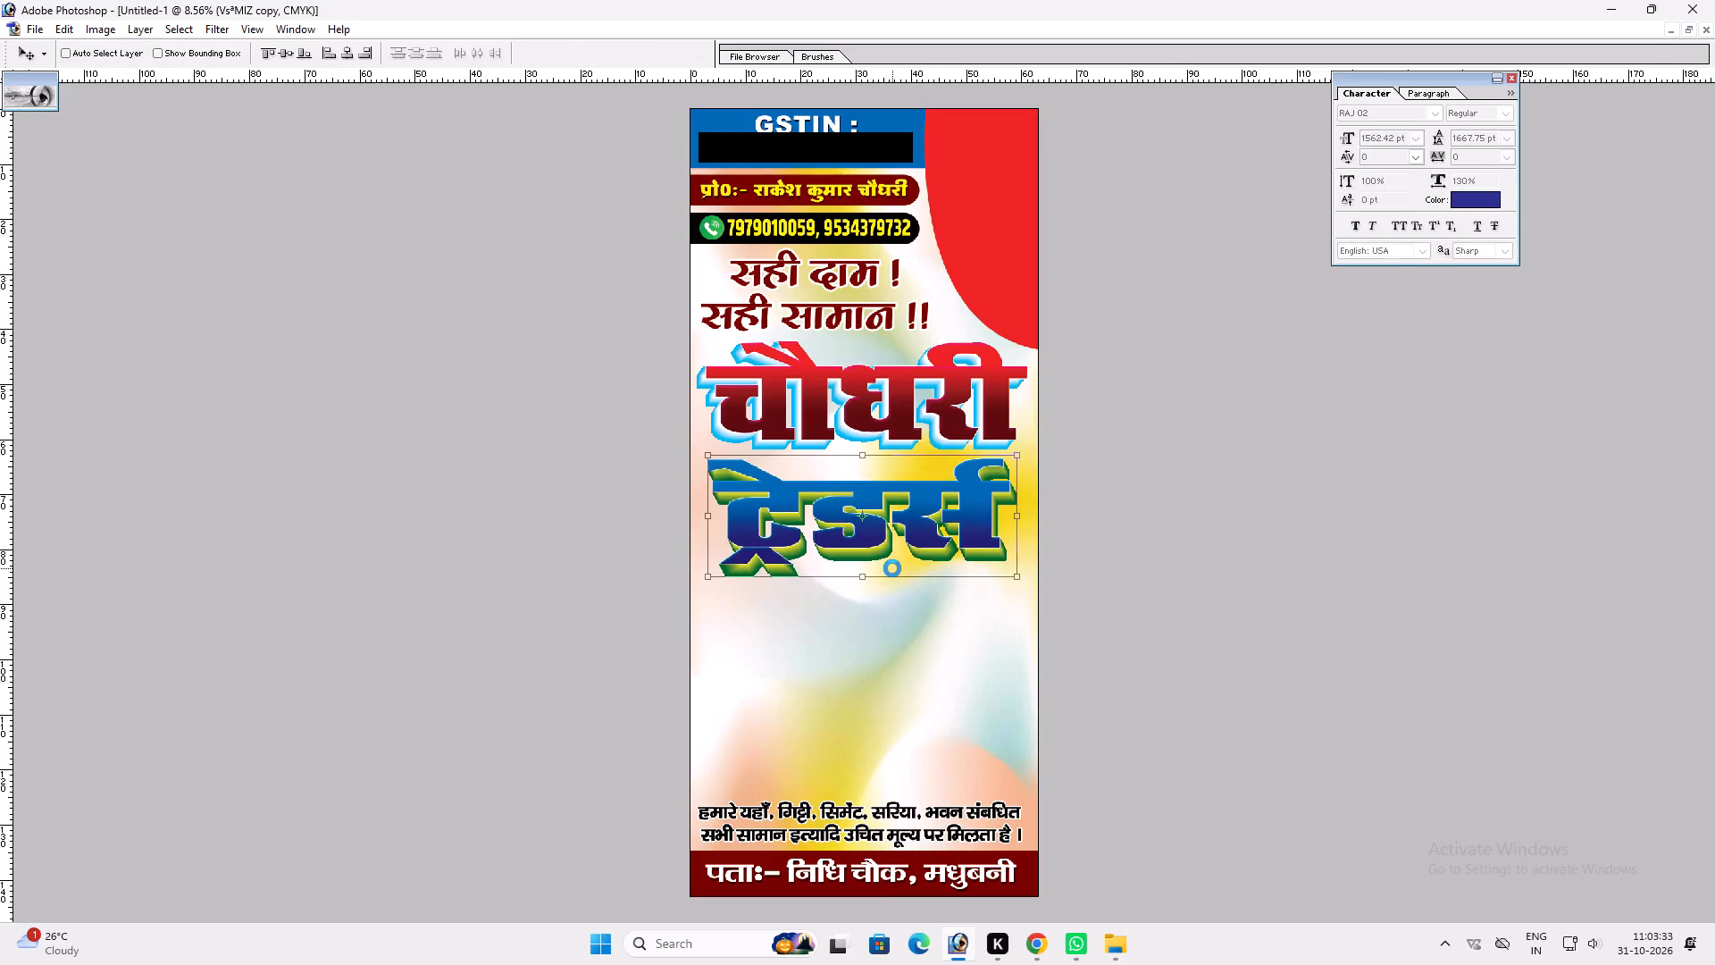
Shrink the two-line maroon slogan in height and width so it sits compactly beneath the phone number strip.
key("ctrl+plus")
key("ctrl+plus")
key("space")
left_click_drag(904, 551, 902, 950)
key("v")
left_click(904, 482, "ctrl")
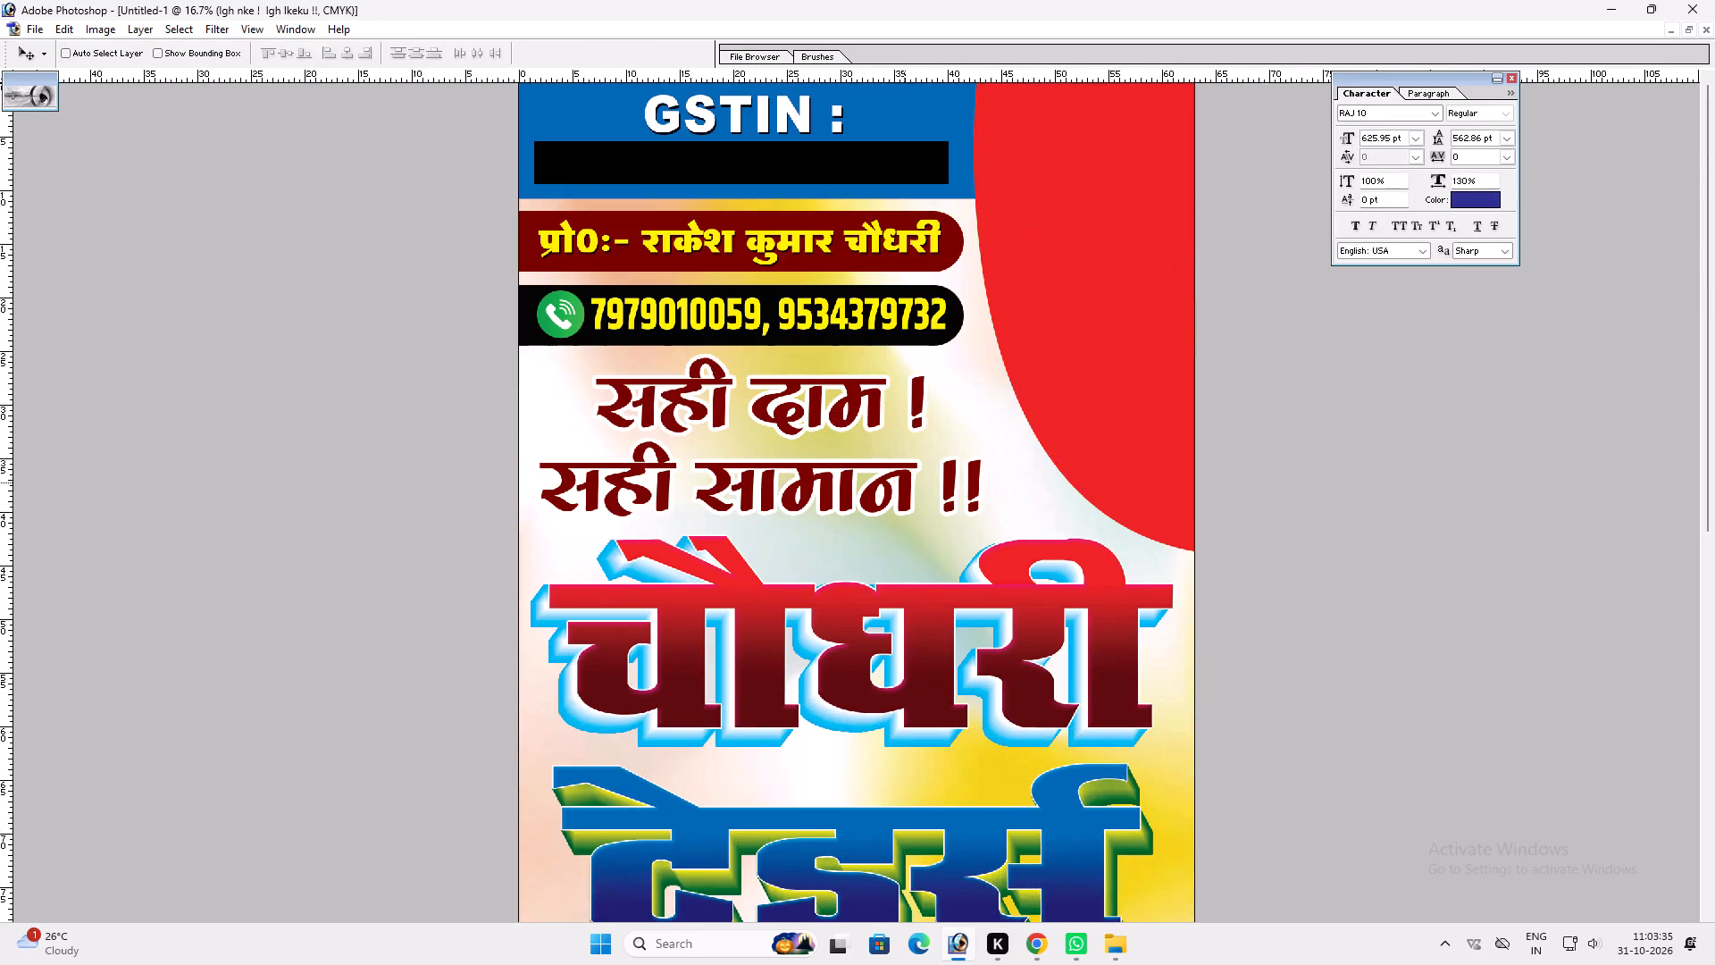
key("ctrl+t")
left_click_drag(902, 508, 896, 475, "shift")
left_click_drag(978, 478, 965, 468, "alt+shift")
left_click_drag(974, 421, 961, 414, "shift")
left_click_drag(919, 365, 928, 357, "shift")
key("shift+Return")
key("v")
Shift the slogan slightly toward the banner's left edge and stretch it a little downward.
left_click_drag(891, 421, 882, 423, "shift")
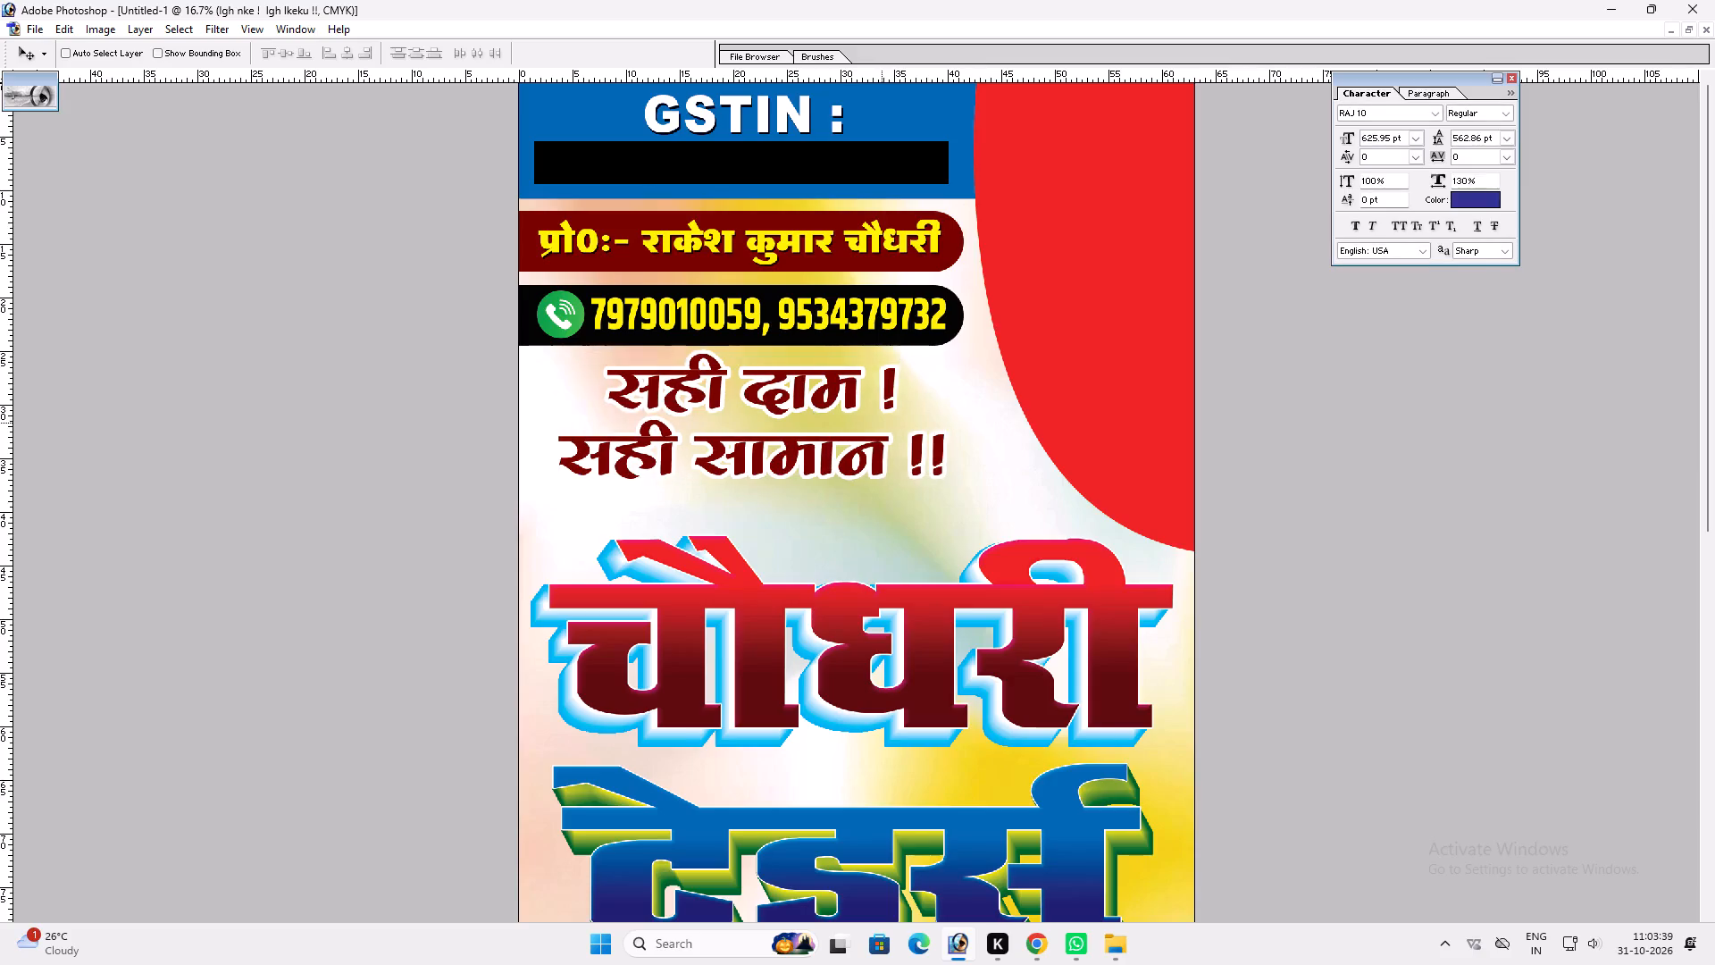
left_click_drag(882, 423, 881, 423, "shift")
key("ctrl+t")
left_click(818, 465)
key("Return")
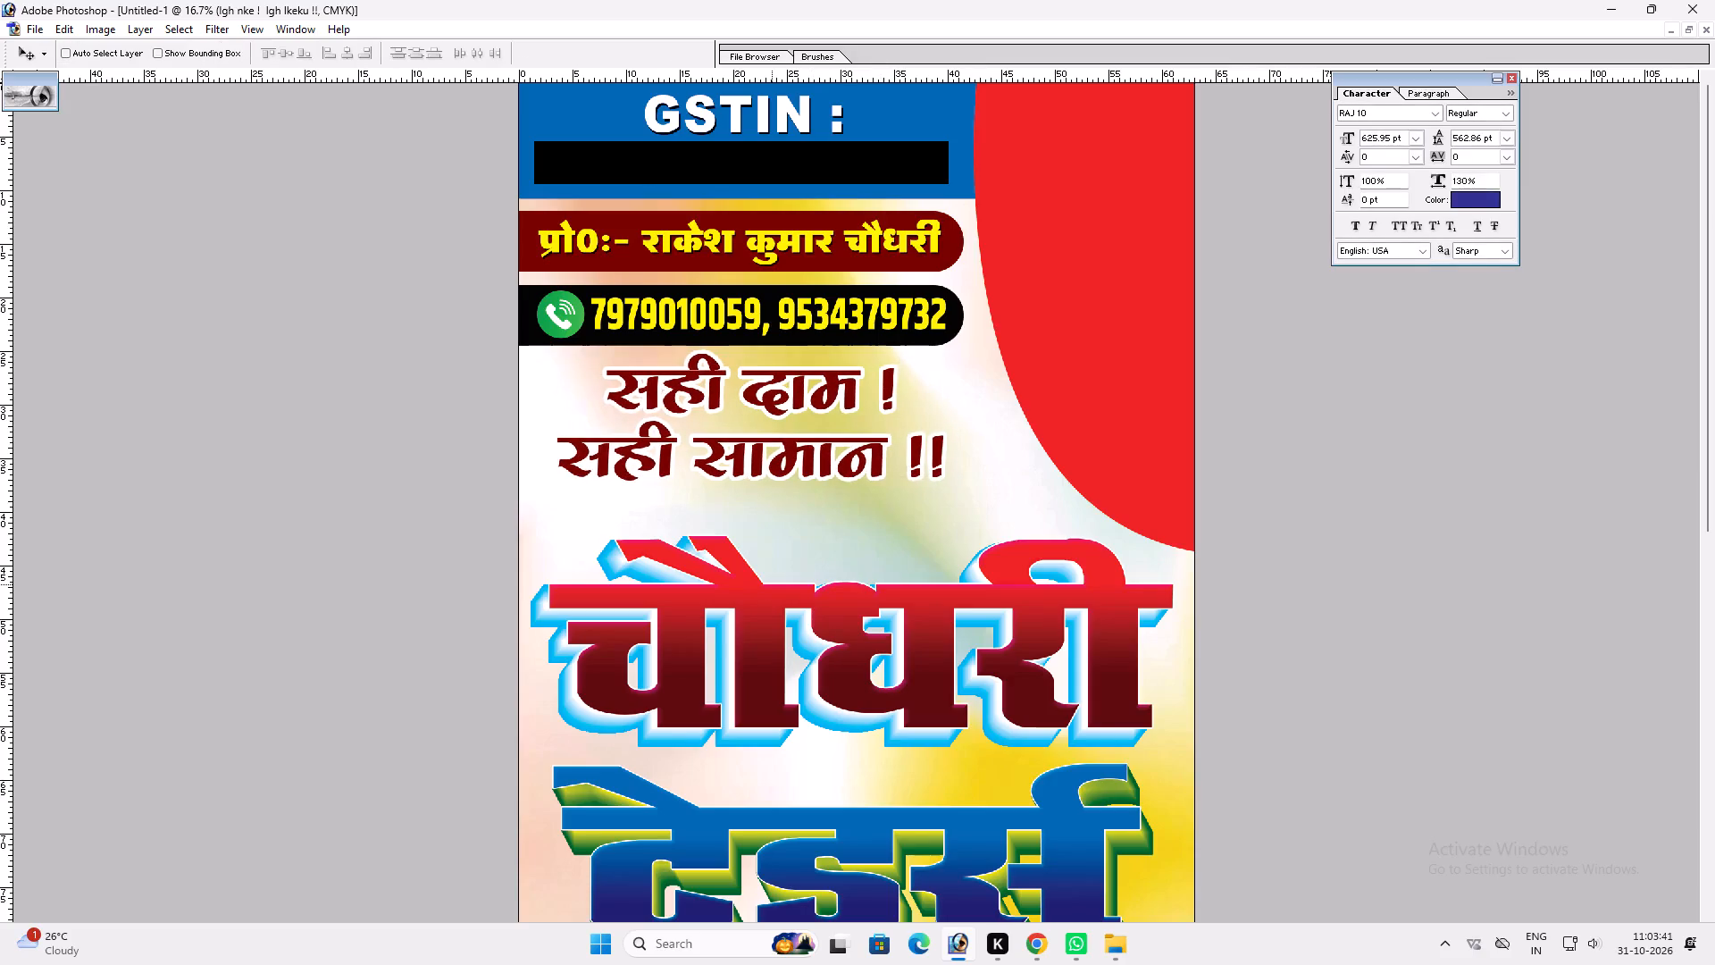
Move चौधरी up closer to the two-line slogan and narrow it slightly from its right edge.
left_click(772, 584, "ctrl")
left_click_drag(772, 584, 771, 567)
key("ctrl+t")
left_click_drag(1167, 592, 1166, 592, "shift")
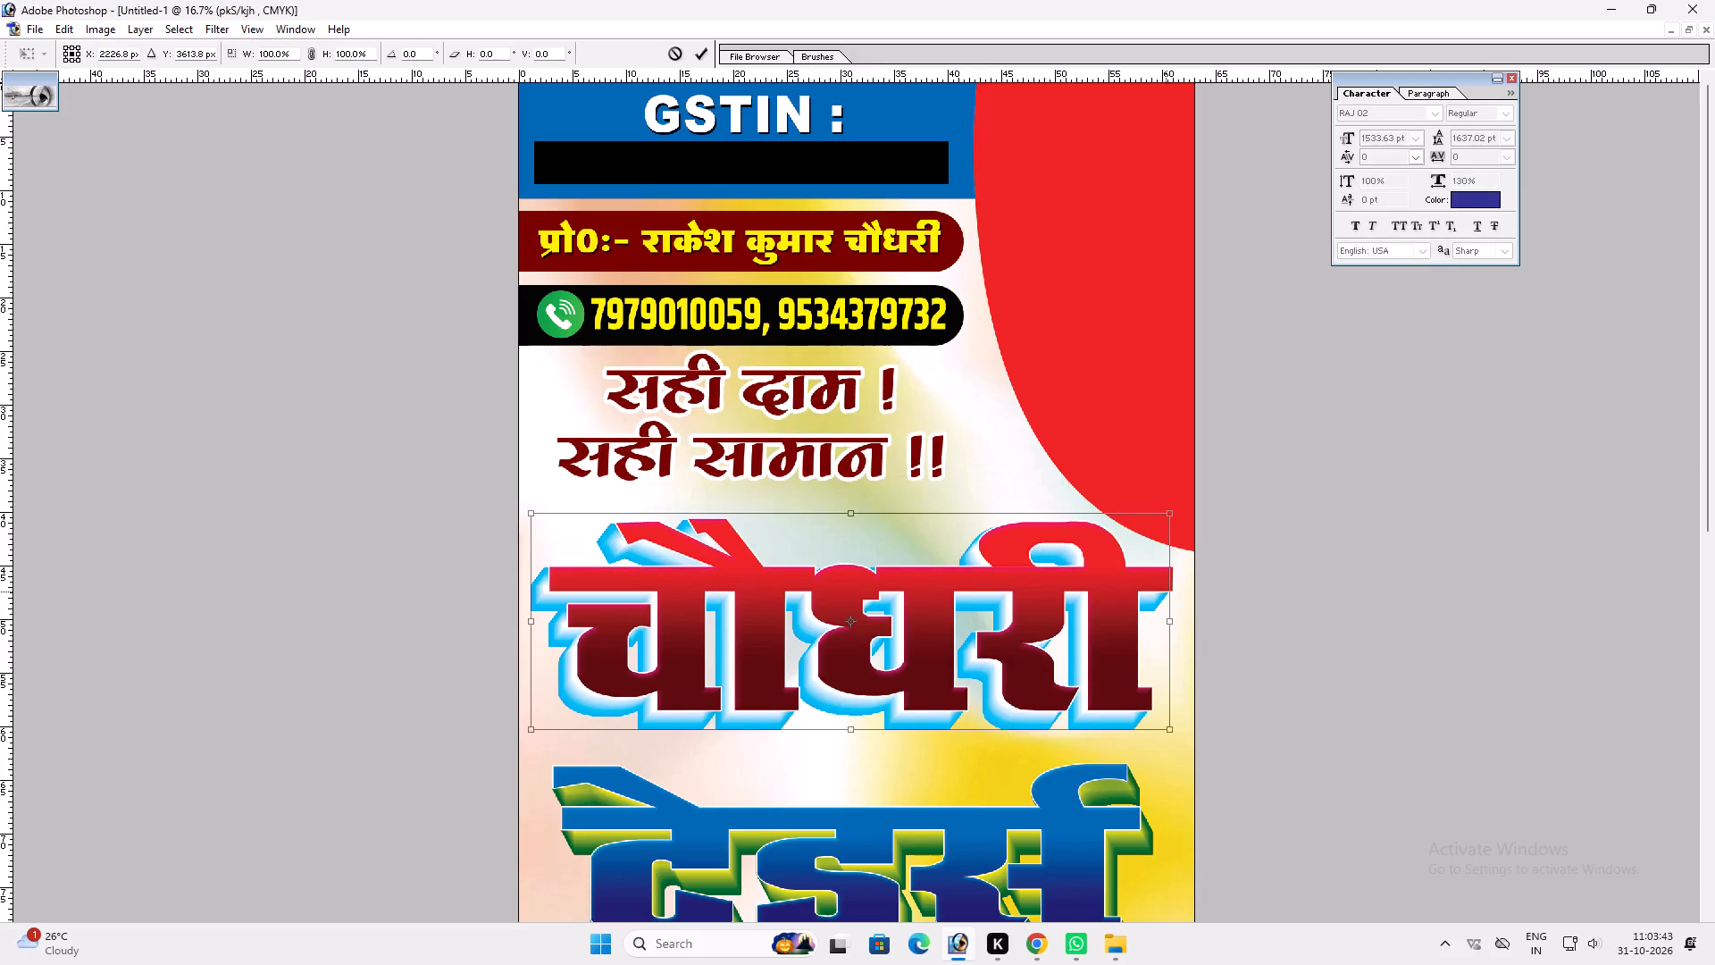
left_click_drag(1166, 592, 1158, 591, "shift")
key("shift+Return")
Move ट्रेडर्स up closer to चौधरी and widen it slightly to match the upper word's width.
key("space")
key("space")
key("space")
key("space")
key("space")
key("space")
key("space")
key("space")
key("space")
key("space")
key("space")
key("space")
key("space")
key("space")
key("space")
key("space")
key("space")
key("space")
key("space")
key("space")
left_click_drag(1033, 681, 1026, 524)
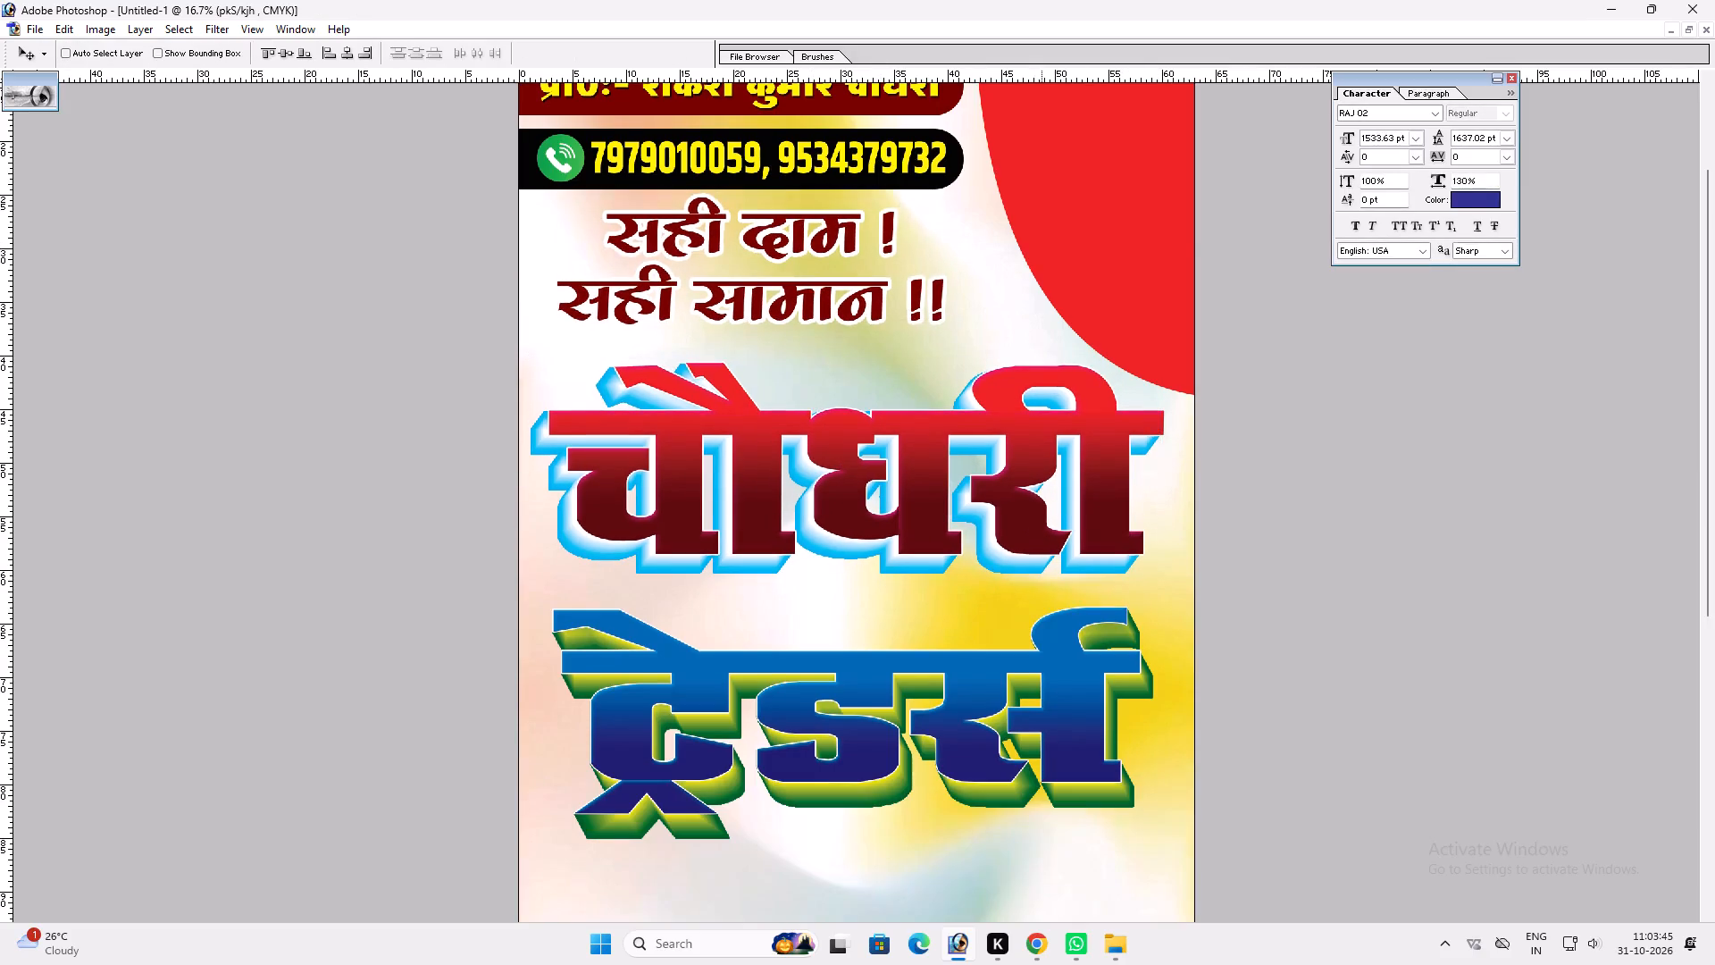
left_click(992, 690, "ctrl")
left_click_drag(991, 677, 991, 657, "shift")
key("ctrl+t")
left_click_drag(1151, 636, 1161, 632, "alt+shift")
key("shift+Return")
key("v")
Stretch ट्रेडर्स slightly downward from its bottom edge.
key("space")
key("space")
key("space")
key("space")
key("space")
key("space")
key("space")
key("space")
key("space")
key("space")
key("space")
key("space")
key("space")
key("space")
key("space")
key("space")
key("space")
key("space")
right_click(994, 625)
left_click_drag(1028, 636, 1039, 641)
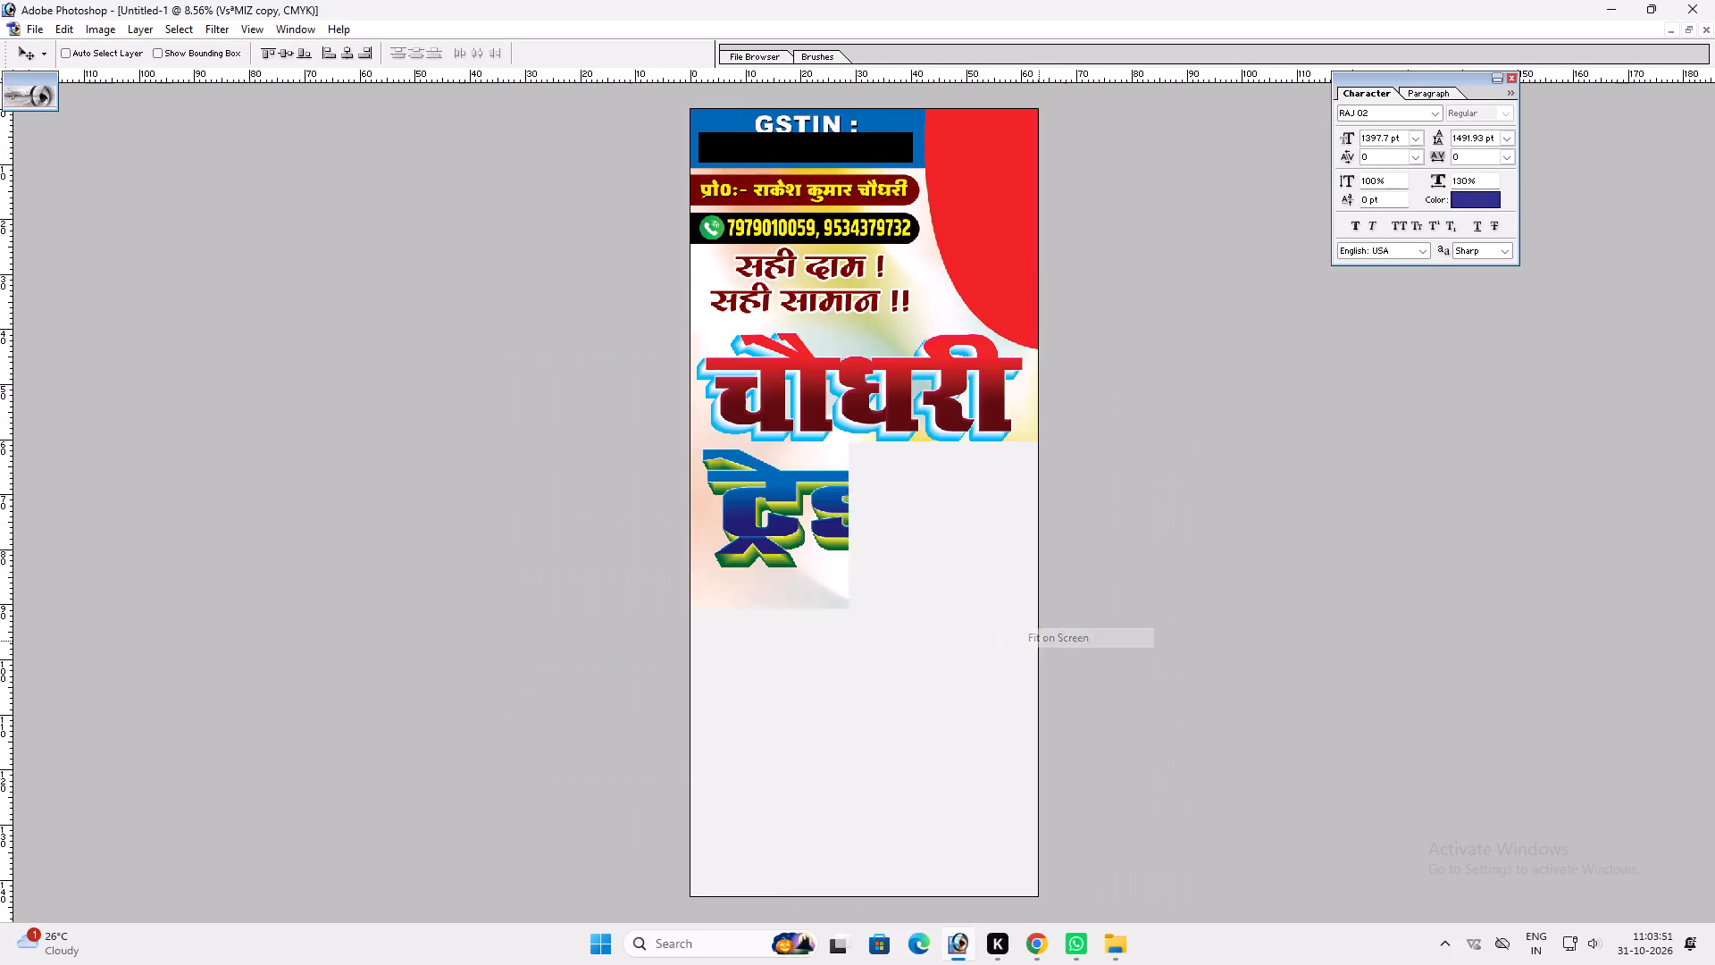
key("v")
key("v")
key("ctrl+t")
key("shift+Return")
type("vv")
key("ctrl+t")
left_click(970, 546, "shift")
key("ctrl+z")
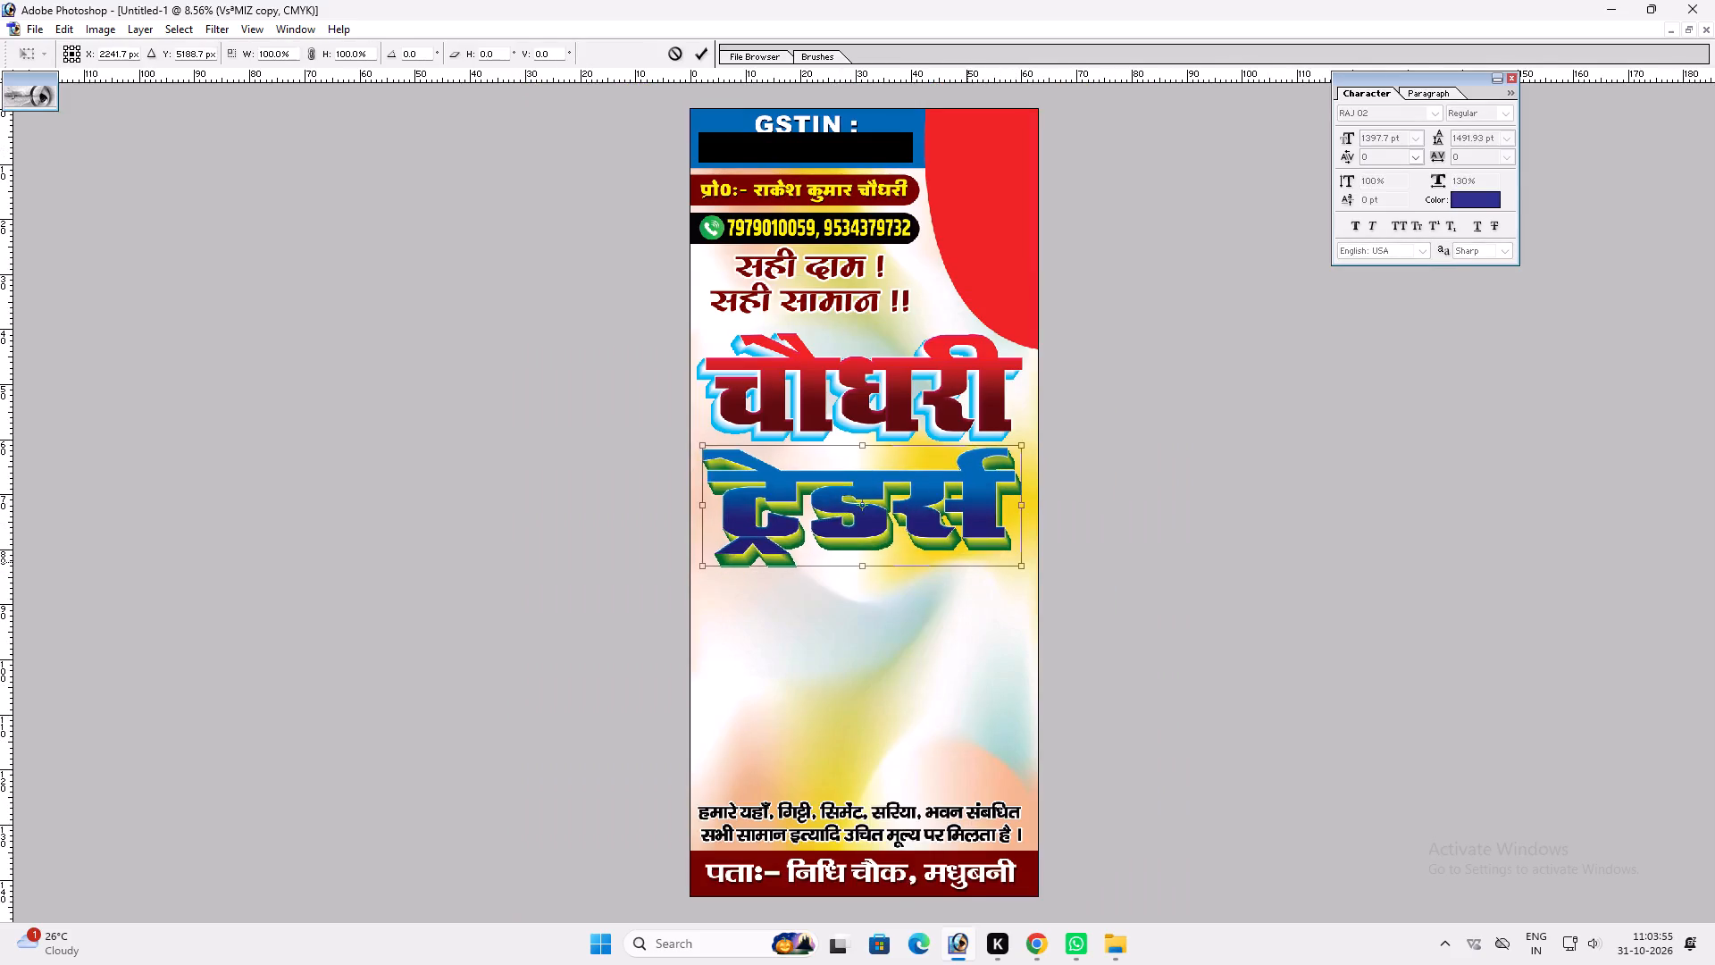
left_click_drag(966, 562, 961, 570, "shift")
key("shift+Return")
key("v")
Copy the building photo from the AASHTHA TRADESRS banner into the tall banner, near its upper-left contact strips.
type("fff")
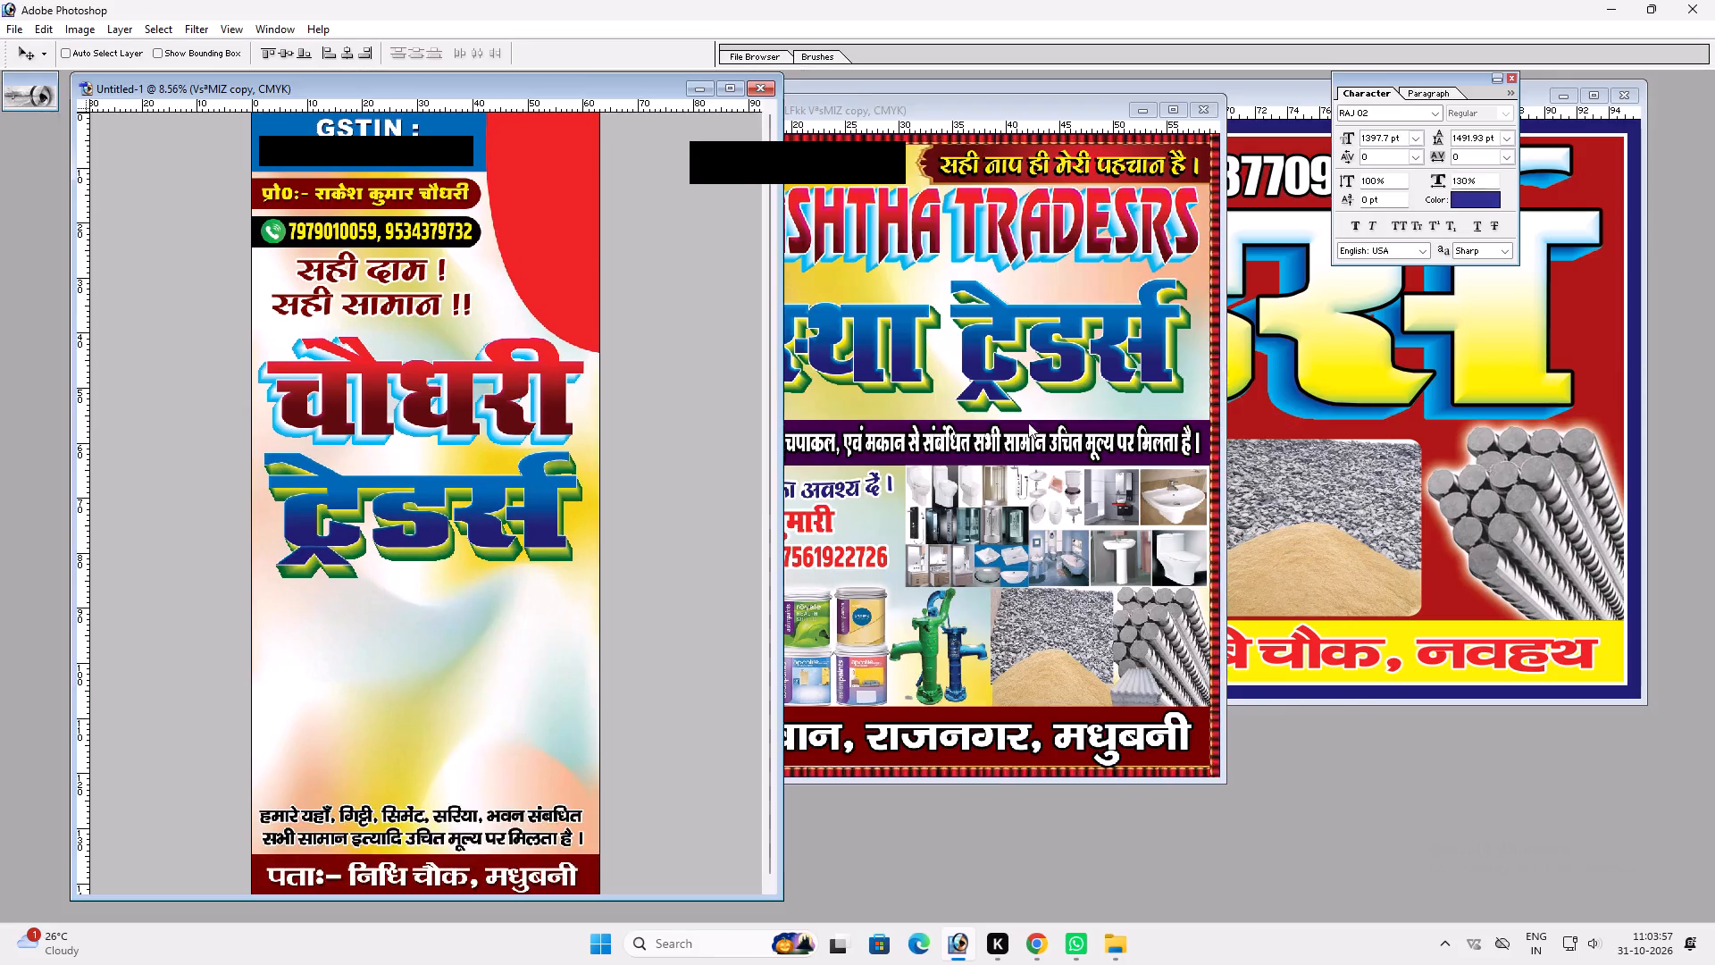
left_click(1032, 377)
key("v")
left_click(687, 225, "ctrl")
left_click_drag(685, 222, 421, 309)
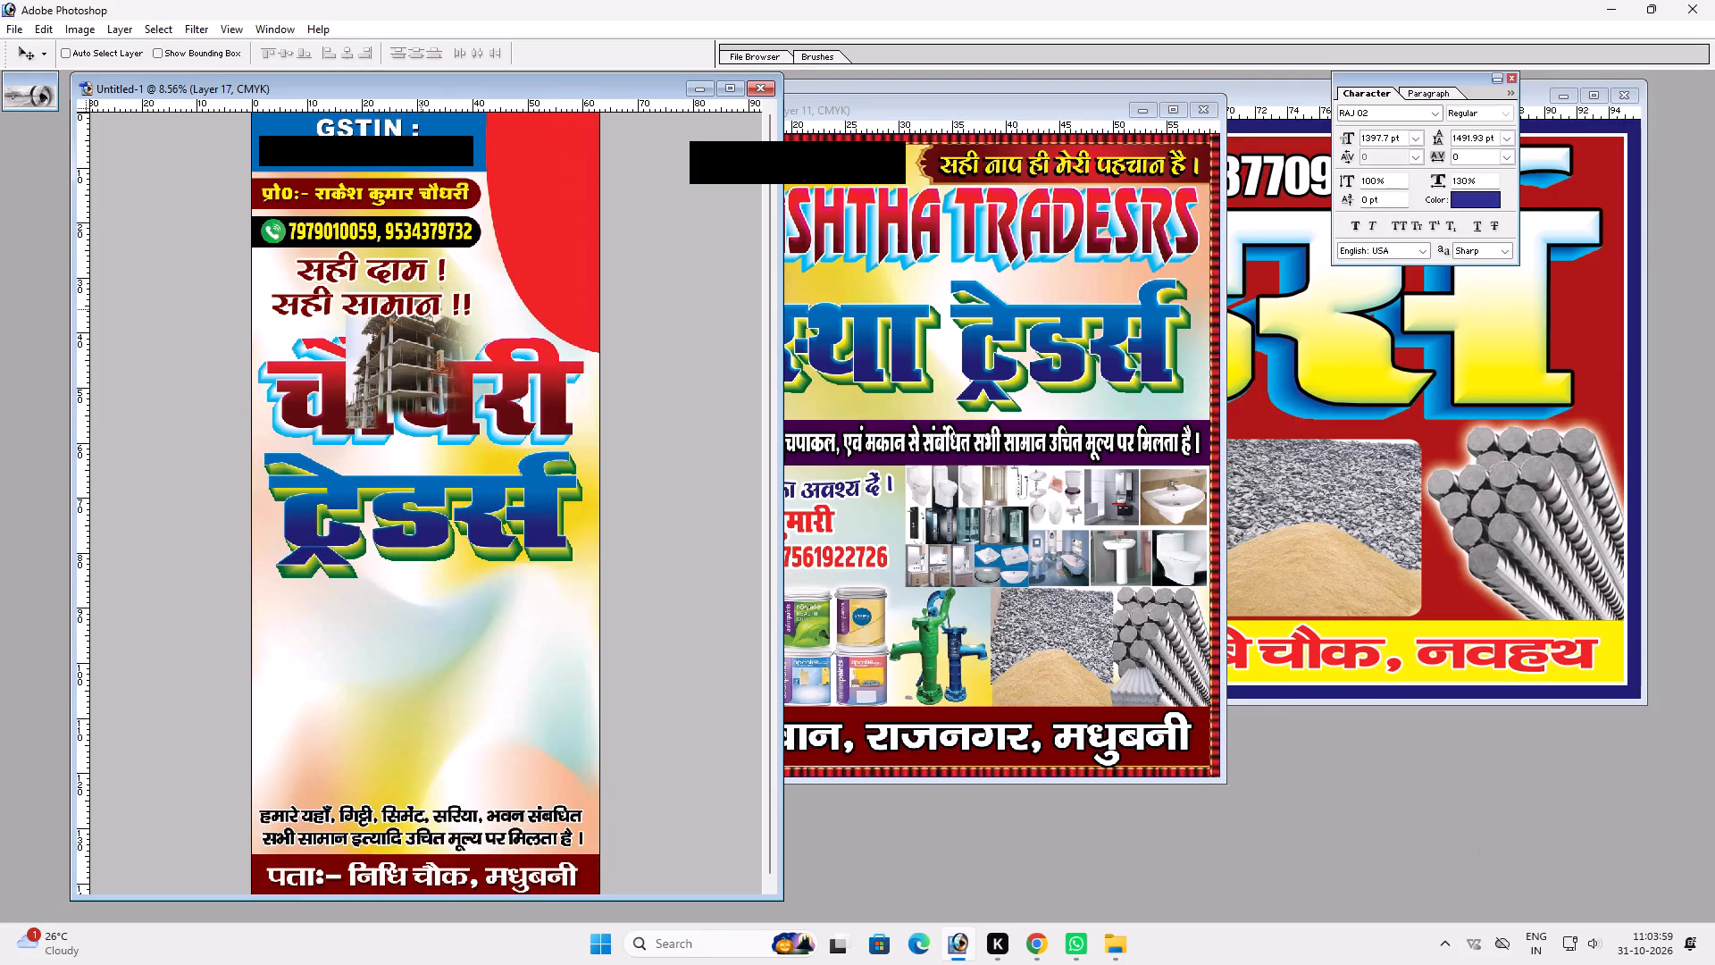
left_click(506, 102)
double_click(501, 93)
left_click_drag(766, 302, 697, 228)
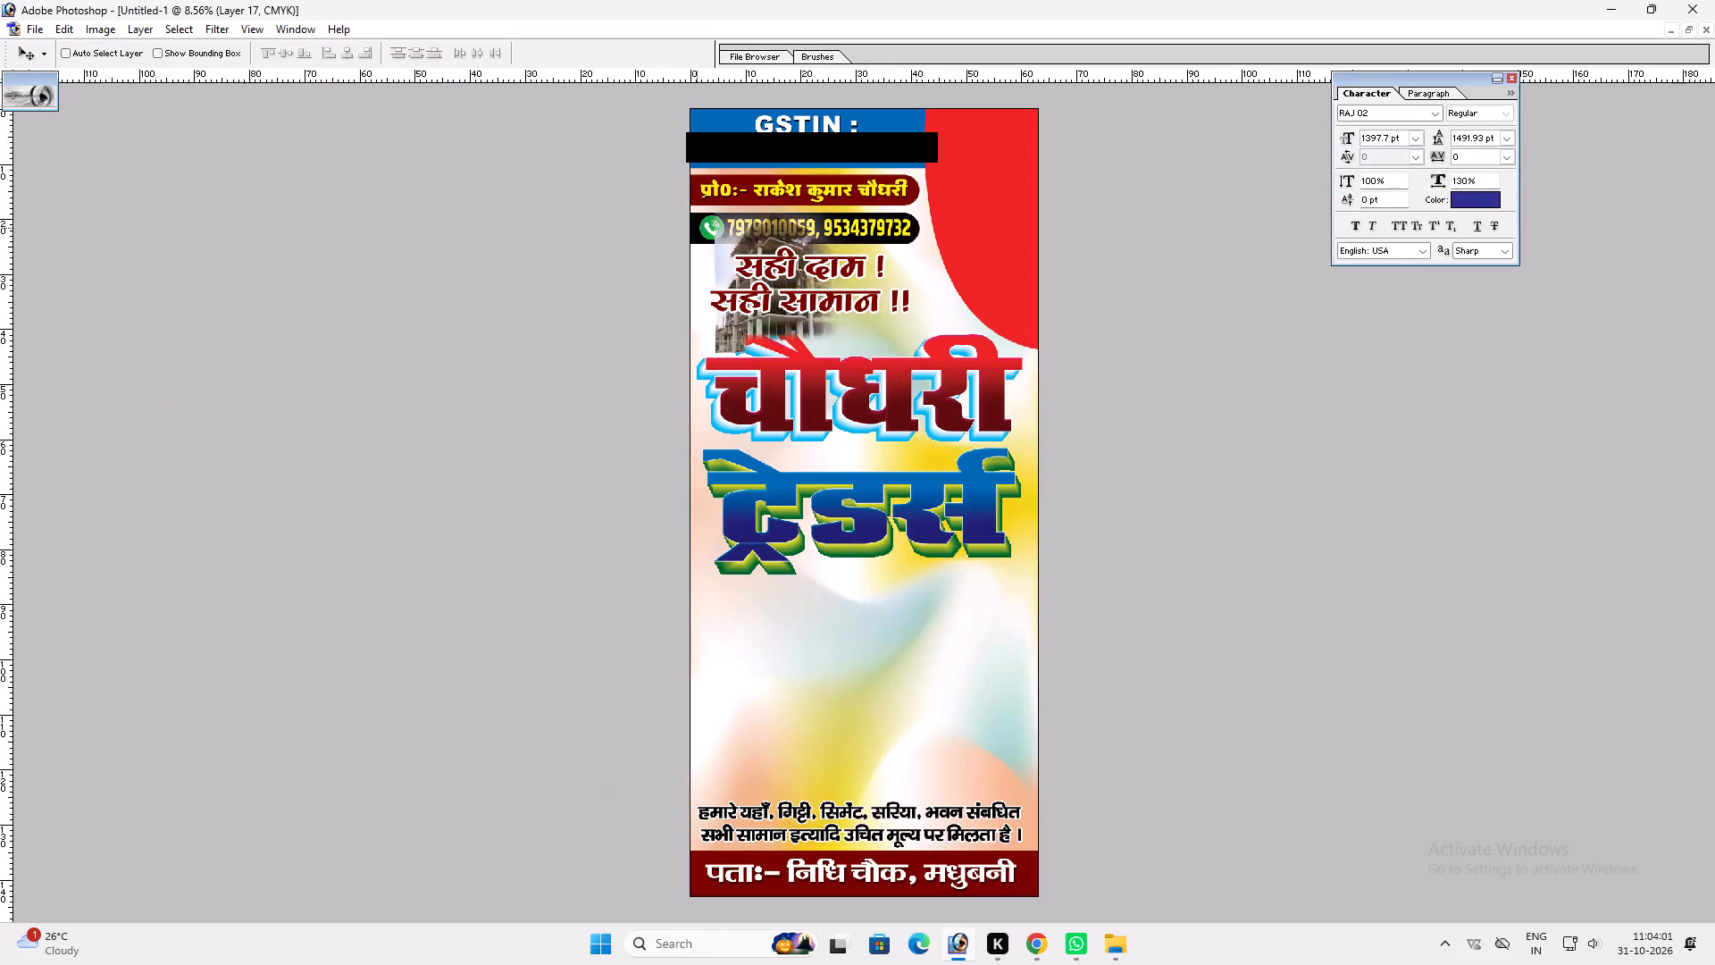
left_click_drag(697, 228, 679, 198)
Reorder the building photo so it sits behind the contact strips and slogan but above the colourful background.
key("ctrl+shift+bracketleft")
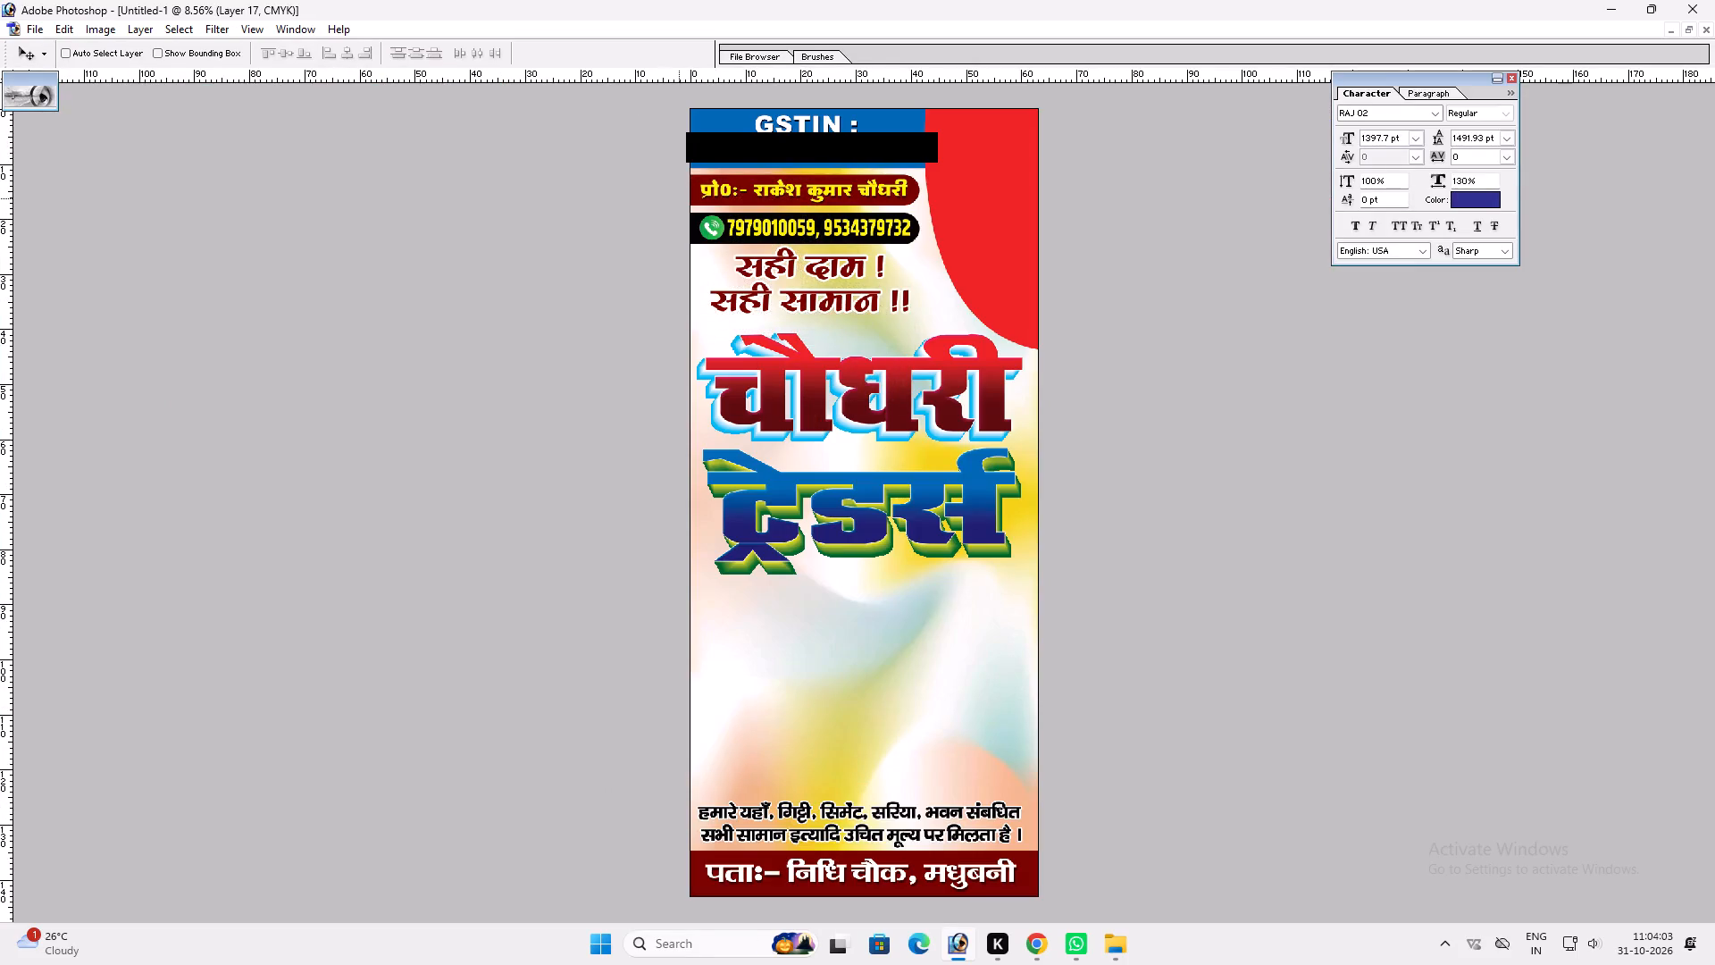
key("ctrl+bracketright")
key("ctrl+bracketright")
key("ctrl+bracketright")
key("ctrl+bracketright")
key("ctrl+bracketright")
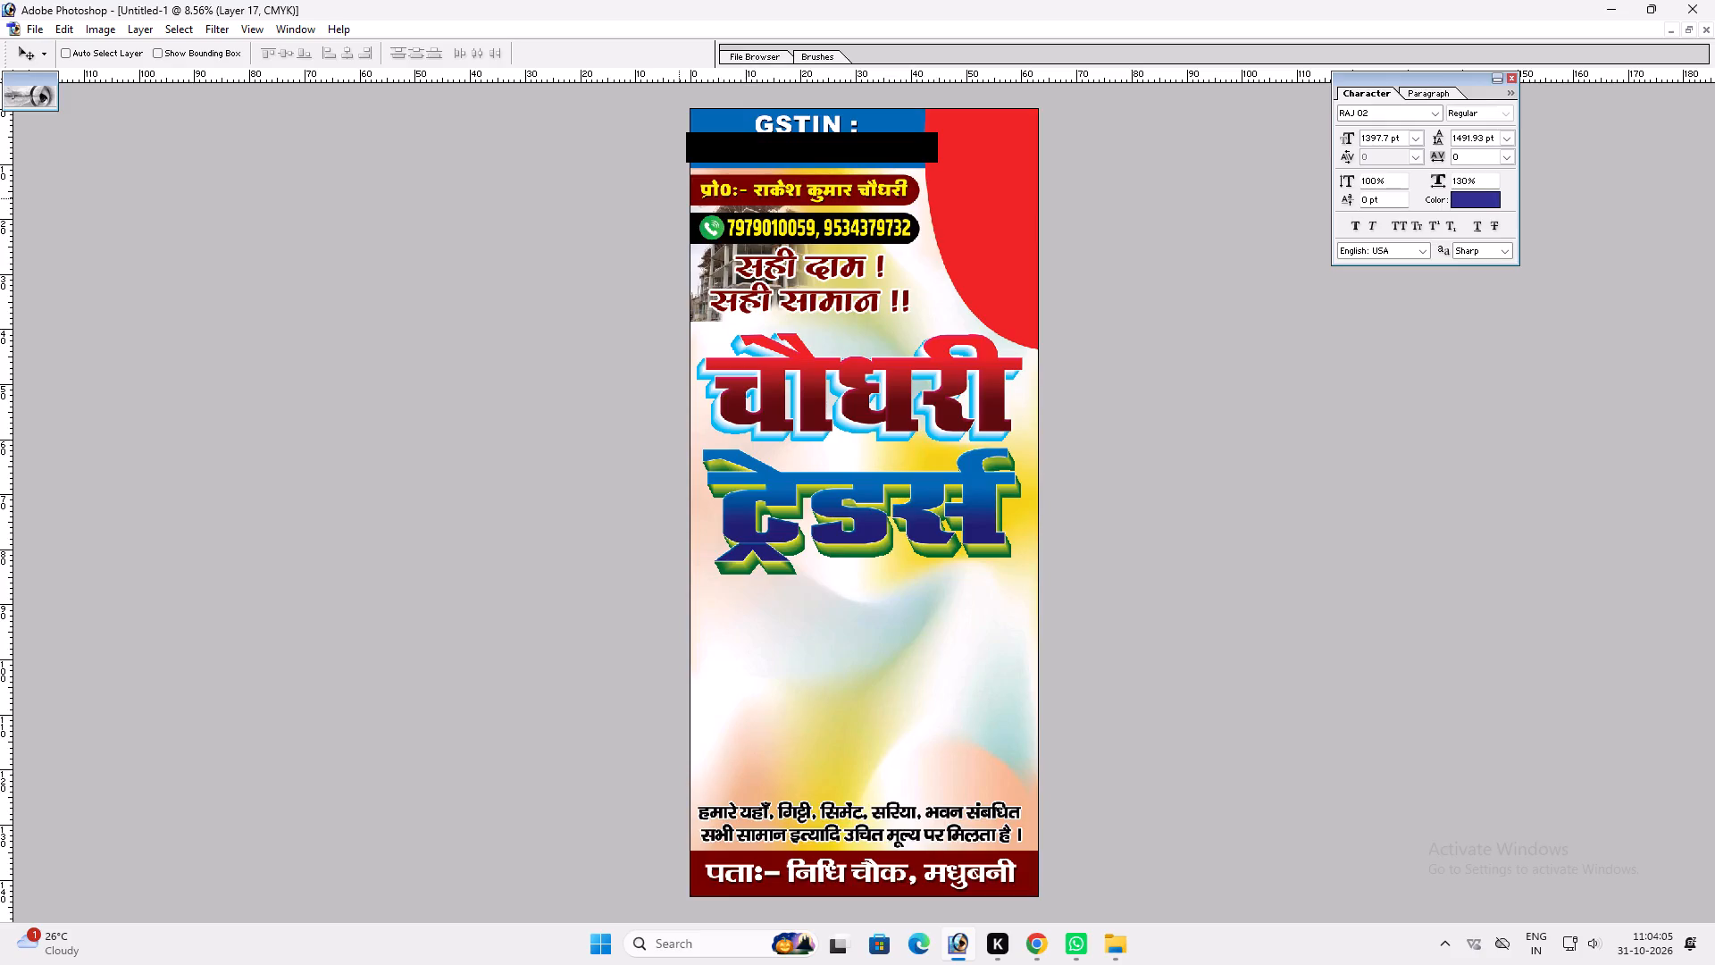
Move the building photo up slightly and enlarge it to about 173% width and 155% height, filling the area behind the slogan.
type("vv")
left_click_drag(704, 256, 699, 238)
key("ctrl+t")
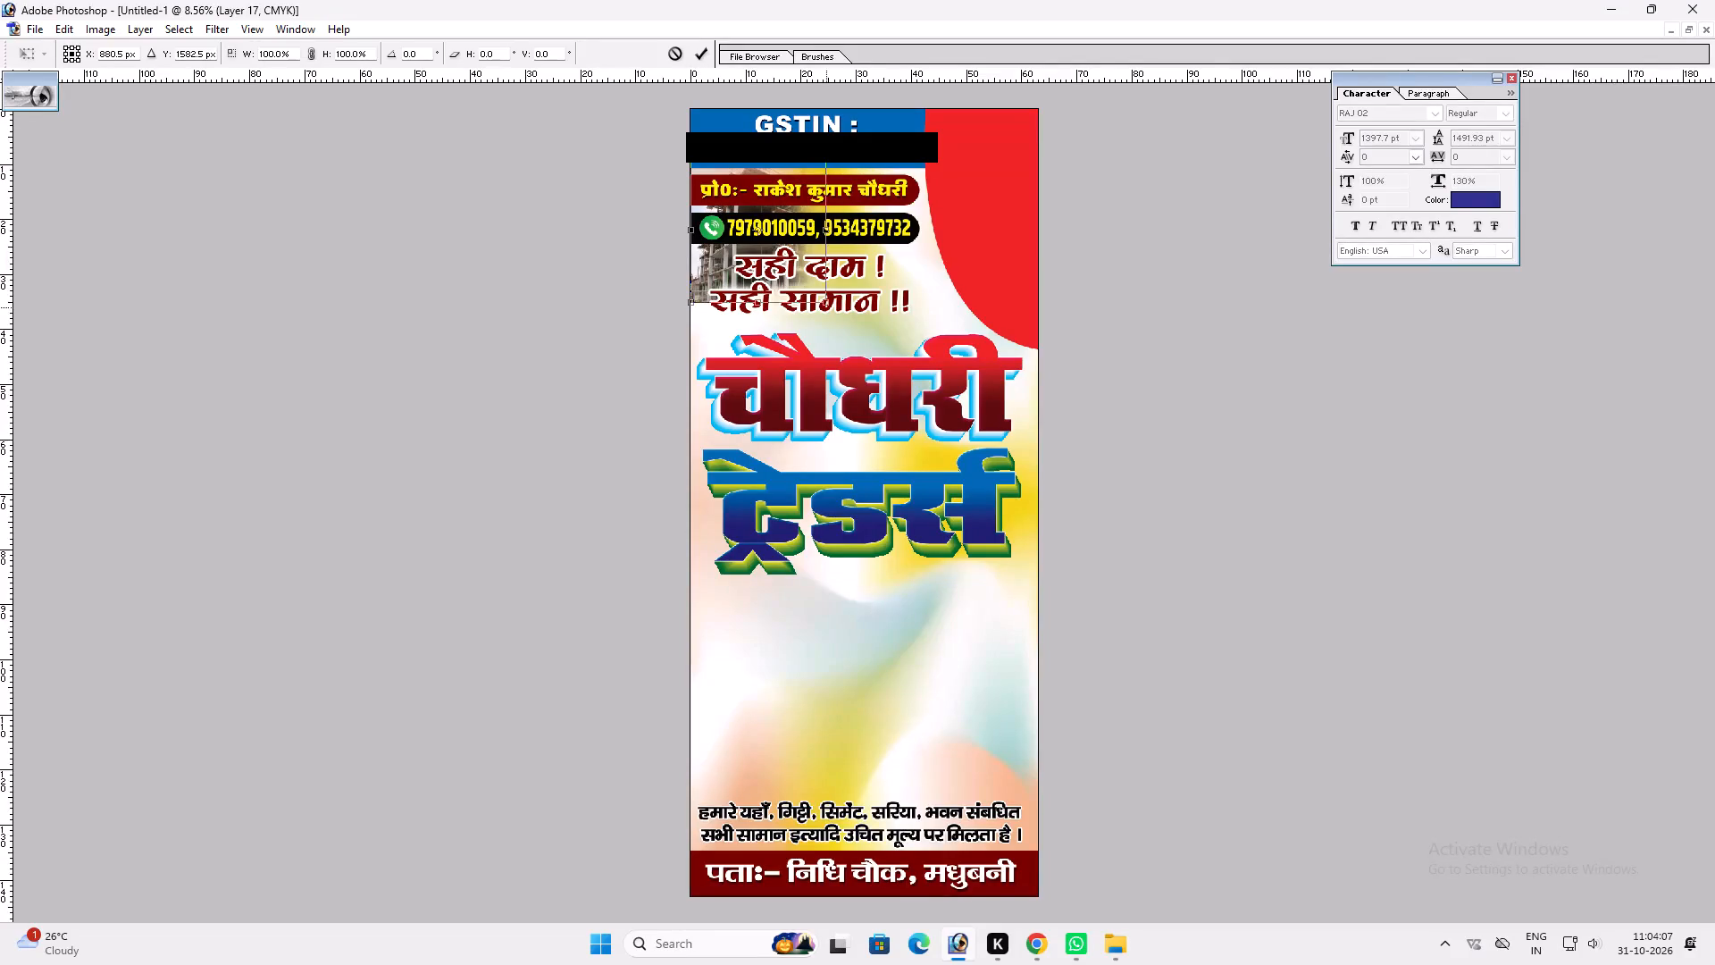
left_click_drag(823, 301, 931, 348, "shift")
left_click_drag(906, 311, 954, 305, "shift")
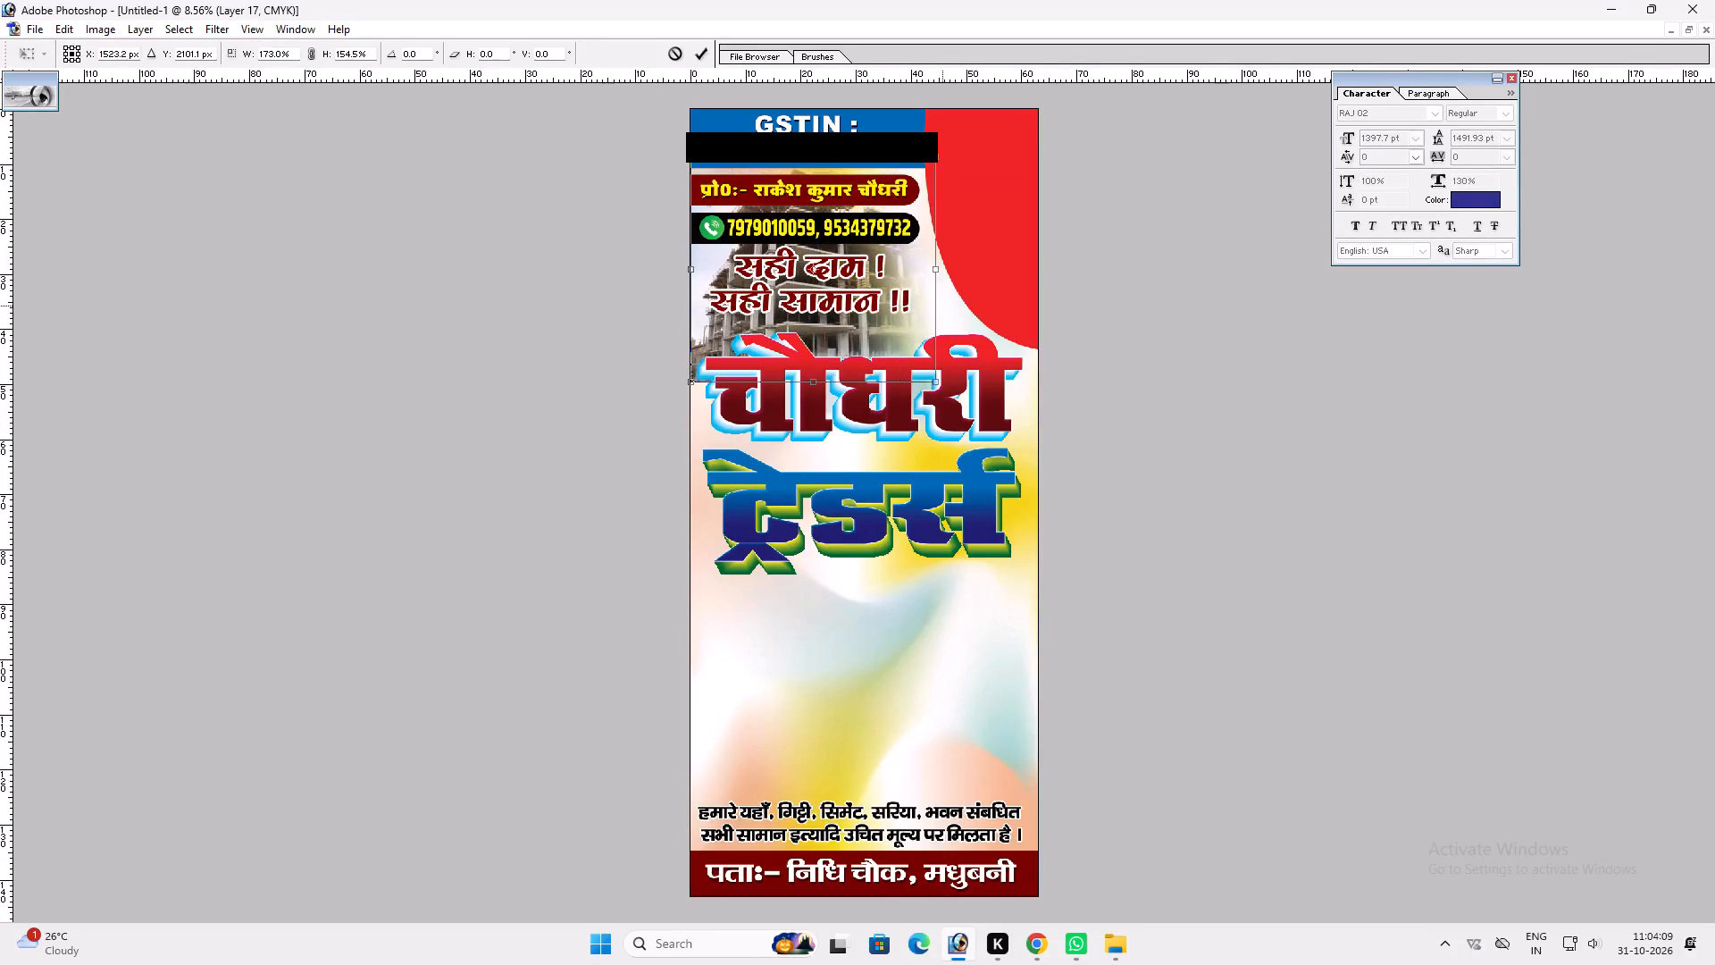
left_click_drag(954, 305, 956, 305, "shift")
left_click(943, 299, "shift")
key("shift+Return")
Lower the building photo's opacity so it fades softly behind the slogan.
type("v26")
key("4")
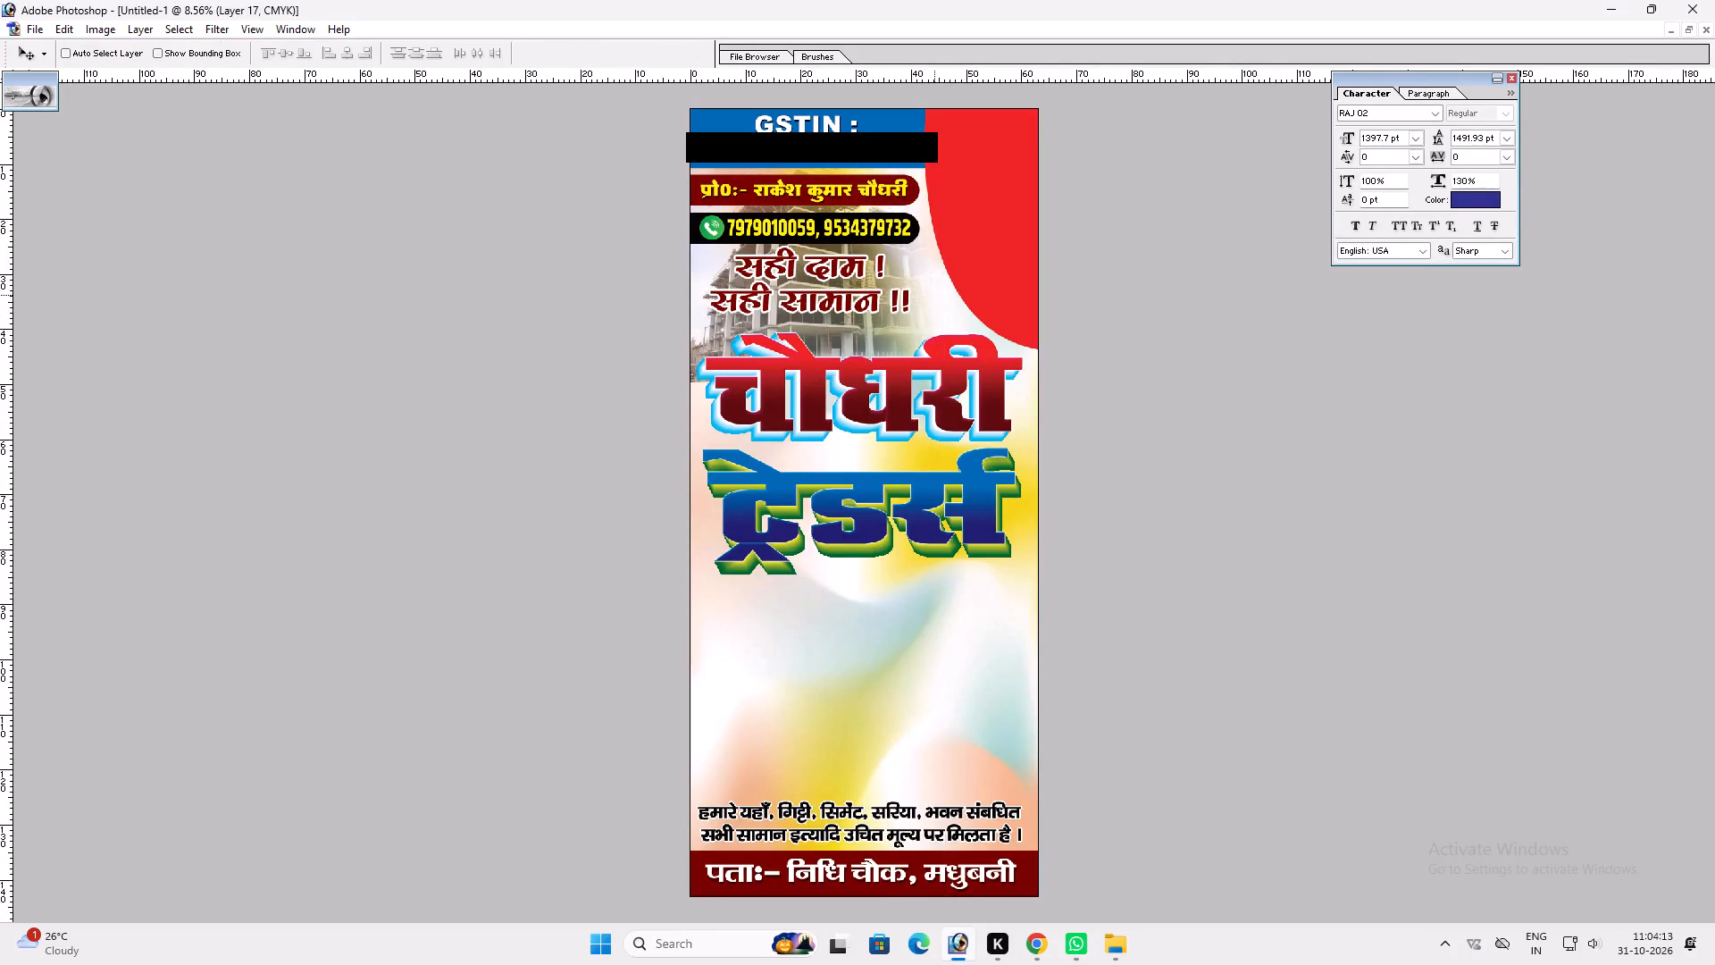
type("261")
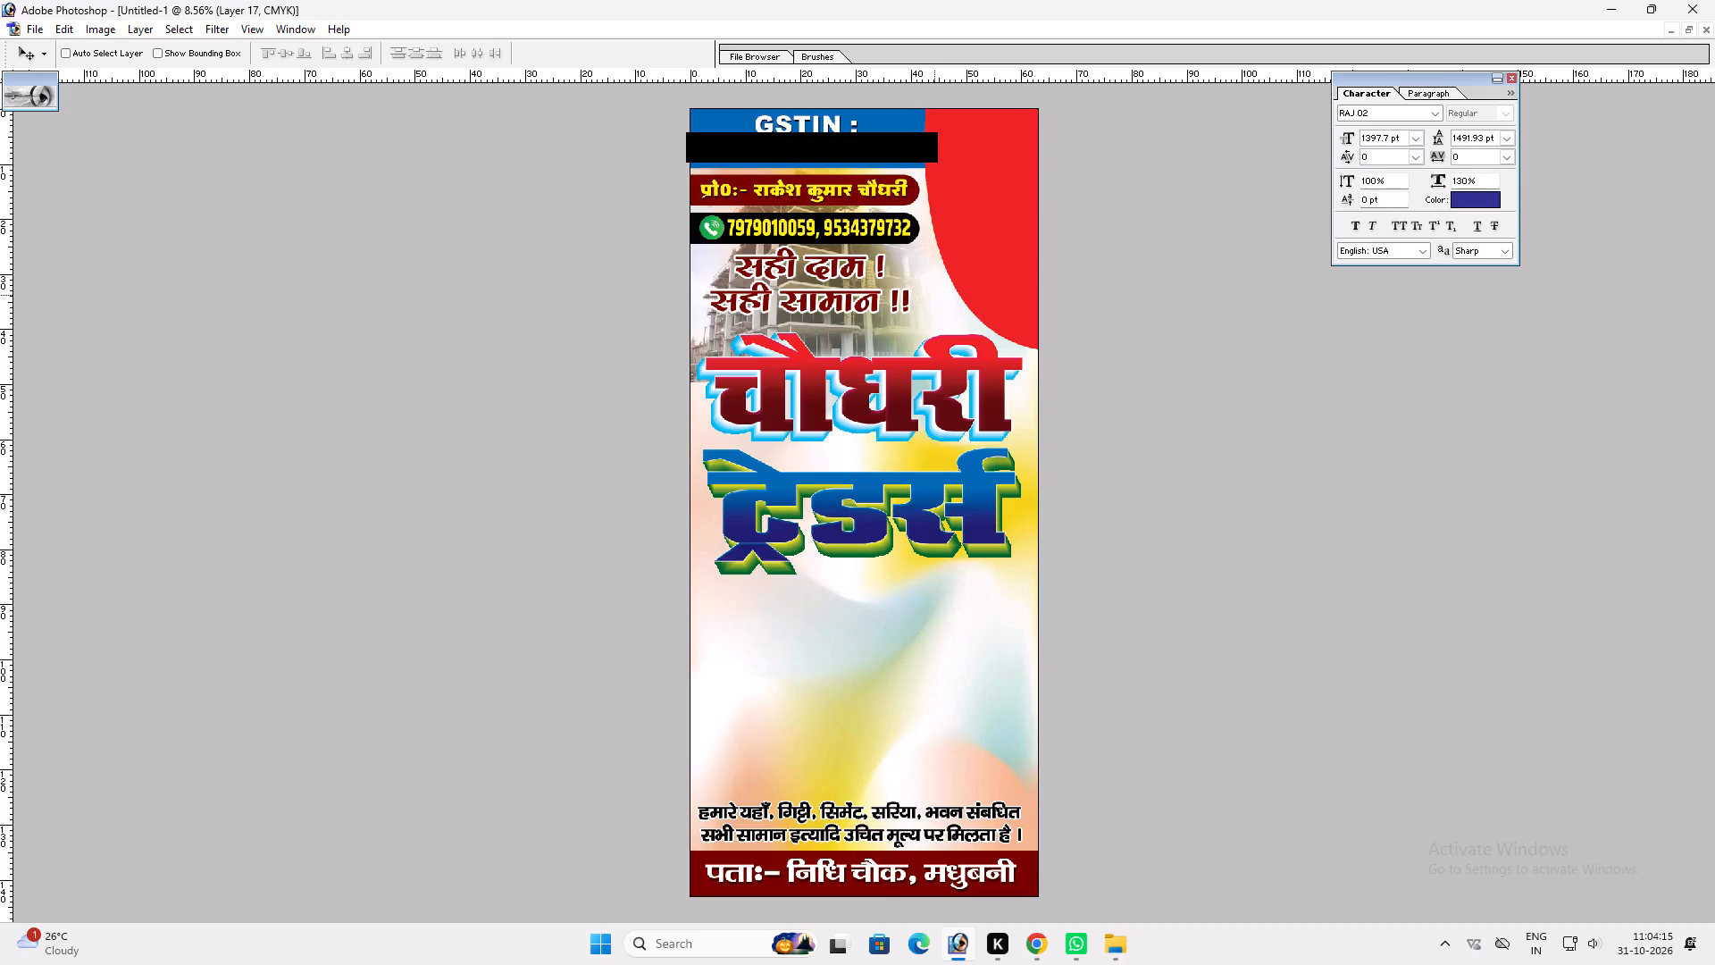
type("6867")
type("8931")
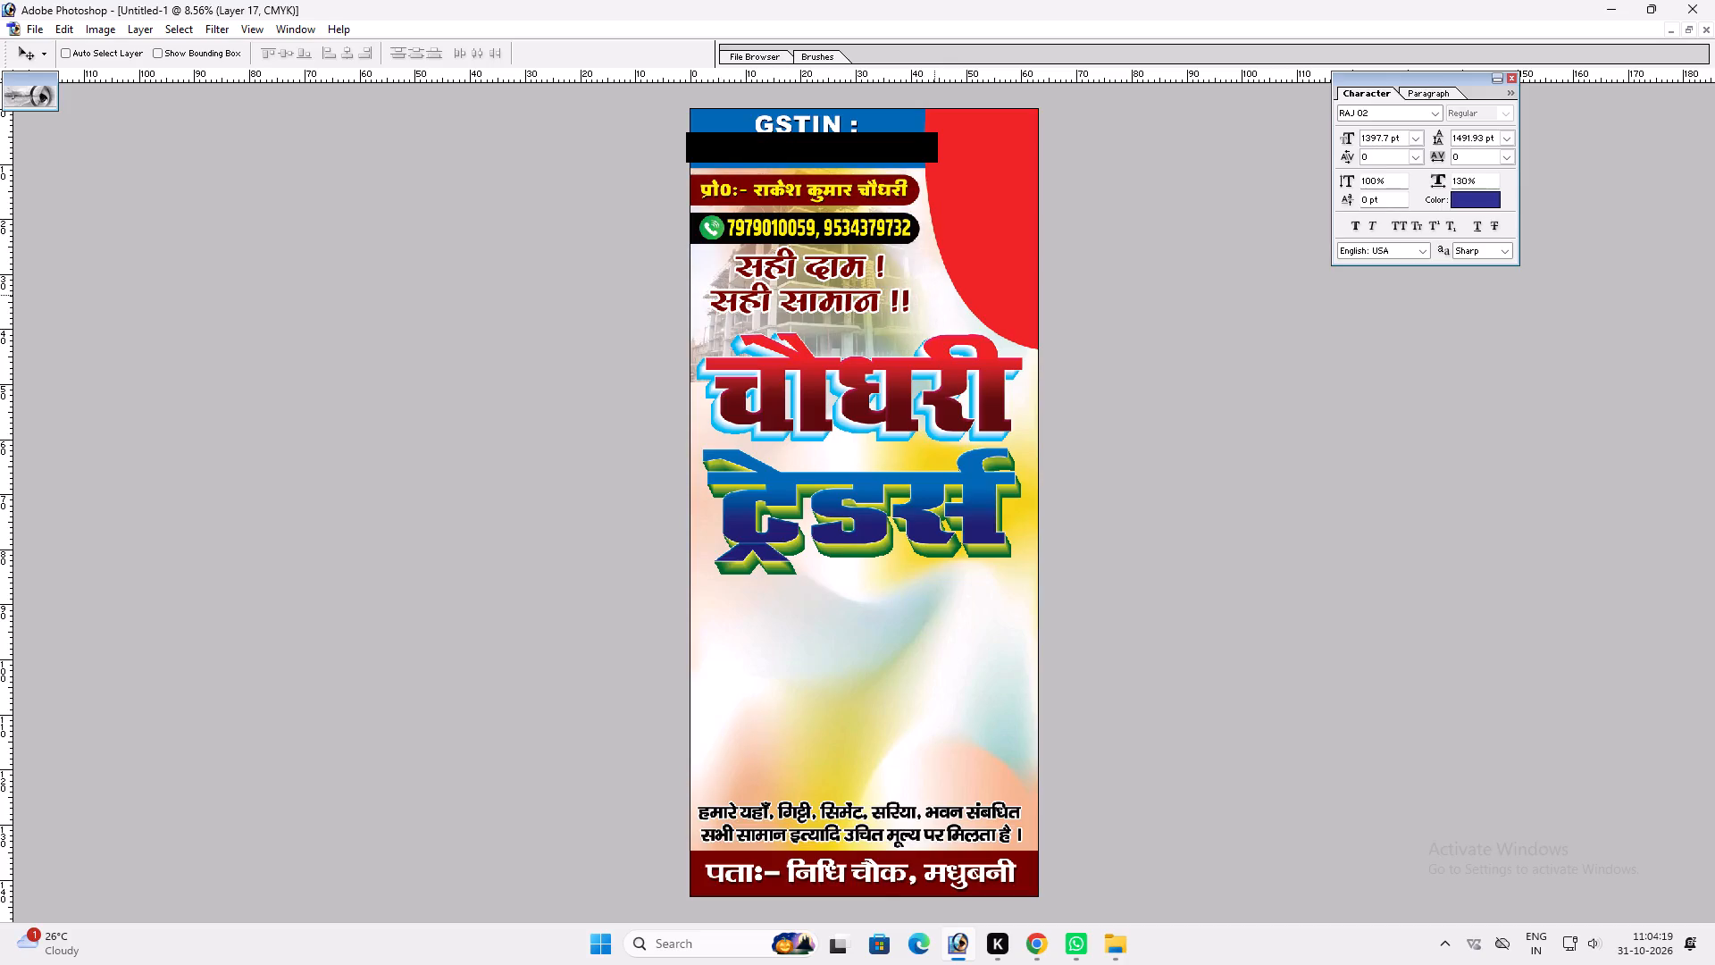
Enlarge the two-line maroon slogan slightly and move it down toward चौधरी.
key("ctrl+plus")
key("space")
left_click_drag(805, 348, 865, 663)
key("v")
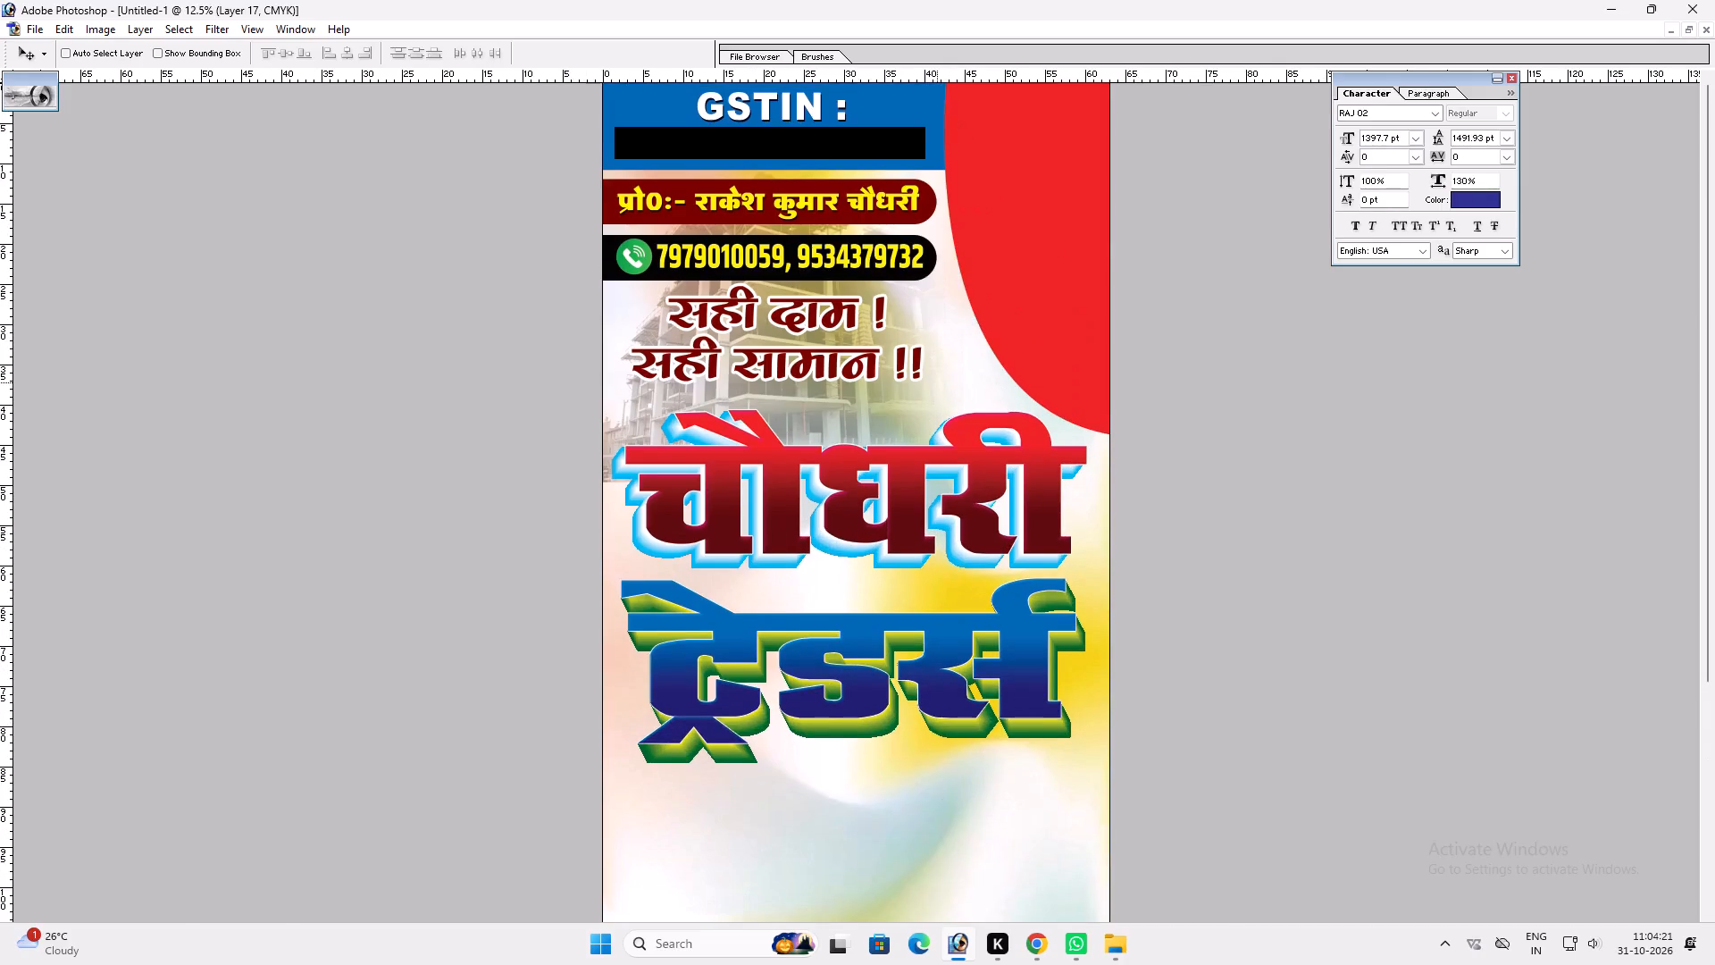
left_click(917, 365, "ctrl")
key("ctrl+t")
left_click_drag(924, 379, 945, 386, "shift")
key("Return")
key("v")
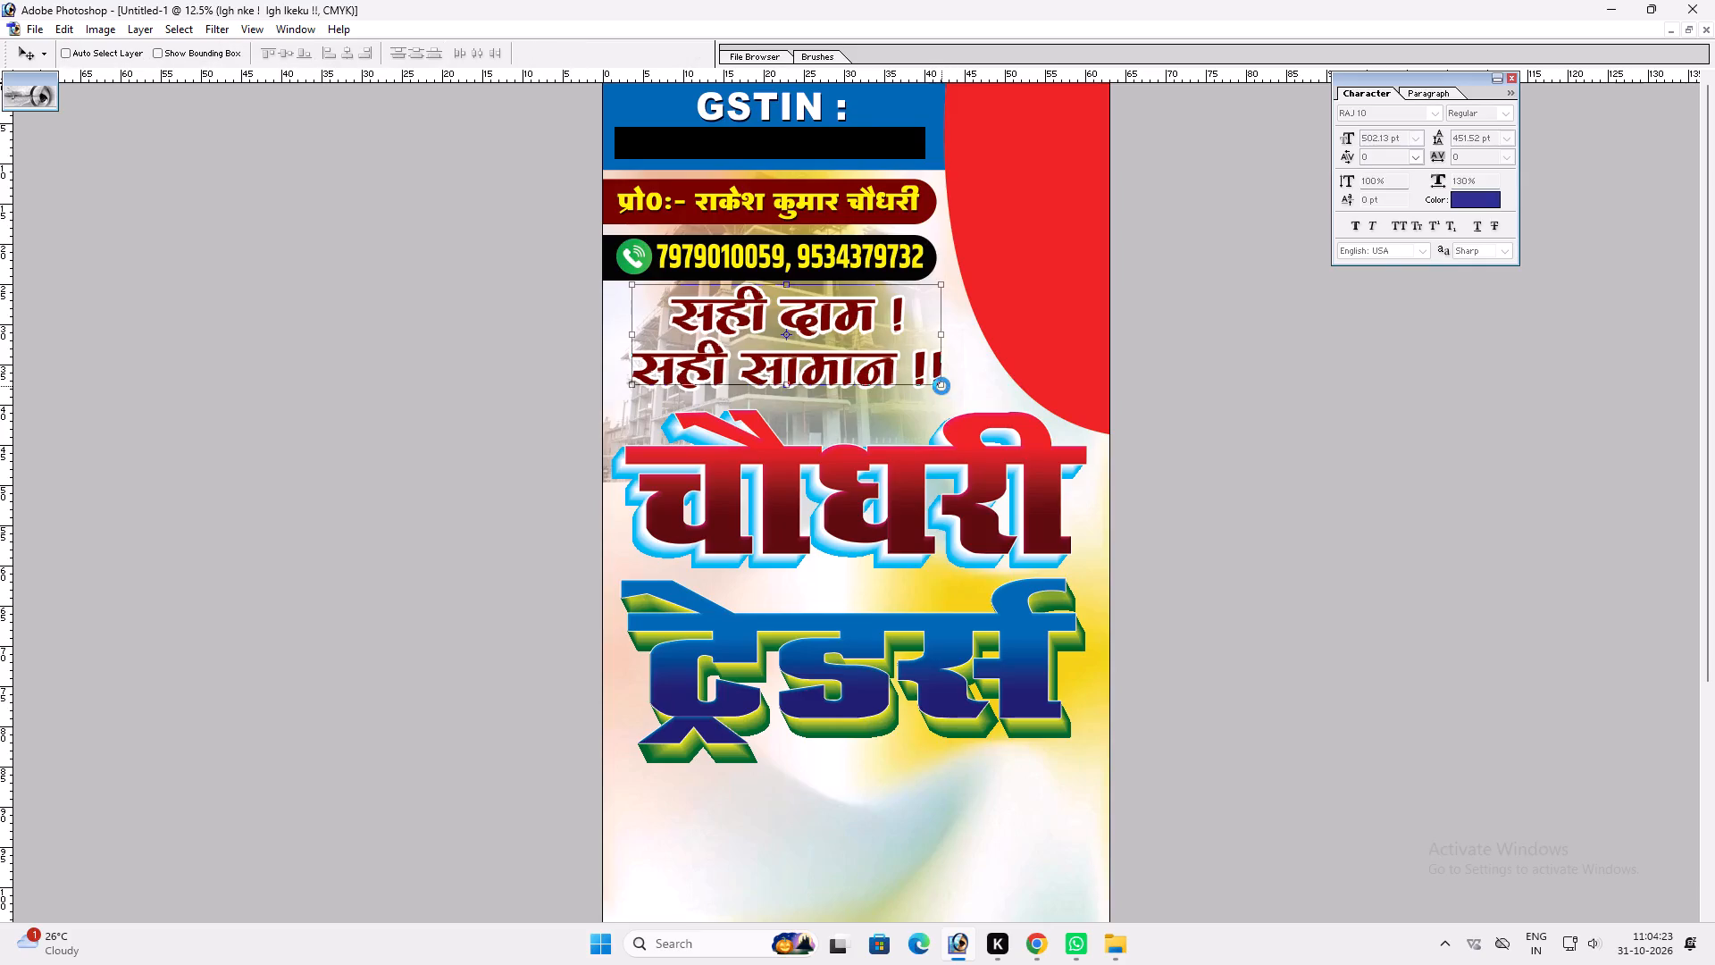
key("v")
left_click_drag(927, 386, 926, 399)
key("ctrl+t")
left_click(858, 303, "shift")
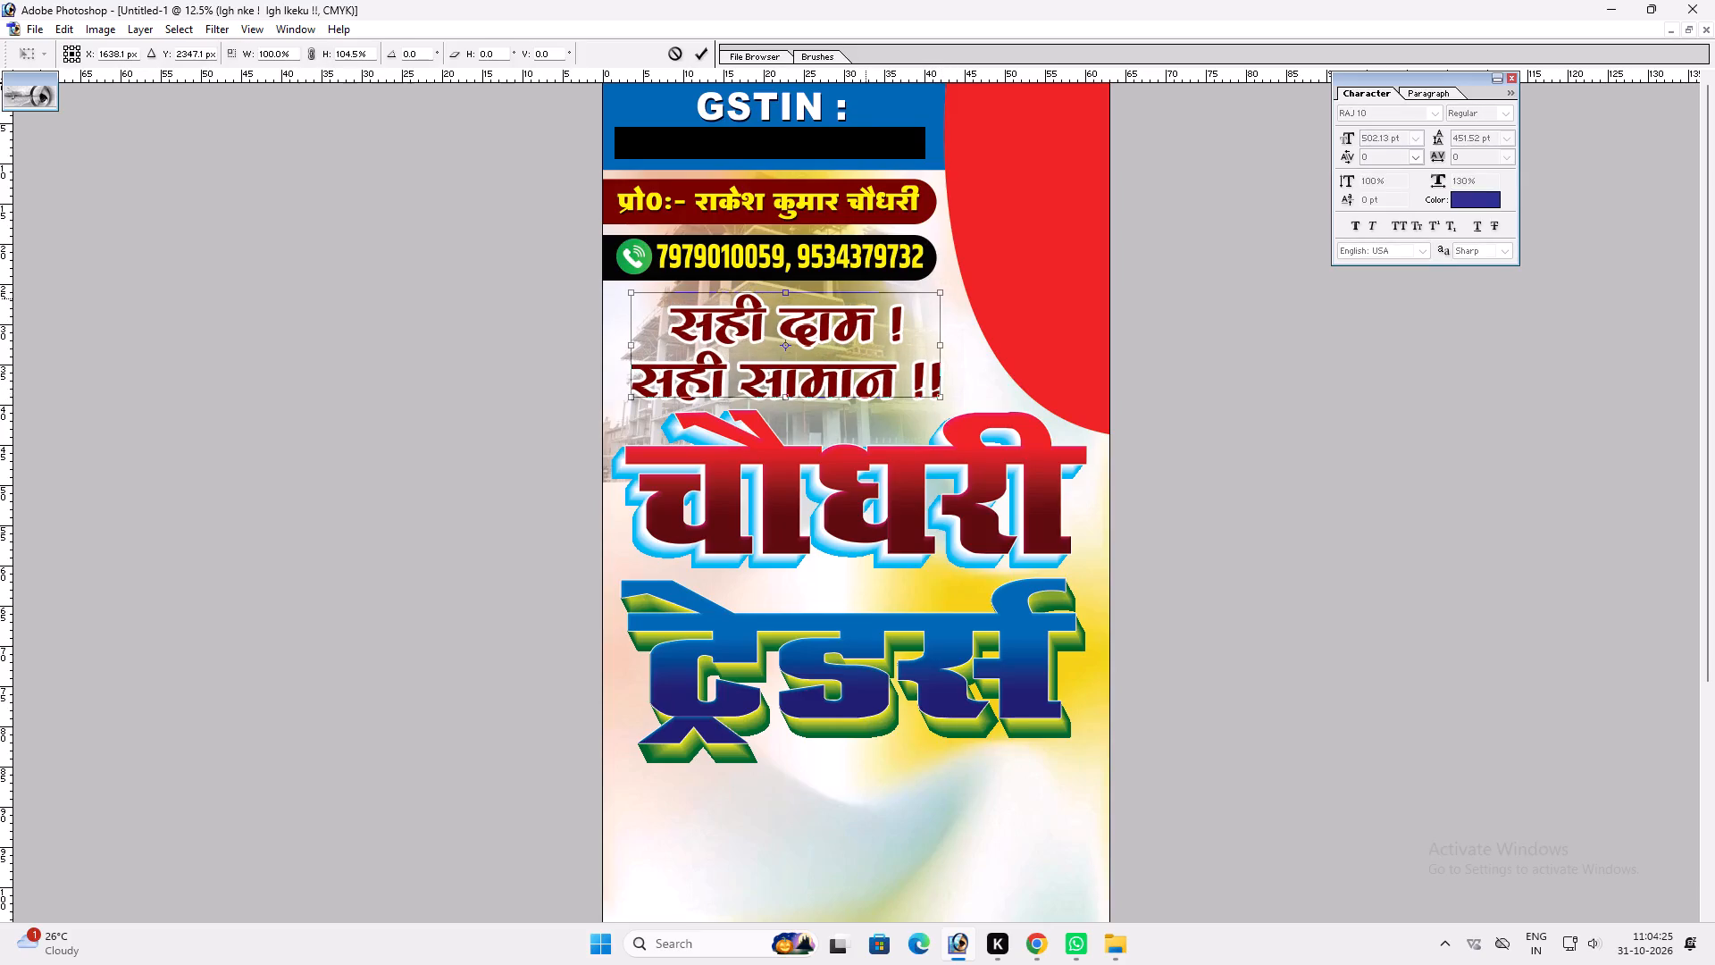
key("Return")
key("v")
Examine the banner's overall layout and the empty area between the shop name and the services text.
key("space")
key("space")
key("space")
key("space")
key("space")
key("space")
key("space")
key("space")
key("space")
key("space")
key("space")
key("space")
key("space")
left_click_drag(849, 569, 831, 322)
right_click_drag(815, 373, 824, 374)
left_click_drag(840, 379, 853, 382)
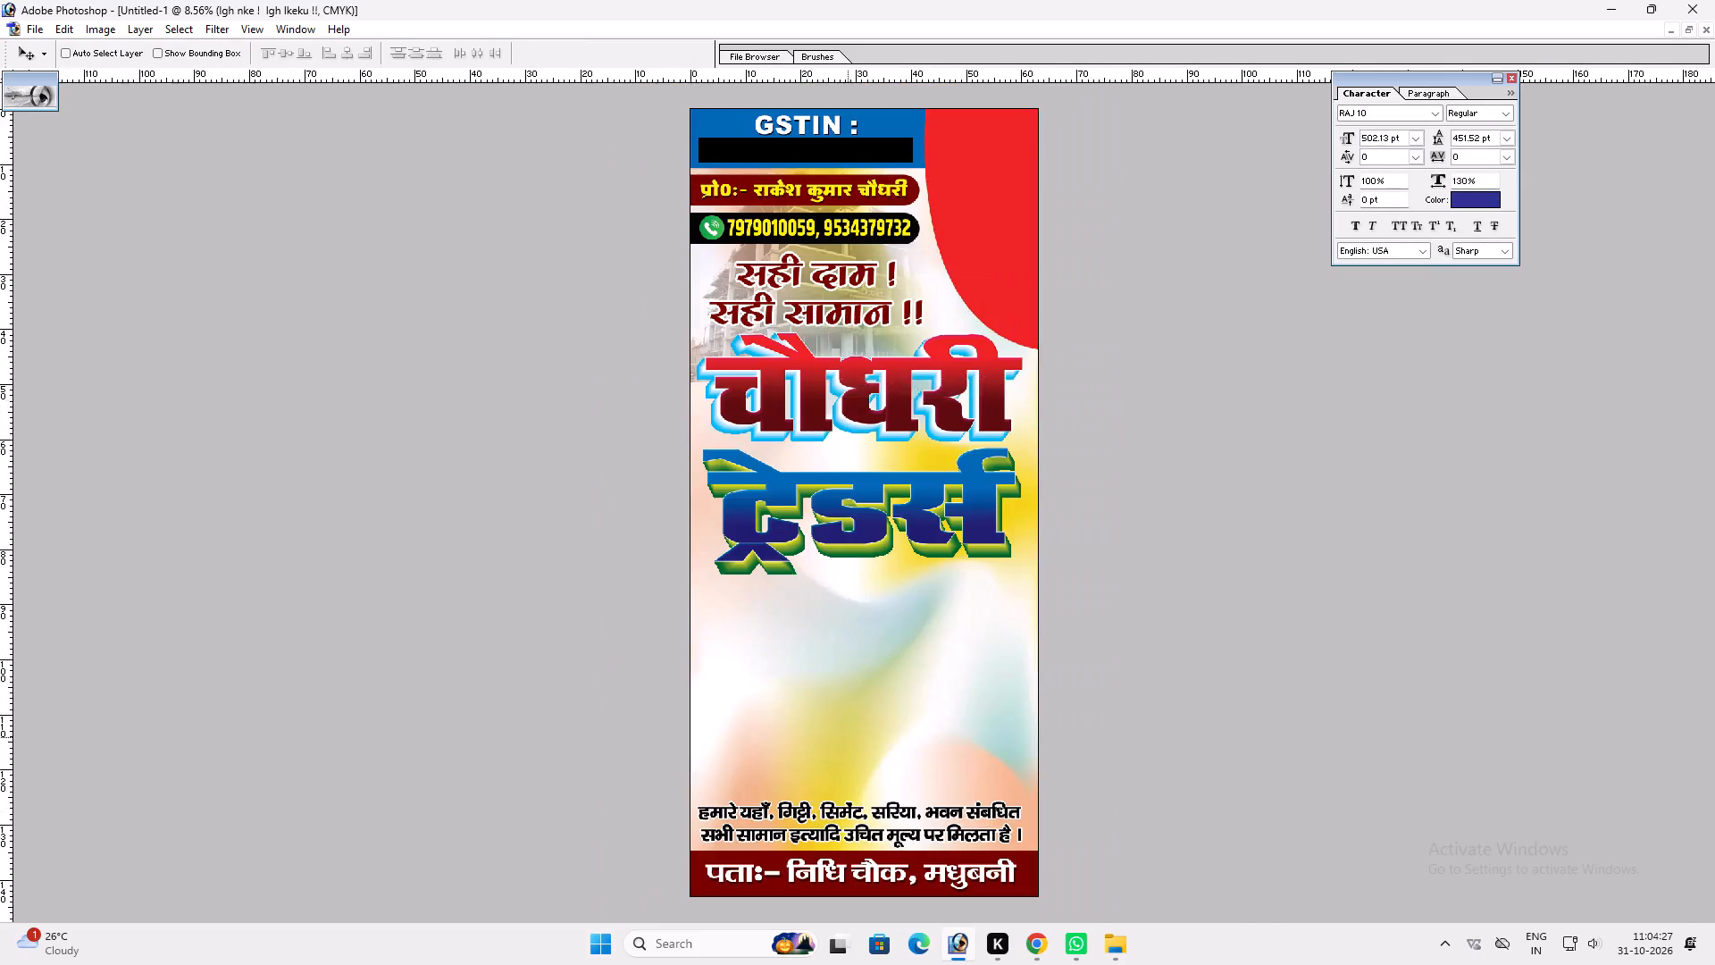
key("ctrl+plus")
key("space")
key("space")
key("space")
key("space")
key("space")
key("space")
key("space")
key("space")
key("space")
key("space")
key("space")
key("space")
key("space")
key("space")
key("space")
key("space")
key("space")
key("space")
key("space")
left_click_drag(839, 740, 836, 432)
right_click_drag(792, 485, 803, 488)
left_click_drag(824, 495, 840, 499)
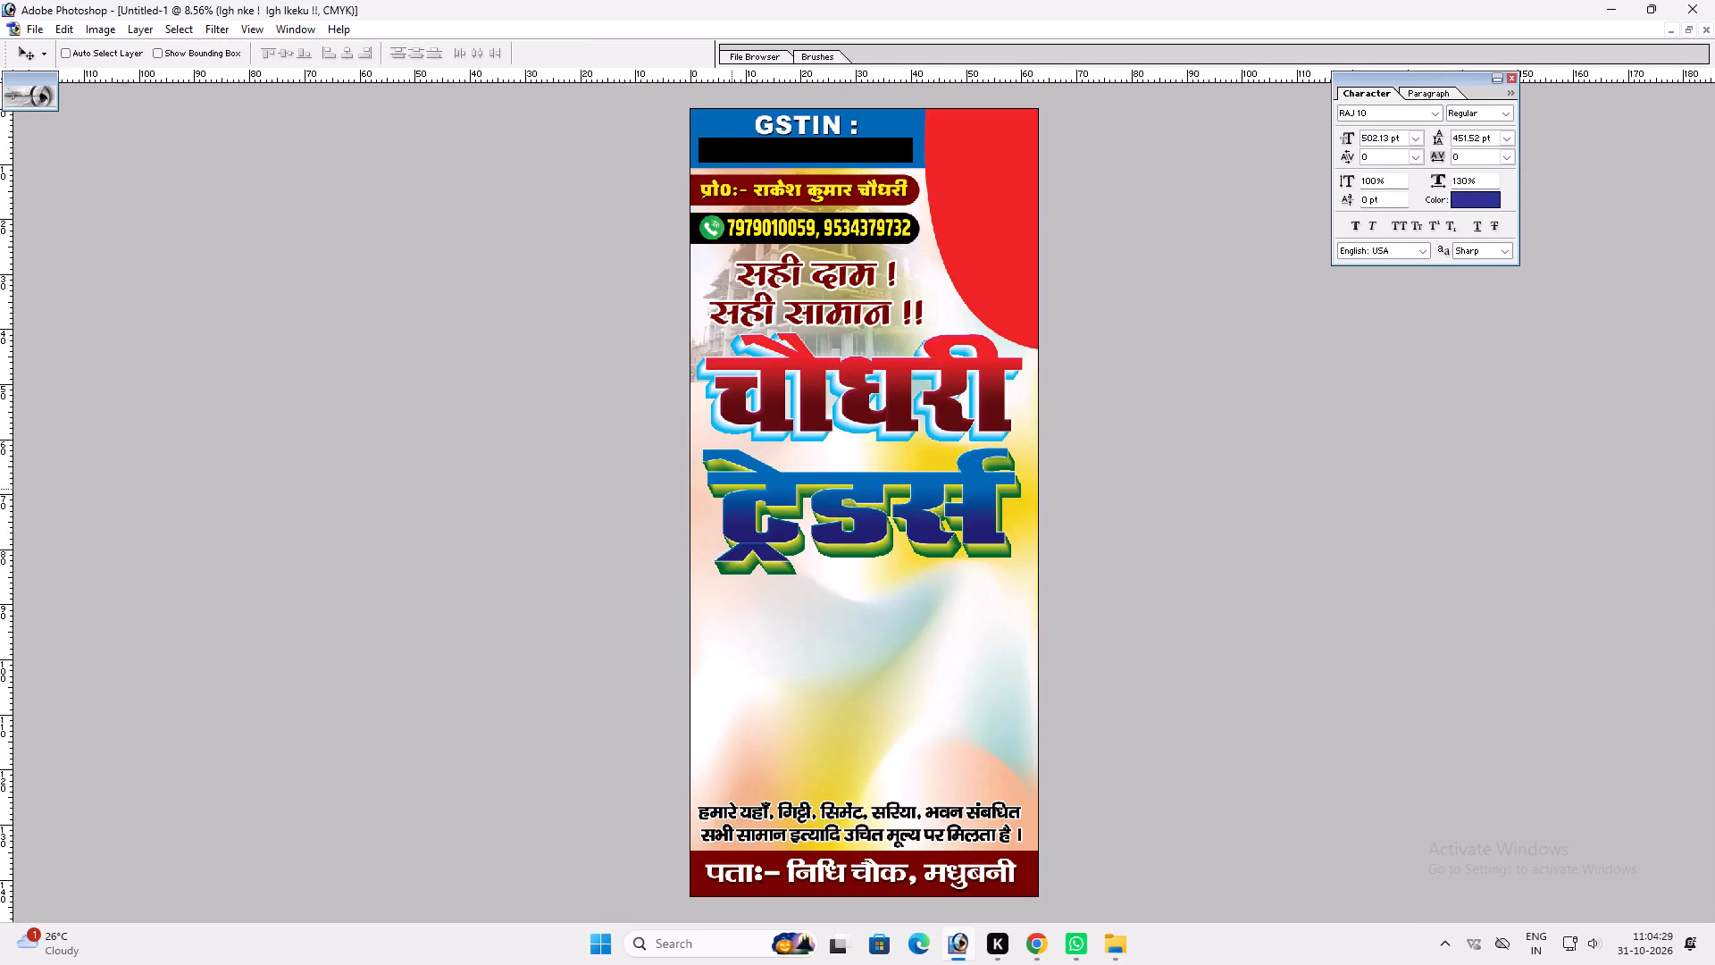
Copy the cement bags picture from the AASHTHA TRADESRS banner into the empty area below ट्रेडर्स.
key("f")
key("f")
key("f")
left_click(1108, 394)
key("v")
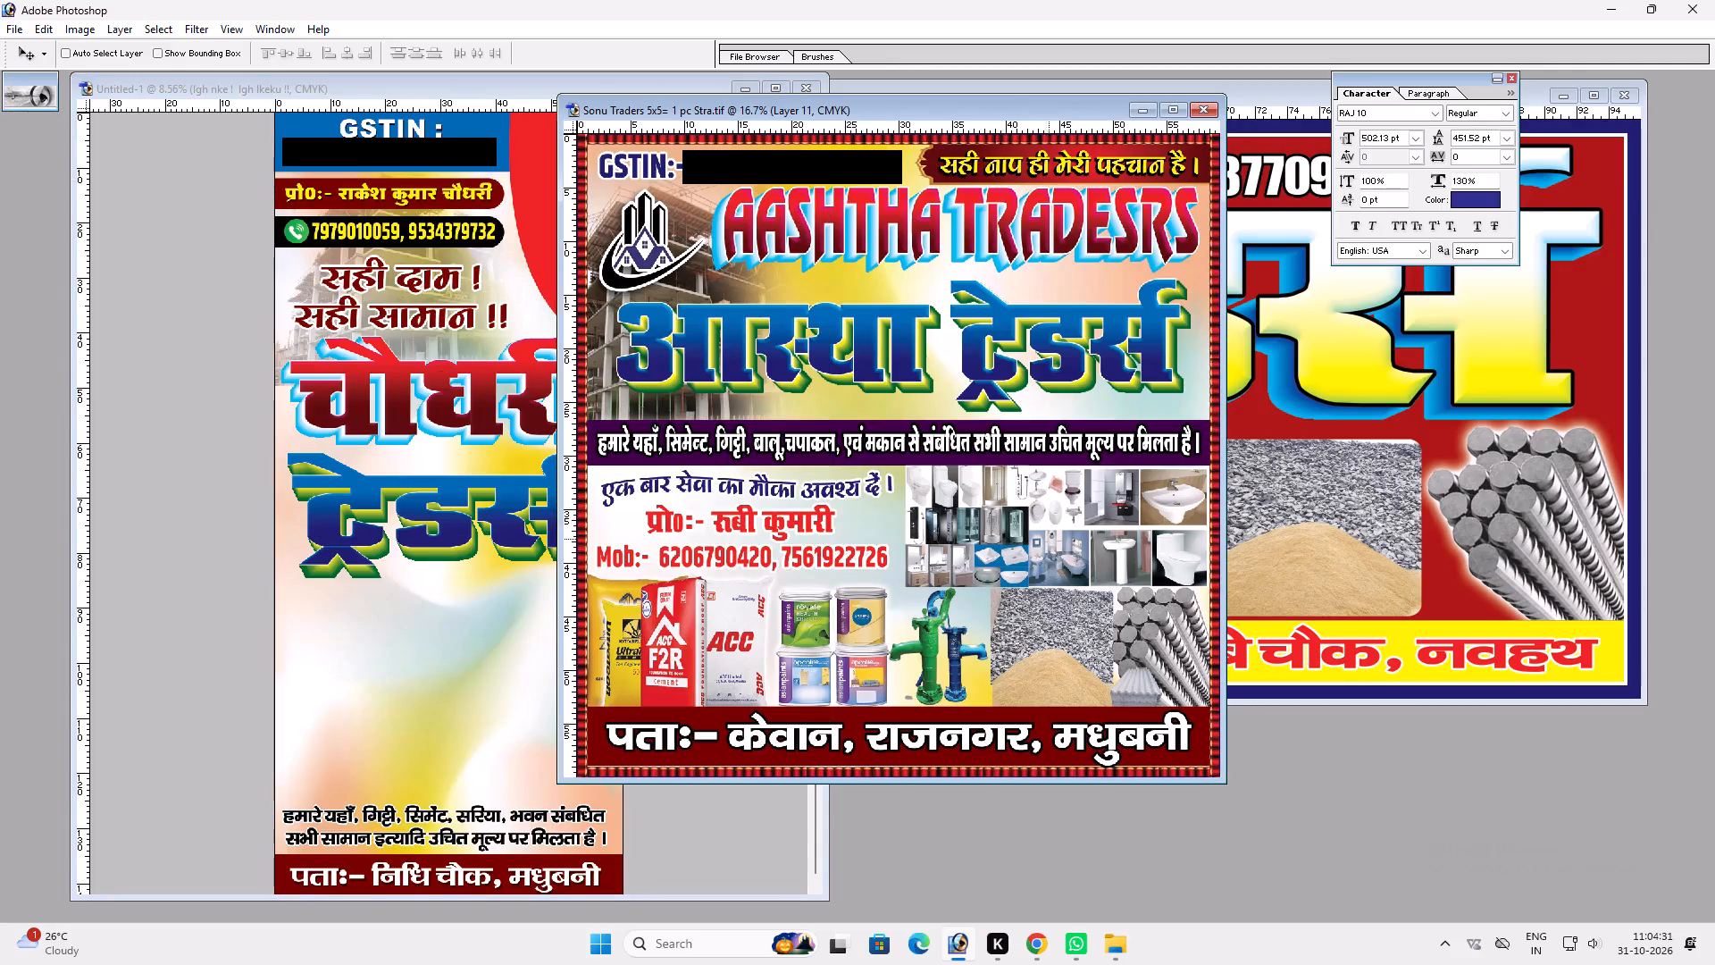
left_click(666, 628, "ctrl")
left_click_drag(665, 628, 684, 541)
key("ctrl+z")
left_click_drag(696, 593, 447, 640)
left_click(782, 92)
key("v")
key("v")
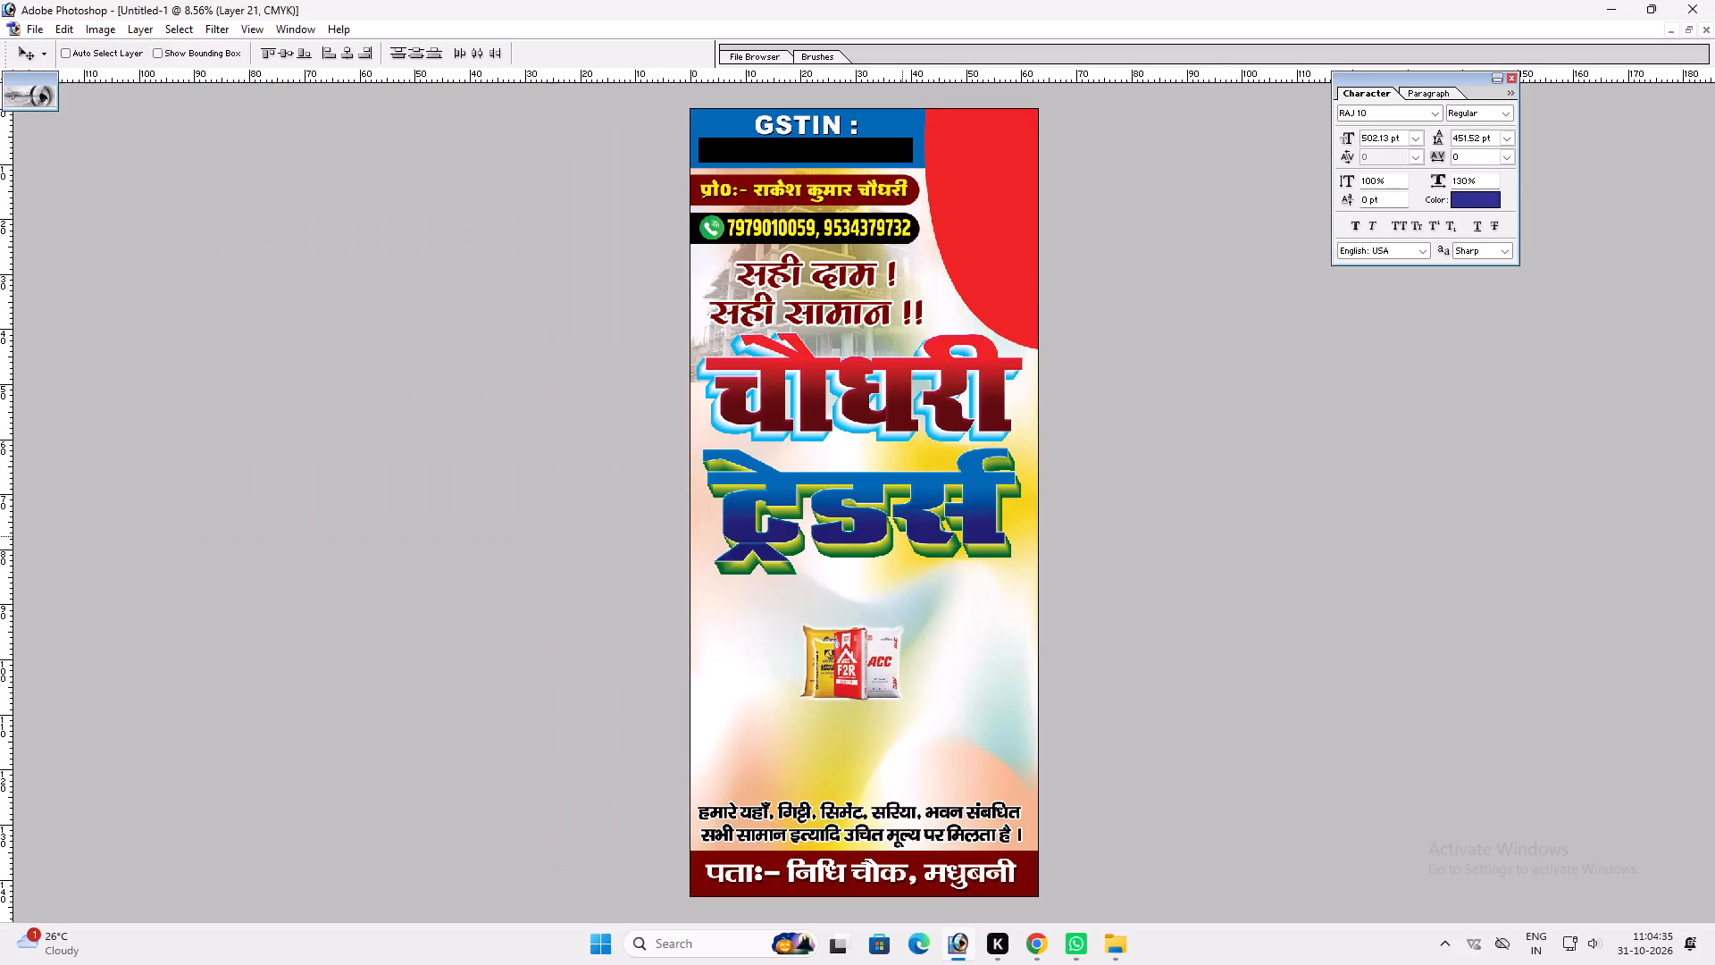
Move the cement bags picture to the banner's lower left, just above the services text, and enlarge it.
left_click_drag(873, 595, 771, 679)
key("ctrl+t")
left_click_drag(796, 720, 813, 714, "shift")
key("ctrl+z")
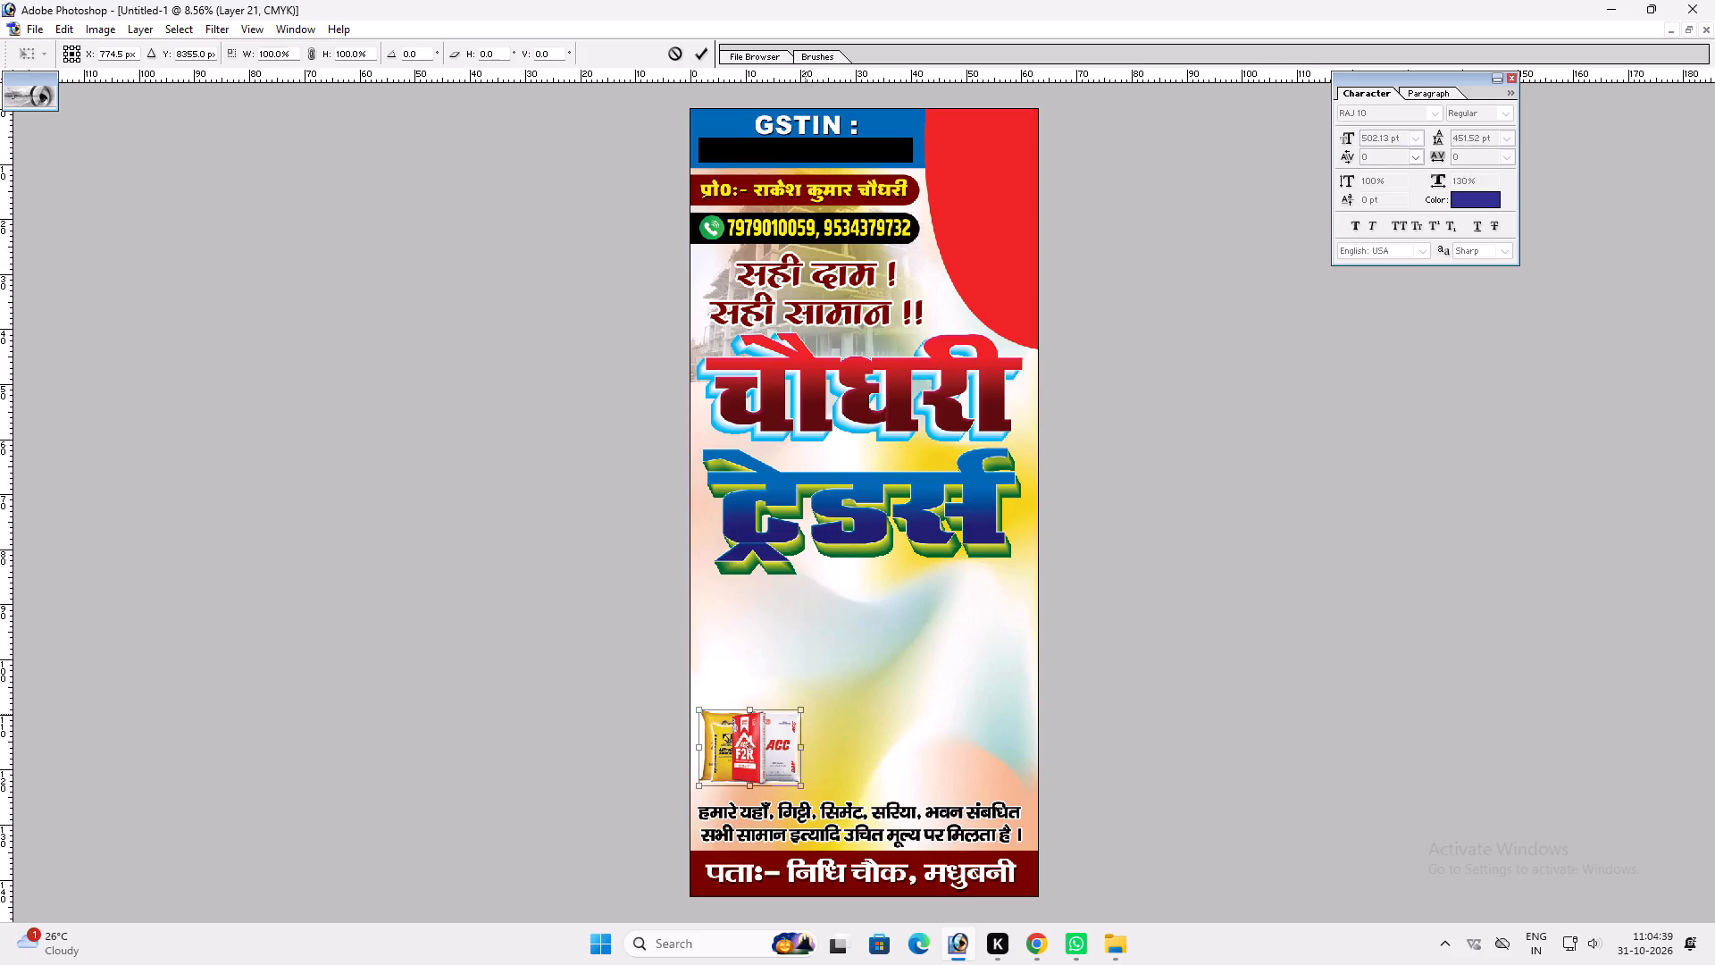
left_click_drag(799, 714, 833, 676, "shift")
key("Return")
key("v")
left_click_drag(823, 724, 823, 732)
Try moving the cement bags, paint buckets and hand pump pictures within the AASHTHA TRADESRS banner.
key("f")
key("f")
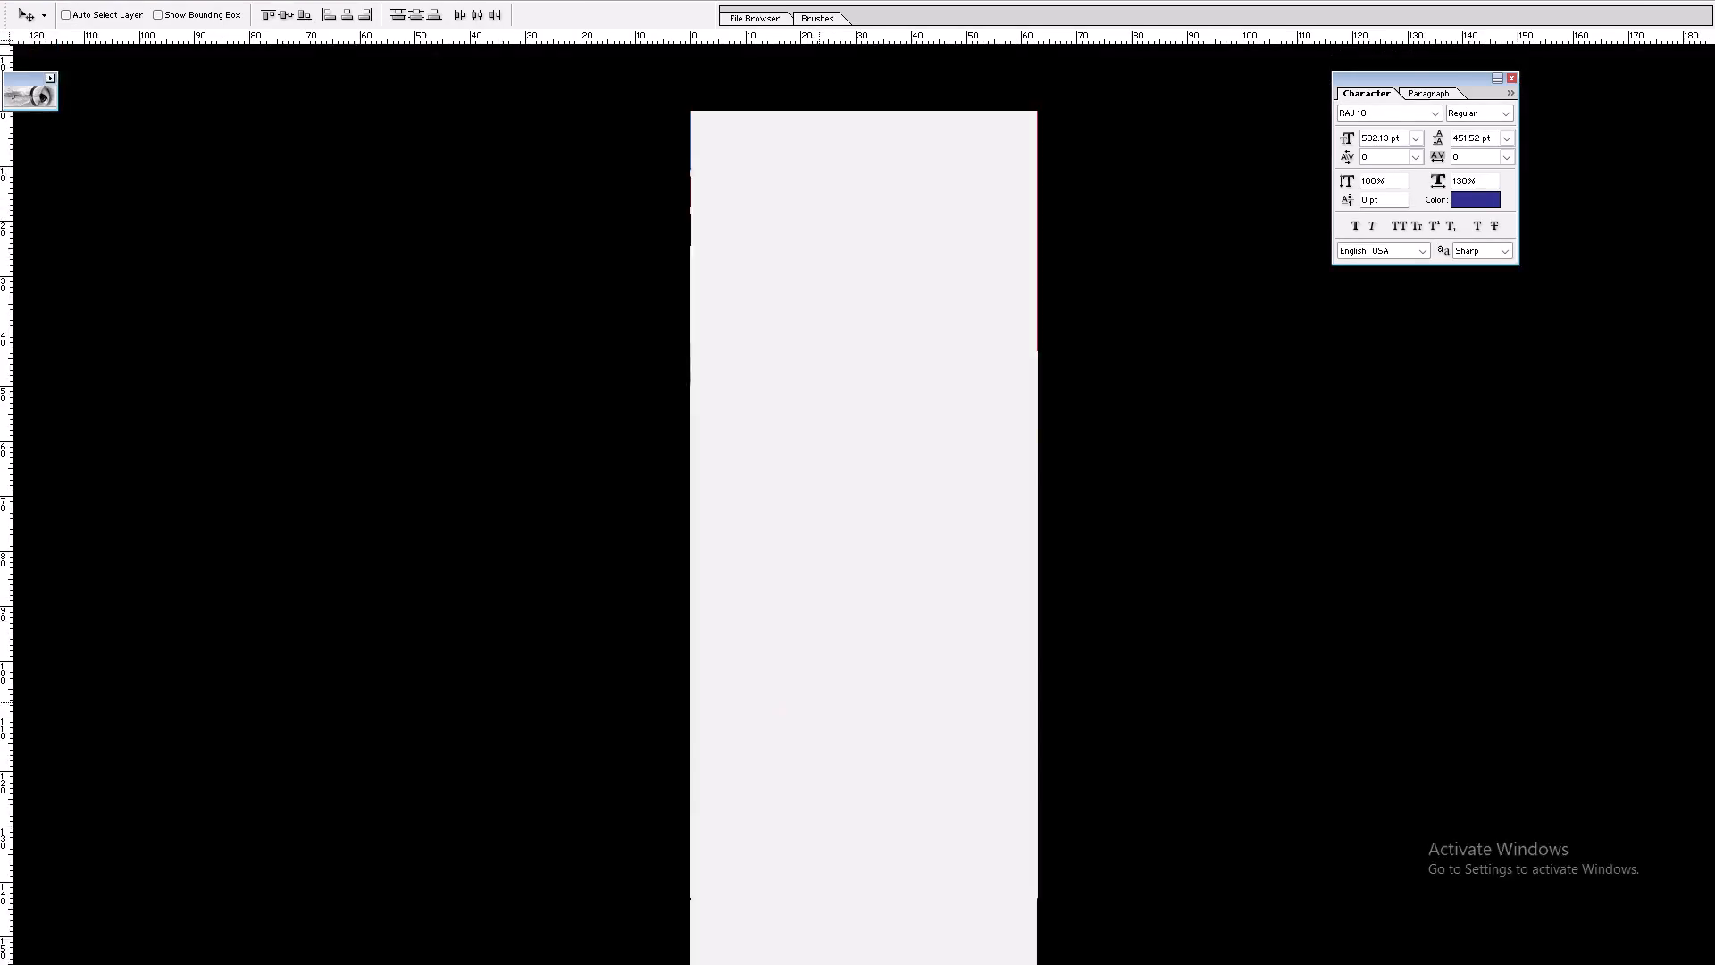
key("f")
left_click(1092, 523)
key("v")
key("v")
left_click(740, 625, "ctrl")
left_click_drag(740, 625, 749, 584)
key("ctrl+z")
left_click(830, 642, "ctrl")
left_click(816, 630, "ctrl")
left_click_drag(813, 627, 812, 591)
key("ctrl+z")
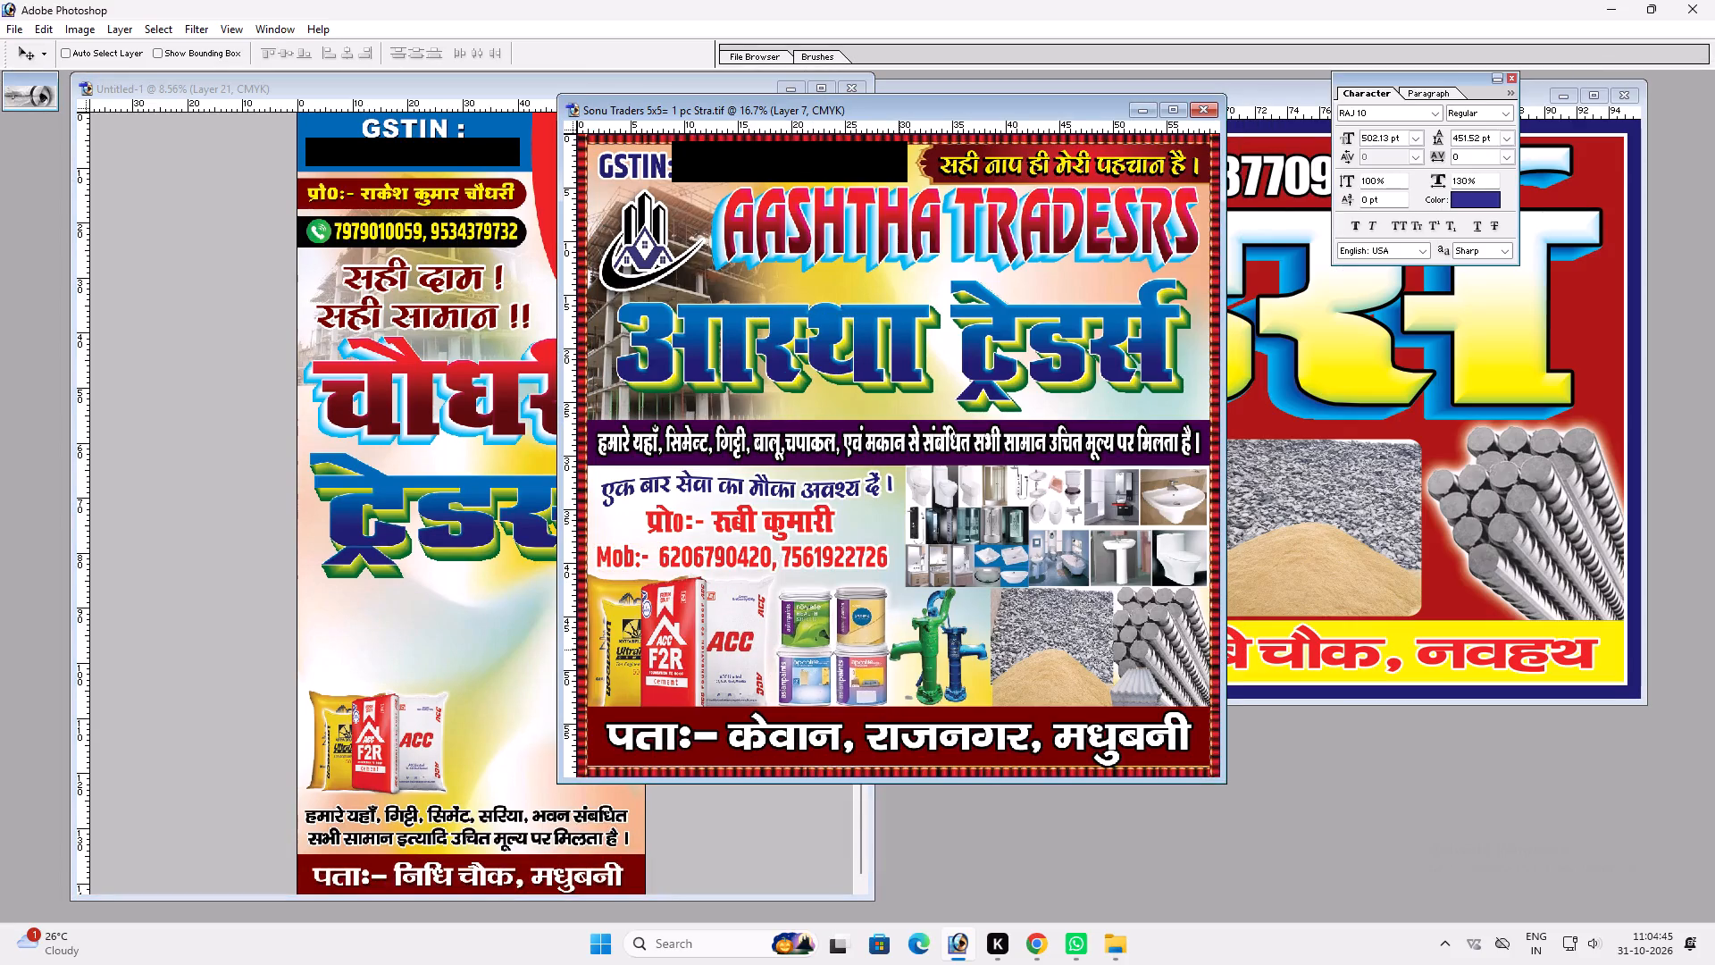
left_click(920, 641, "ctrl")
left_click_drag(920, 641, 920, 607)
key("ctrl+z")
Copy the paint buckets picture from the Jha Traders banner into the Chaudhary banner, below the left part of ट्रेडर्स.
left_click(1350, 447, "ctrl")
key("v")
right_click(822, 518)
left_click(856, 530)
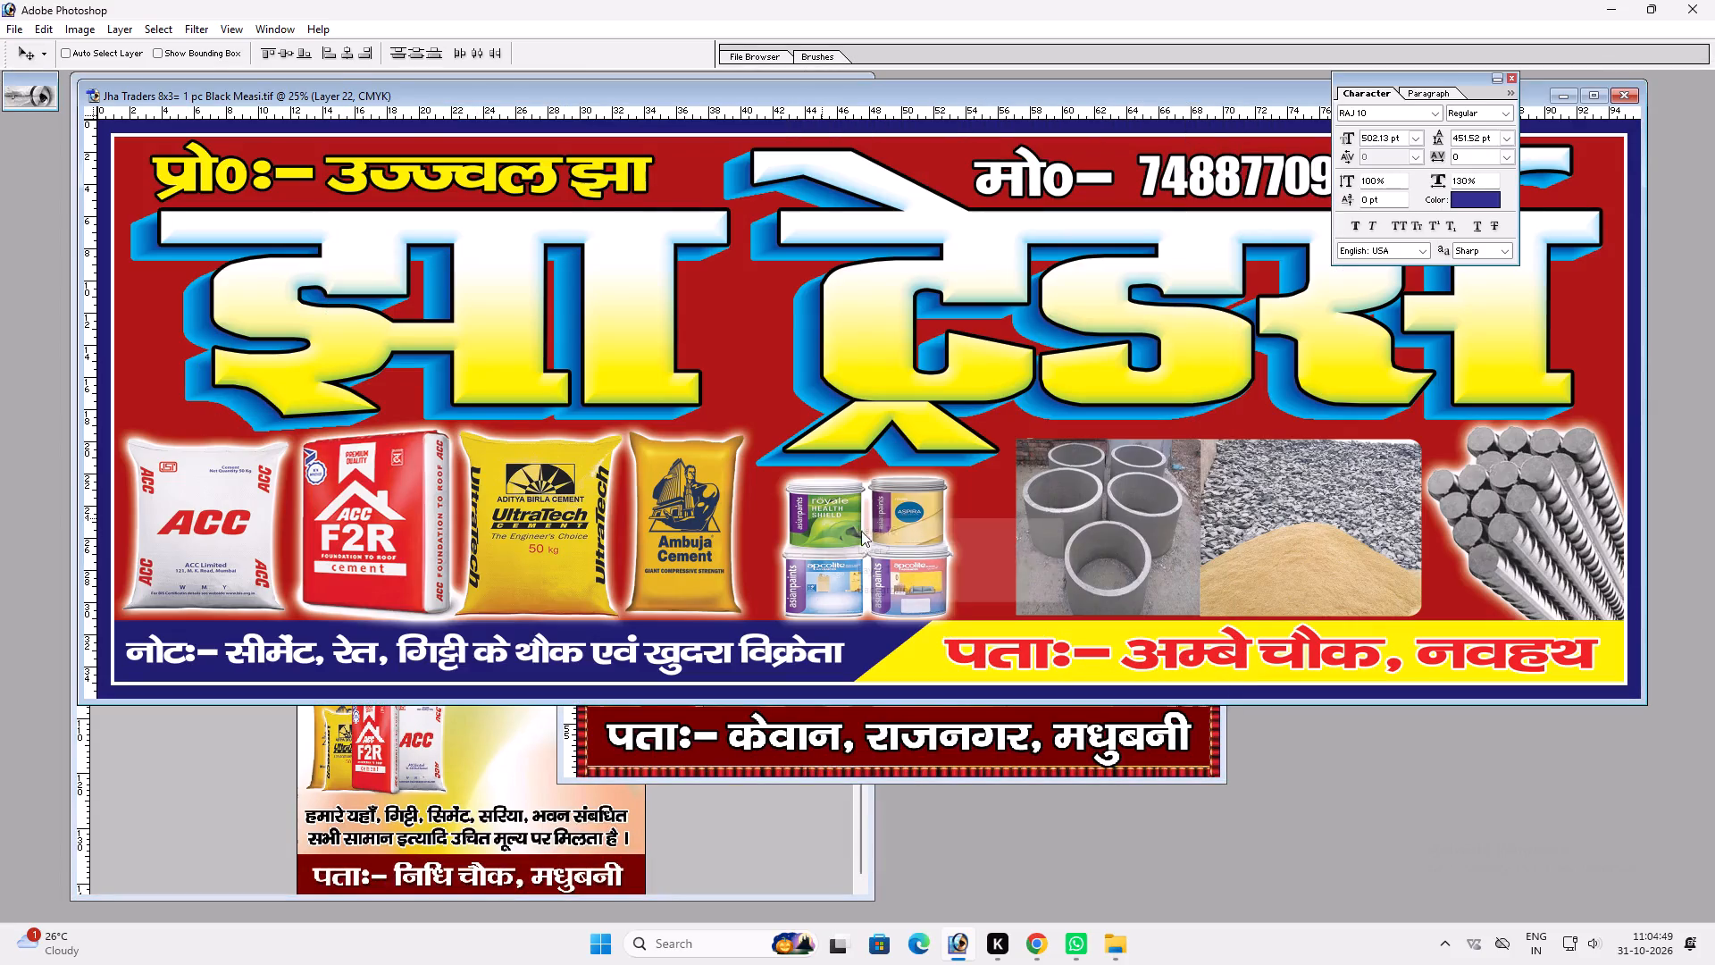
left_click_drag(854, 537, 501, 723)
left_click_drag(498, 741, 354, 634)
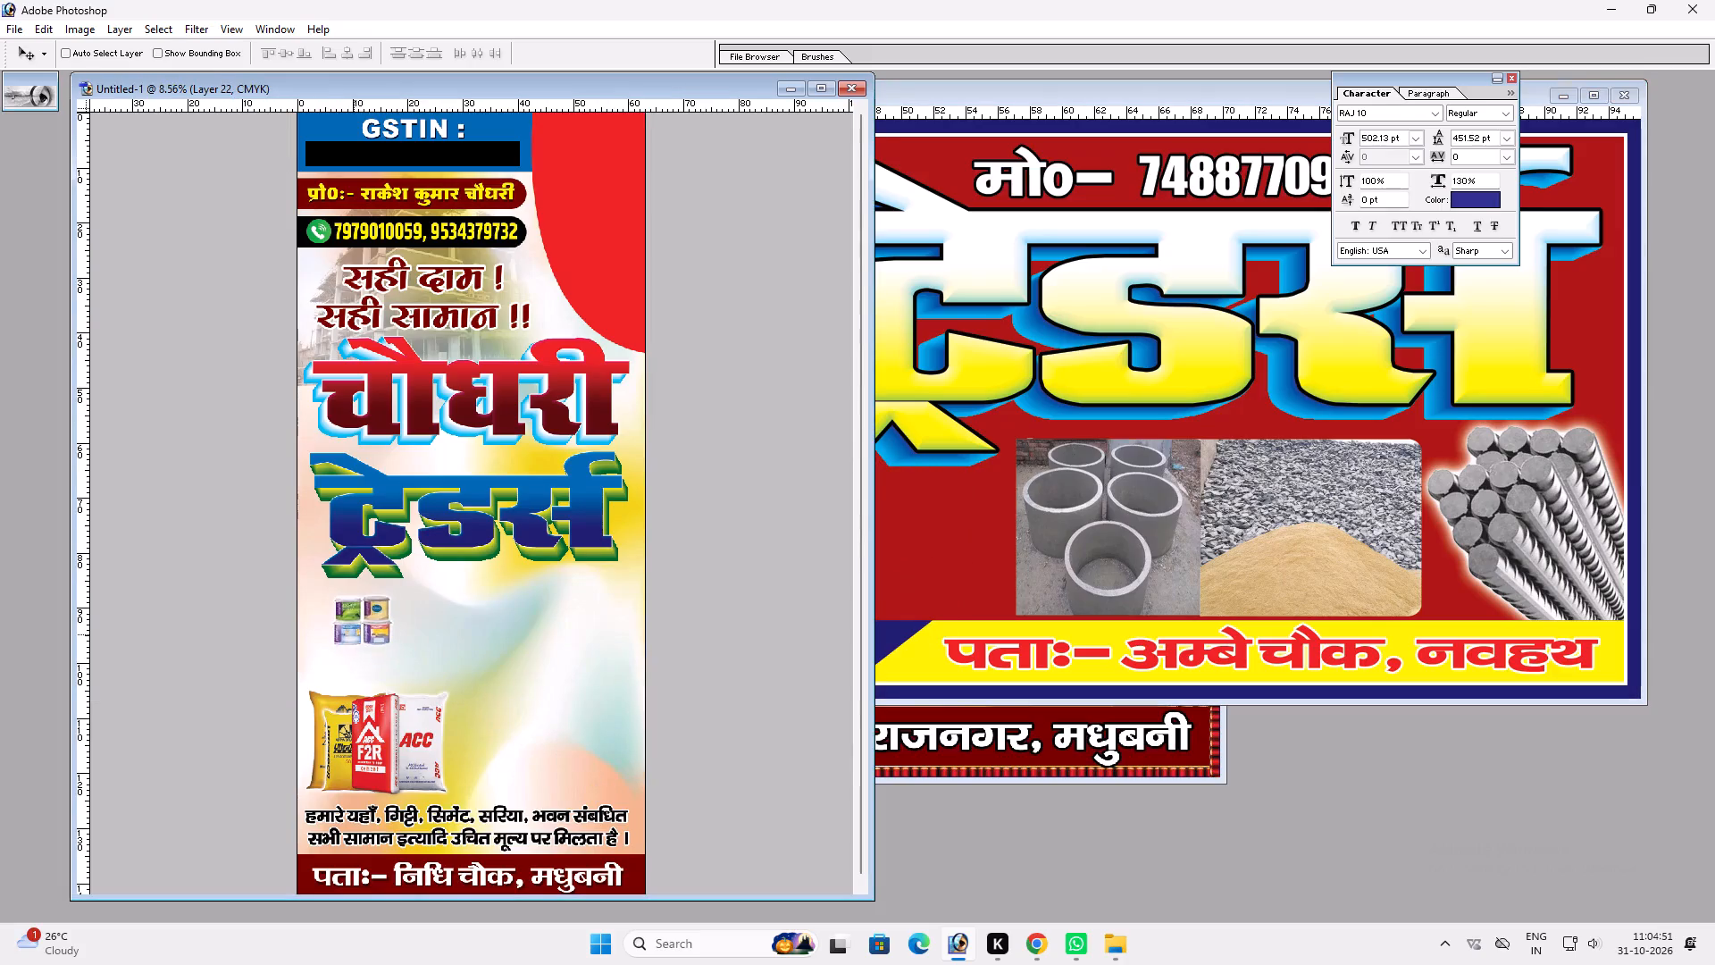
left_click_drag(354, 634, 338, 629)
Enlarge the paint buckets and fit them directly above the cement bags along the banner's left edge.
key("ctrl+t")
left_click_drag(372, 639, 415, 662, "shift")
left_click_drag(389, 666, 378, 679, "shift")
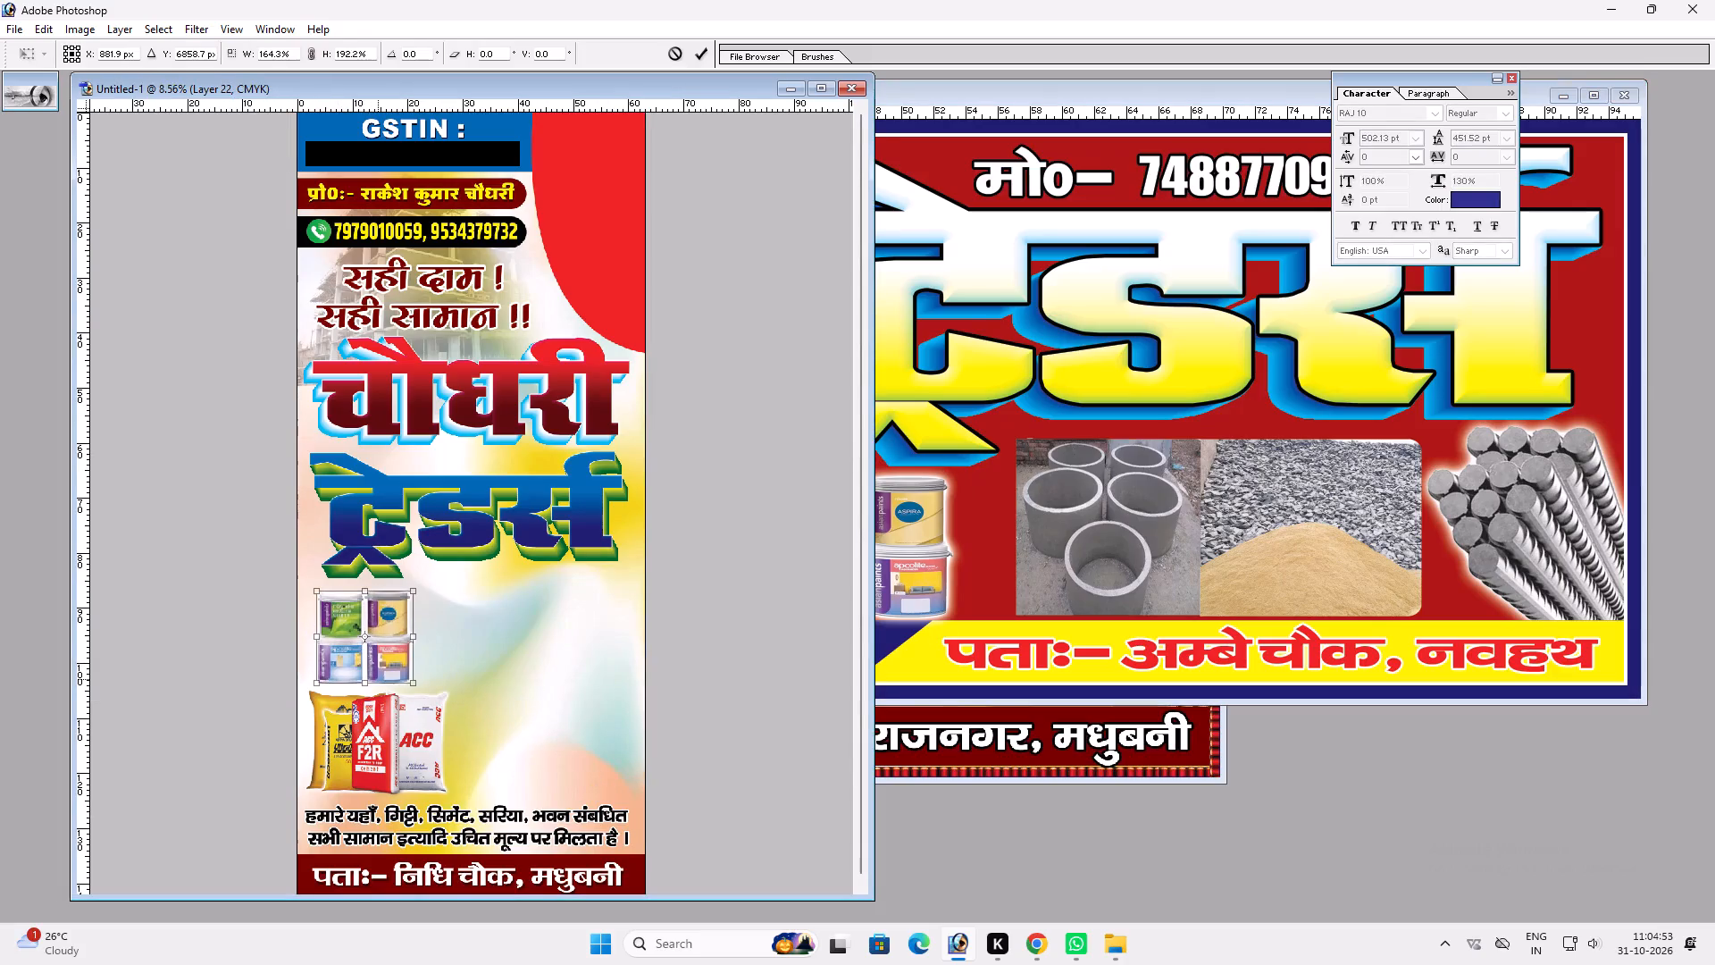
key("Return")
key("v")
left_click_drag(377, 678, 367, 684)
key("ctrl+t")
left_click_drag(371, 593, 381, 589, "shift")
key("shift+Return")
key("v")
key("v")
Copy the steel rods picture from the Jha Traders banner to the right side of the Chaudhary banner, beside the paint buckets.
left_click(1031, 533)
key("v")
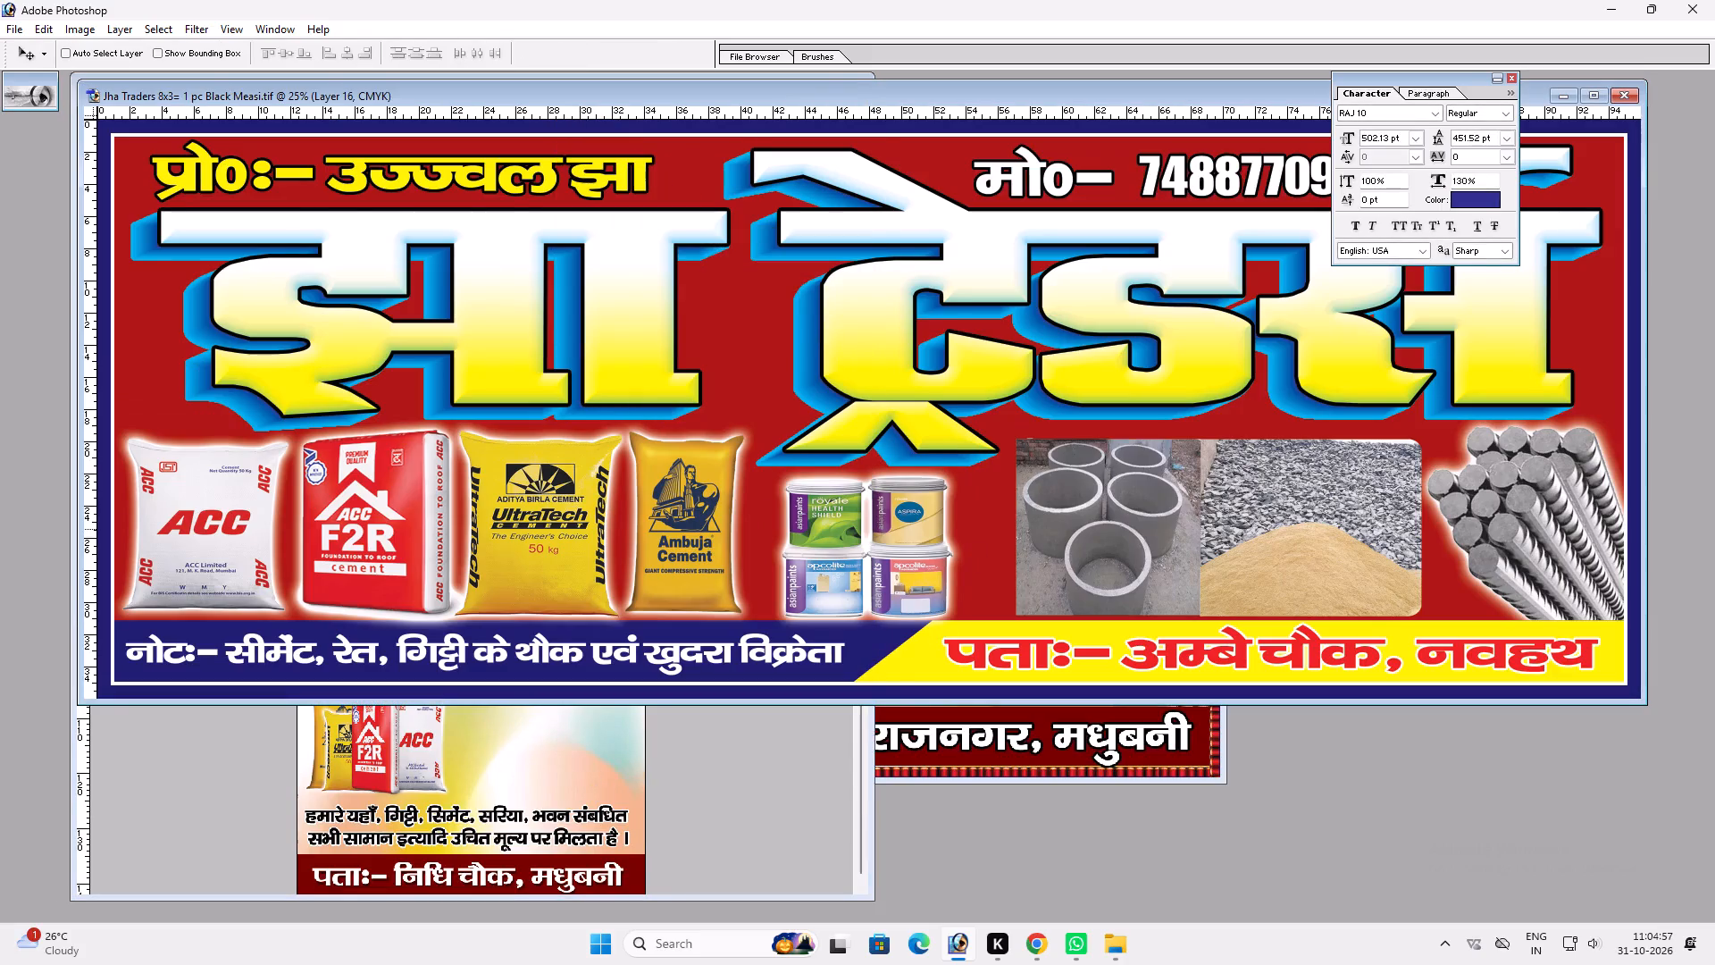
left_click(1494, 529, "ctrl")
left_click_drag(1495, 525, 545, 791)
left_click_drag(549, 790, 582, 637)
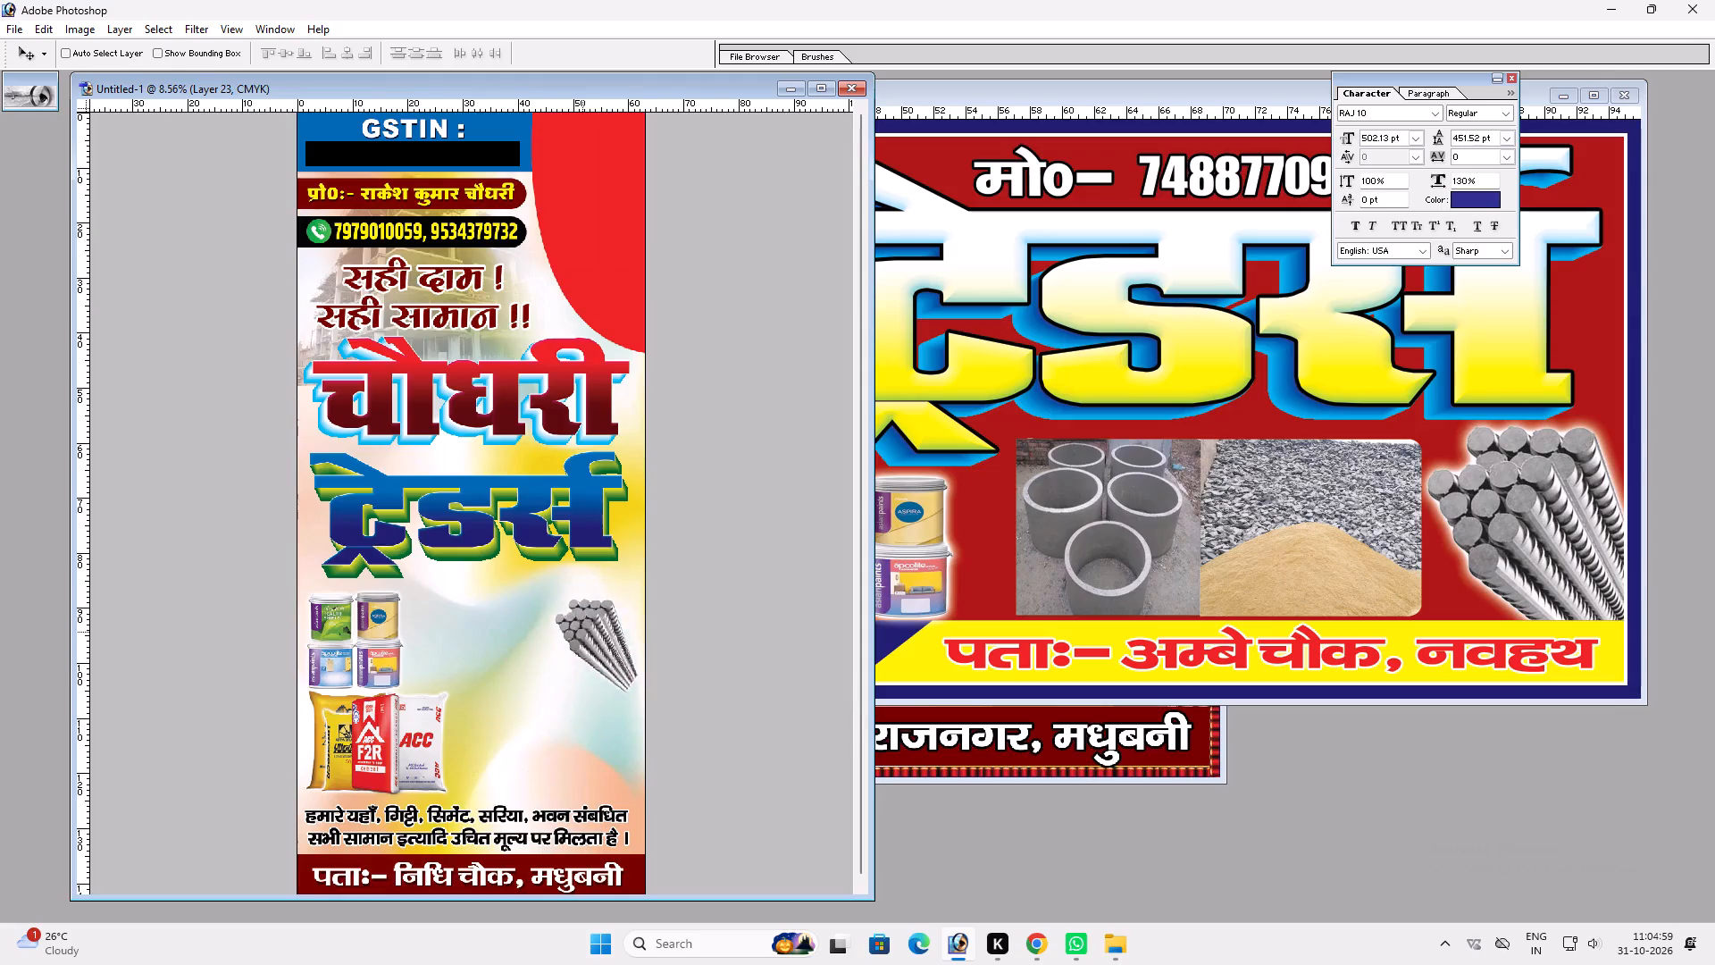
left_click_drag(582, 637, 583, 681)
Rotate the steel rods picture 180° and flip it horizontally.
key("ctrl+t")
right_click(592, 680, "ctrl")
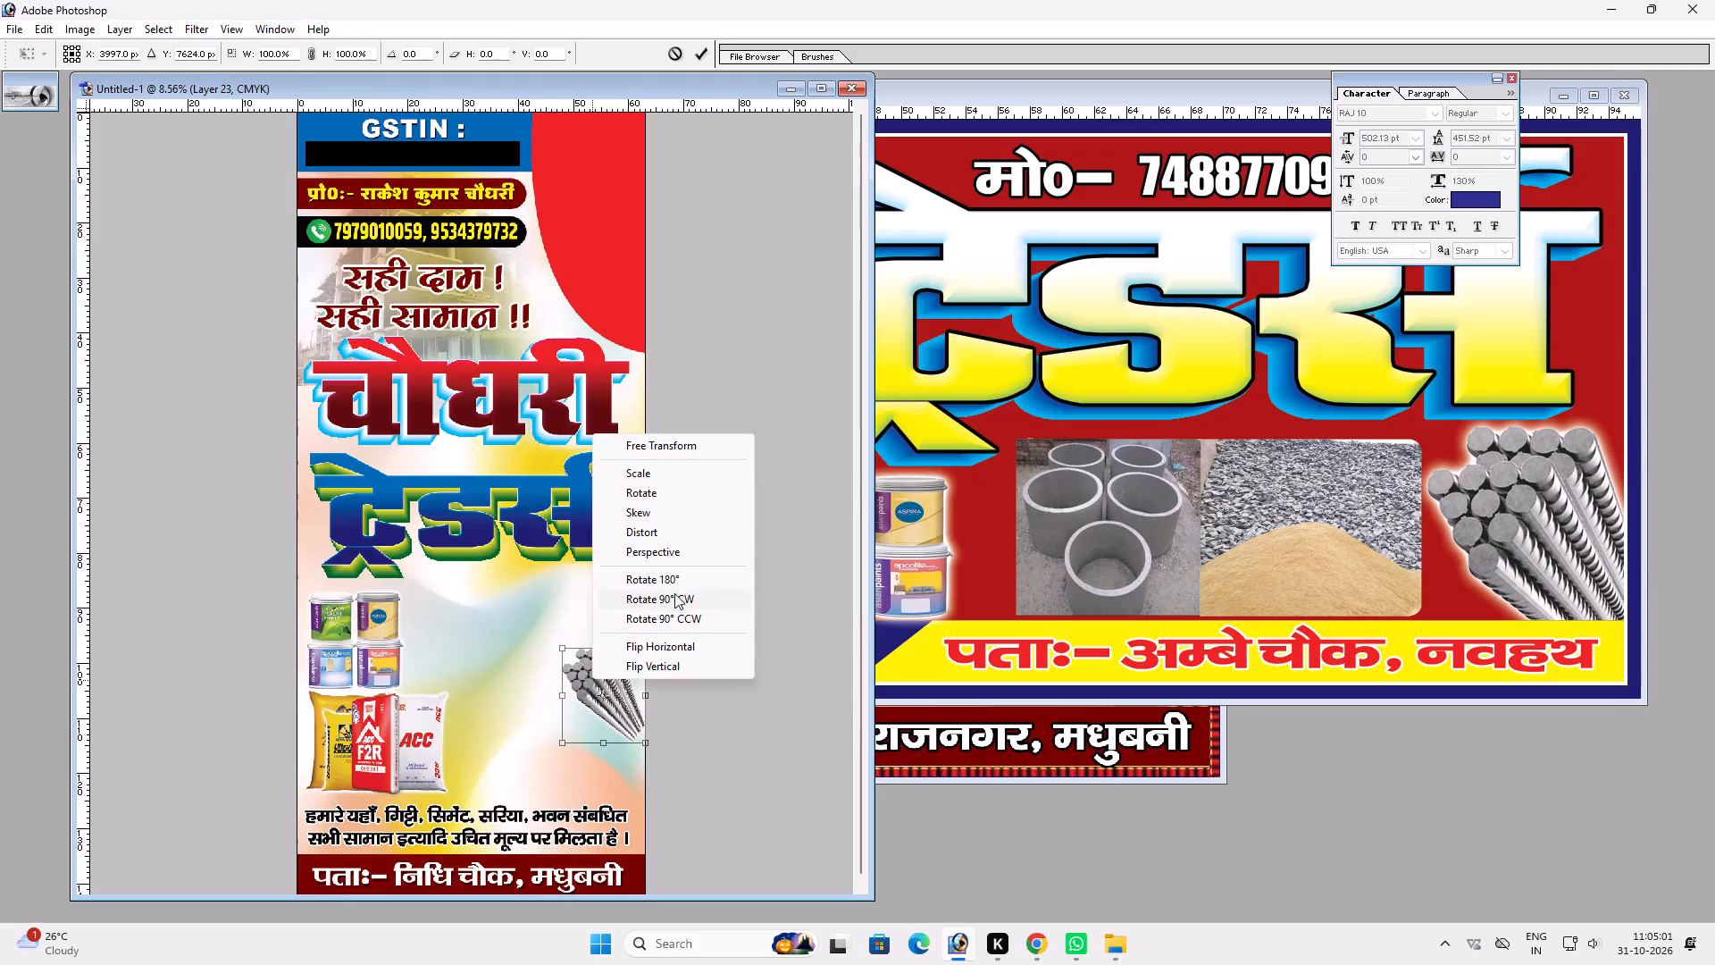
left_click(668, 580)
key("Return")
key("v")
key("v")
key("ctrl+t")
right_click(607, 709, "ctrl")
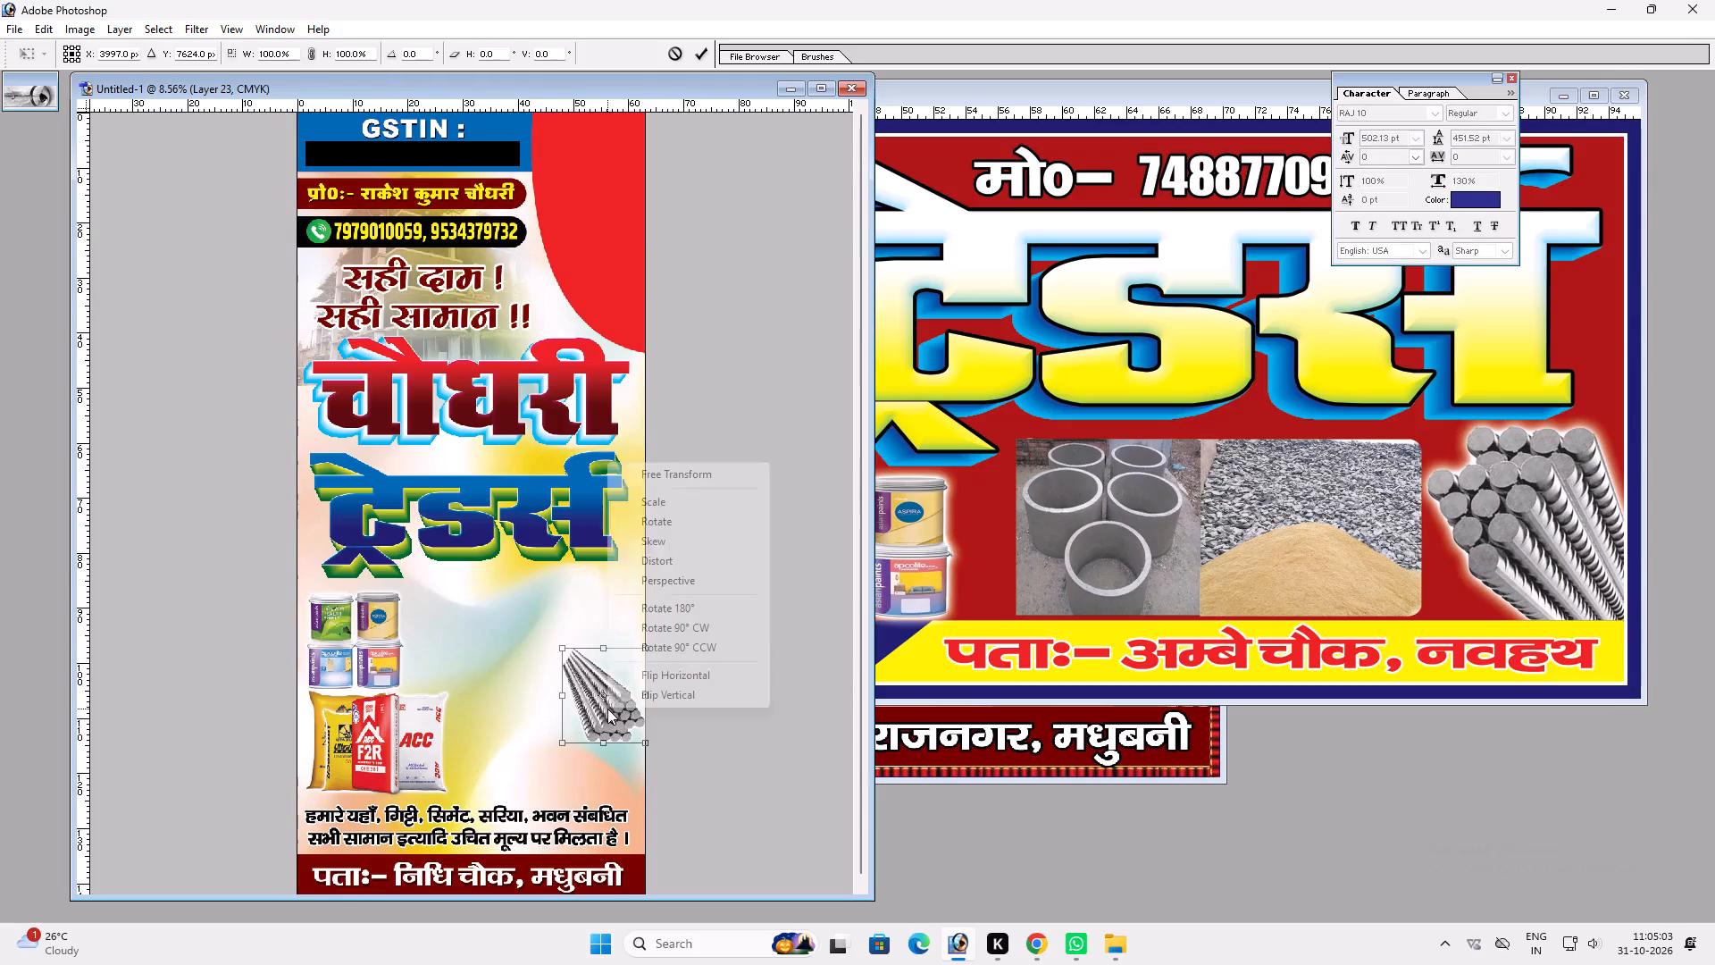
left_click(693, 675)
key("Return")
key("Return")
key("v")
Move the steel rods picture up against the banner's right edge, just below ट्रेडर्स.
left_click_drag(507, 726, 520, 648)
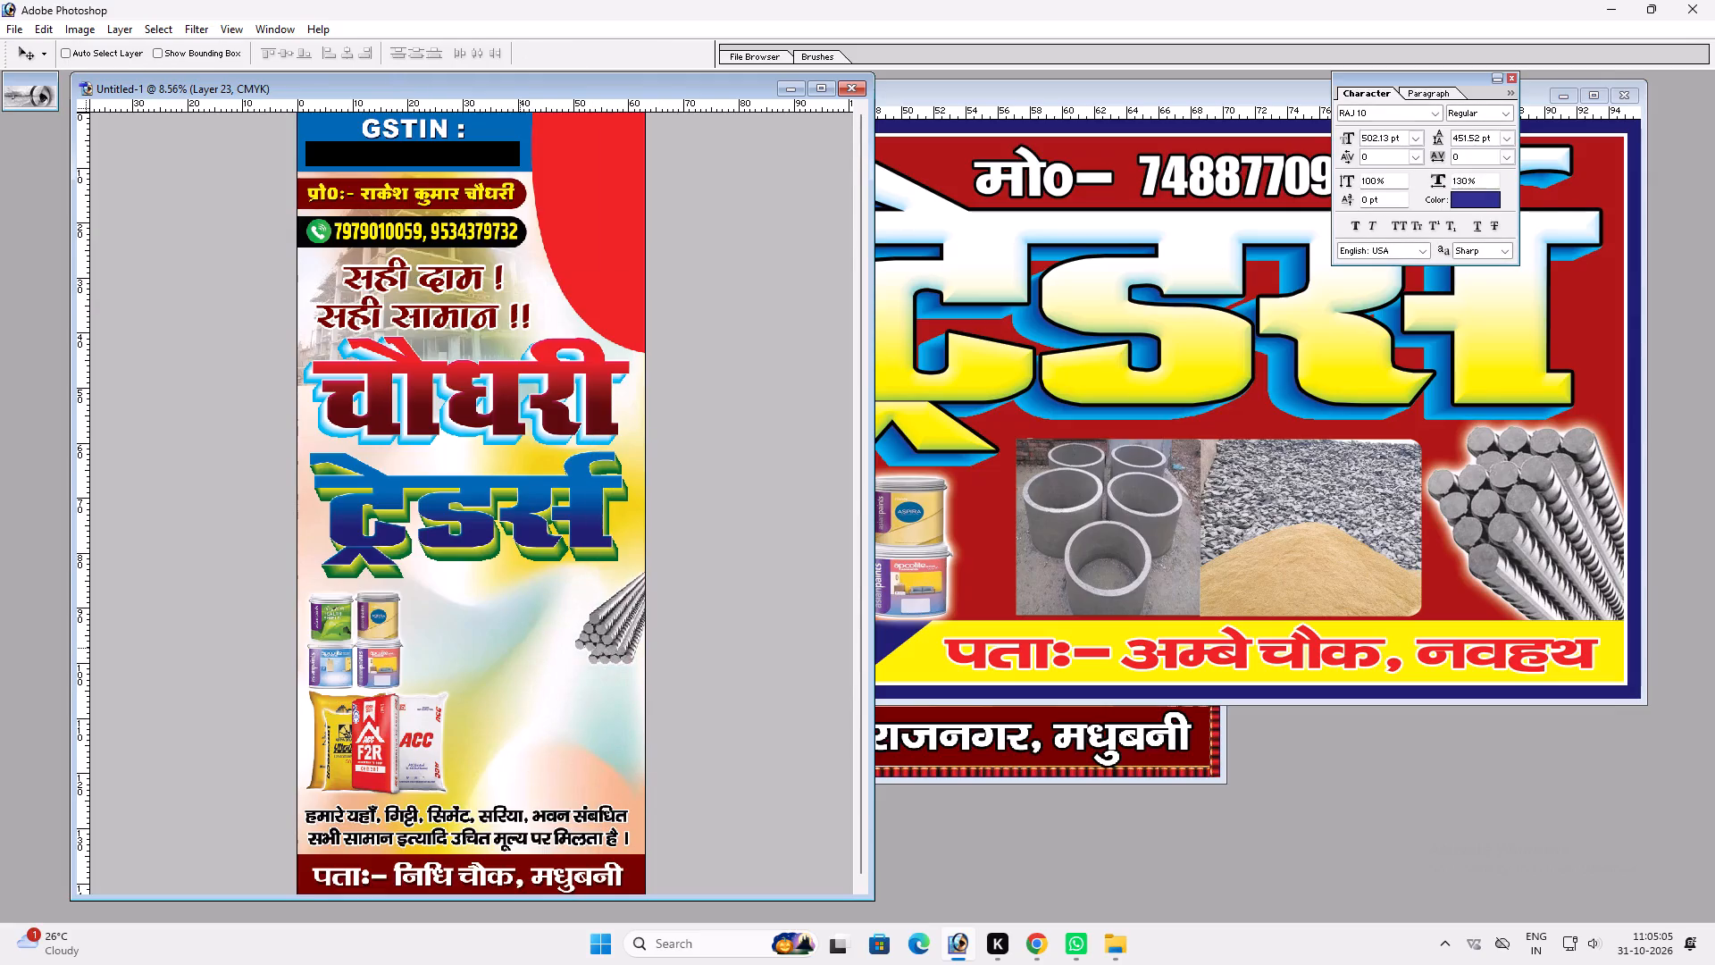
left_click_drag(520, 648, 519, 636)
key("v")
Temporarily bring hidden layers to the front one at a time to view the reference photo of the shop sign.
left_click(1106, 537)
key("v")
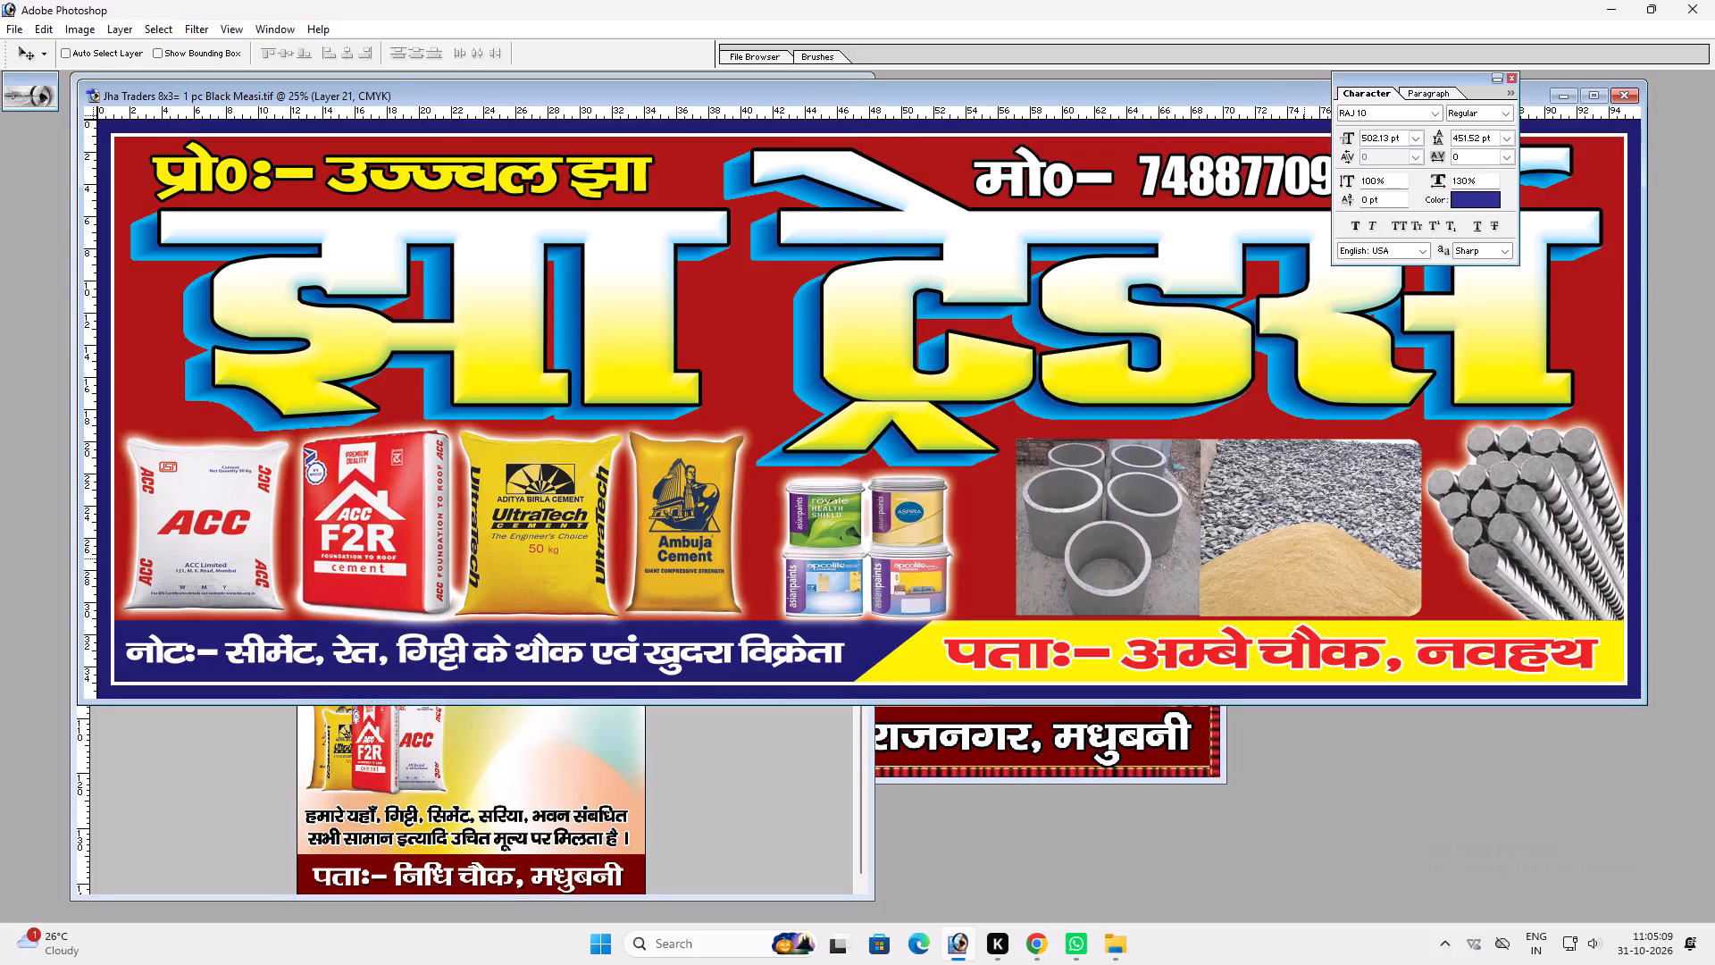
left_click(595, 763)
right_click(559, 634)
left_click(618, 684)
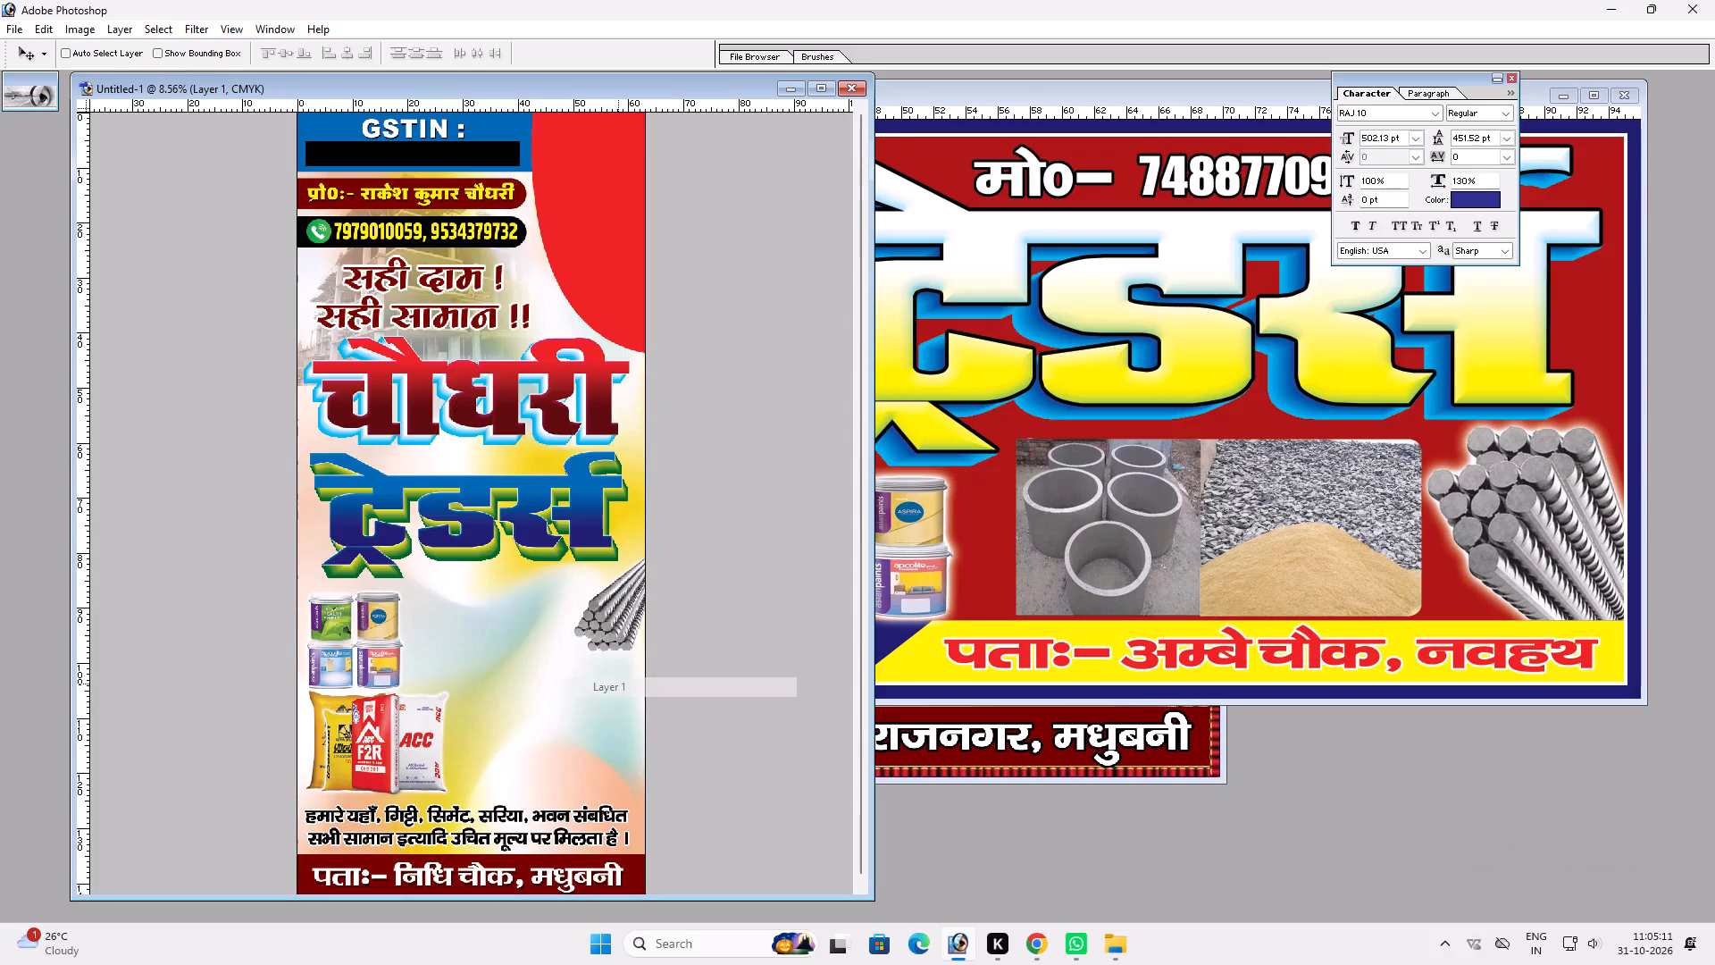
key("ctrl+shift+bracketright")
key("ctrl+z")
right_click(514, 463)
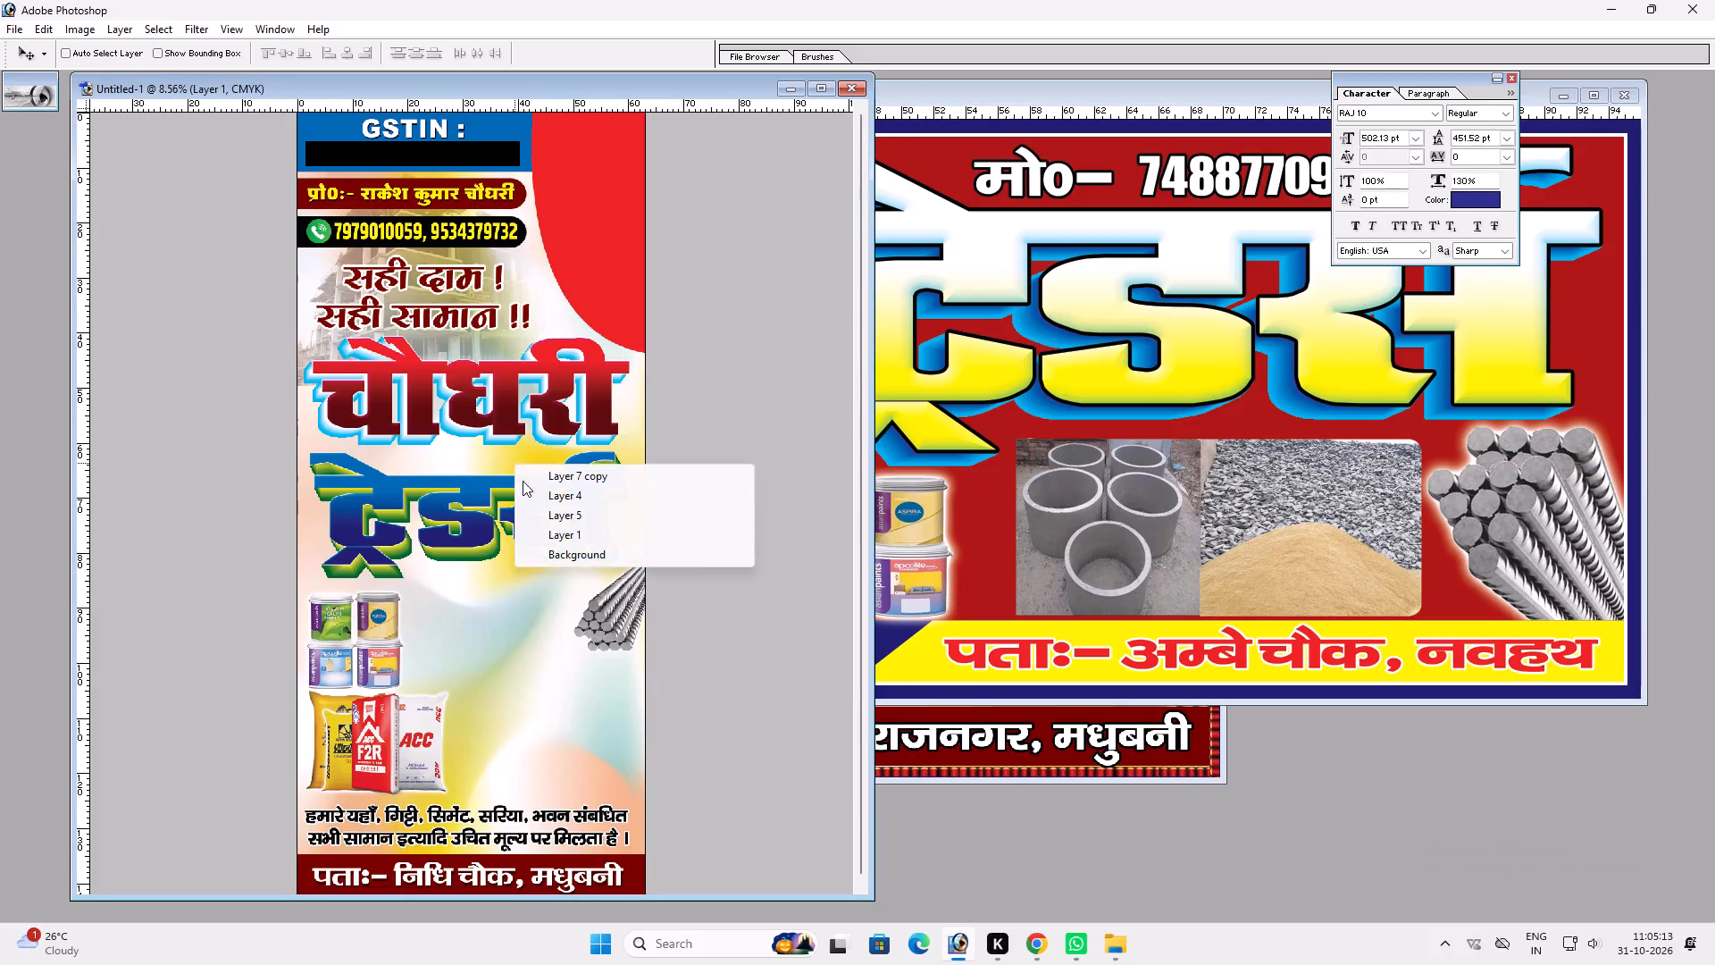
left_click(536, 492)
key("ctrl+shift+bracketright")
key("ctrl+z")
right_click(513, 336)
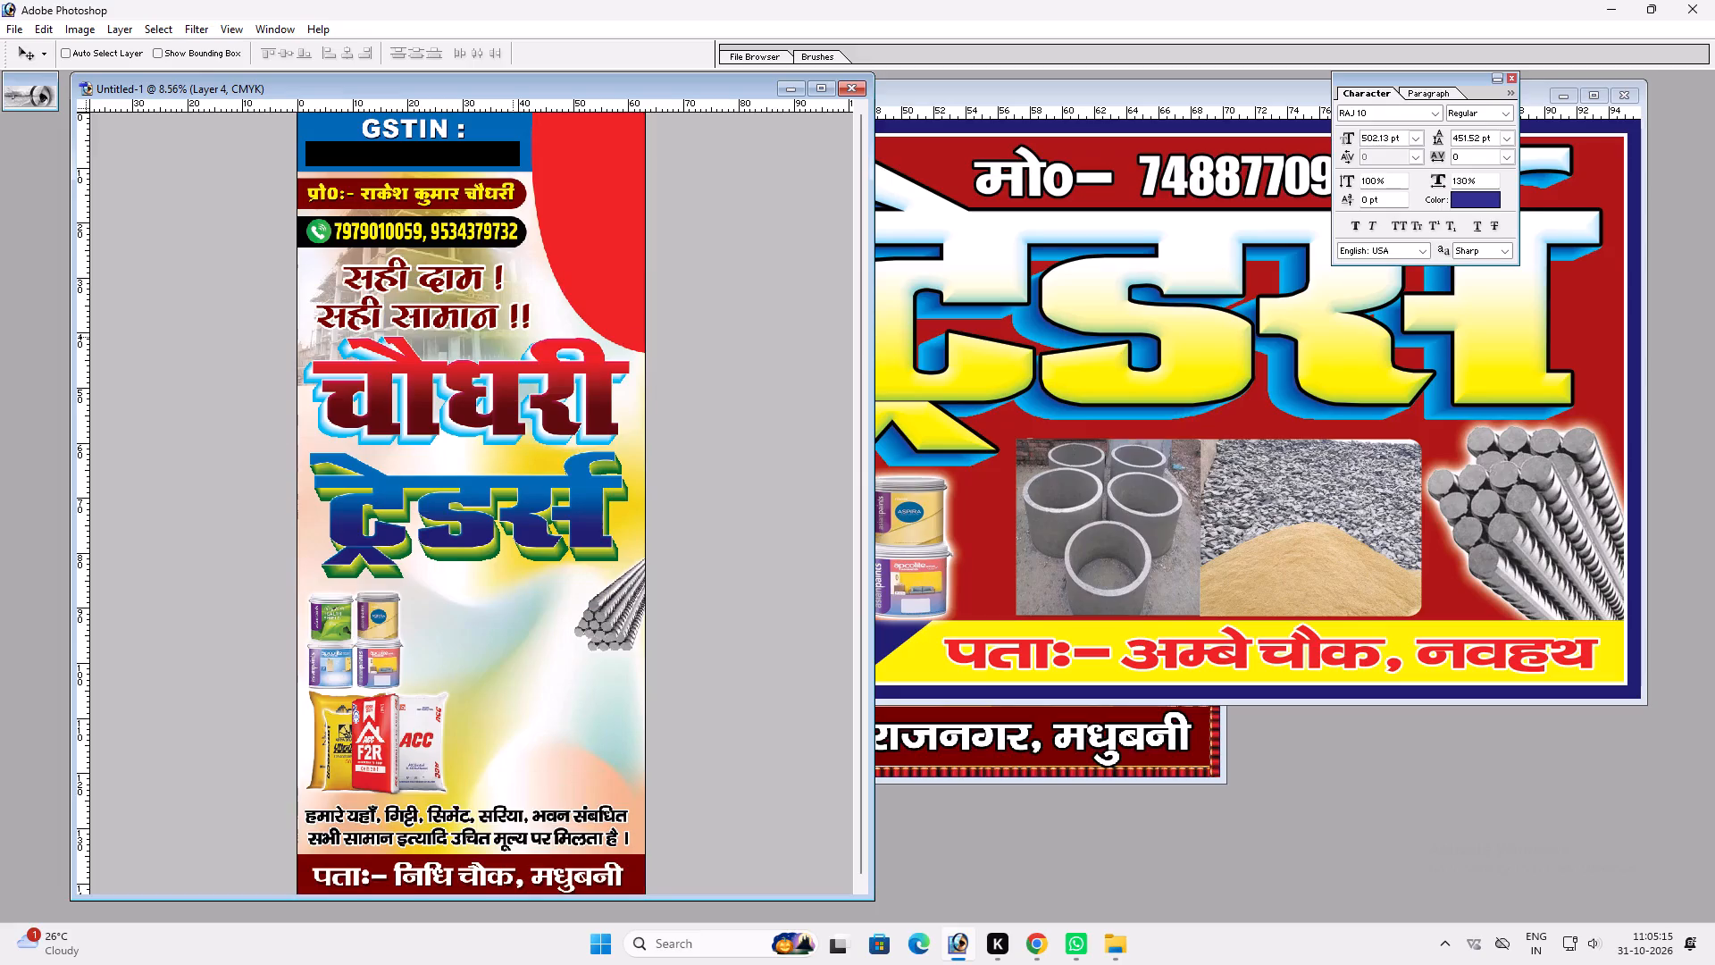
left_click(533, 369)
key("ctrl+shift+bracketright")
key("ctrl+z")
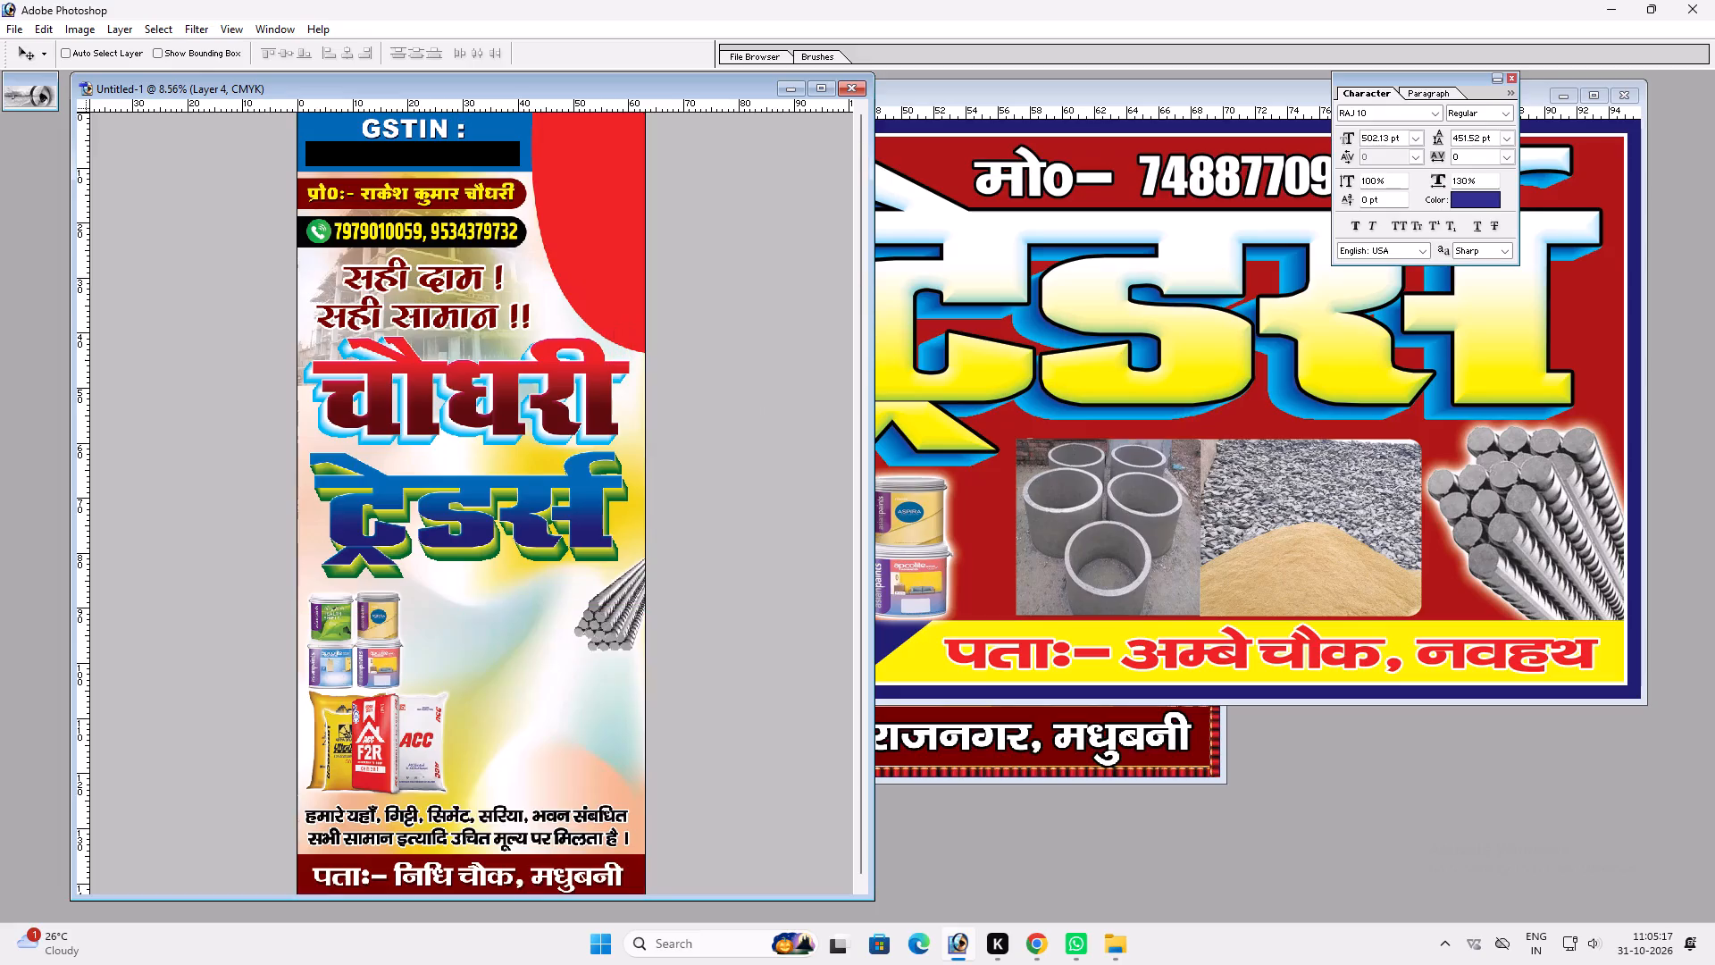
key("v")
right_click(540, 580)
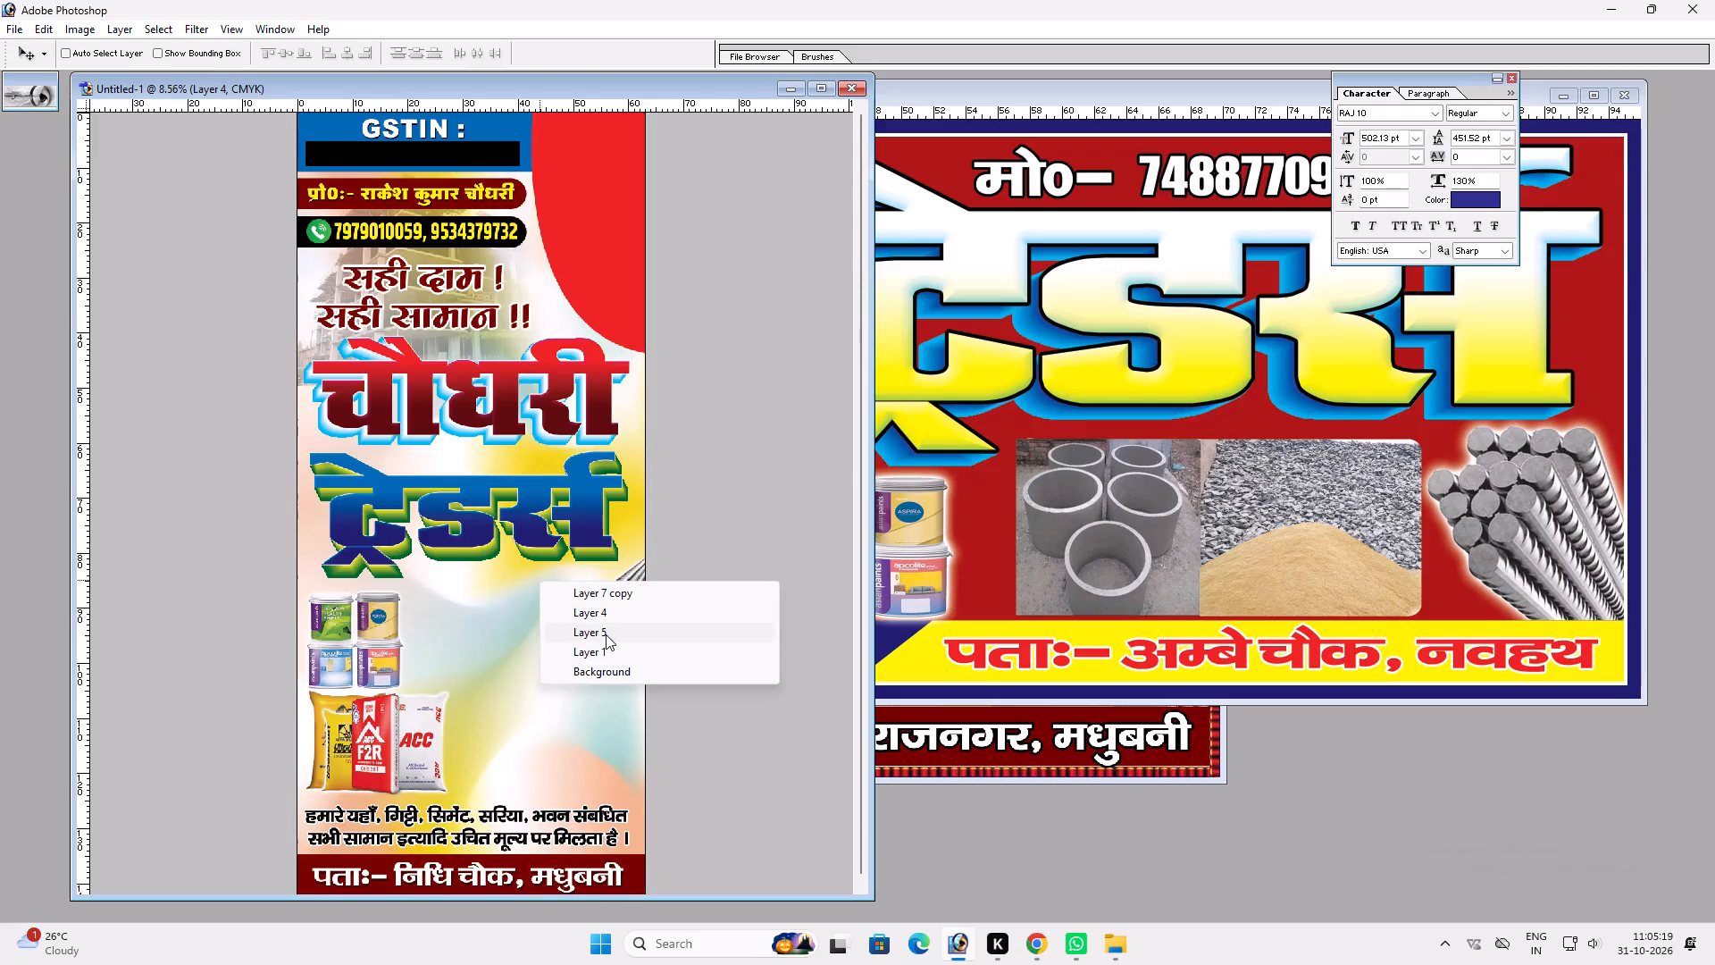
left_click(606, 634)
key("ctrl+shift+bracketright")
key("ctrl+plus")
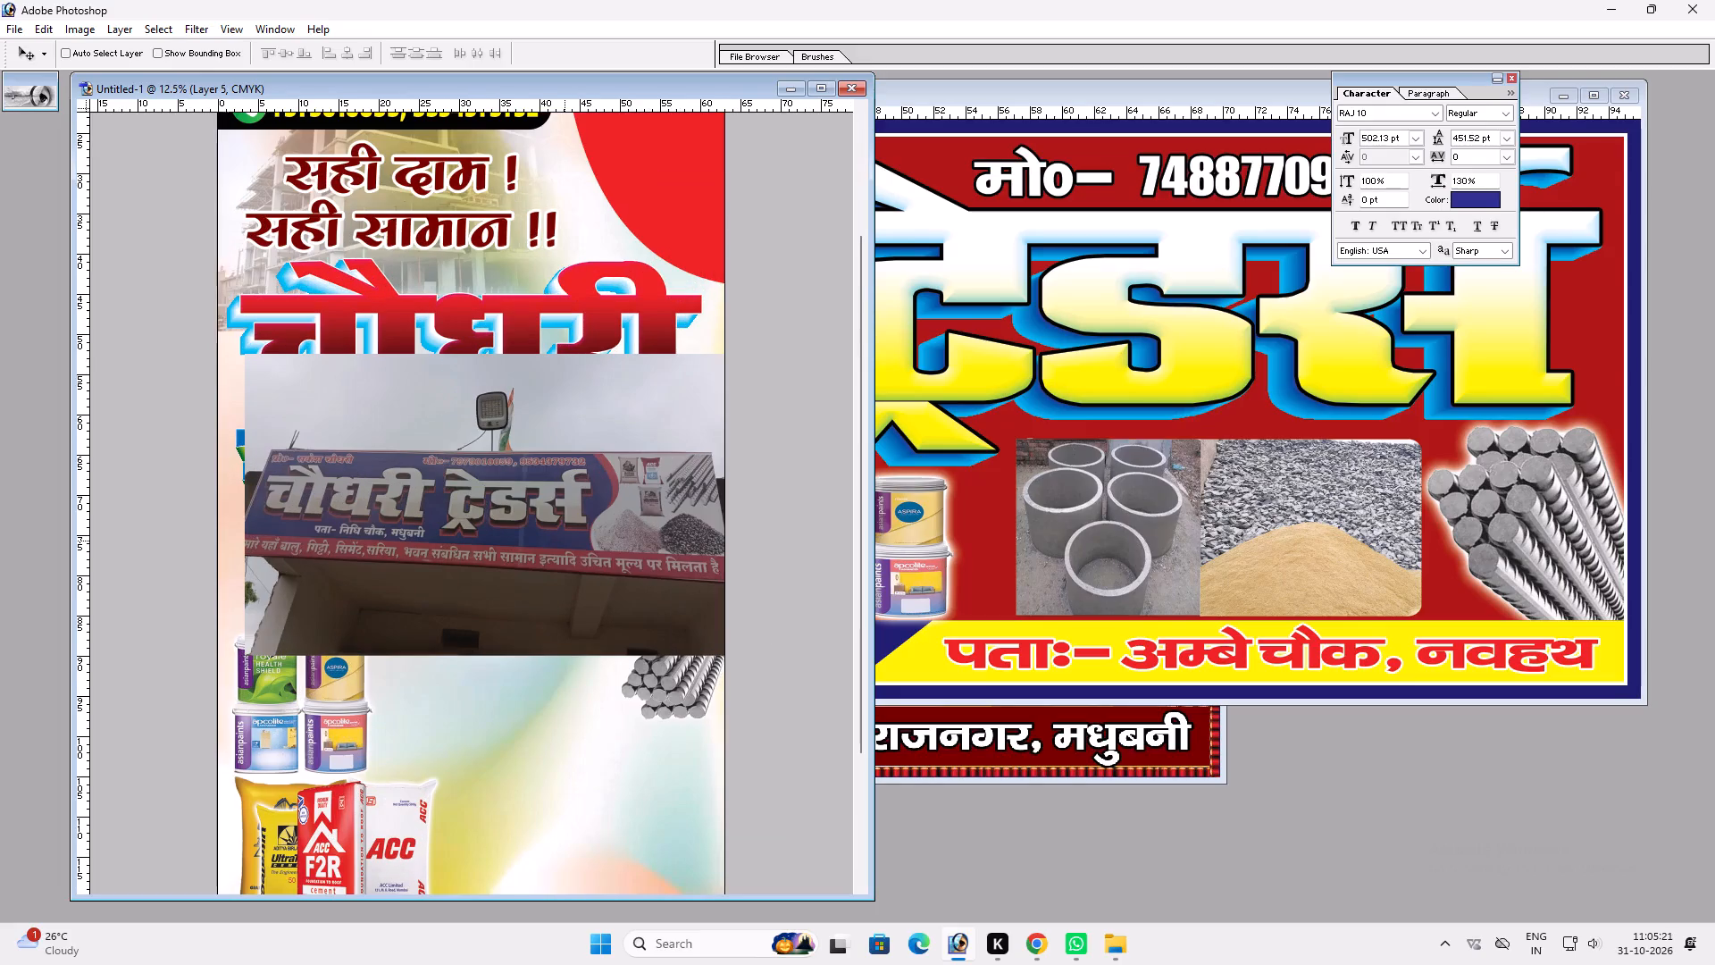
key("ctrl+z")
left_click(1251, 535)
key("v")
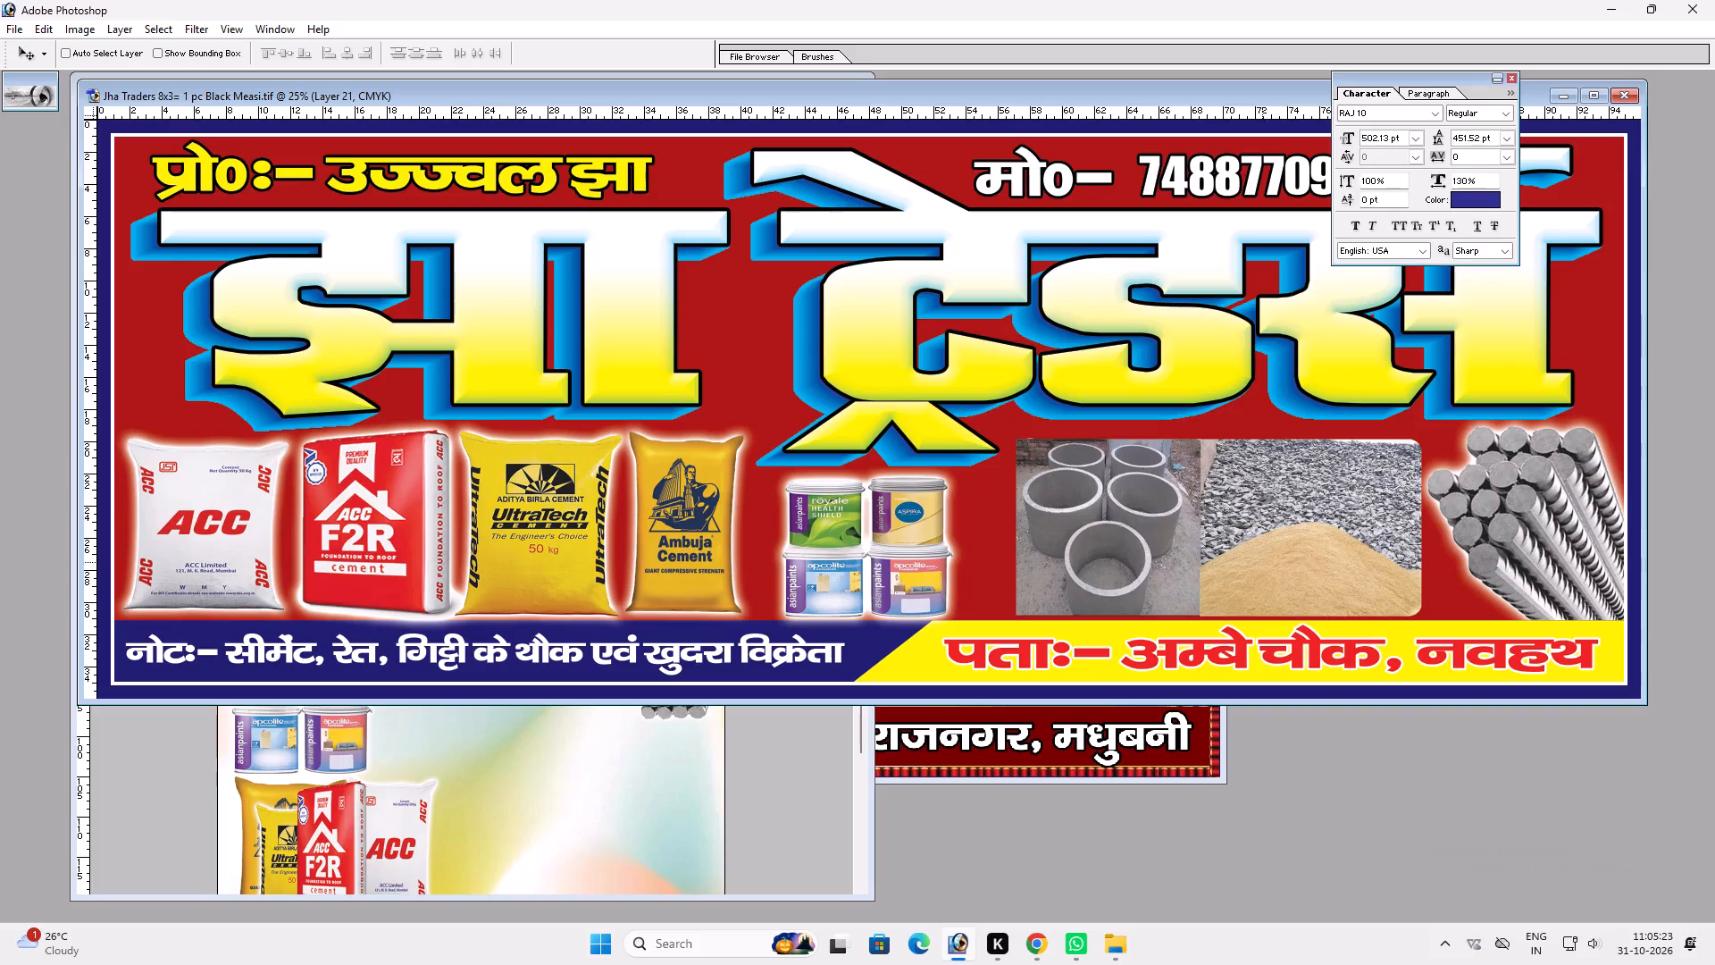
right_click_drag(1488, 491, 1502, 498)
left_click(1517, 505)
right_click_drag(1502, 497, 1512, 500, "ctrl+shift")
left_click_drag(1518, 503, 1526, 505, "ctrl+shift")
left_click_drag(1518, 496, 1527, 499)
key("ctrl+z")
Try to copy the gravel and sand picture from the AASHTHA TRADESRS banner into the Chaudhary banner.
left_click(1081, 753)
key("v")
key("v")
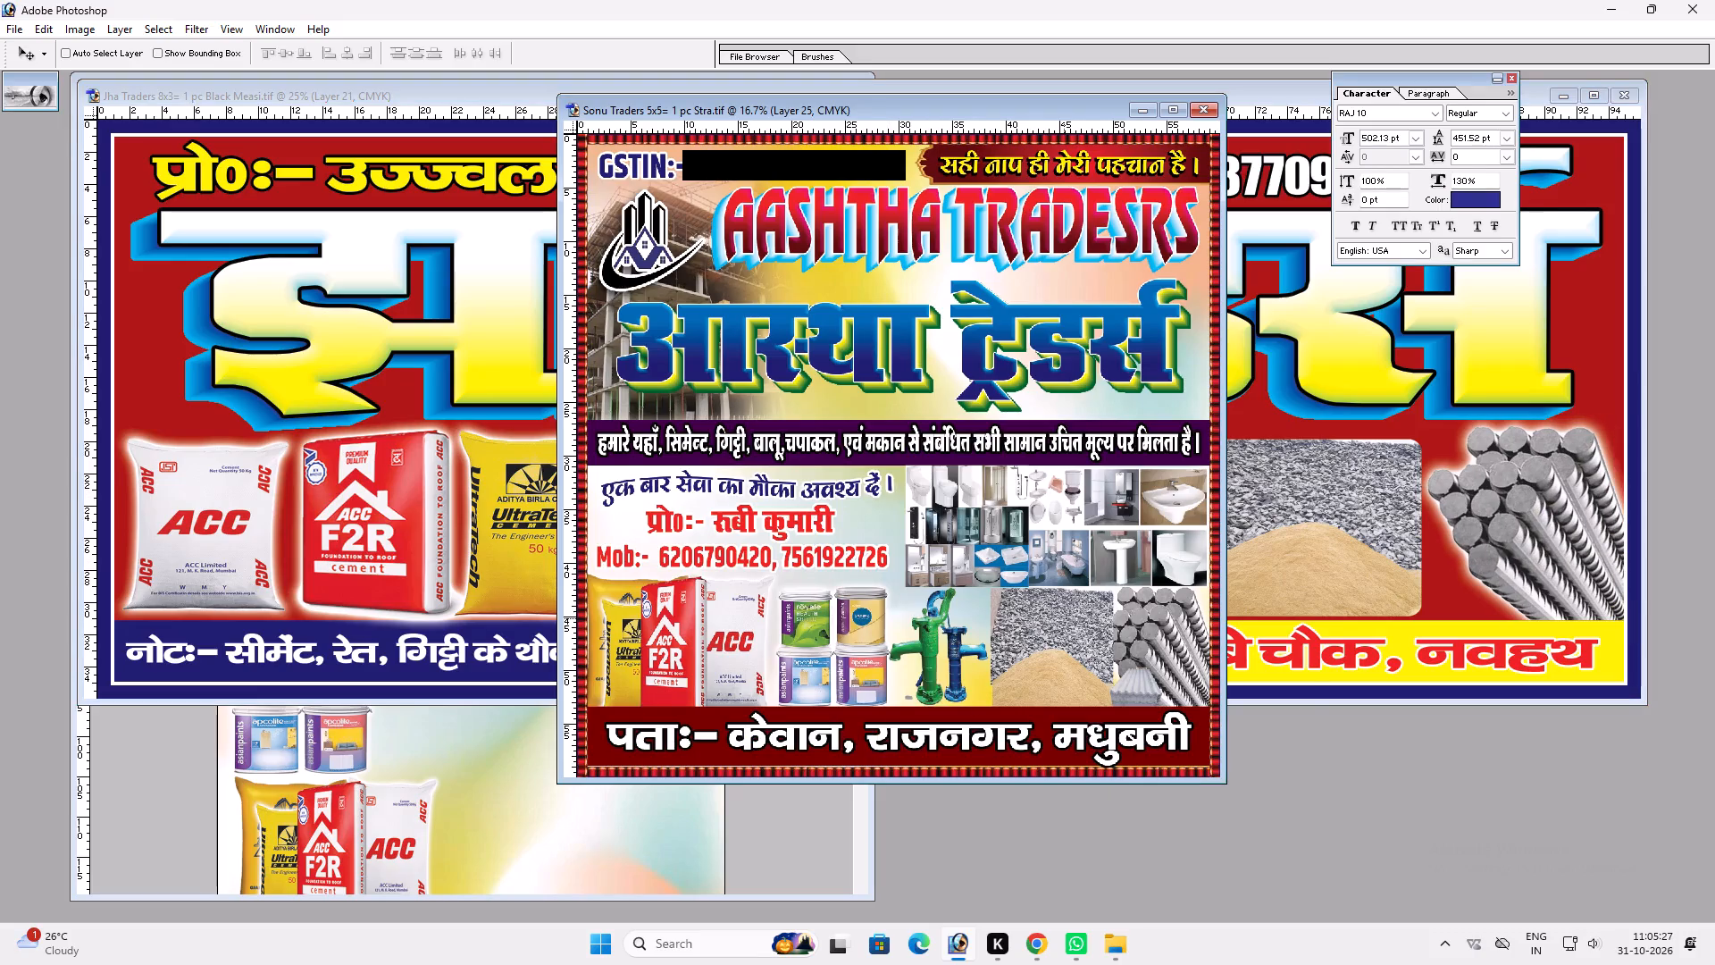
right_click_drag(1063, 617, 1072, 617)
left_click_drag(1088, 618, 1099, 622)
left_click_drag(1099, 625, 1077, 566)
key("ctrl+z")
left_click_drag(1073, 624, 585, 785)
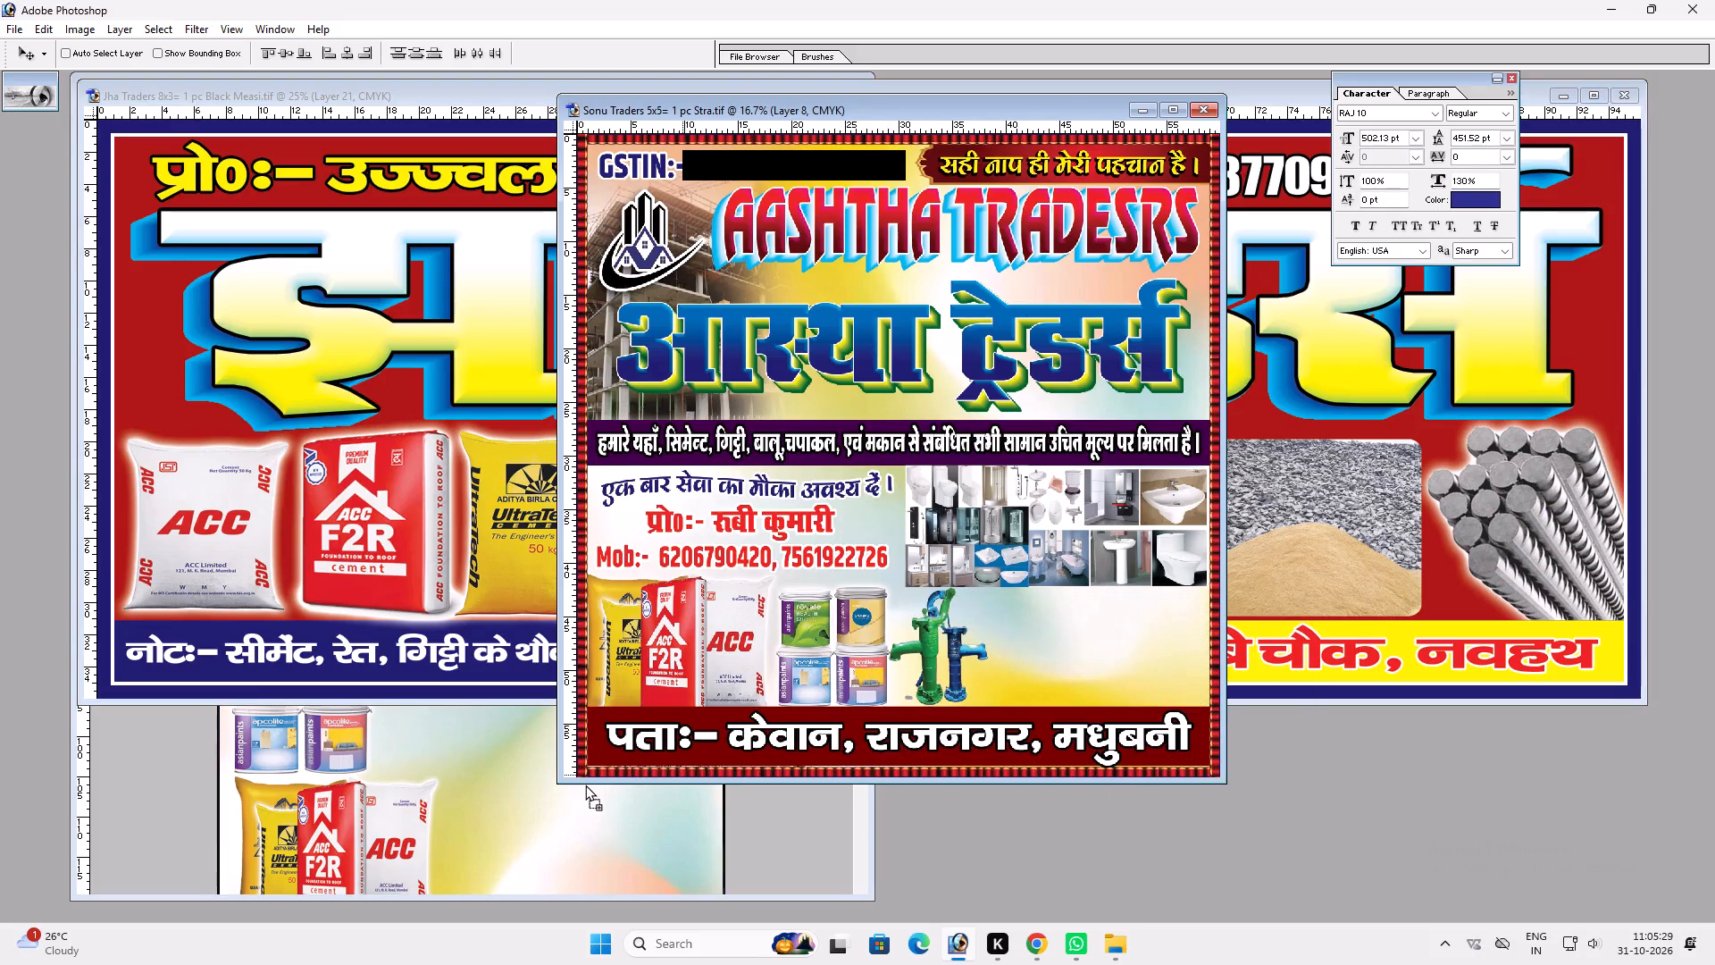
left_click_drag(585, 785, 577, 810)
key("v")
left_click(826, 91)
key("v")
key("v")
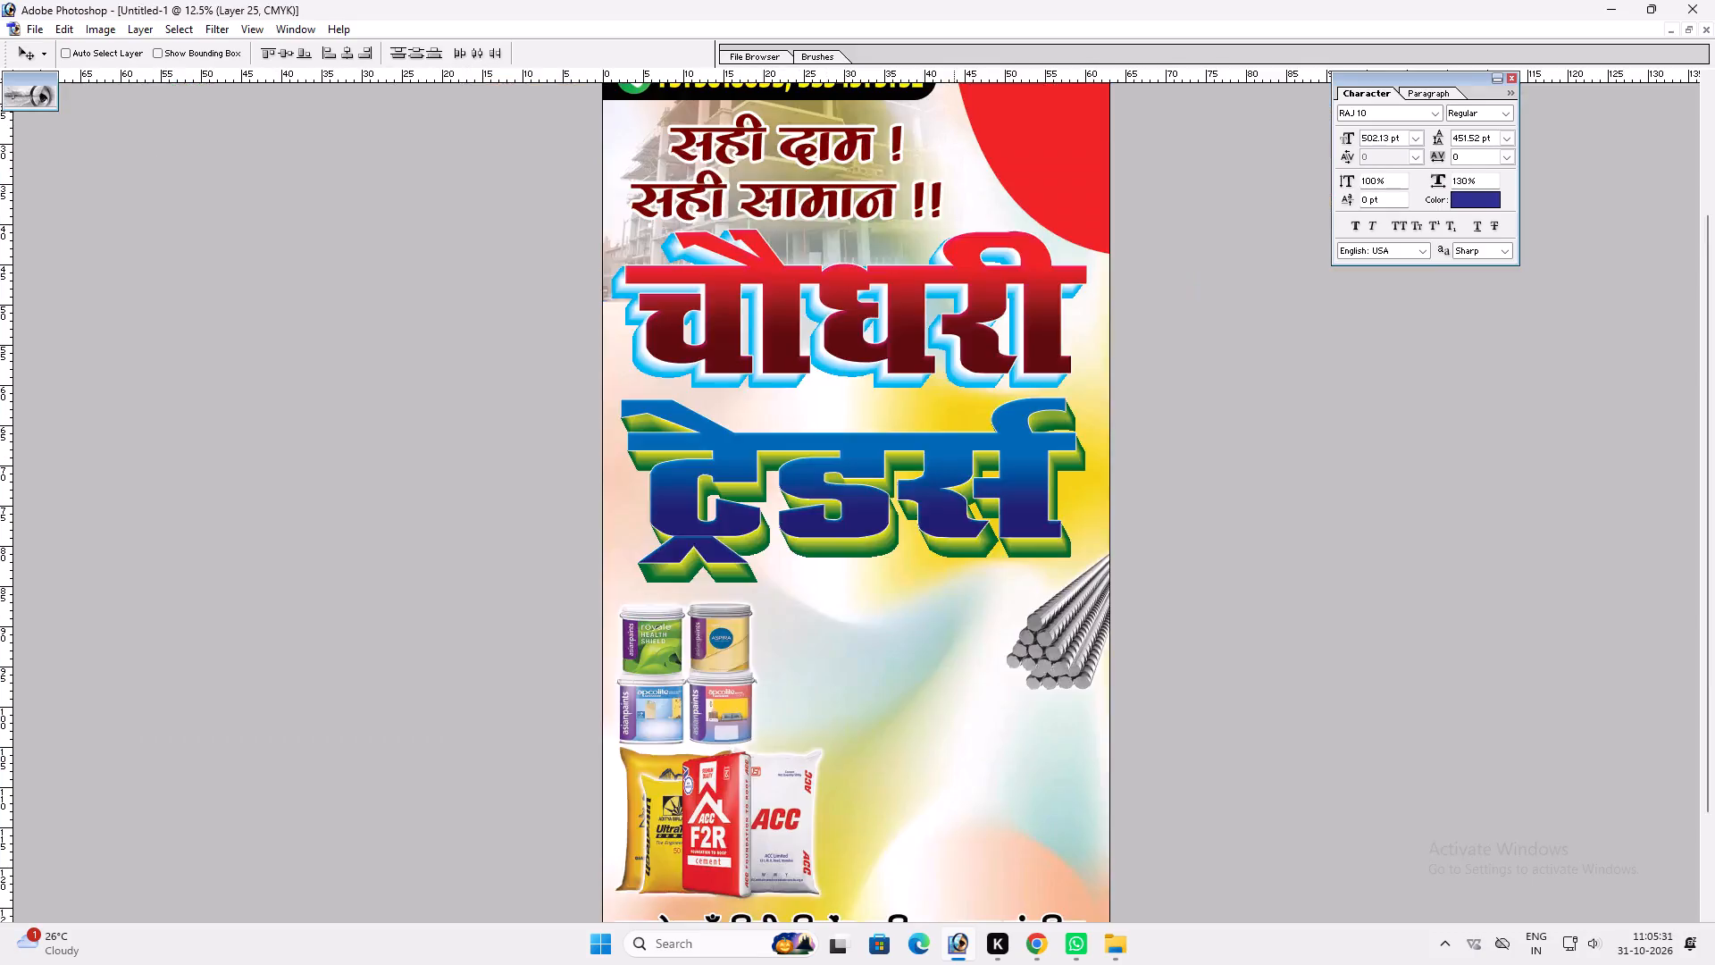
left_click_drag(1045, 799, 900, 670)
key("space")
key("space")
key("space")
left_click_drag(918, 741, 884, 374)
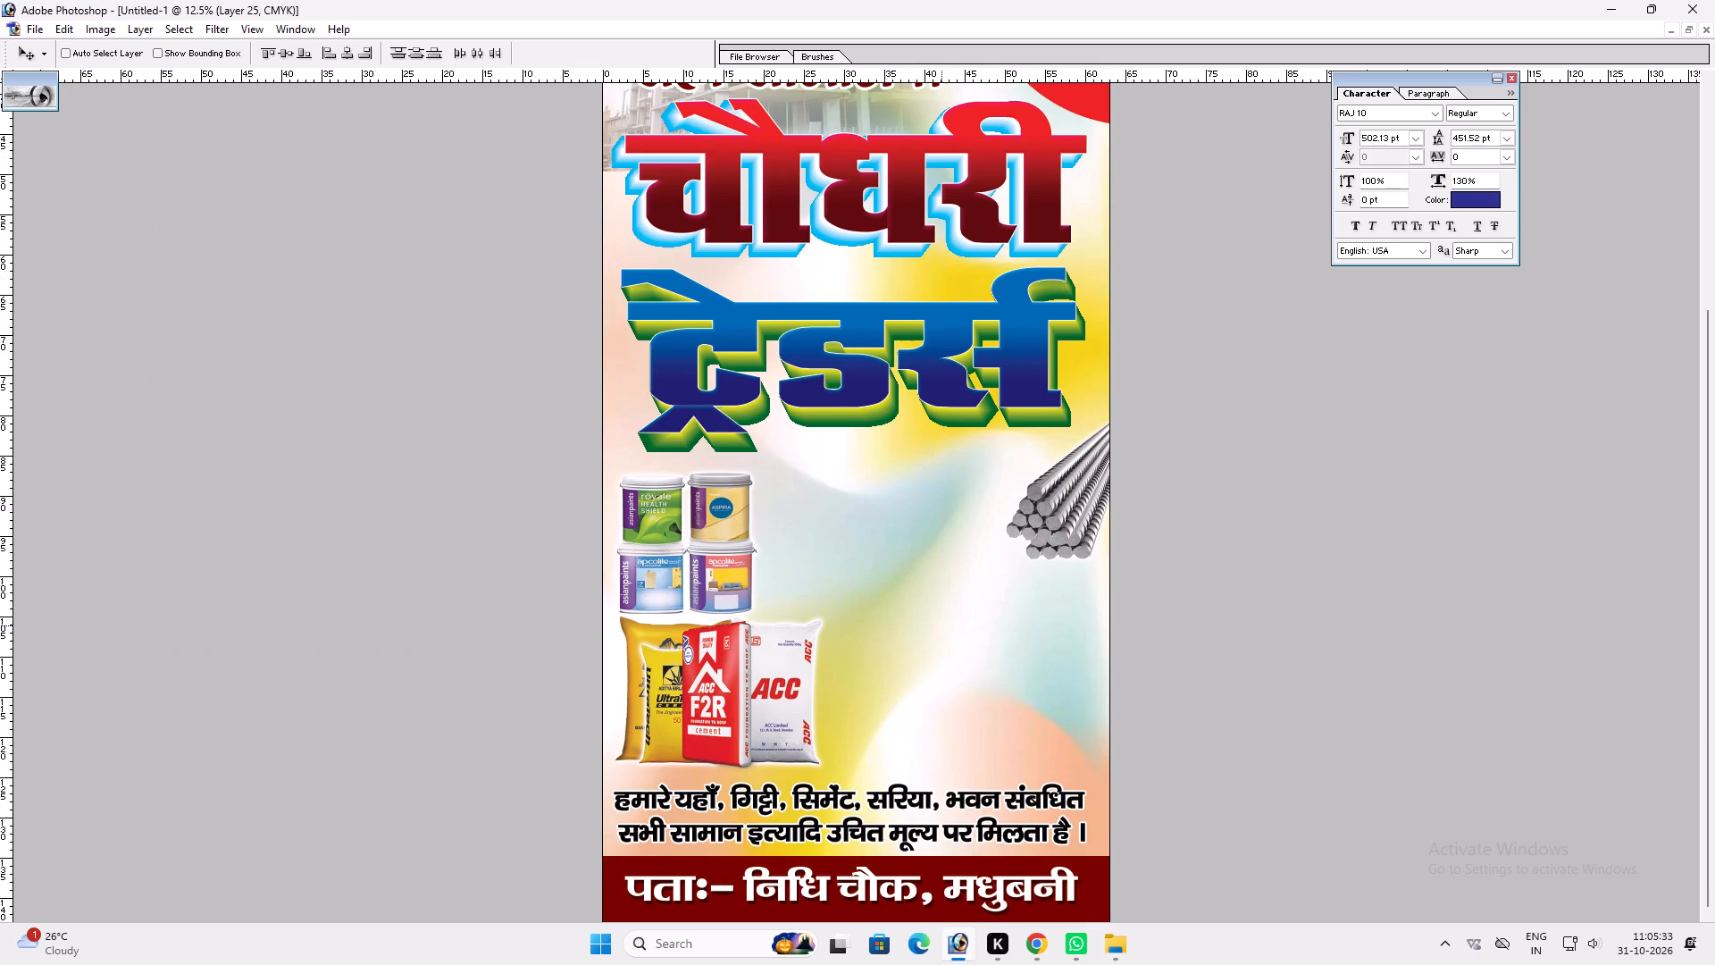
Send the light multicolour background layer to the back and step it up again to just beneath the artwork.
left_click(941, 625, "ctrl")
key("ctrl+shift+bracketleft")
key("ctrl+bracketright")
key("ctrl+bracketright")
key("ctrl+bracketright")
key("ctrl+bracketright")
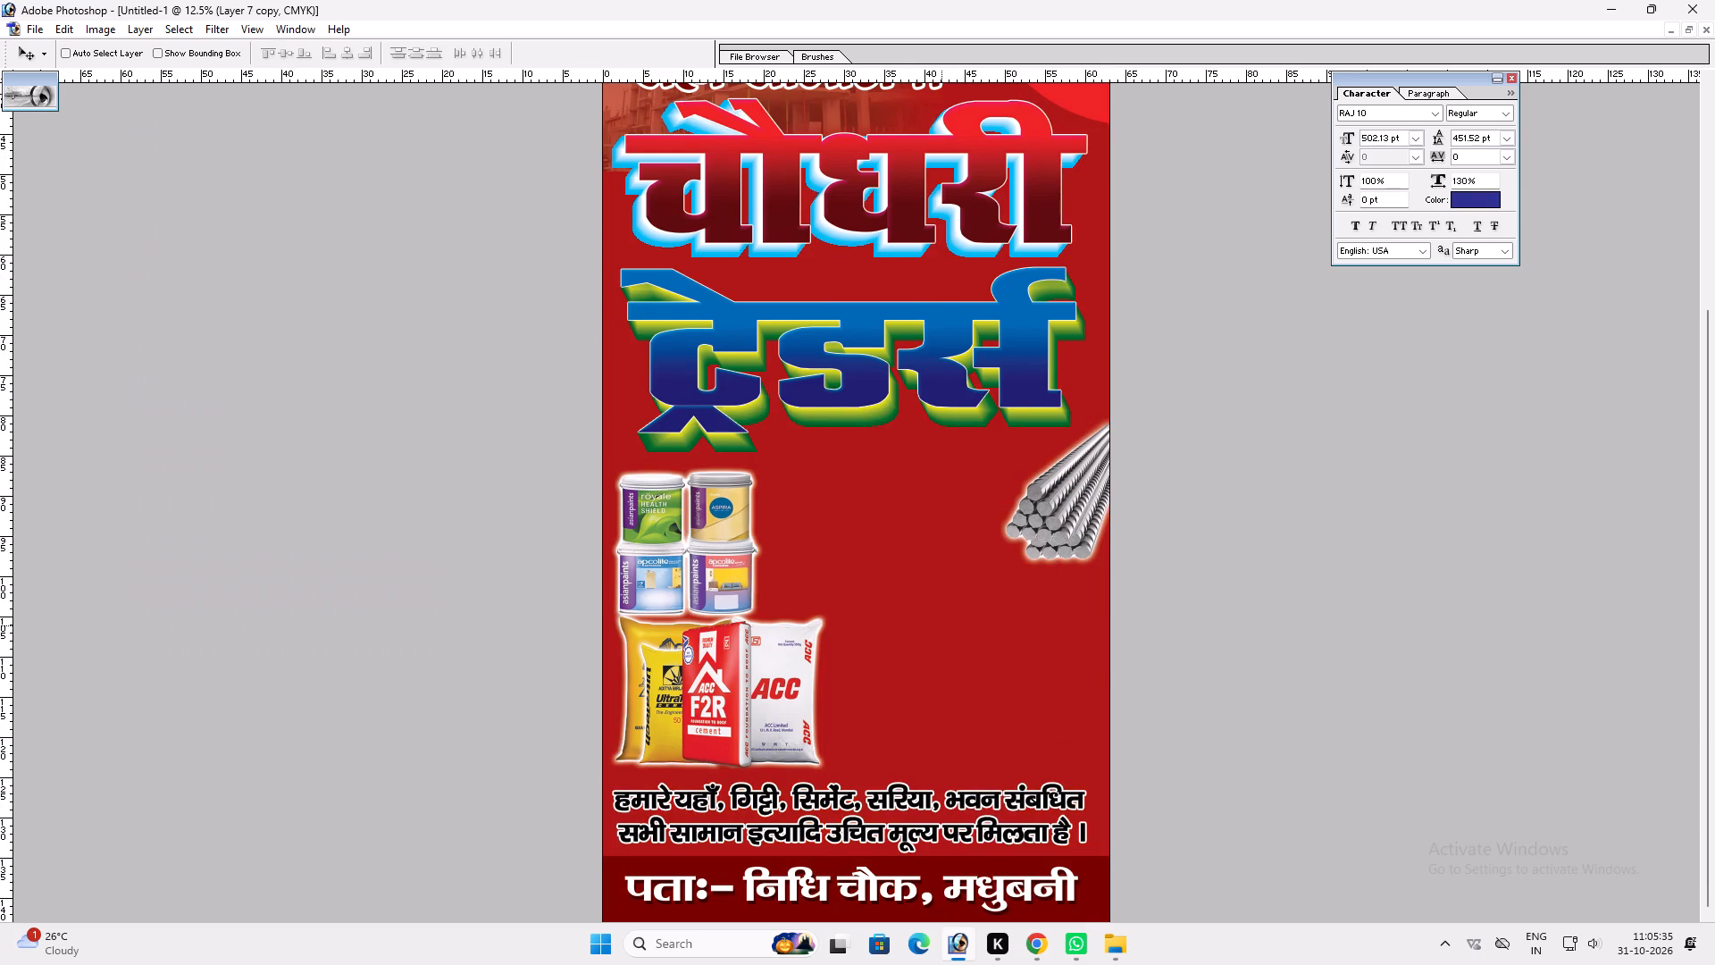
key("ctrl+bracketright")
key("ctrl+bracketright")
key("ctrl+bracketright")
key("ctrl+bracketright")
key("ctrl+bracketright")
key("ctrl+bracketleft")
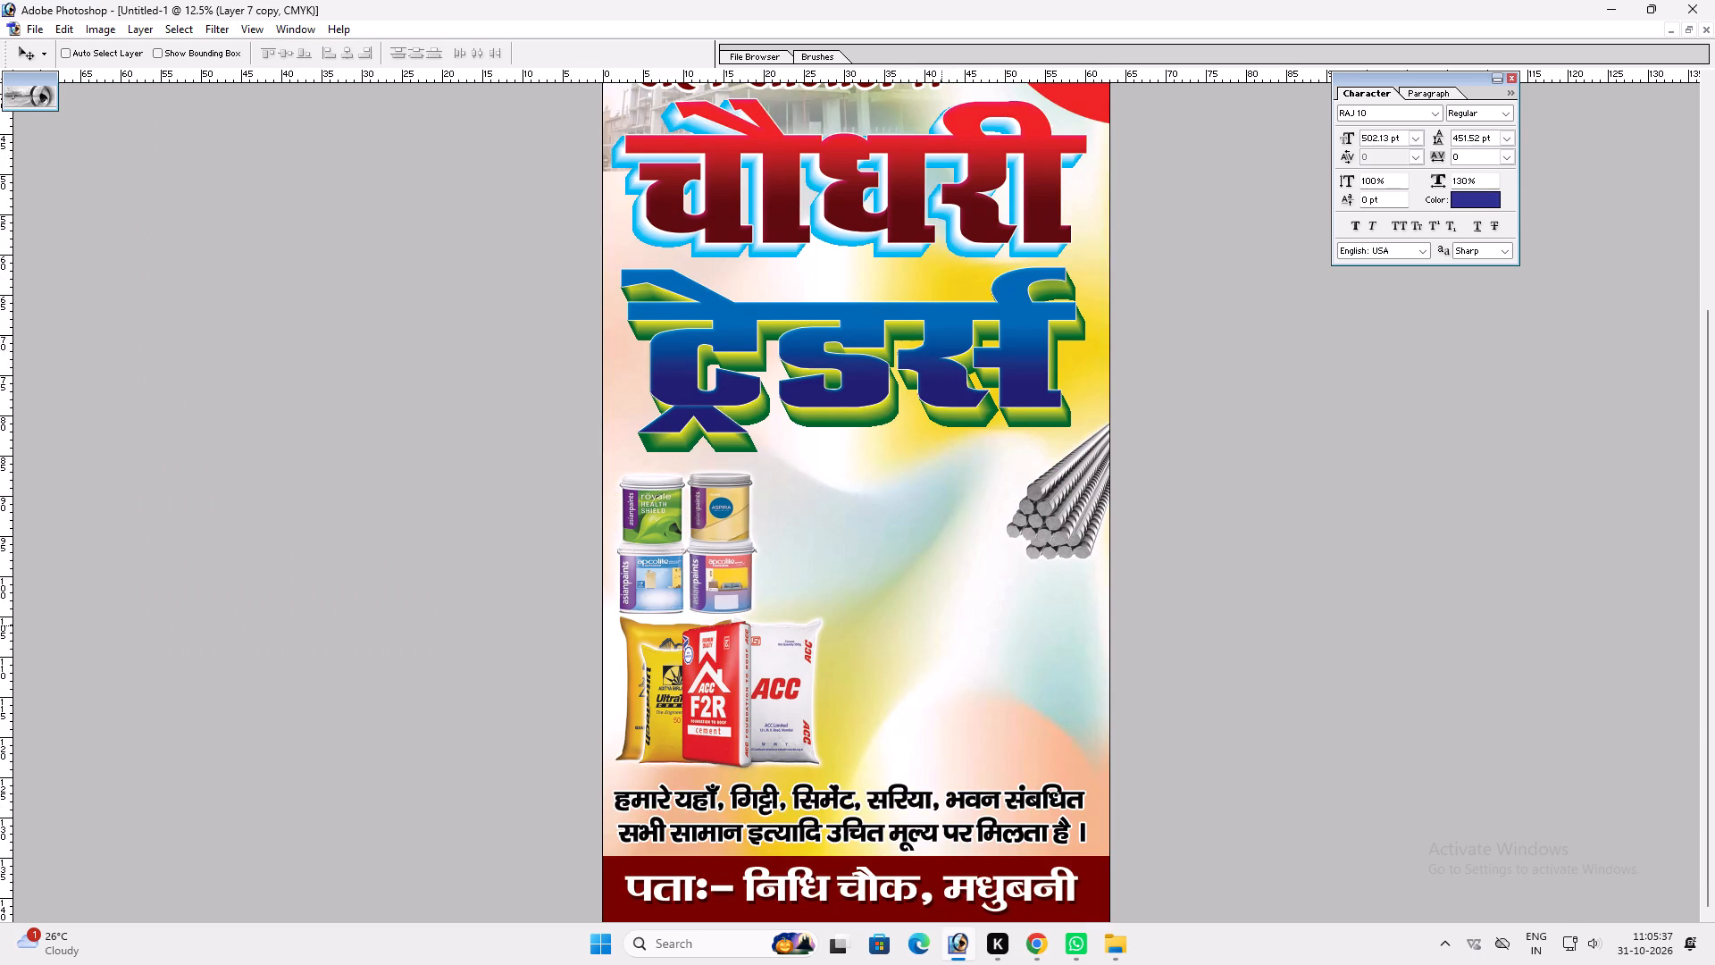
Close the Jha Traders banner document.
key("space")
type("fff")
left_click(1273, 531)
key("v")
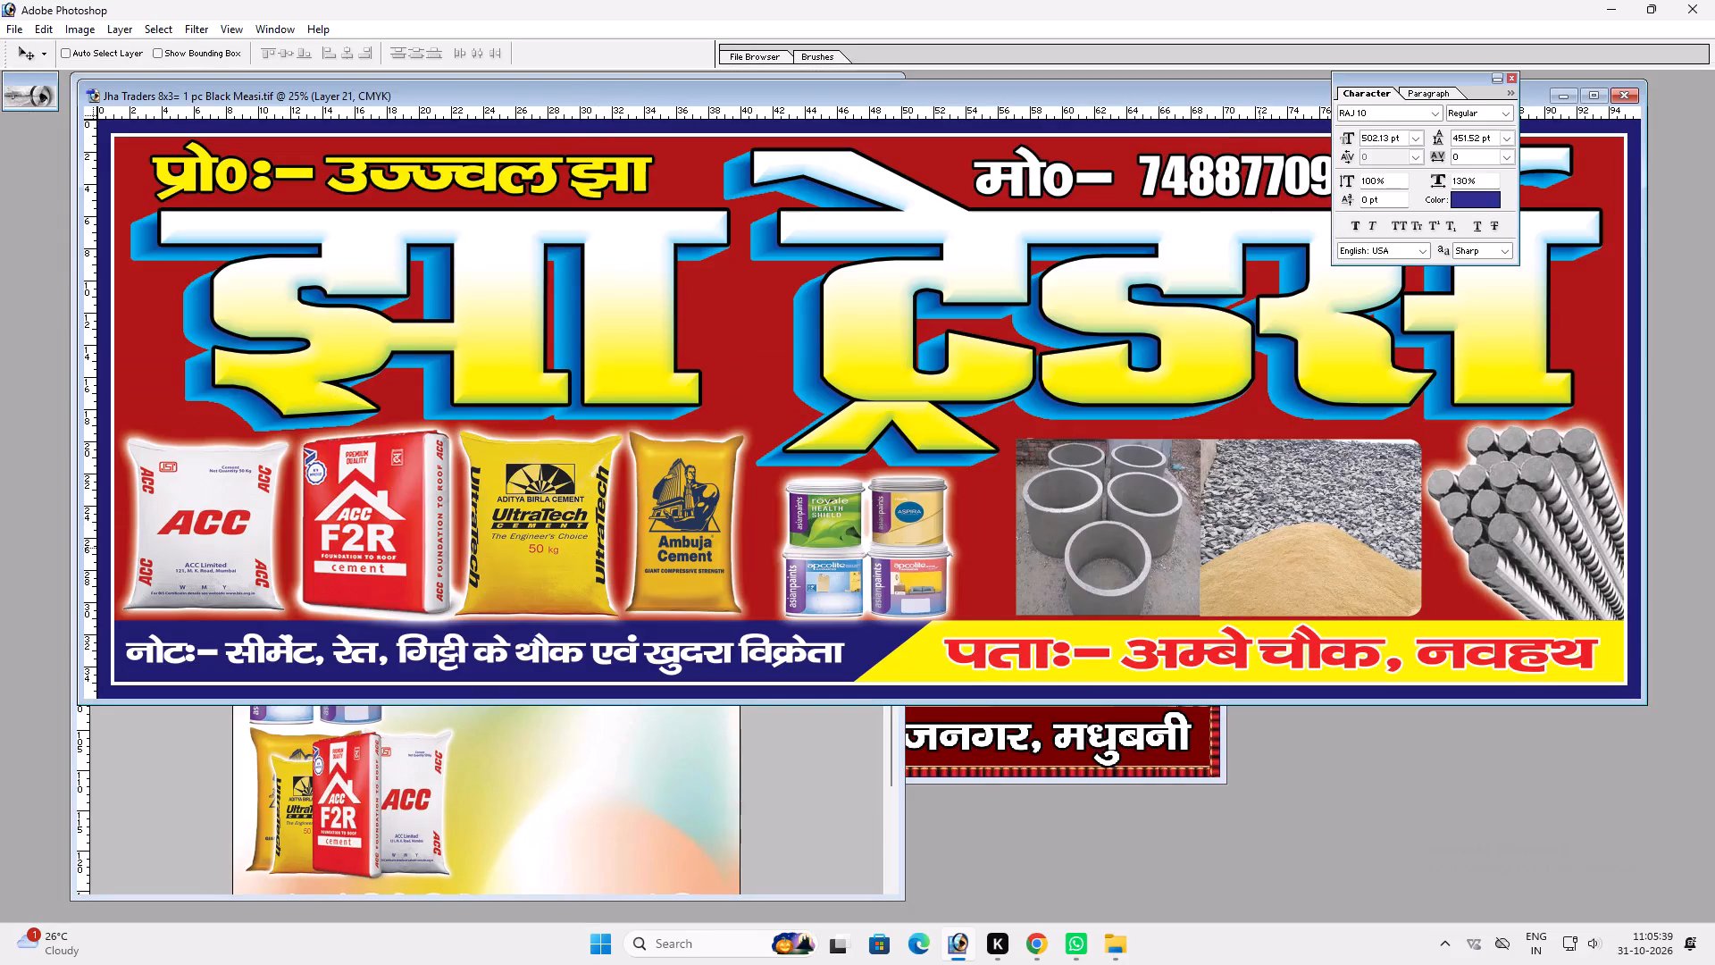
key("ctrl+w")
Copy only the gravel and sand picture from the AASHTHA TRADESRS banner into the Chaudhary banner.
left_click(1110, 625)
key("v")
right_click_drag(1065, 613, 1081, 617)
left_click_drag(1104, 623, 1114, 625)
right_click_drag(1063, 611, 1098, 618, "ctrl+shift")
left_click_drag(1103, 619, 1112, 623, "ctrl+shift")
left_click_drag(1083, 614, 1138, 643)
key("ctrl+z")
left_click(1031, 681, "ctrl+shift")
left_click_drag(1030, 681, 1085, 706)
key("ctrl+z")
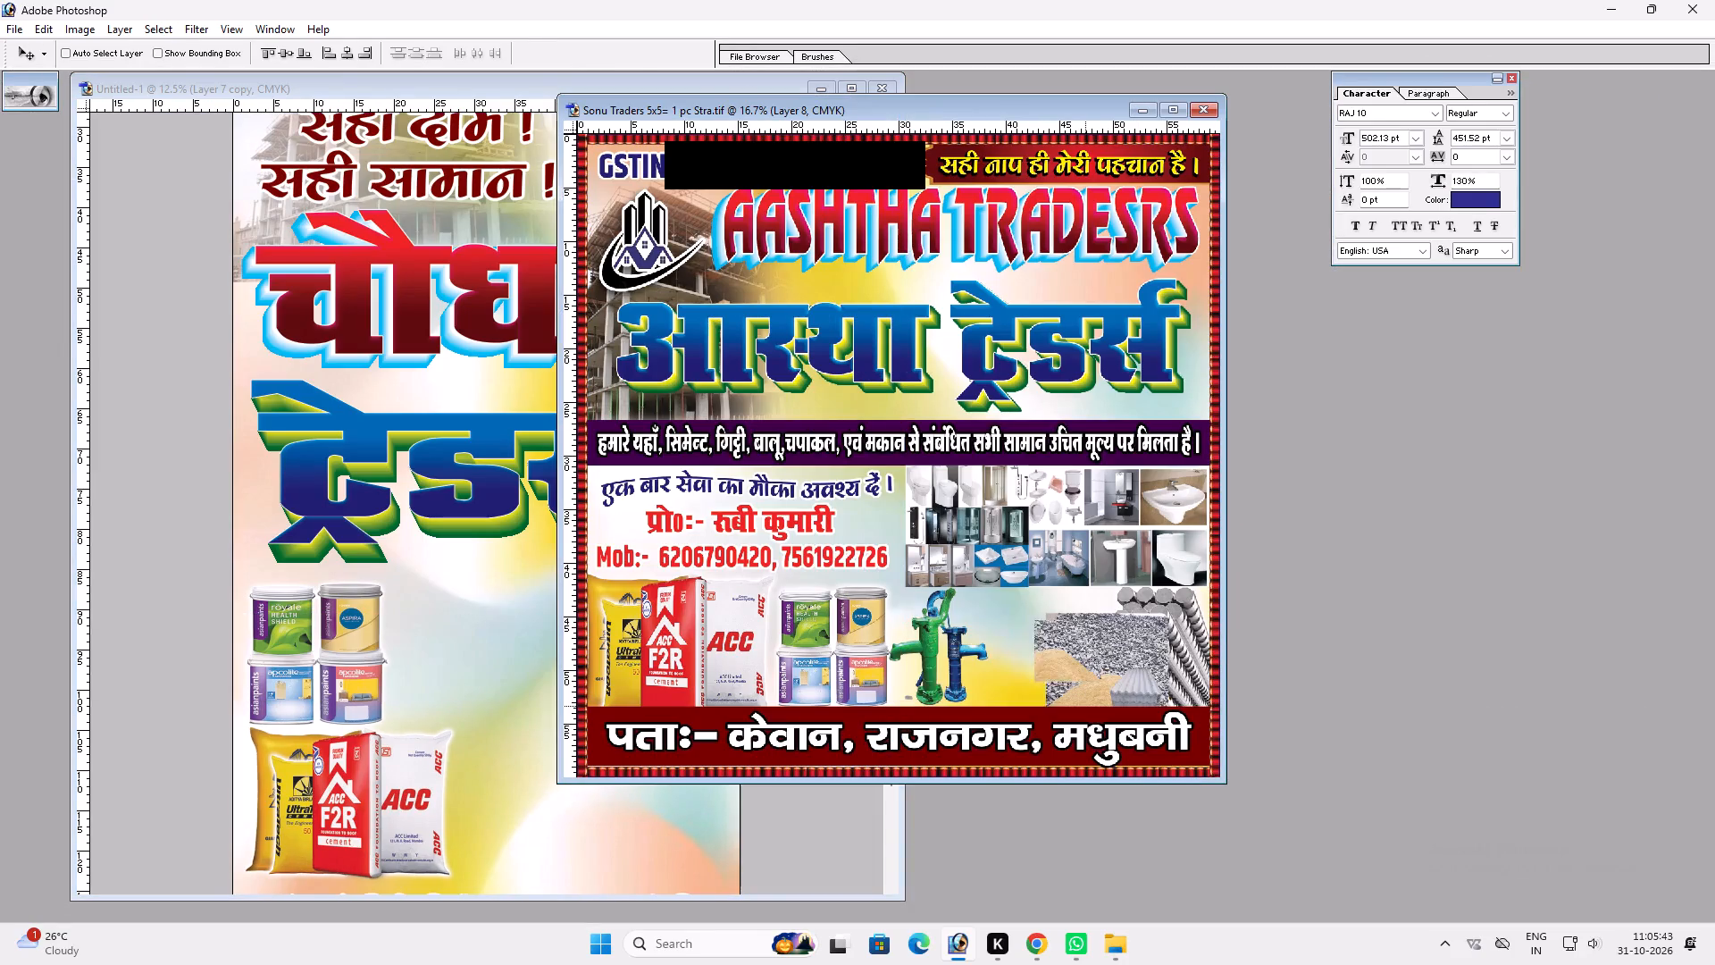
left_click_drag(1066, 659, 497, 733)
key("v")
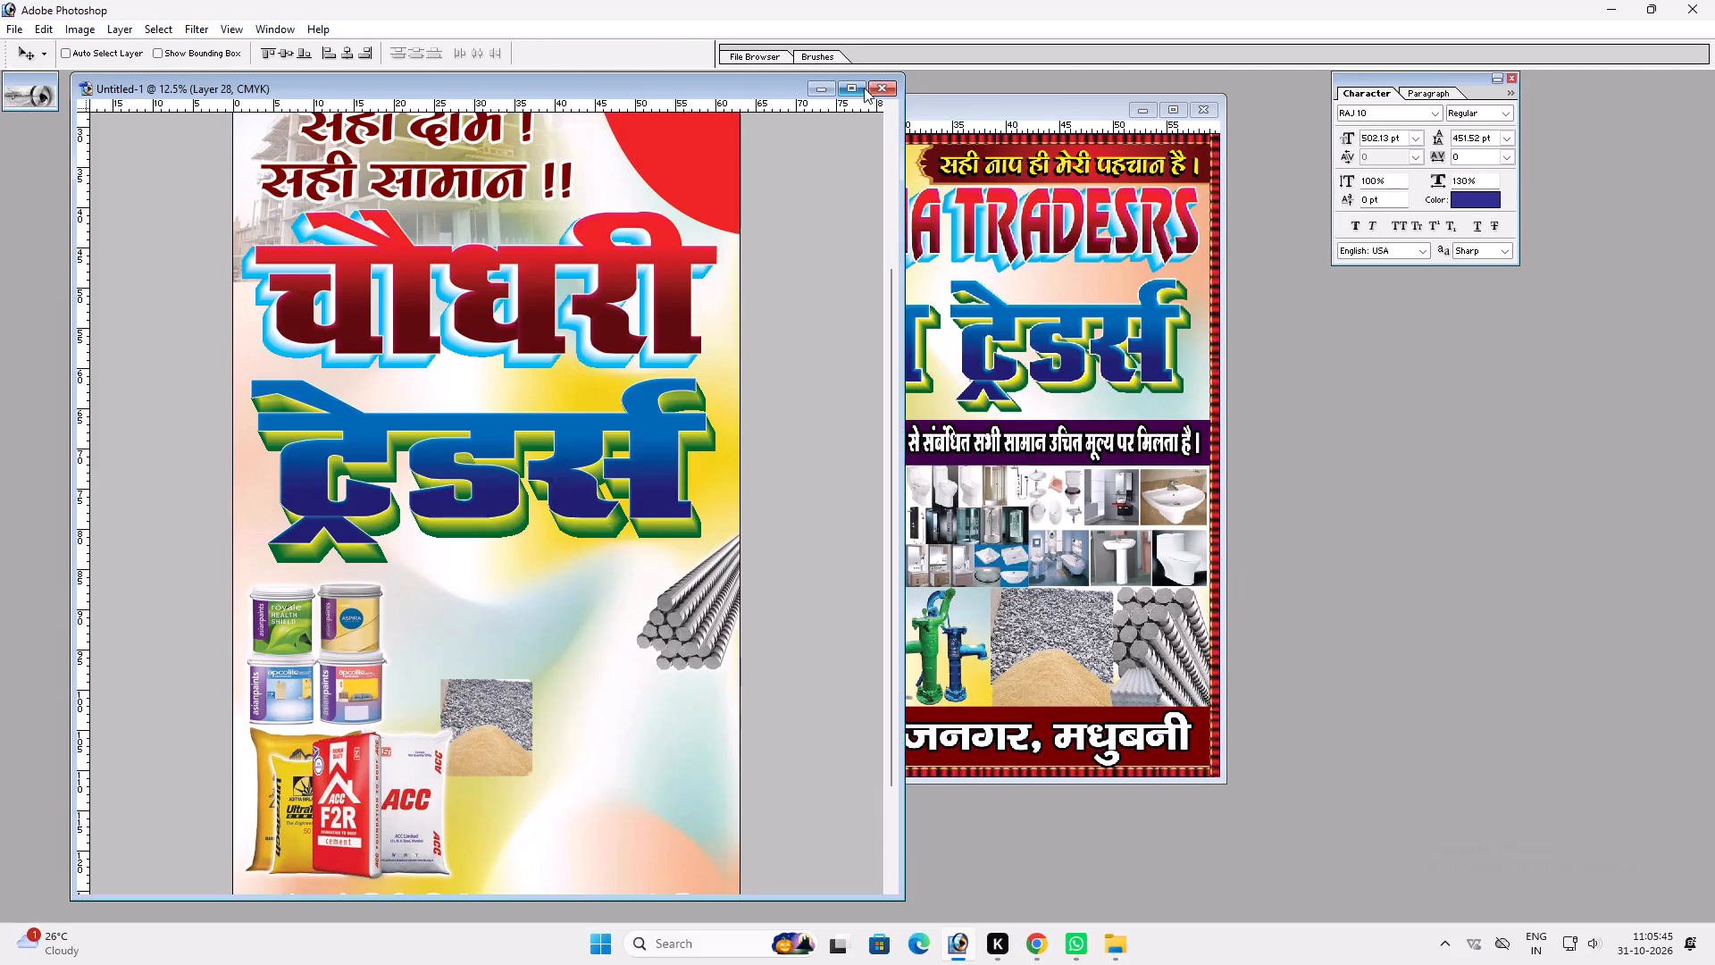
Move the gravel and sand picture to the banner's right edge and enlarge it to fill the space beside the cement bags.
left_click(859, 86)
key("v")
left_click_drag(890, 635, 1099, 734)
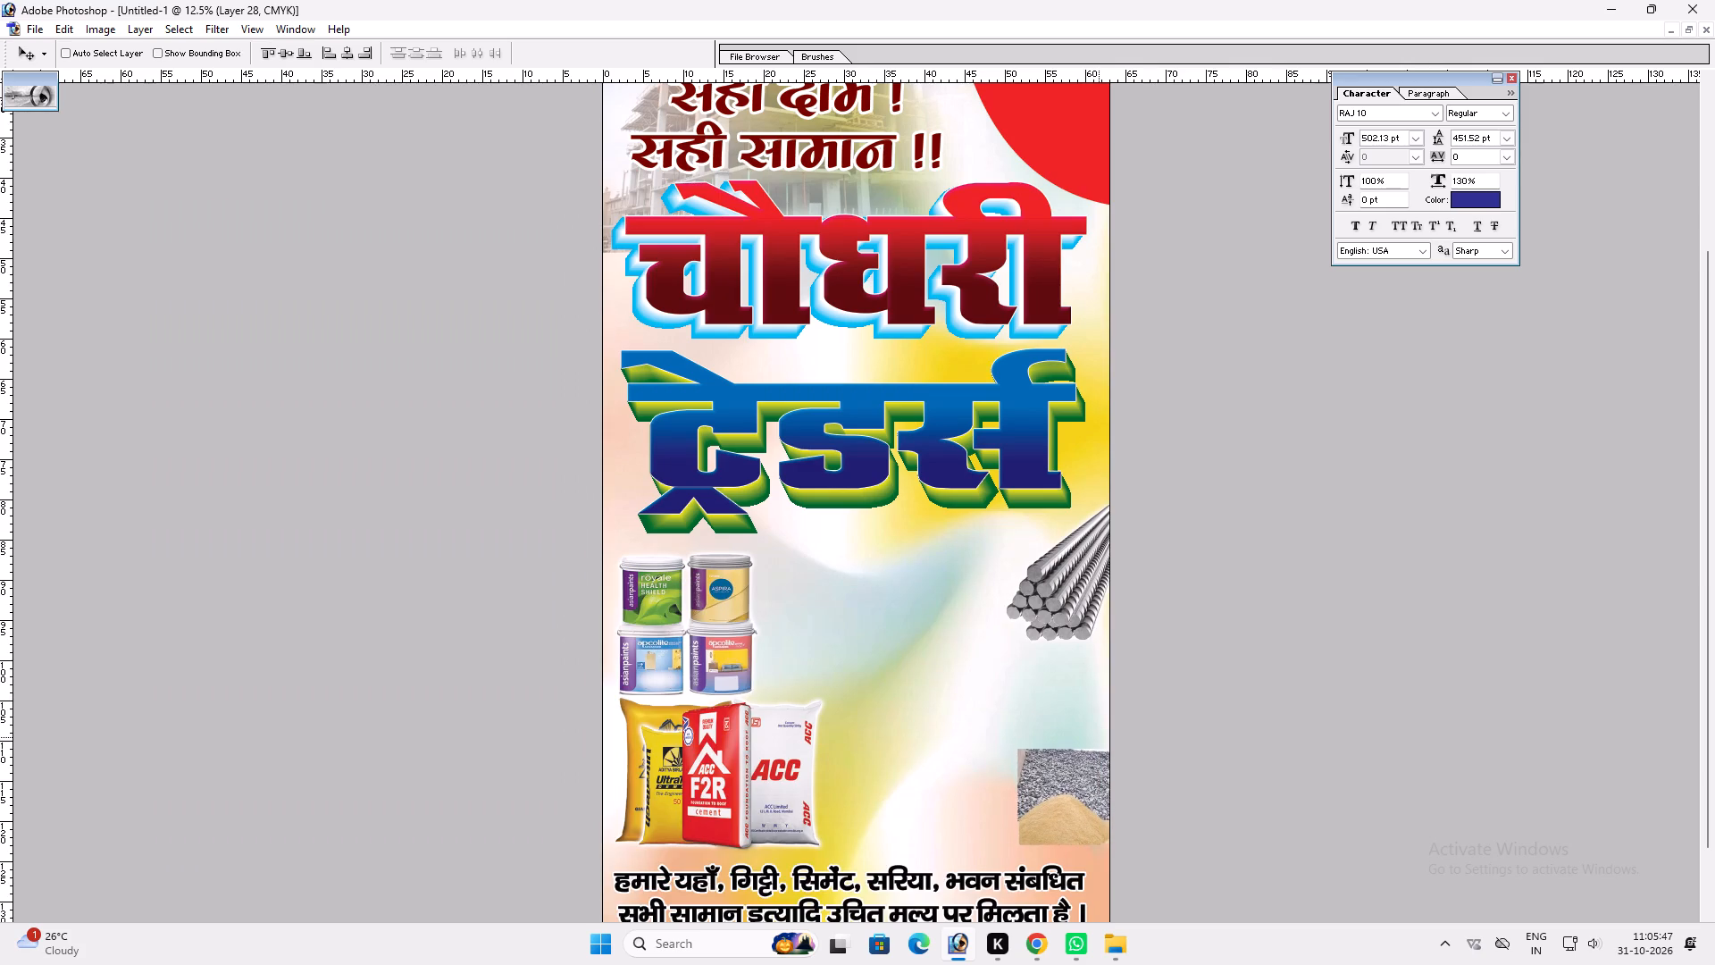
left_click_drag(1099, 734, 1099, 738)
key("ctrl+t")
left_click_drag(1016, 749, 865, 642, "shift")
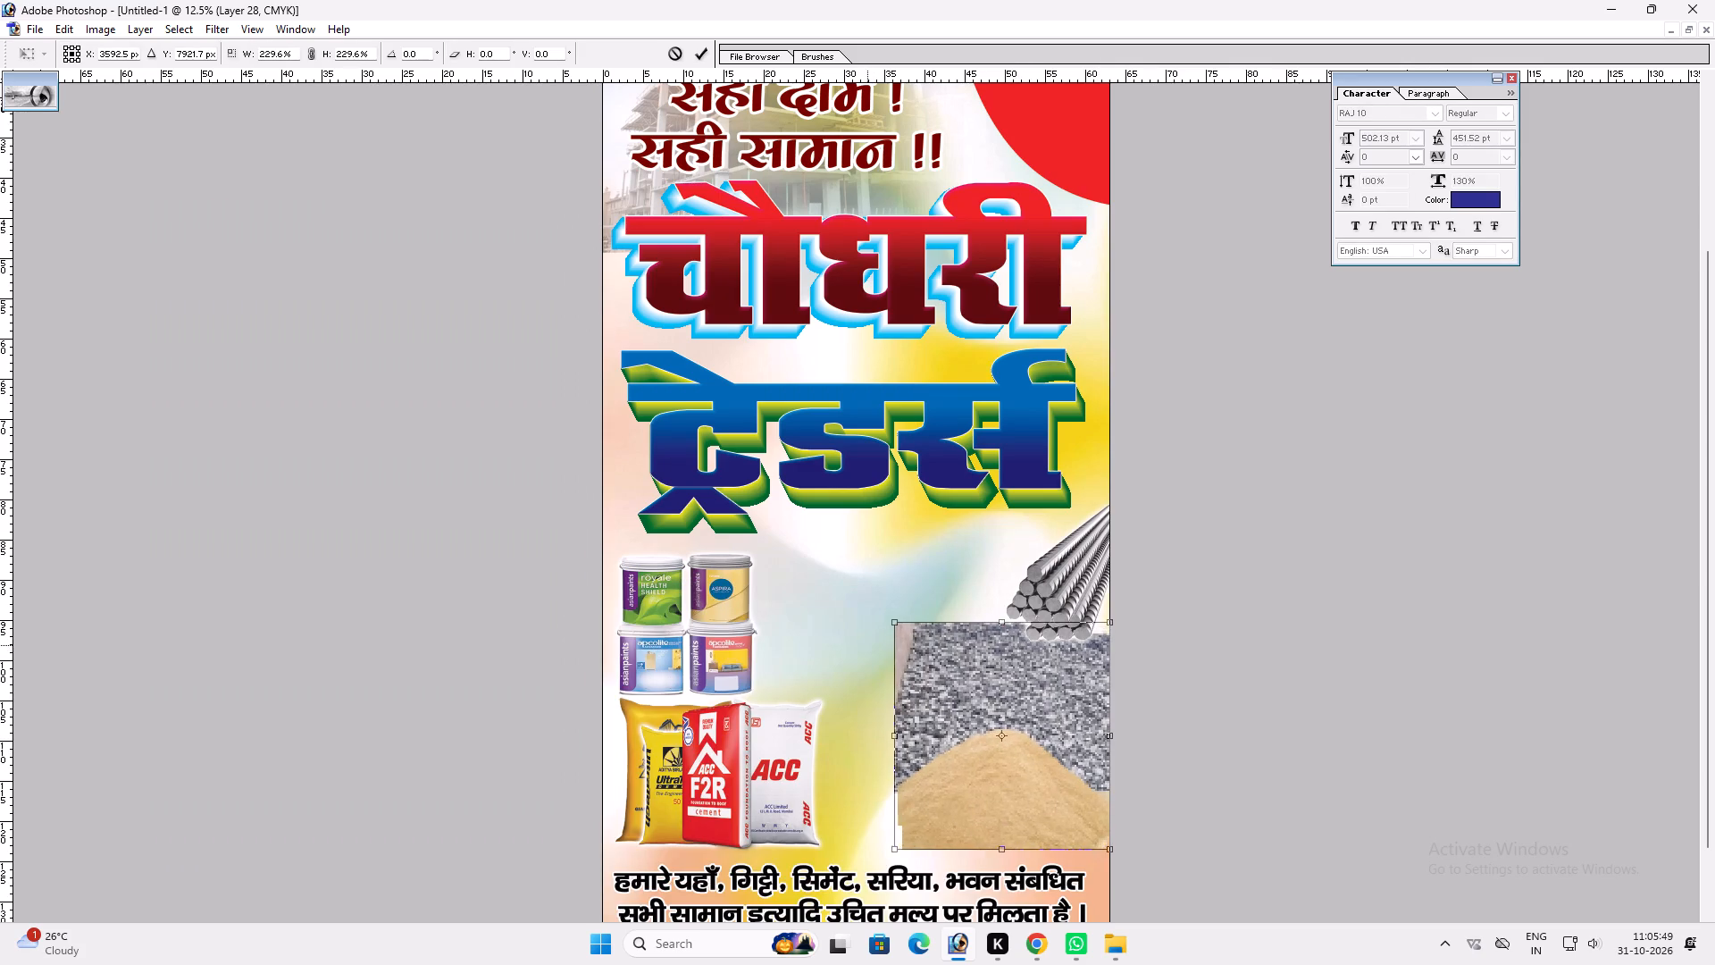
left_click_drag(865, 642, 834, 623, "shift")
key("shift+Return")
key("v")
key("ctrl+t")
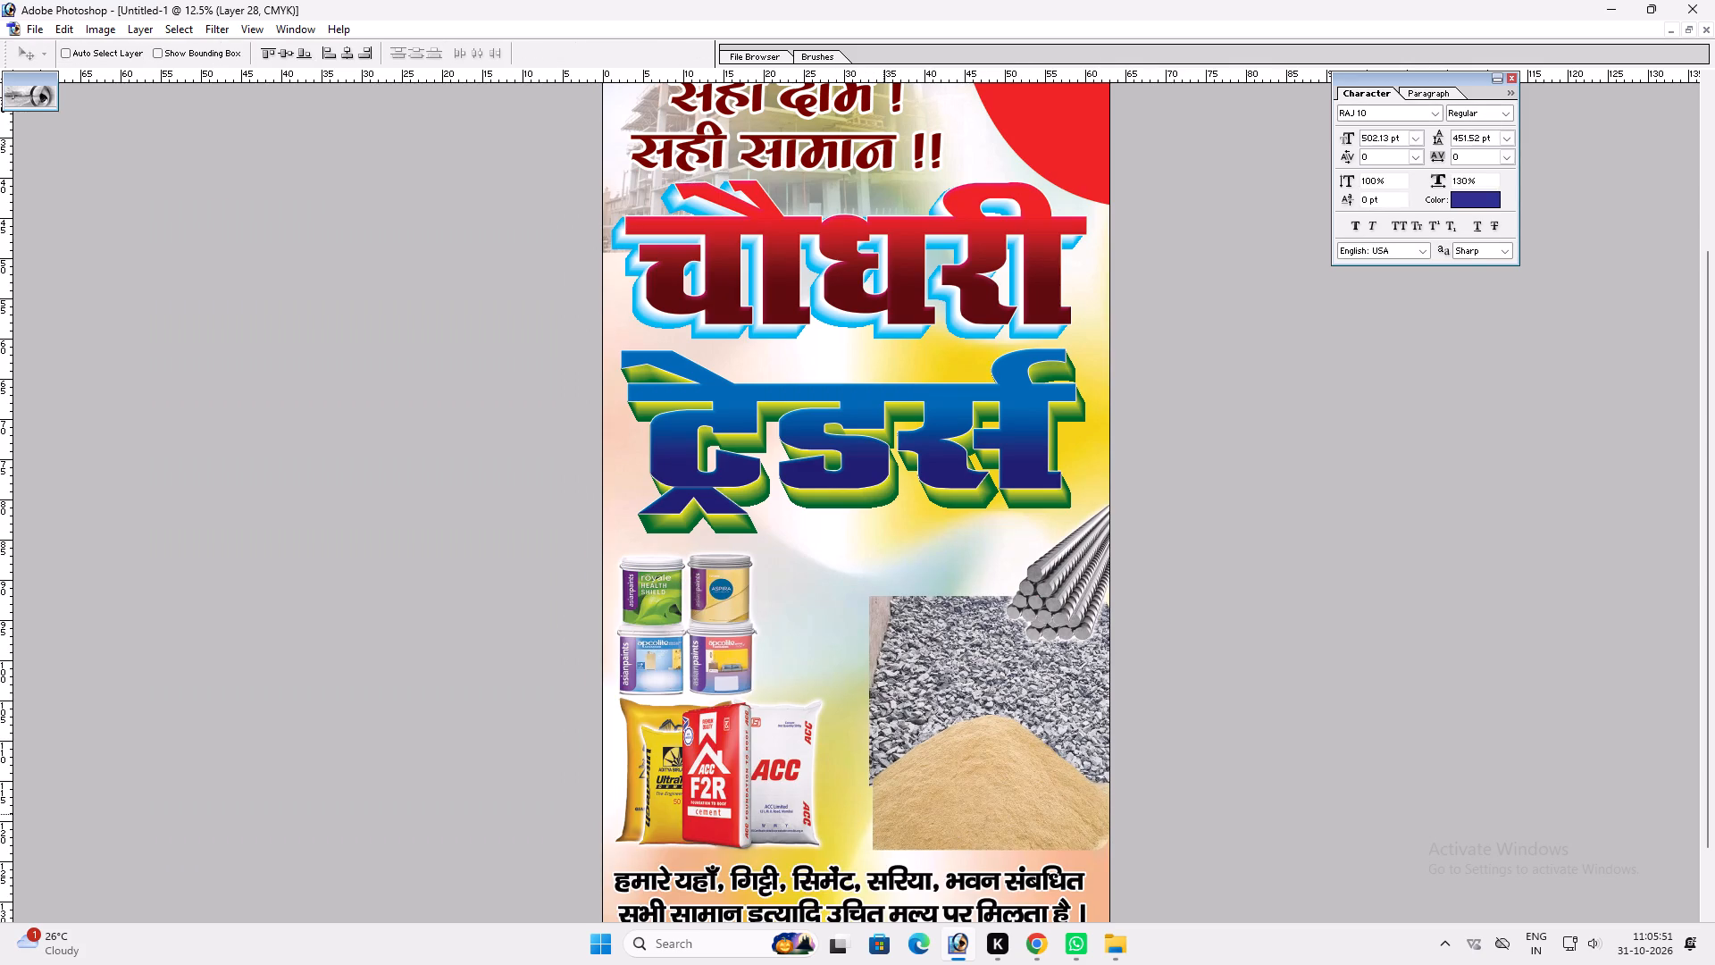
left_click_drag(891, 850, 908, 843, "shift")
key("shift+Return")
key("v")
Centre the two-line services text horizontally on the banner and stretch its top edge slightly upward.
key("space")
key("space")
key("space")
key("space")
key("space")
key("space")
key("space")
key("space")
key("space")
left_click_drag(899, 865, 929, 664)
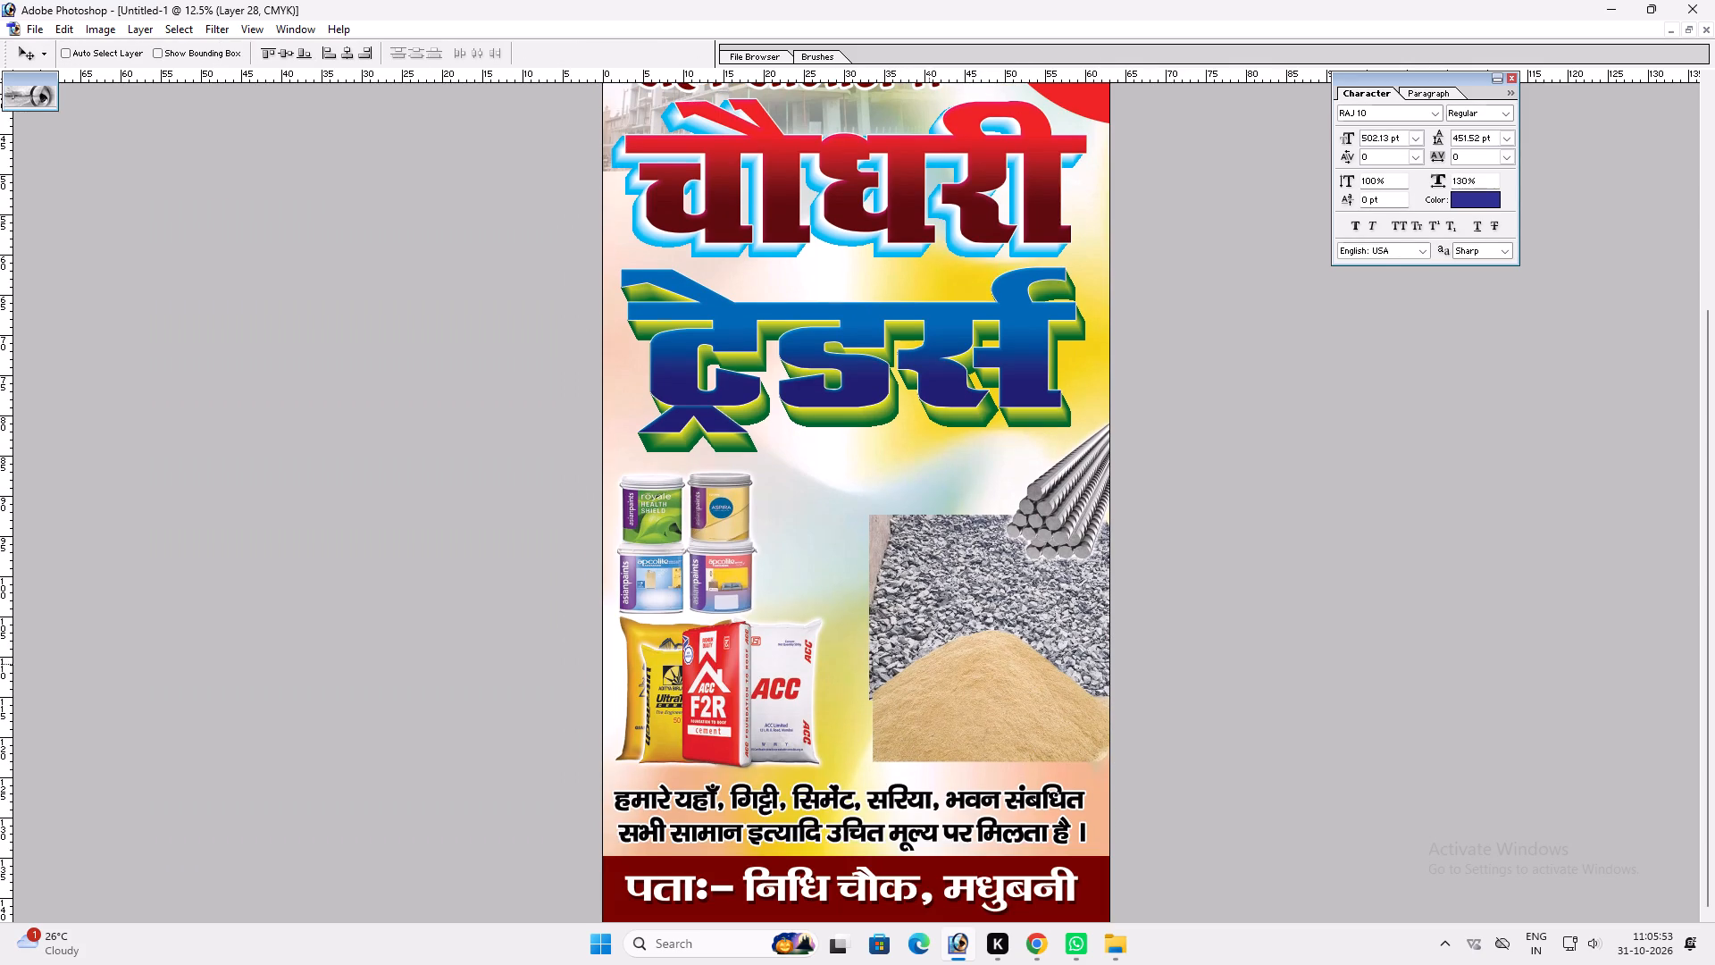
left_click(962, 801, "ctrl")
key("ctrl+a")
key("alt+l")
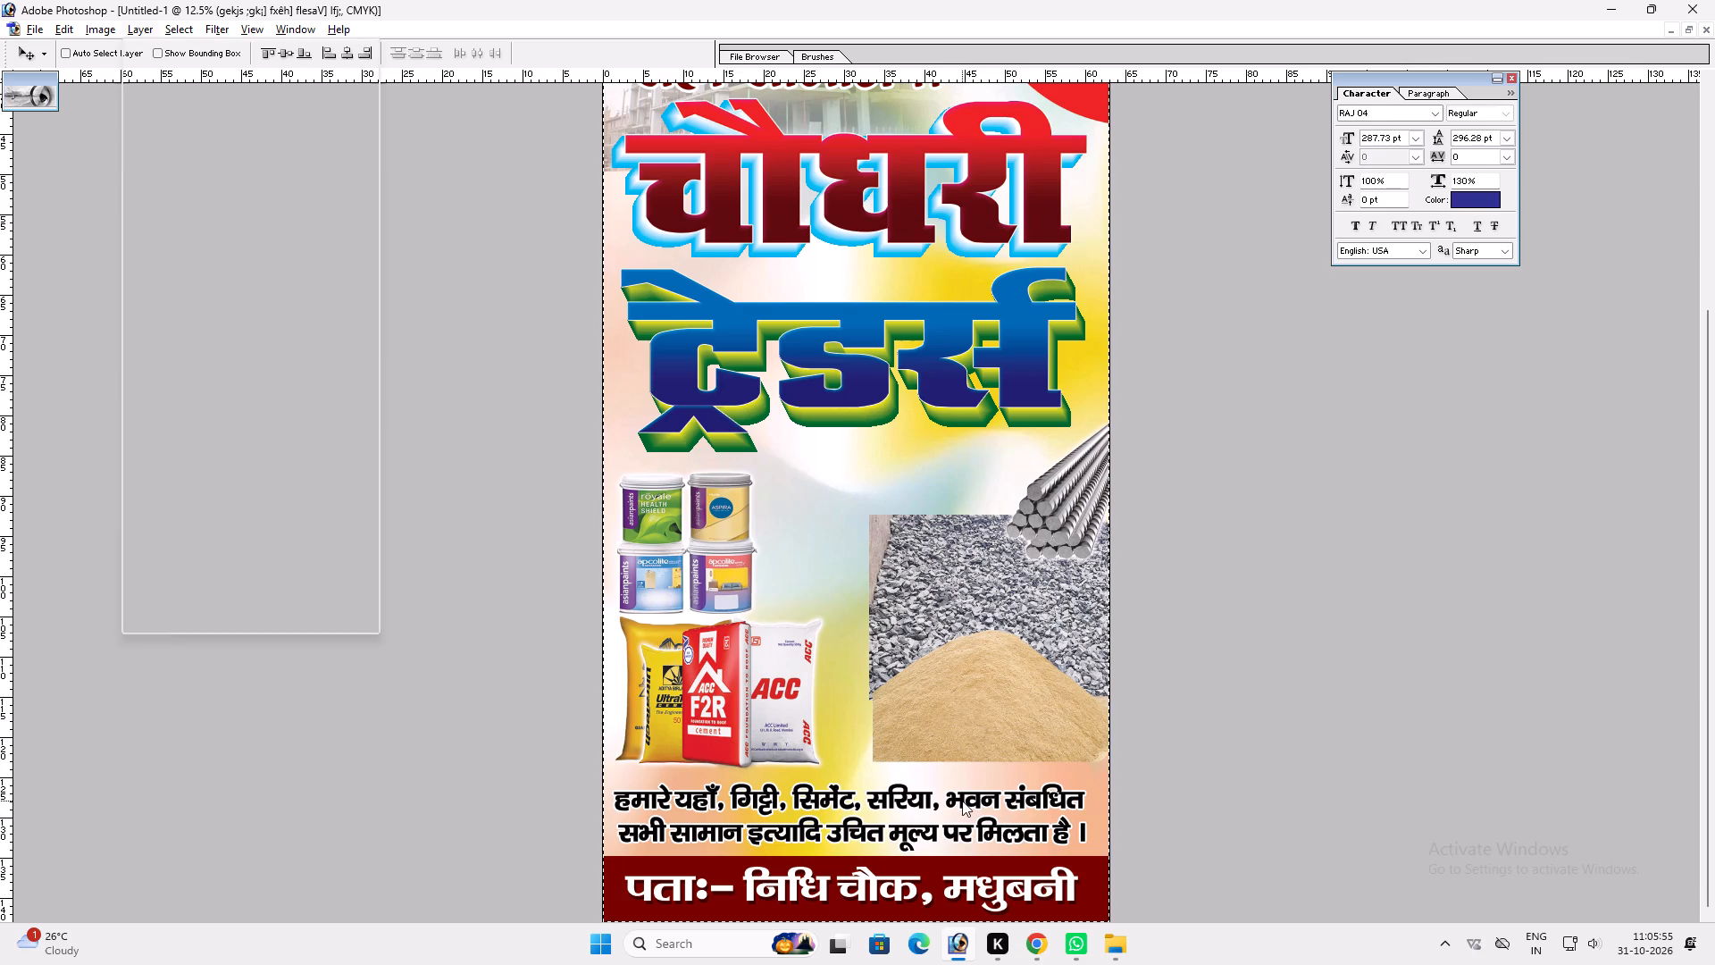
key("alt+i")
key("alt+h")
key("ctrl+d")
key("ctrl+t")
left_click_drag(995, 786, 1004, 783, "shift")
key("shift+Return")
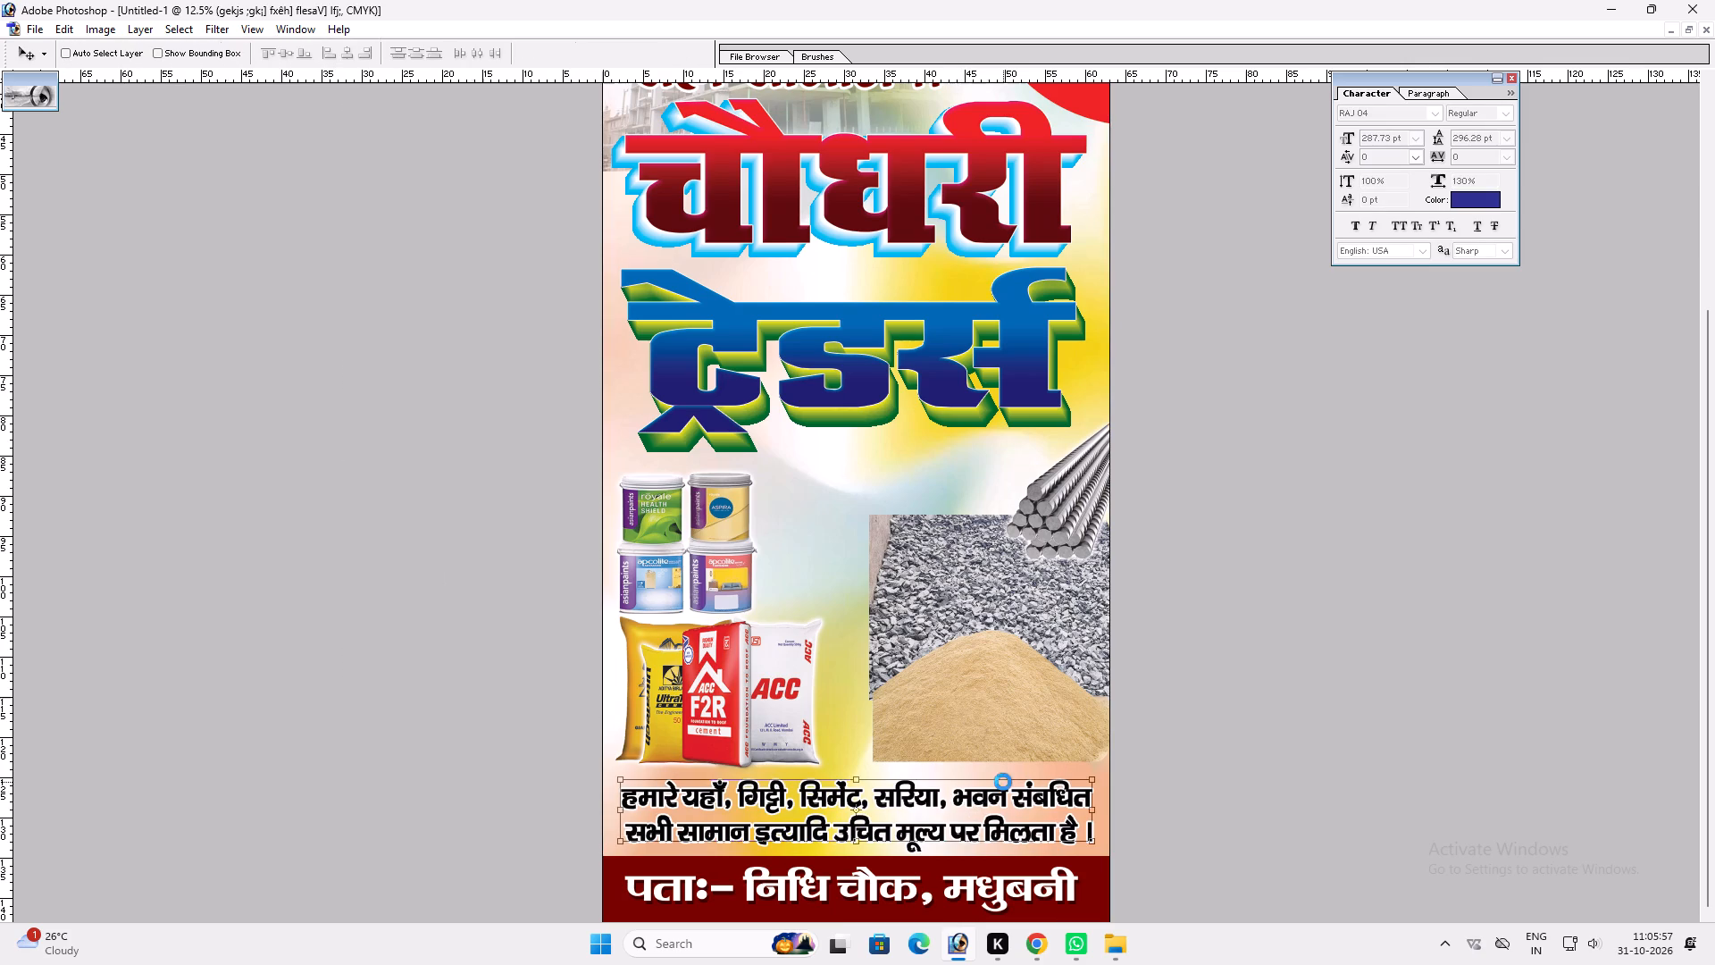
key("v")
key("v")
Widen the gravel and sand picture to about 108% by stretching its inner side toward the cement bags.
right_click_drag(926, 673, 952, 678)
left_click(969, 684)
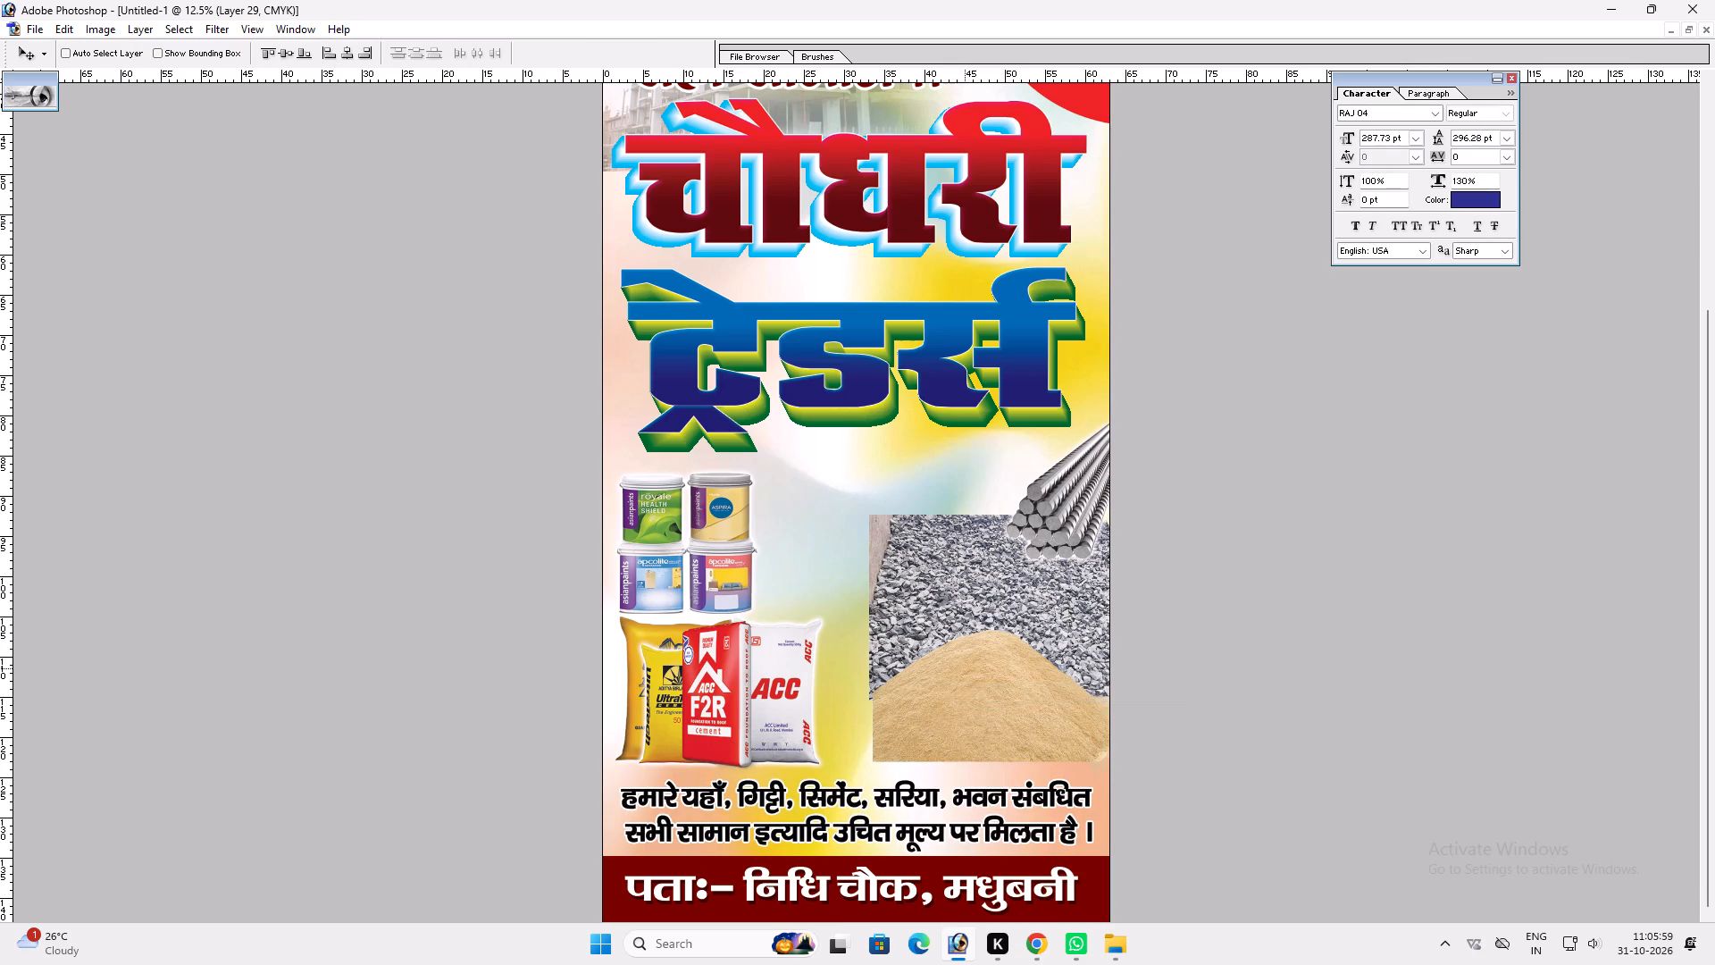
right_click(965, 674, "ctrl")
left_click(985, 677, "ctrl")
key("ctrl+t")
left_click_drag(866, 703, 847, 702, "shift")
key("Return")
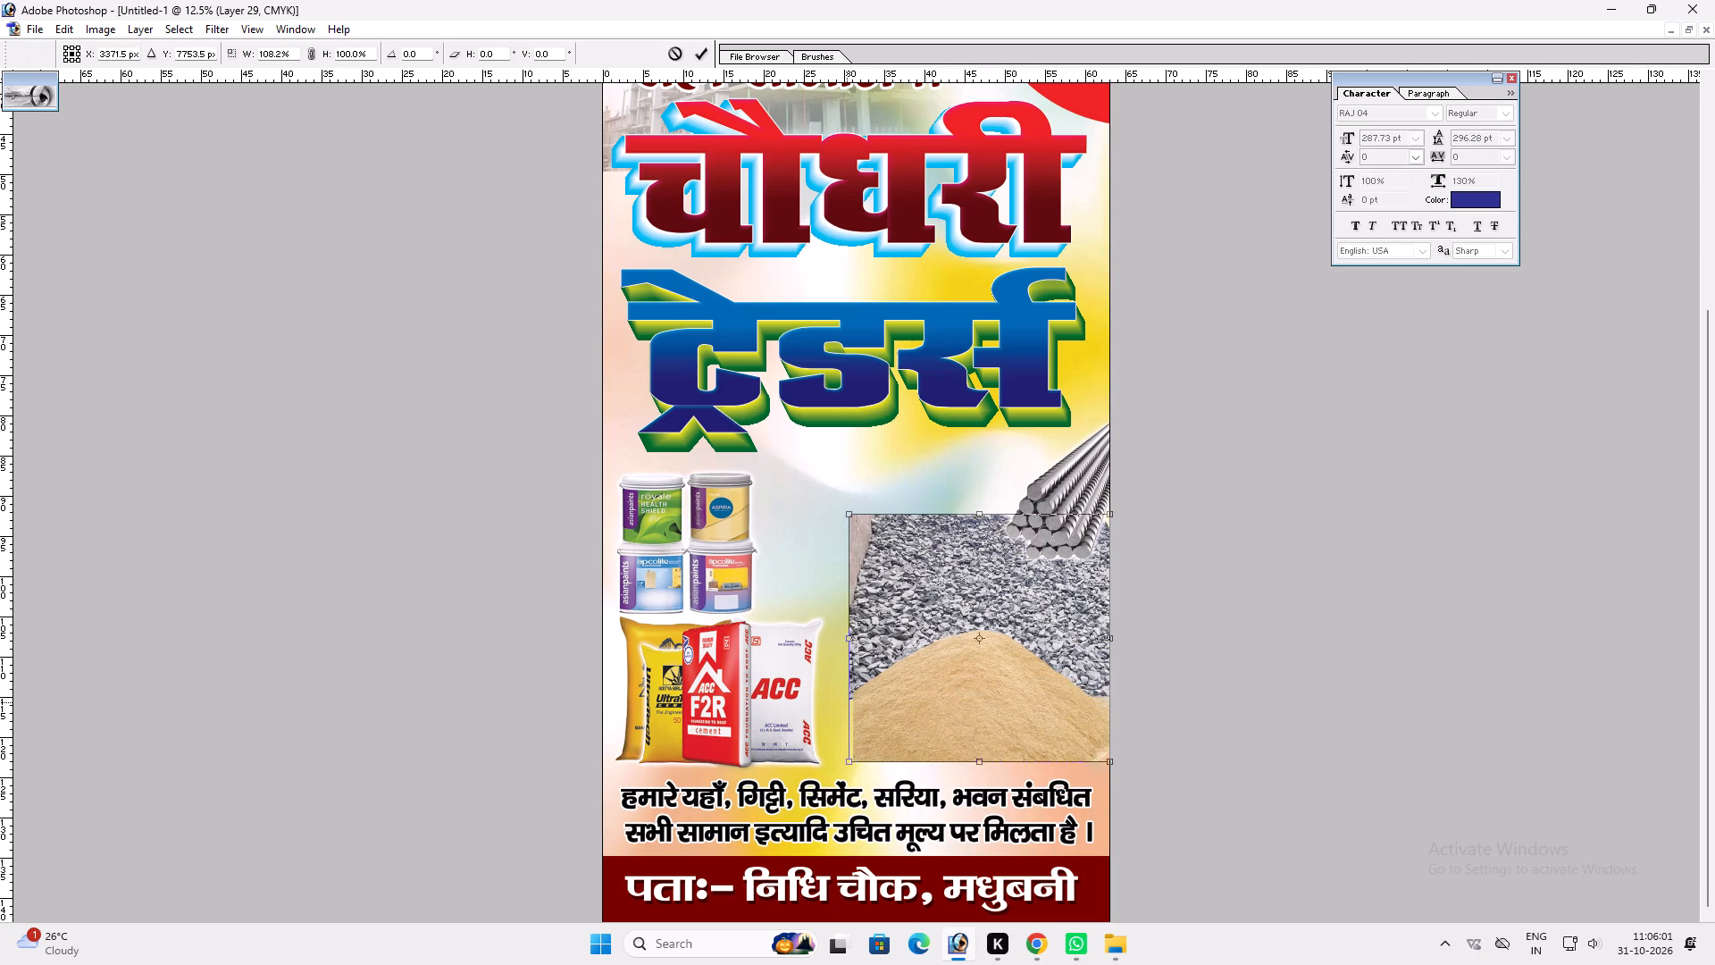
Widen the cement bags picture to meet the gravel picture, shift it slightly and stretch it again to about 107% width.
left_click(786, 698, "ctrl")
key("ctrl+t")
left_click_drag(815, 701, 864, 697, "shift")
key("Return")
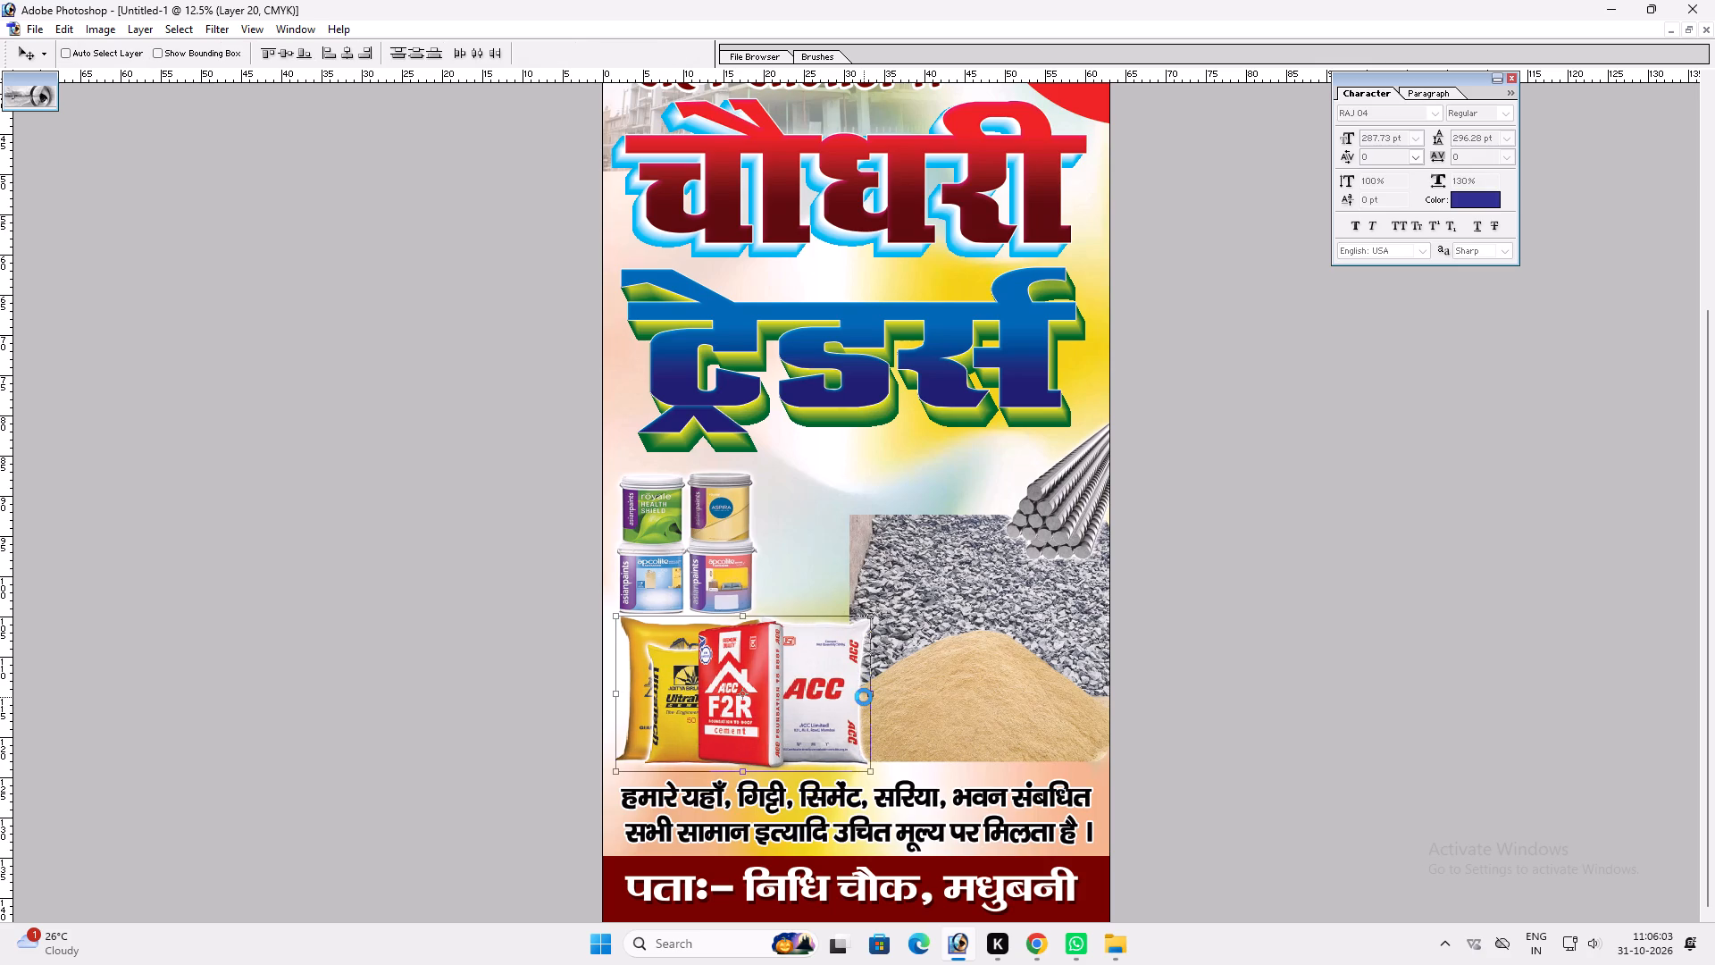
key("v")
left_click_drag(858, 695, 845, 696)
left_click_drag(845, 696, 838, 695)
left_click_drag(838, 695, 848, 695)
key("ctrl+t")
left_click_drag(857, 692, 874, 688, "shift")
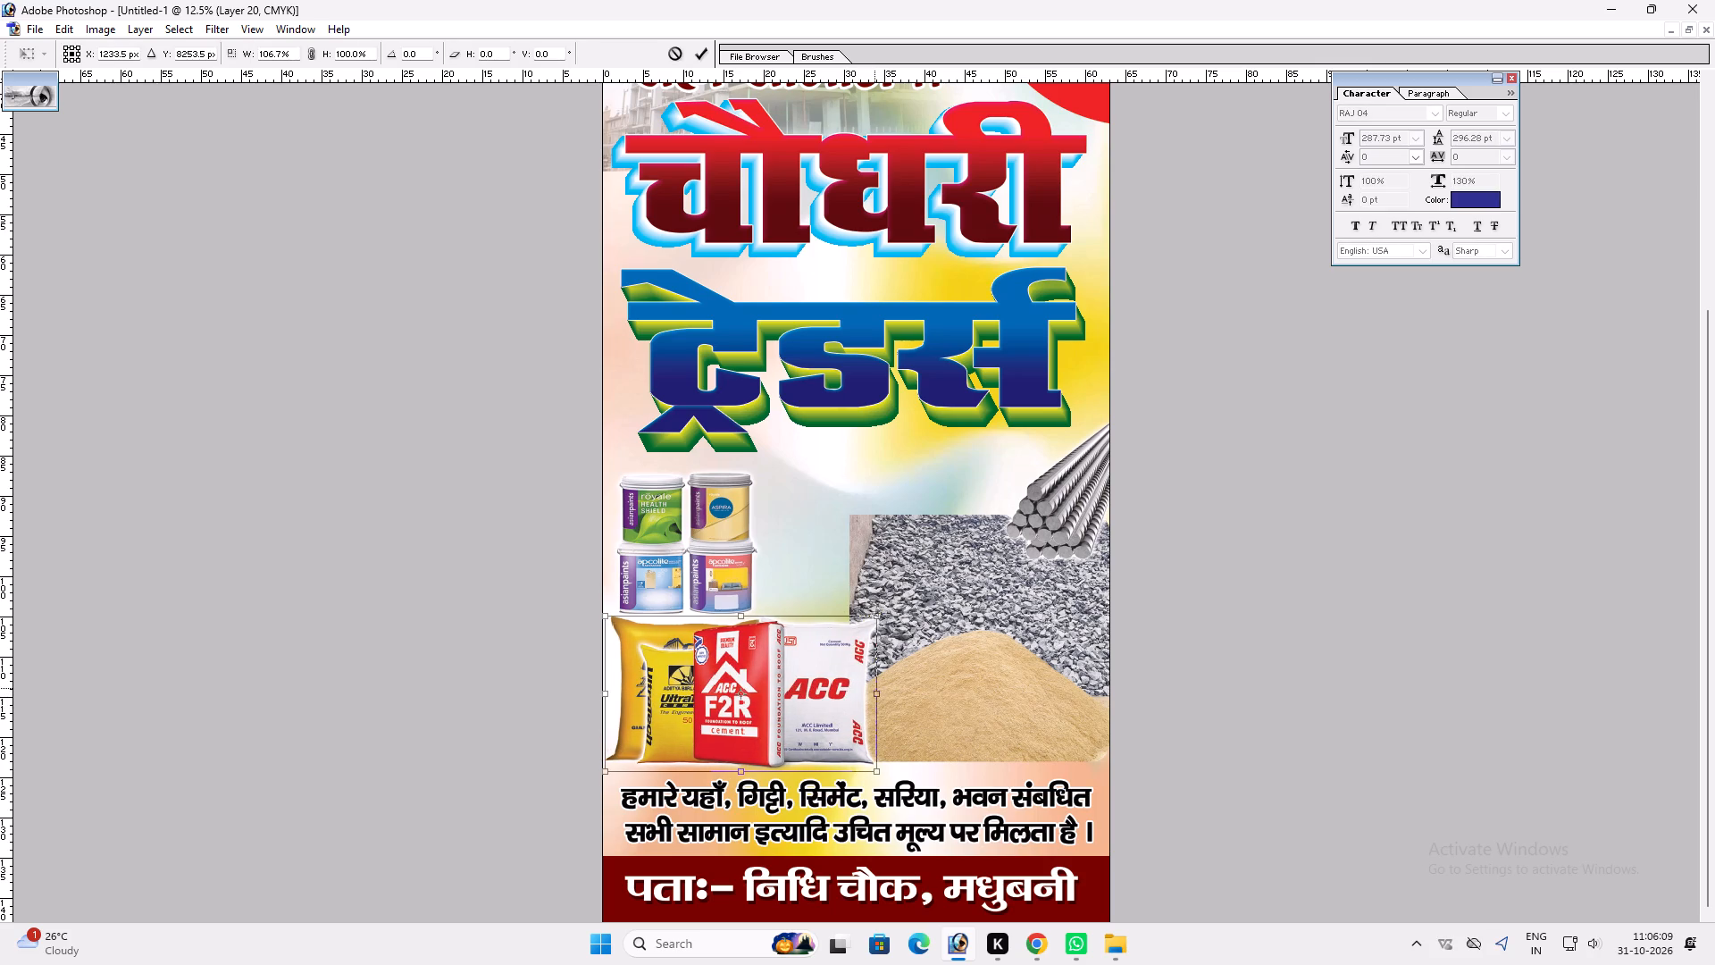
key("Return")
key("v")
Copy the corrugated roofing sheets picture from the AASHTHA TRADESRS banner into the Chaudhary banner.
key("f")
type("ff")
left_click(1065, 533)
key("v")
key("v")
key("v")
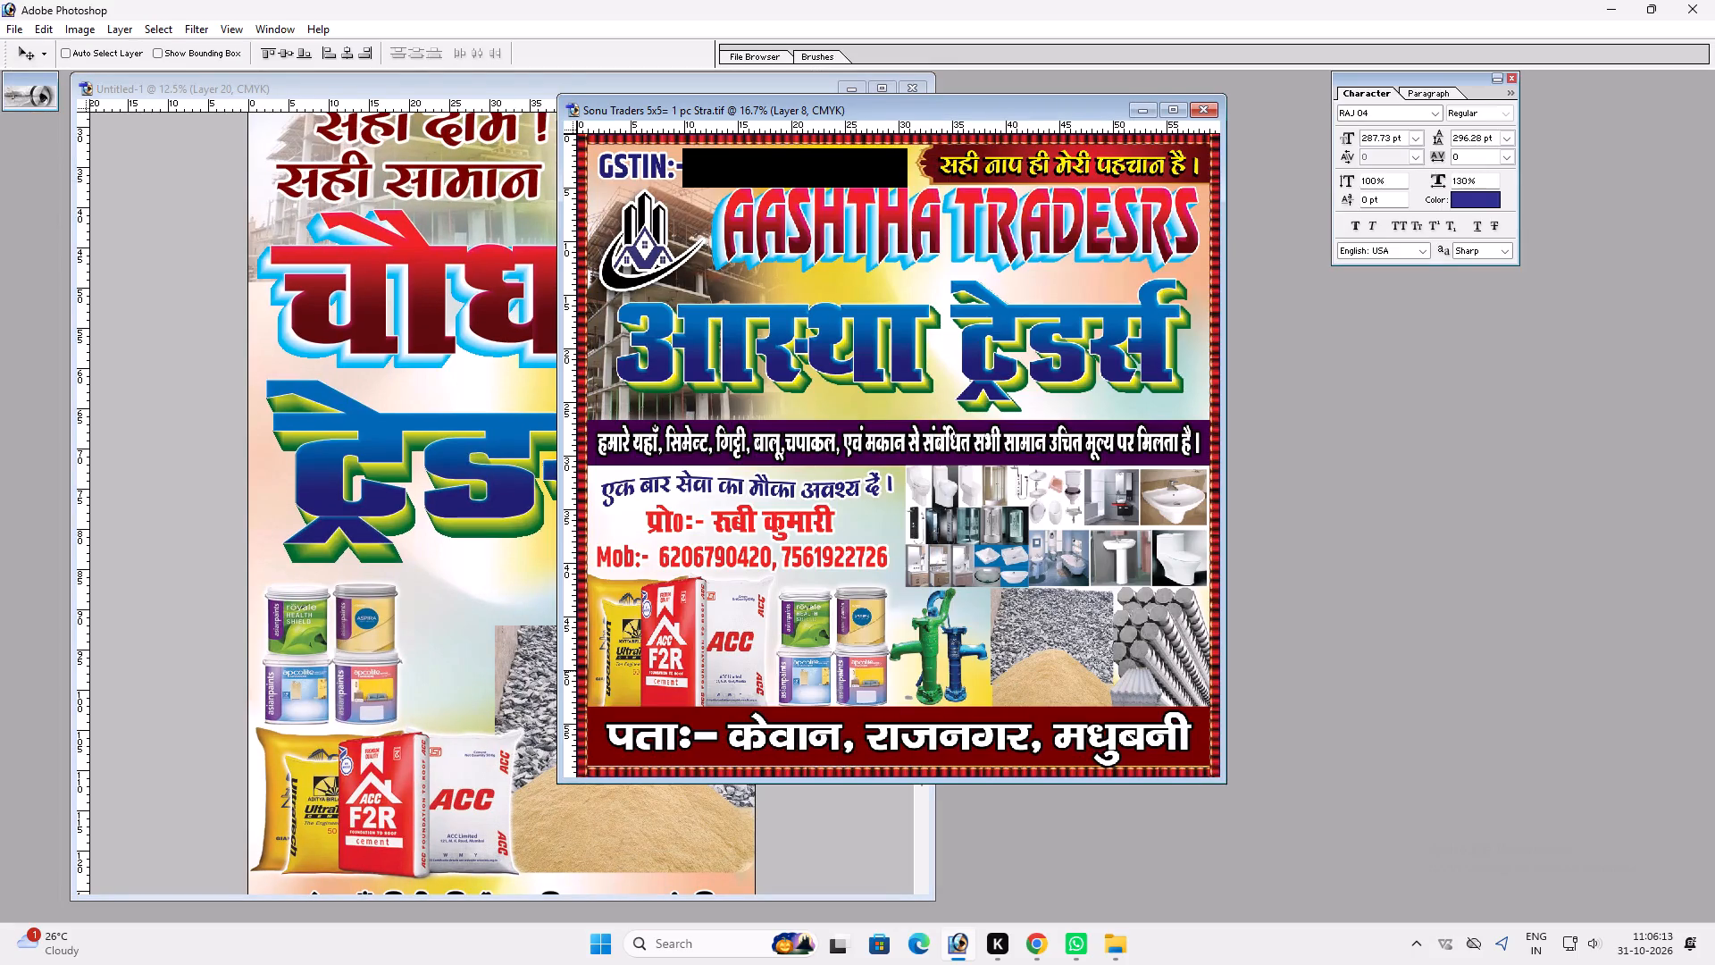
left_click(1134, 682, "ctrl")
left_click_drag(1134, 680, 1139, 607)
key("ctrl+z")
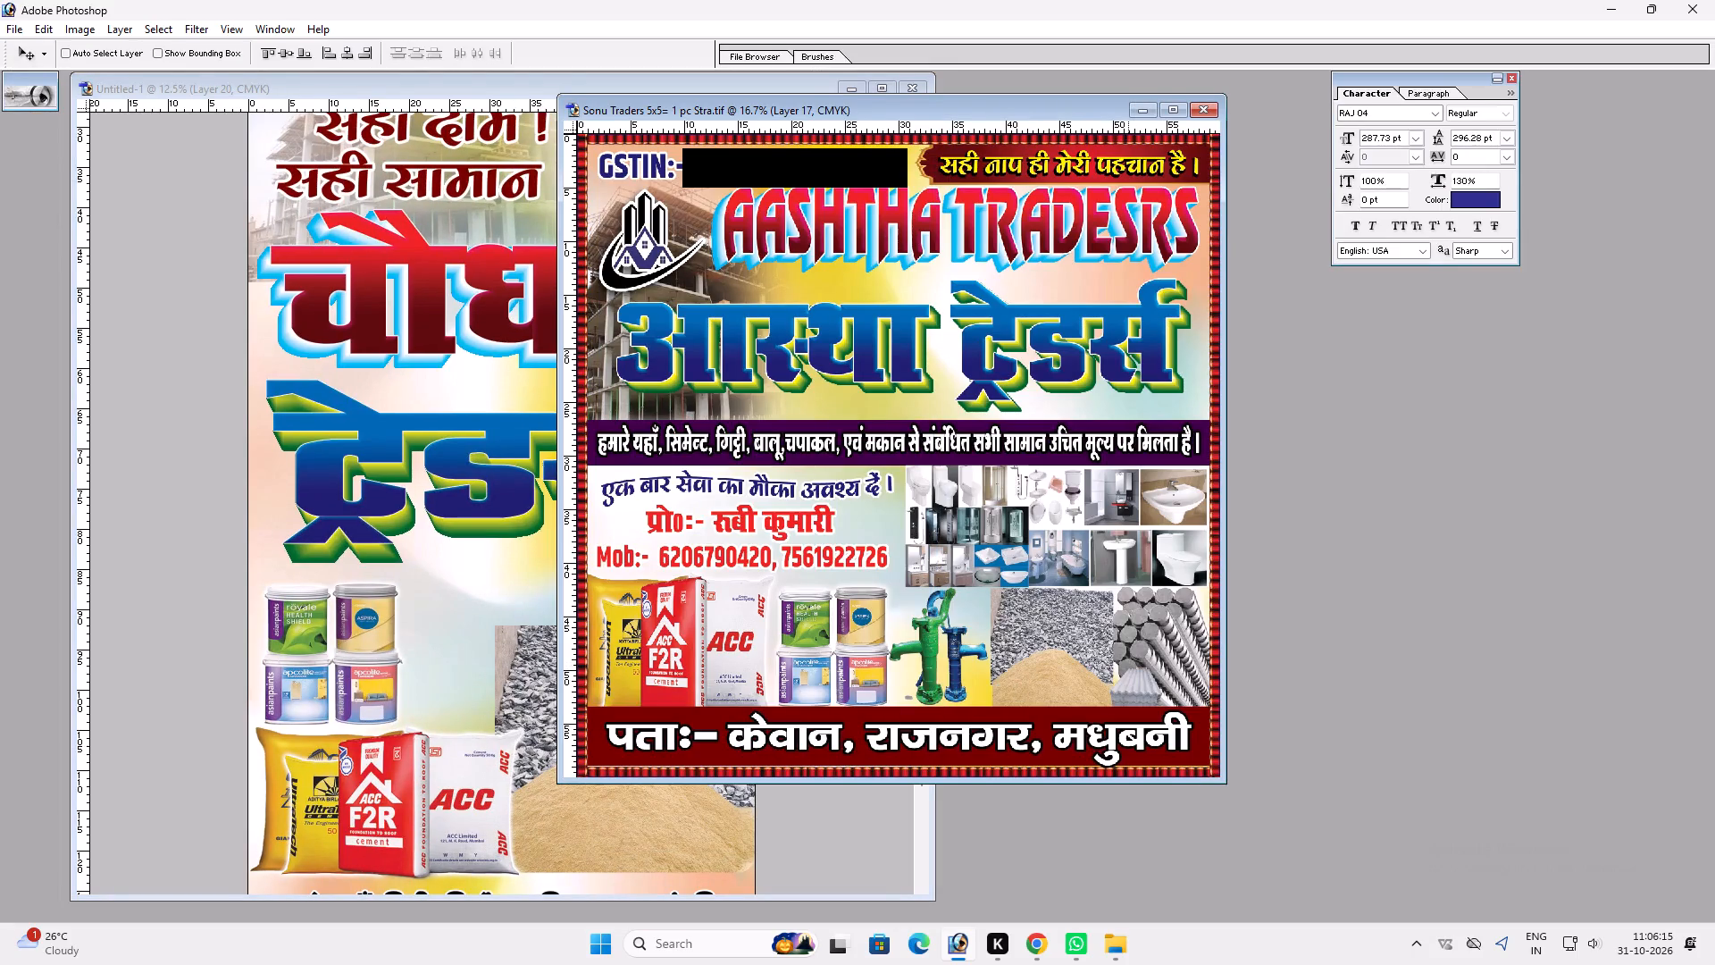
right_click(1127, 684, "ctrl+shift")
left_click_drag(1139, 687, 1152, 692, "ctrl+shift")
left_click_drag(1144, 694, 1137, 630, "ctrl")
key("ctrl+z")
left_click_drag(1132, 667, 535, 643)
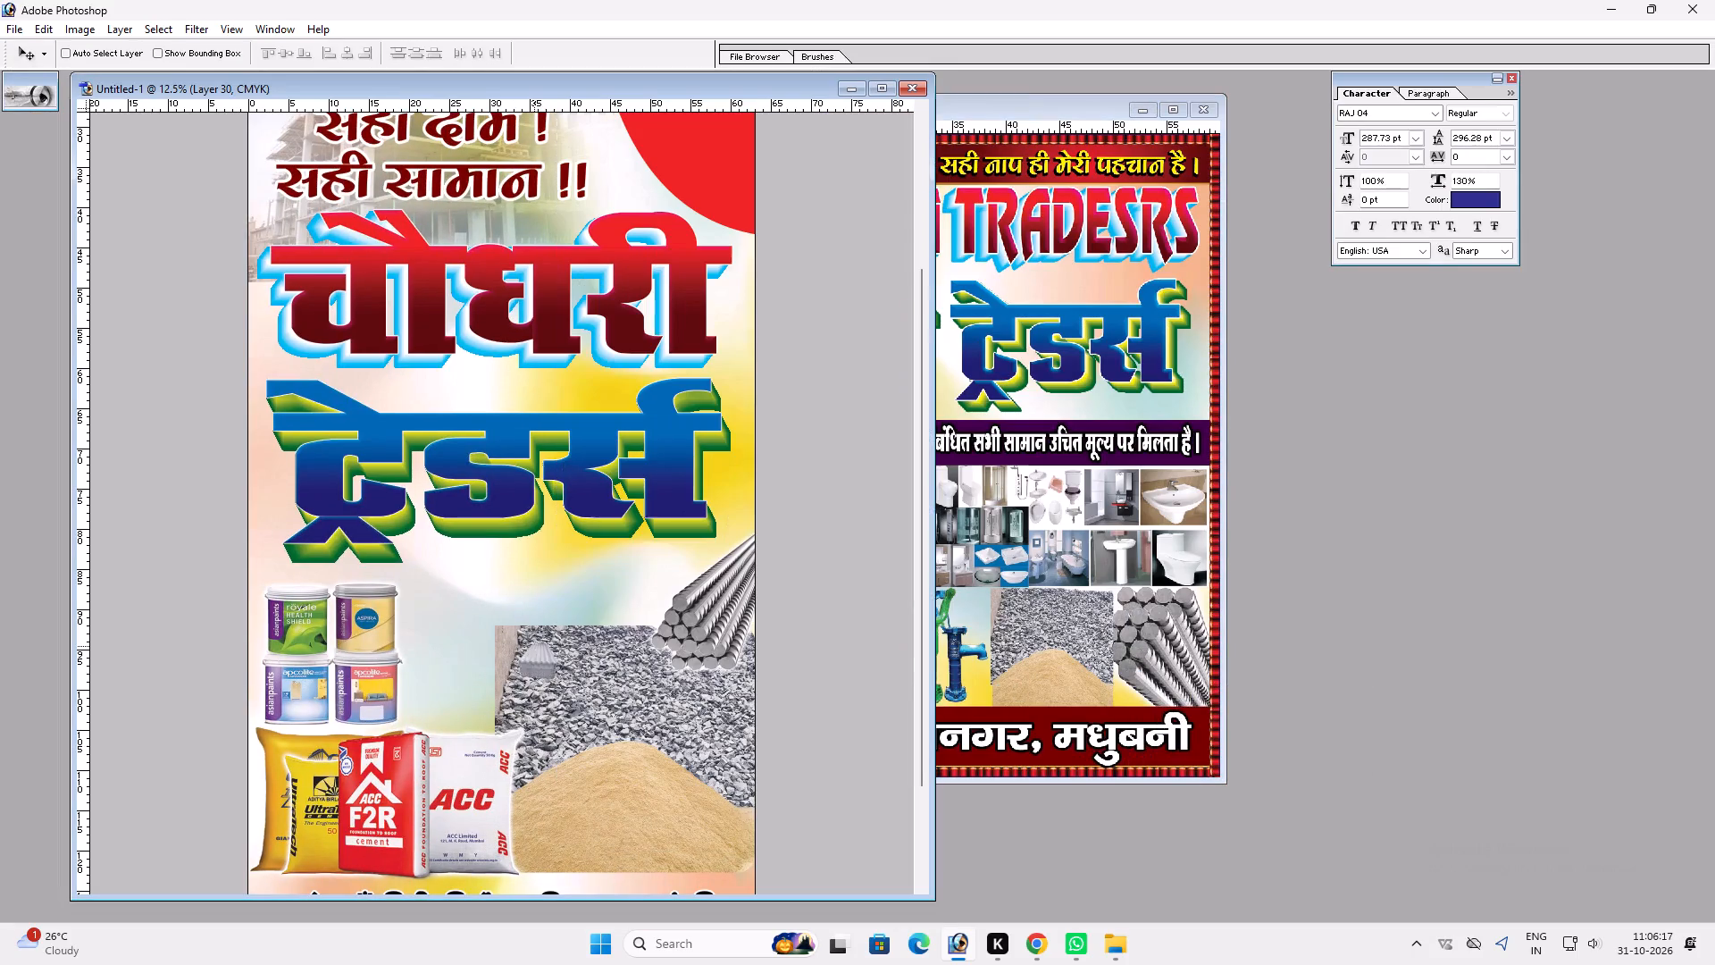
Place the corrugated sheets beside the paint buckets, above the cement bags, and enlarge them to fill the gap before the gravel.
left_click_drag(591, 664, 483, 609)
key("ctrl+t")
left_click_drag(455, 620, 477, 651, "shift")
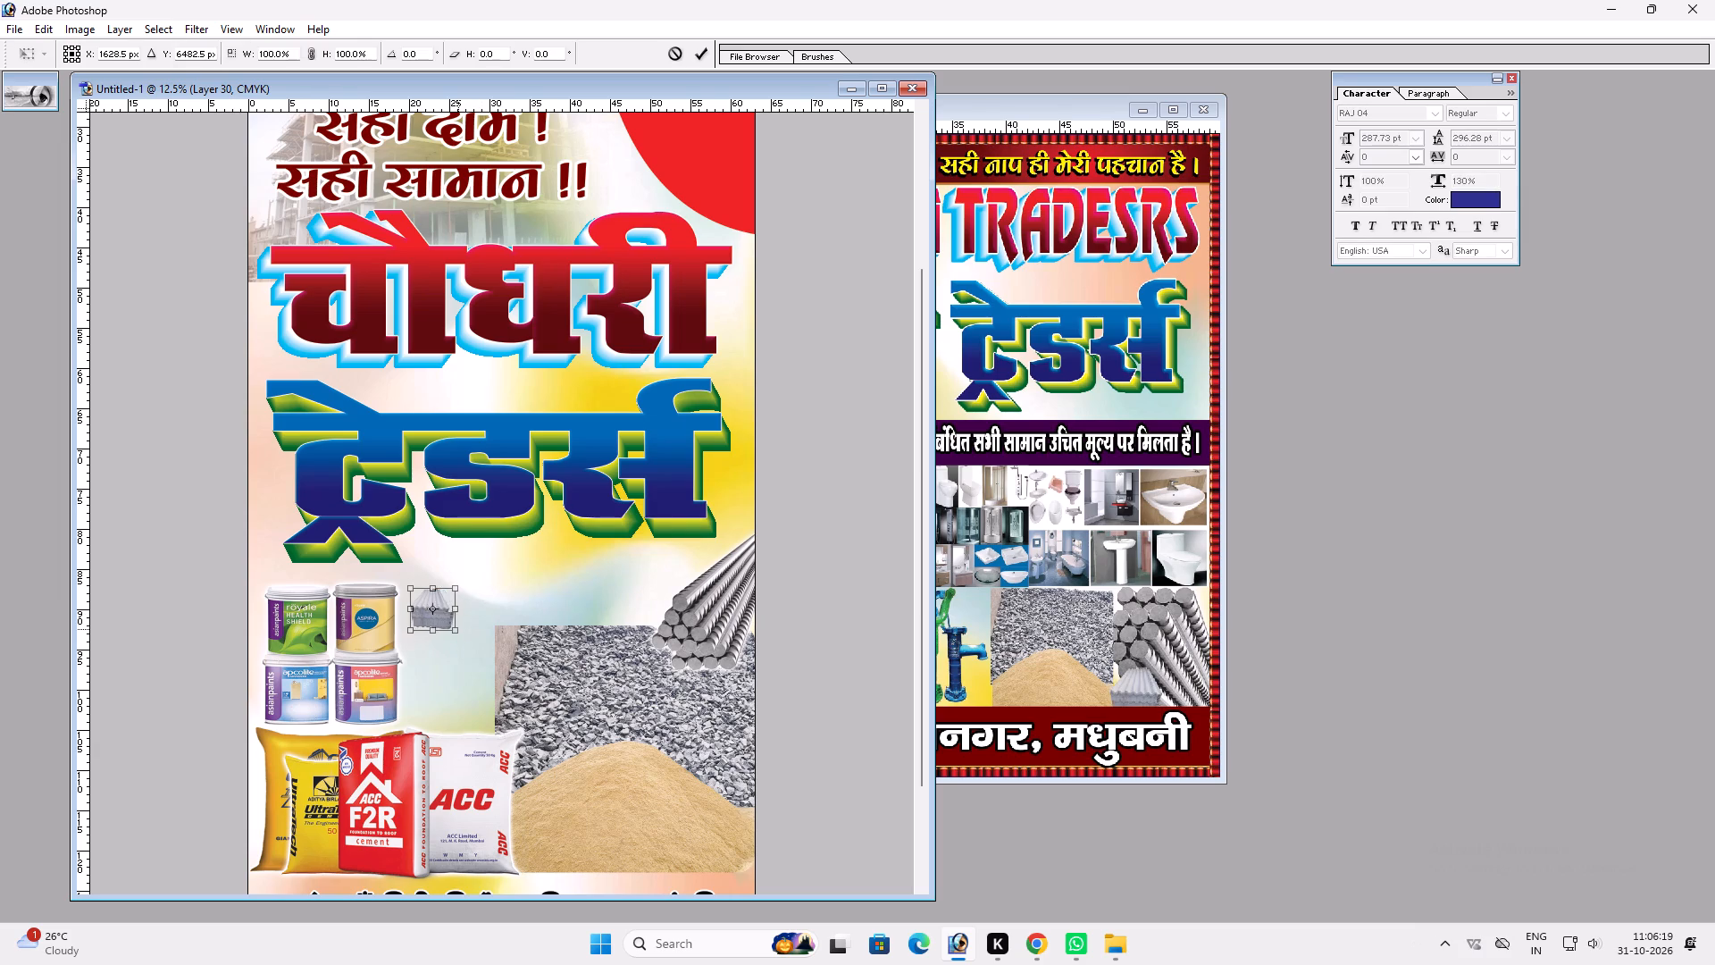
left_click_drag(477, 651, 486, 657, "shift")
left_click_drag(465, 659, 464, 678, "shift")
key("shift+Return")
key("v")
left_click_drag(462, 680, 456, 731)
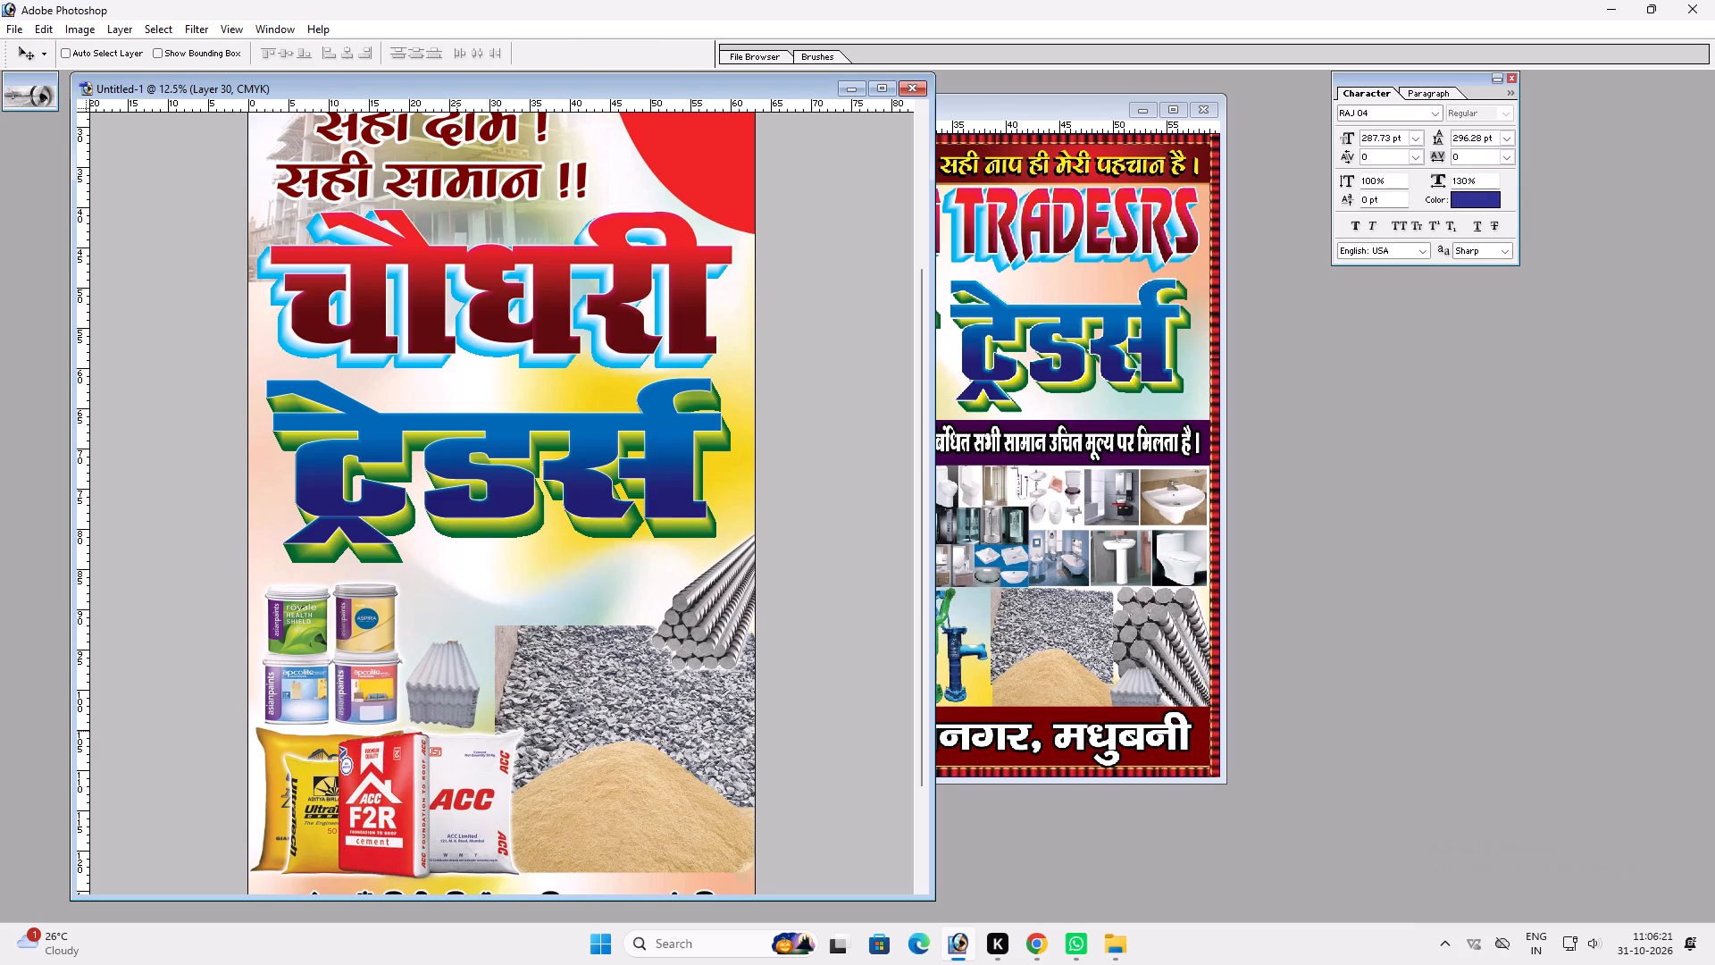
key("ctrl+t")
left_click_drag(485, 636, 504, 627, "shift")
key("Return")
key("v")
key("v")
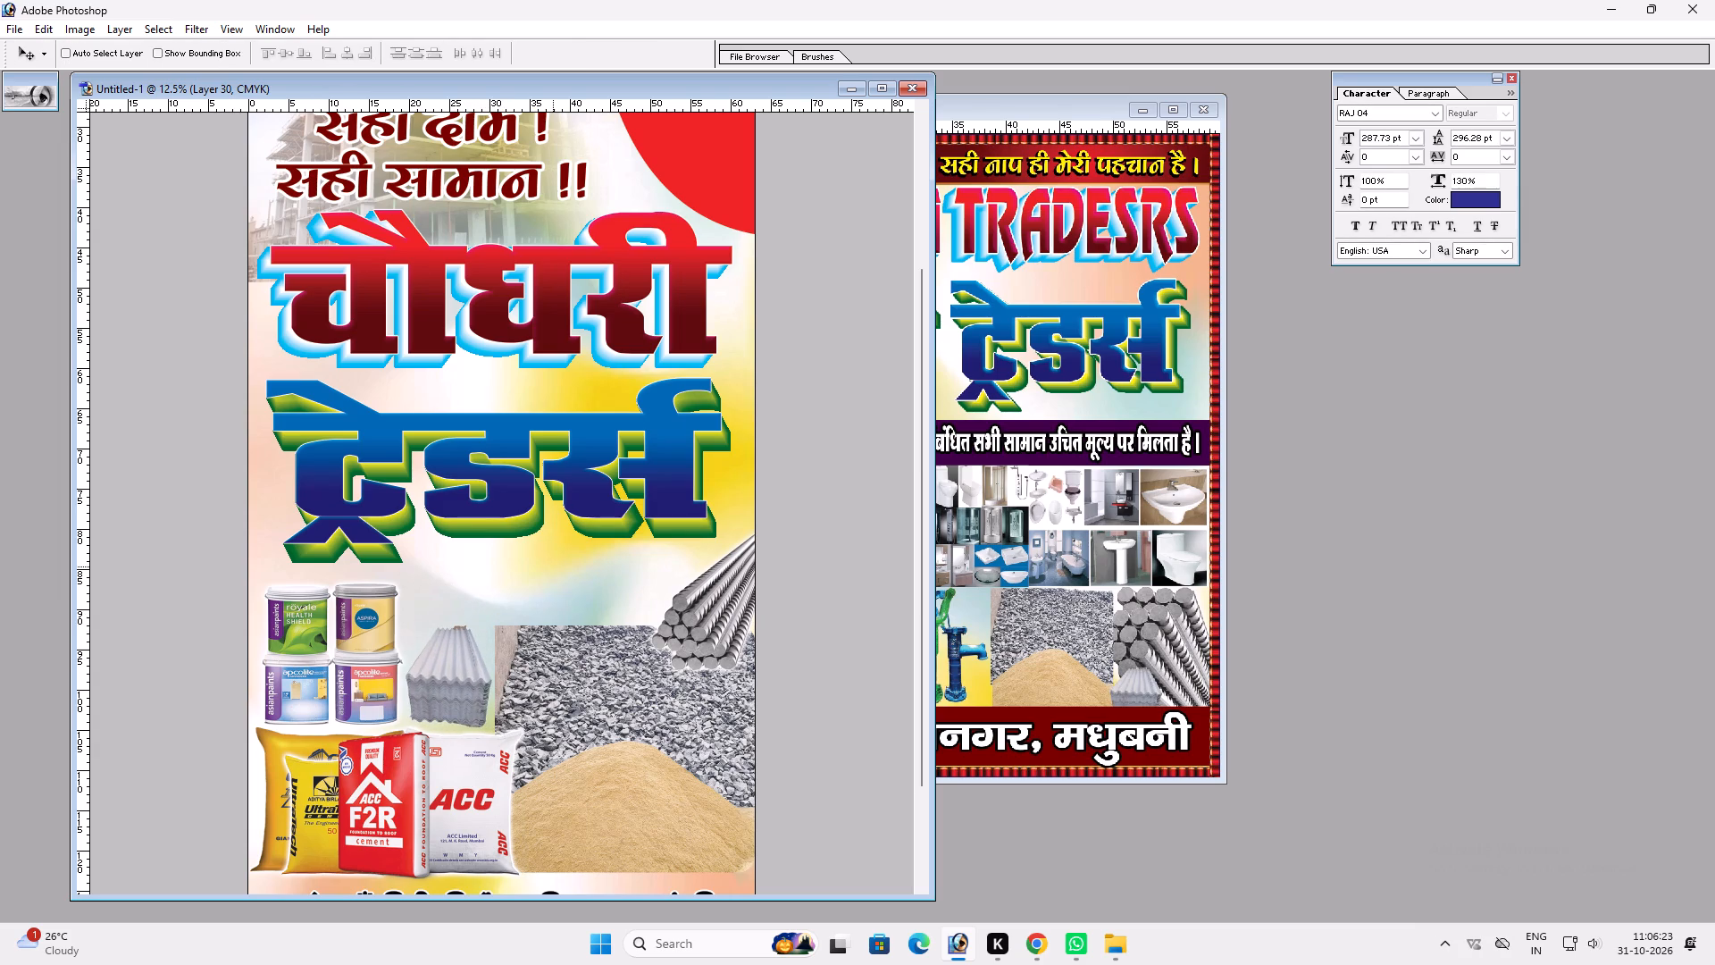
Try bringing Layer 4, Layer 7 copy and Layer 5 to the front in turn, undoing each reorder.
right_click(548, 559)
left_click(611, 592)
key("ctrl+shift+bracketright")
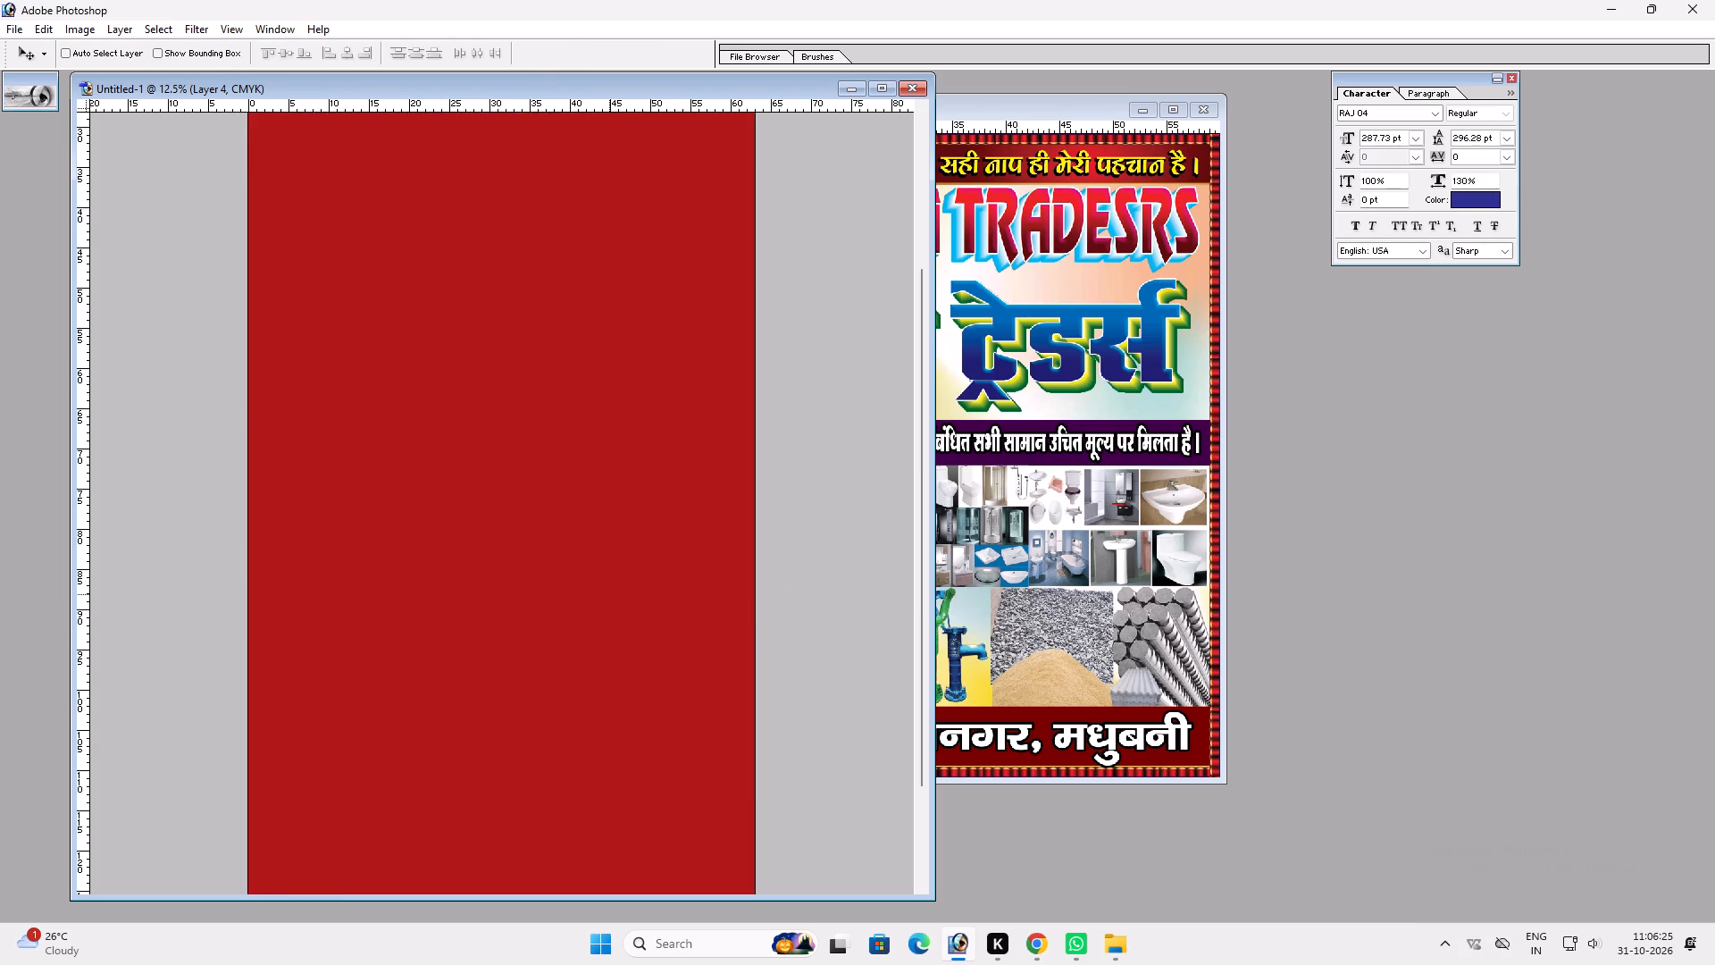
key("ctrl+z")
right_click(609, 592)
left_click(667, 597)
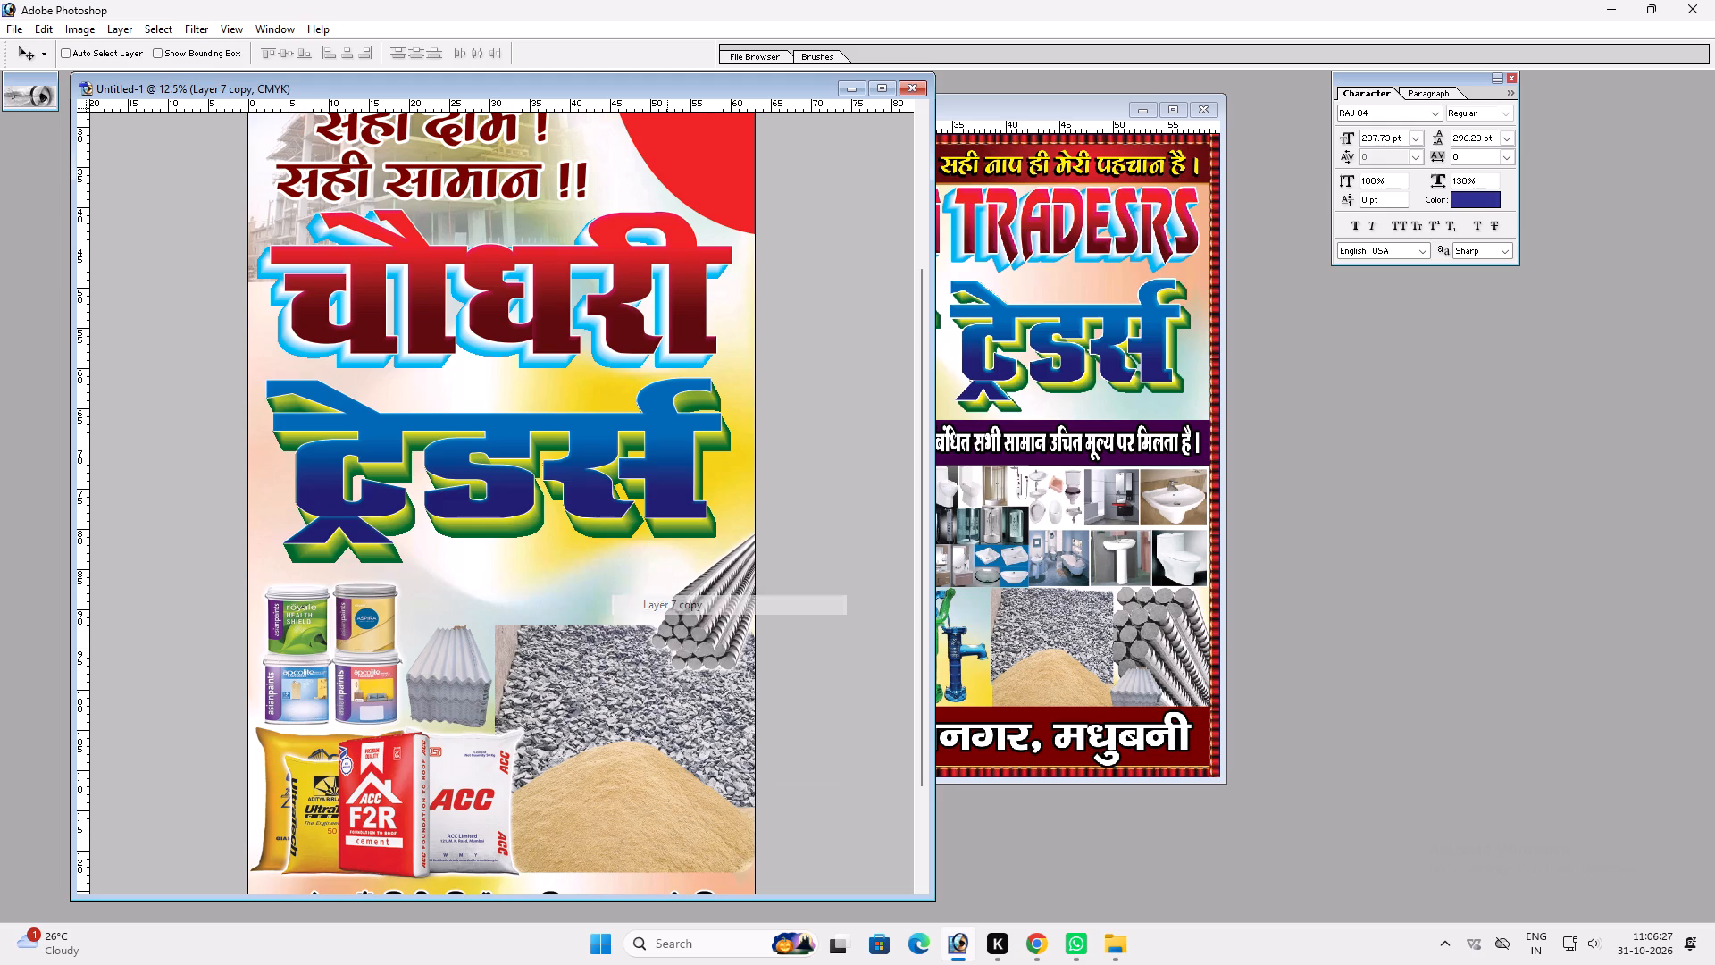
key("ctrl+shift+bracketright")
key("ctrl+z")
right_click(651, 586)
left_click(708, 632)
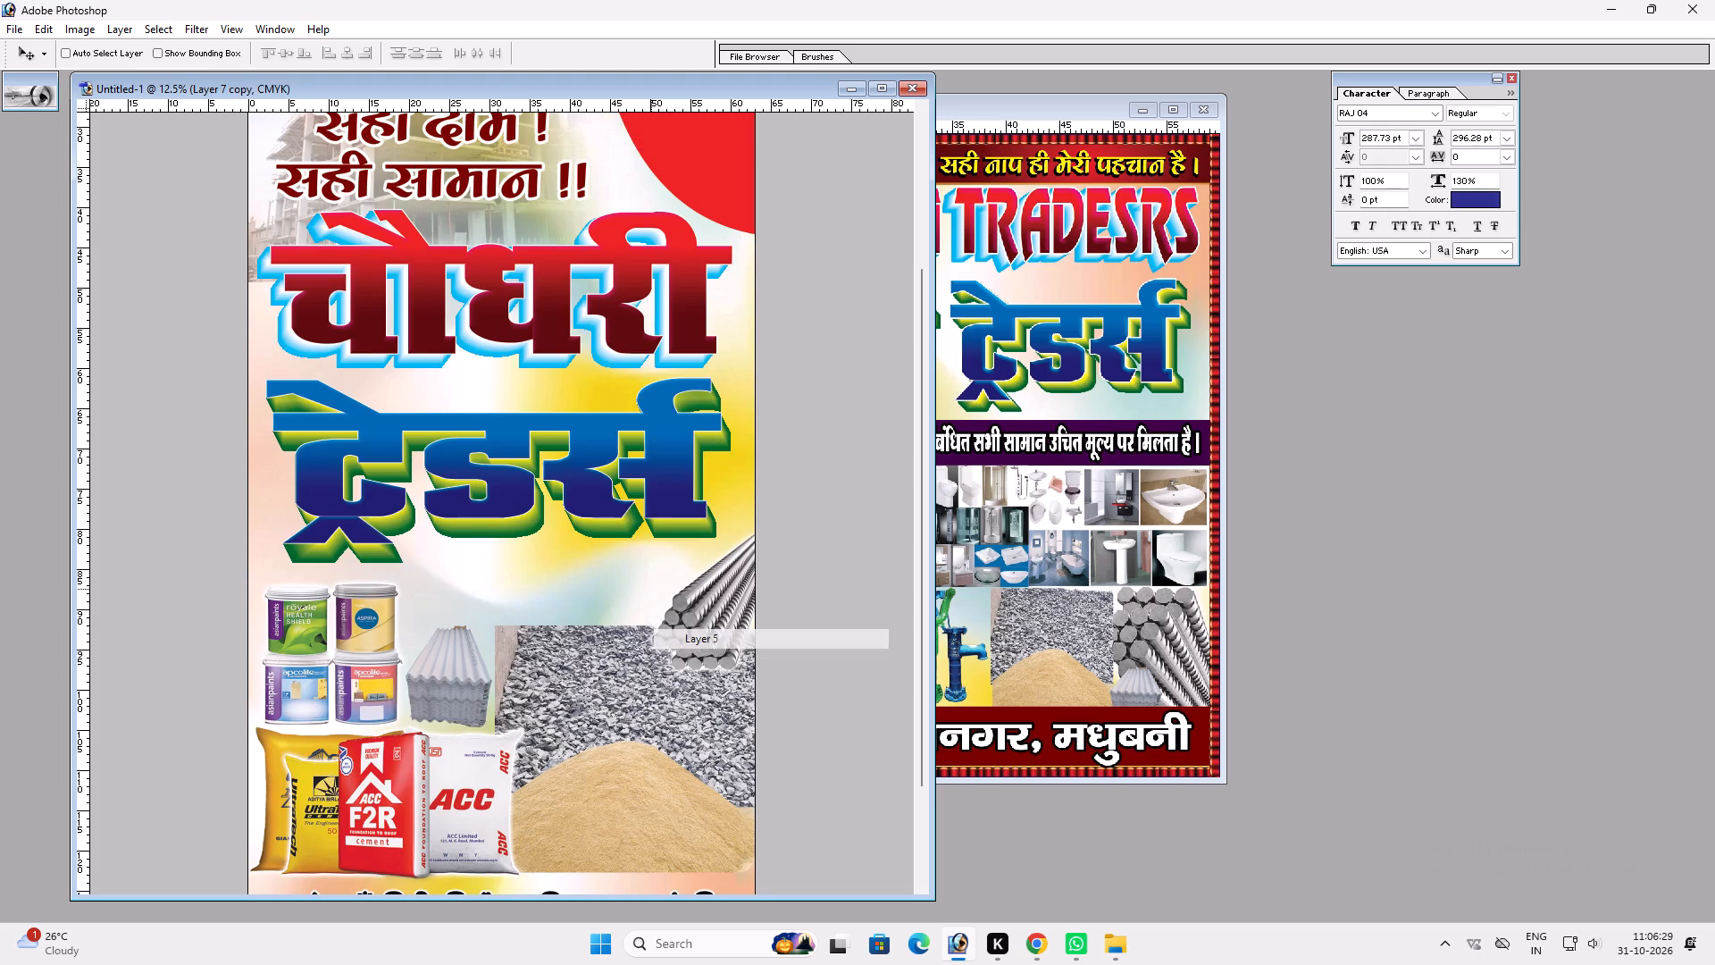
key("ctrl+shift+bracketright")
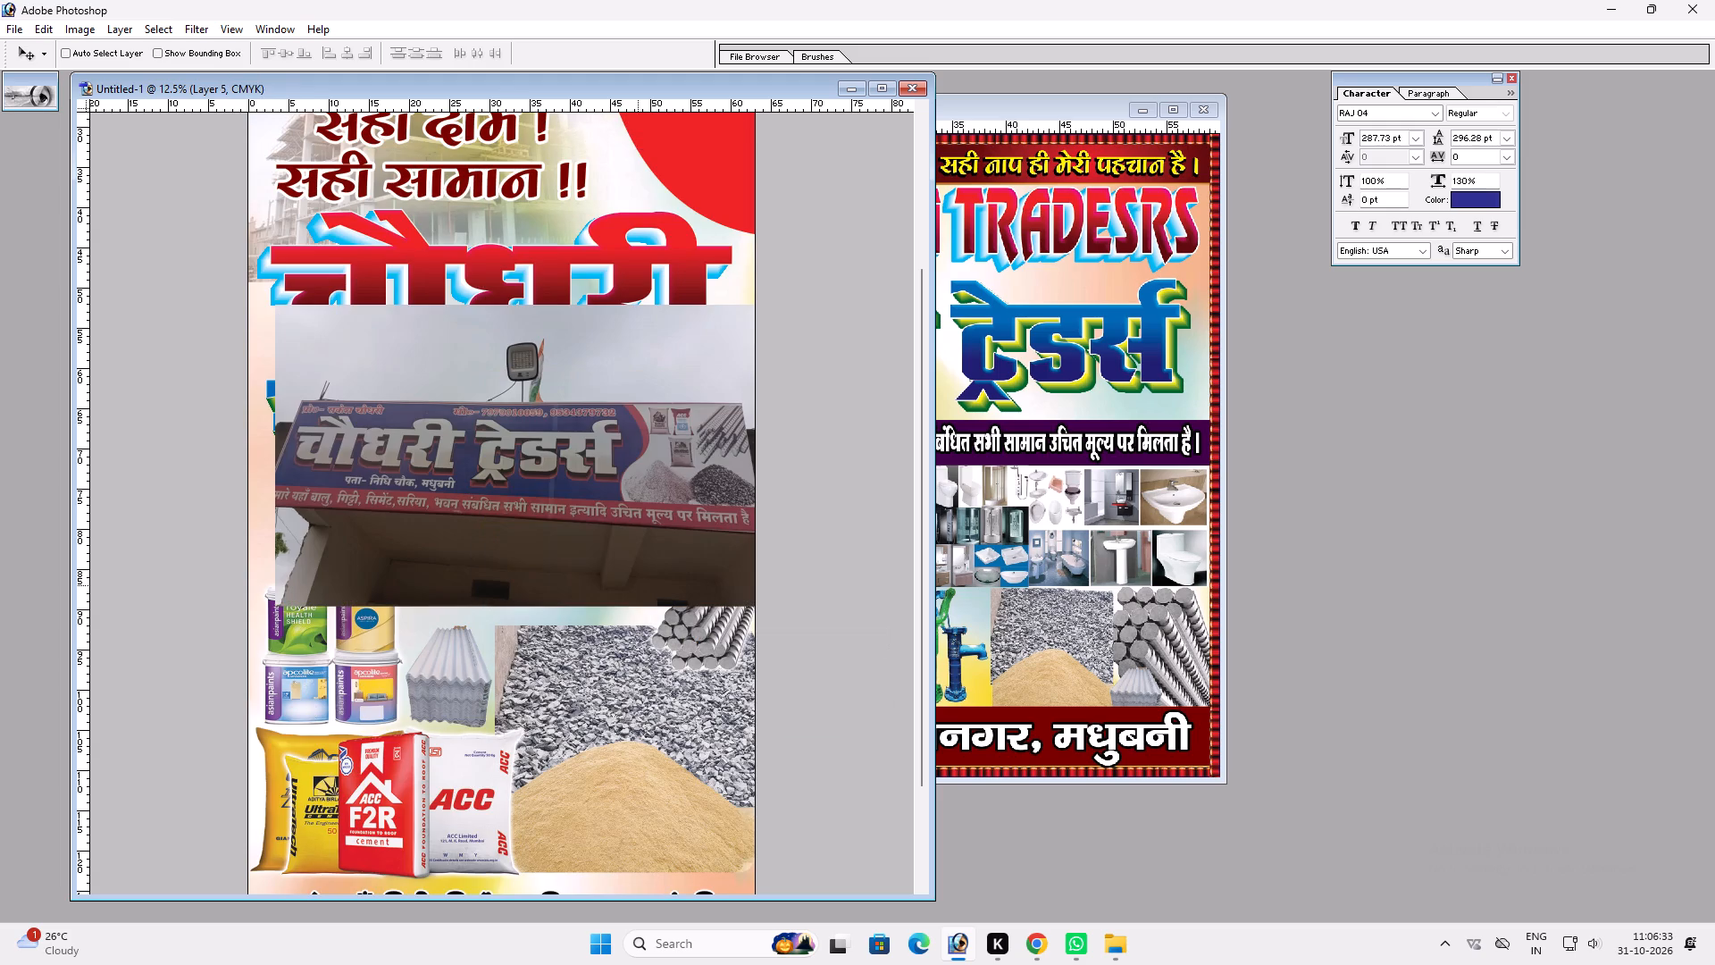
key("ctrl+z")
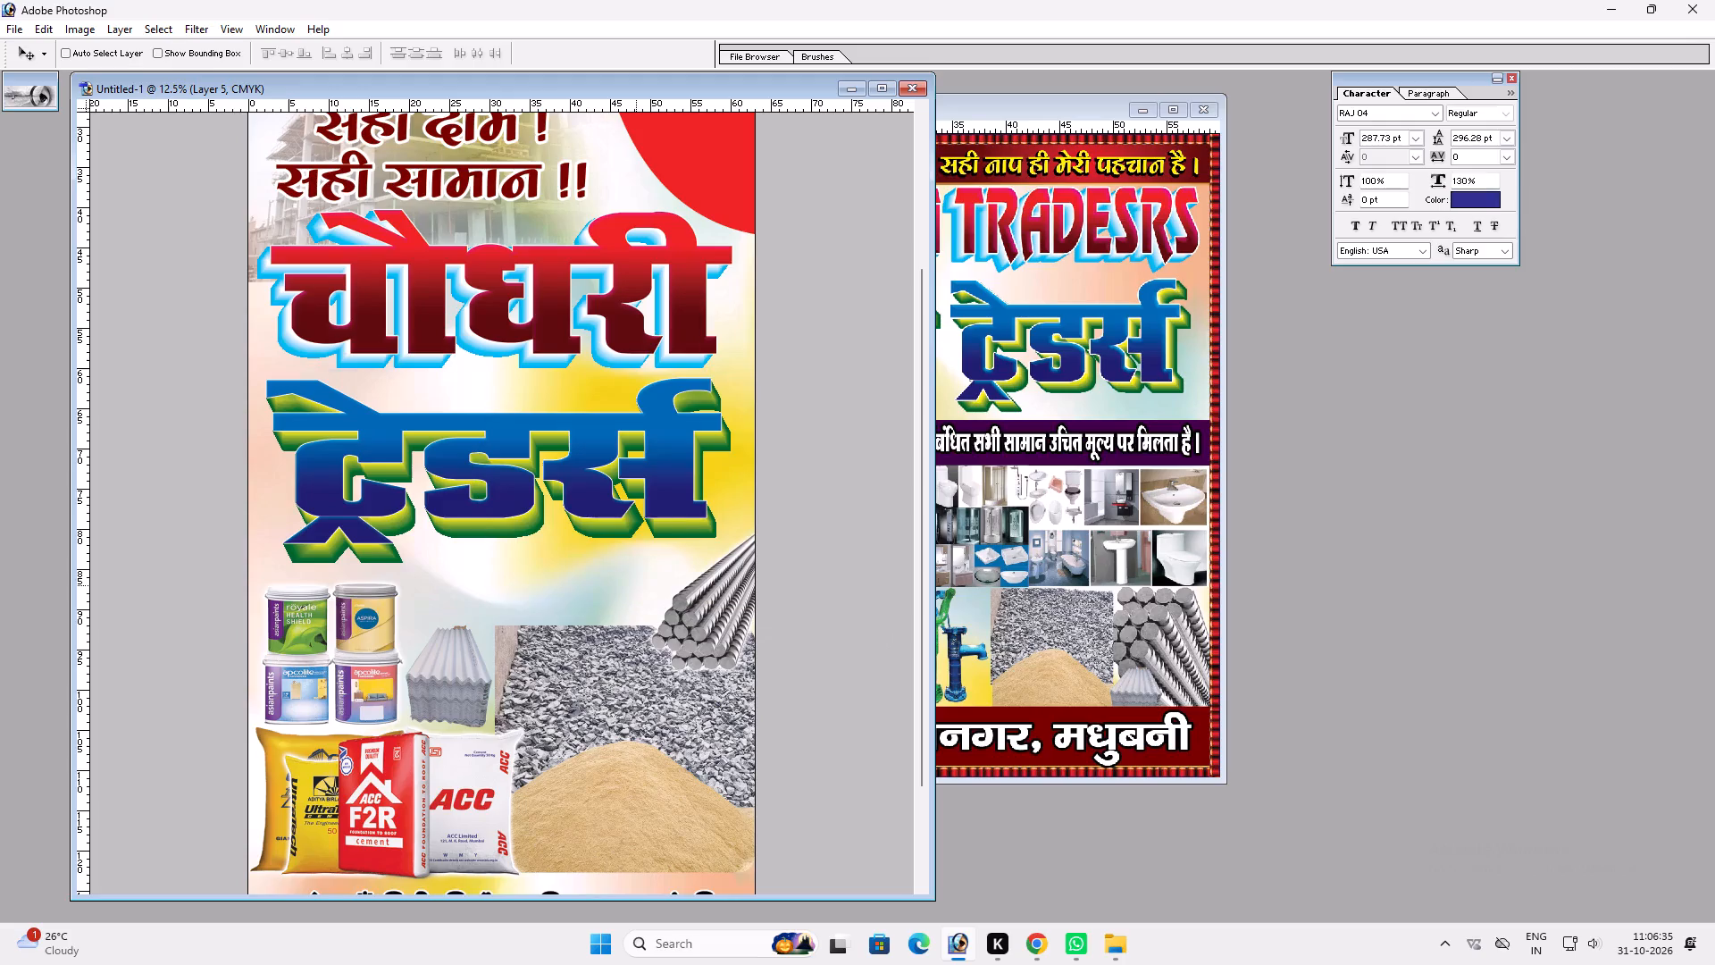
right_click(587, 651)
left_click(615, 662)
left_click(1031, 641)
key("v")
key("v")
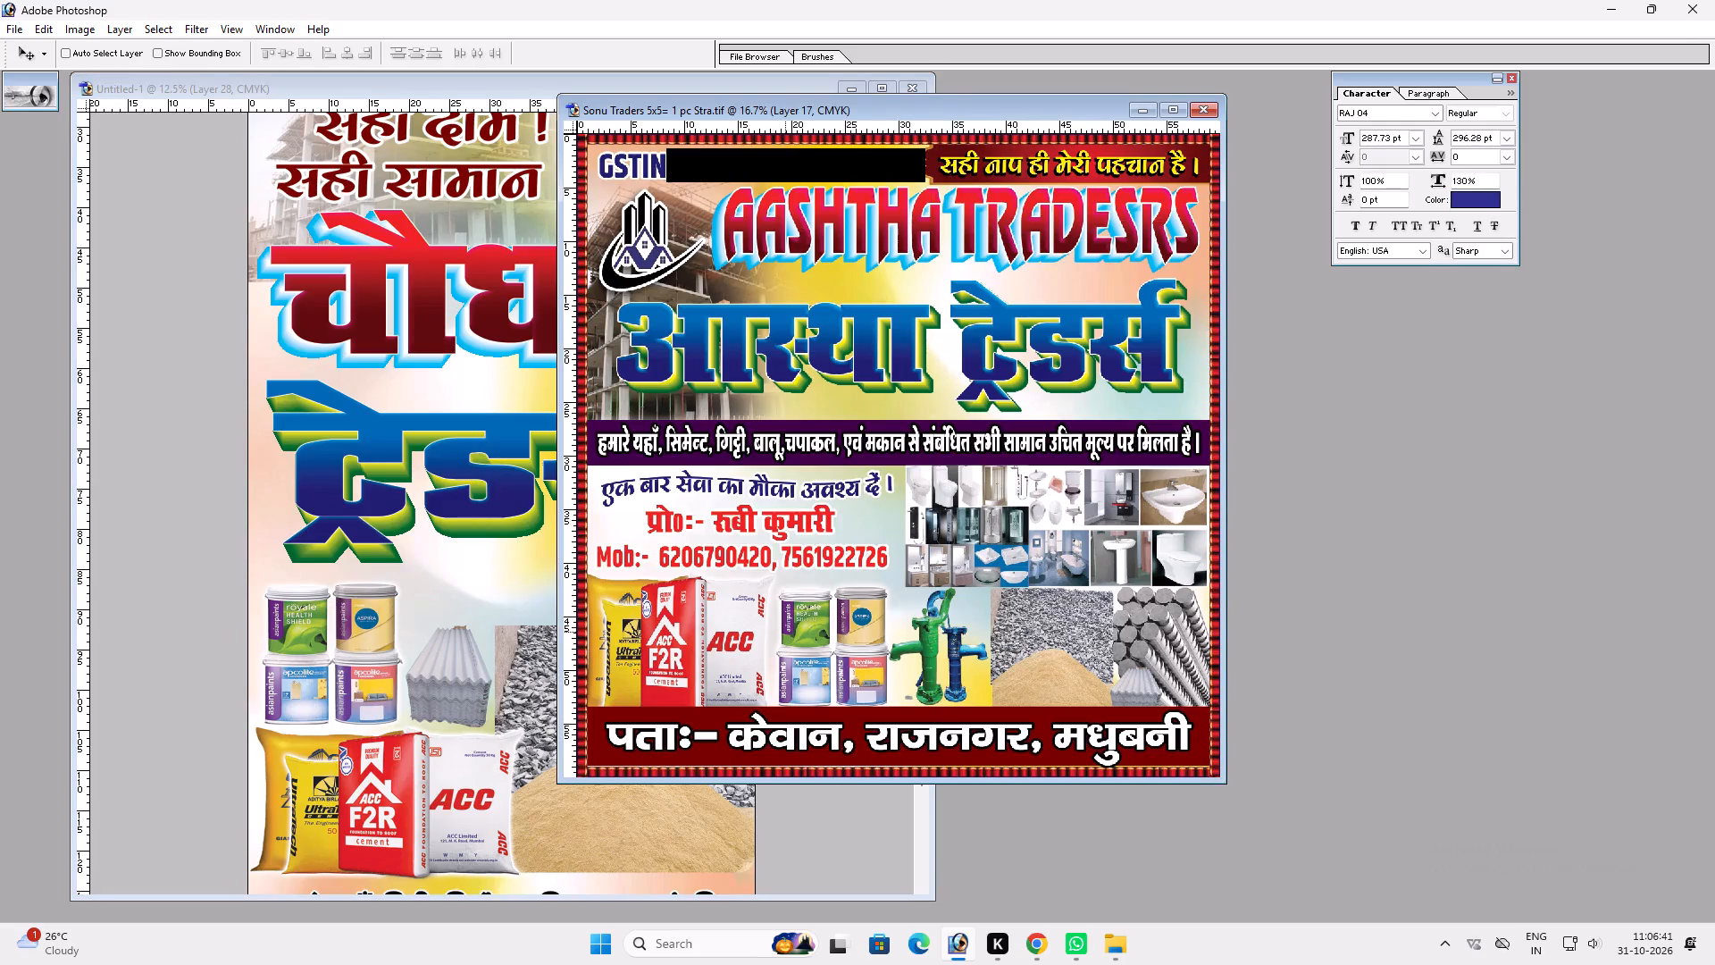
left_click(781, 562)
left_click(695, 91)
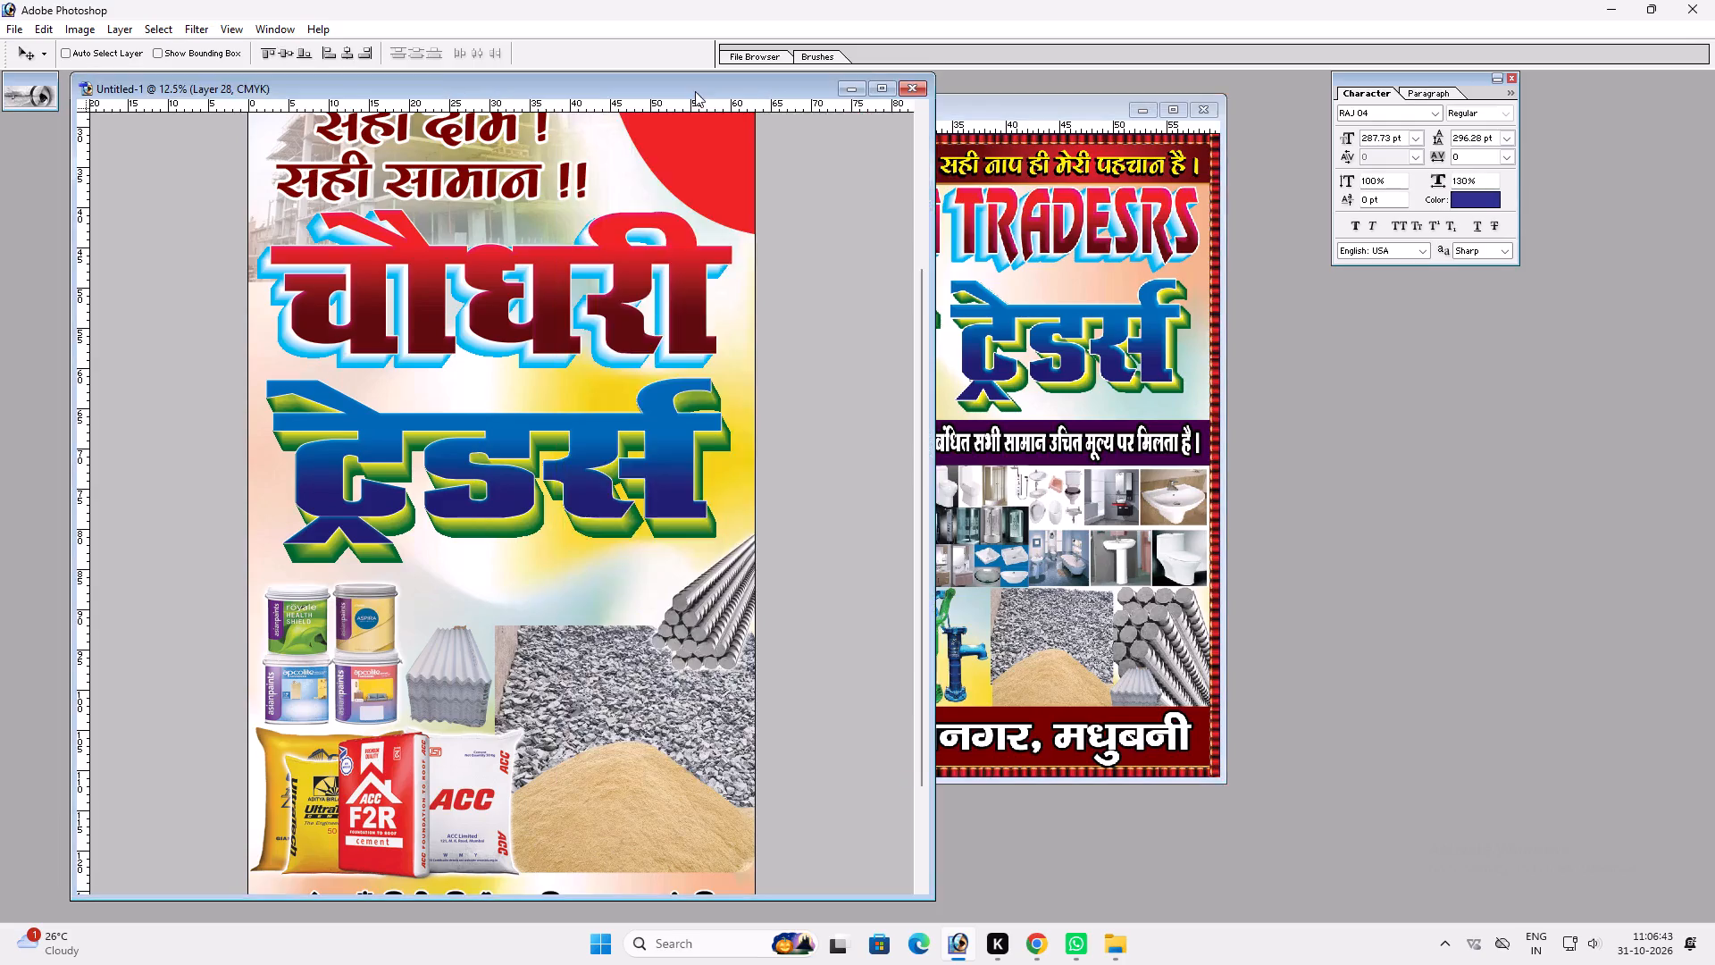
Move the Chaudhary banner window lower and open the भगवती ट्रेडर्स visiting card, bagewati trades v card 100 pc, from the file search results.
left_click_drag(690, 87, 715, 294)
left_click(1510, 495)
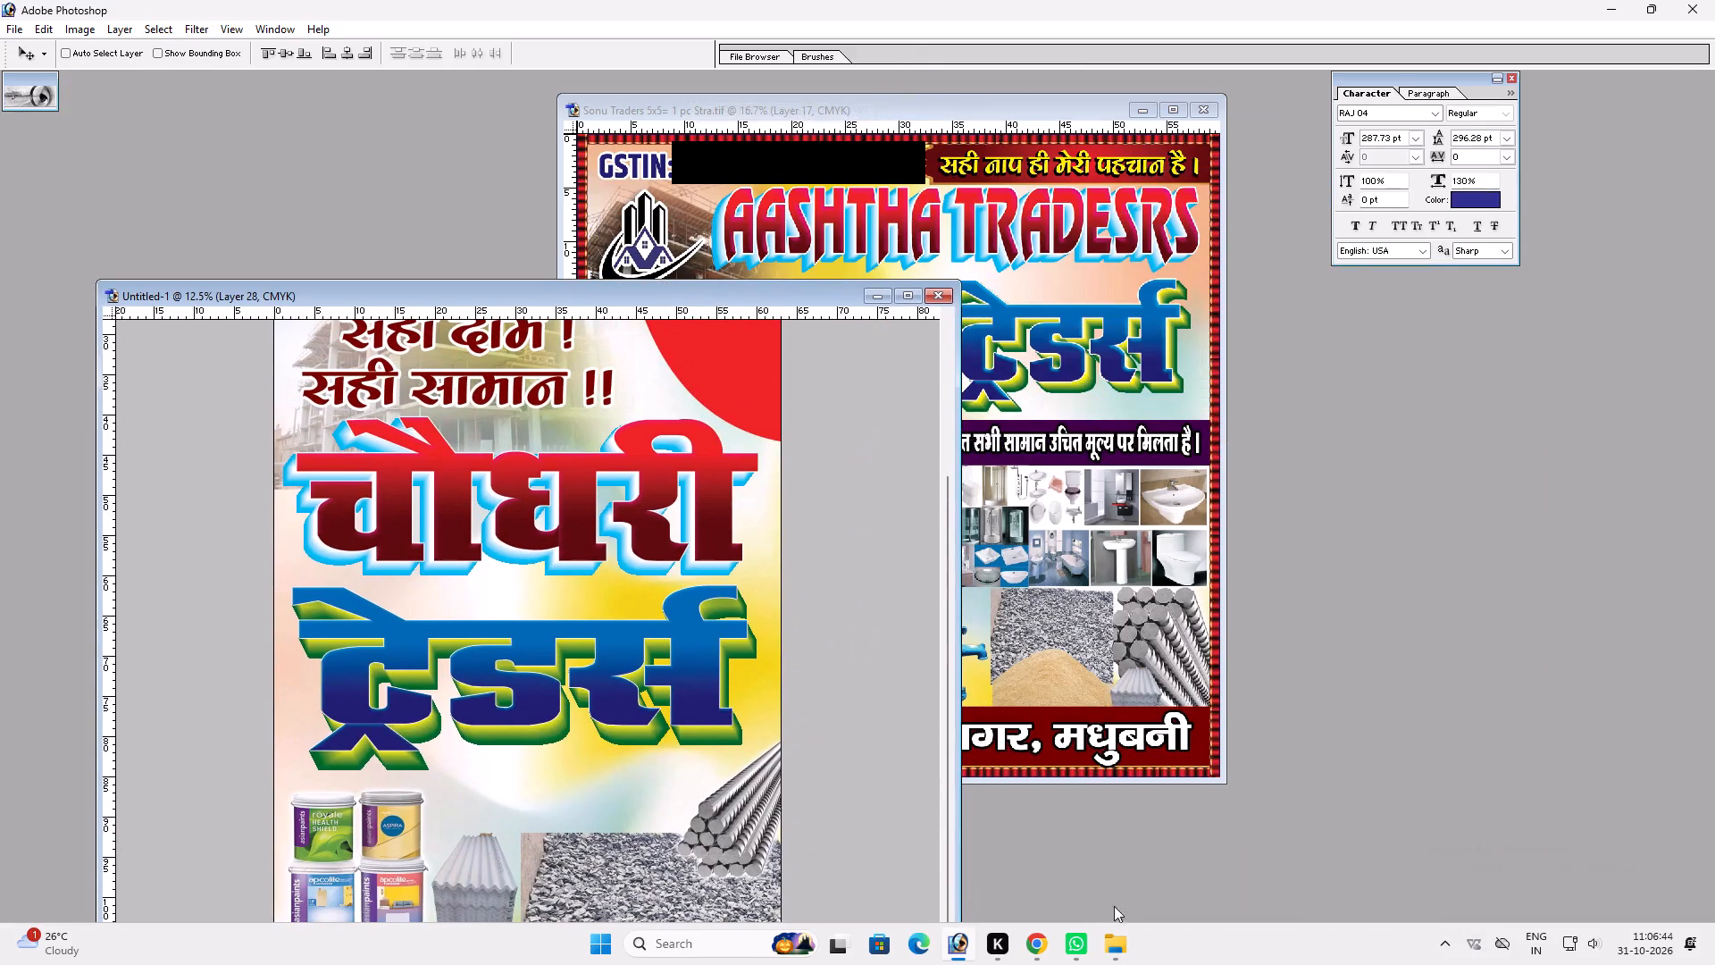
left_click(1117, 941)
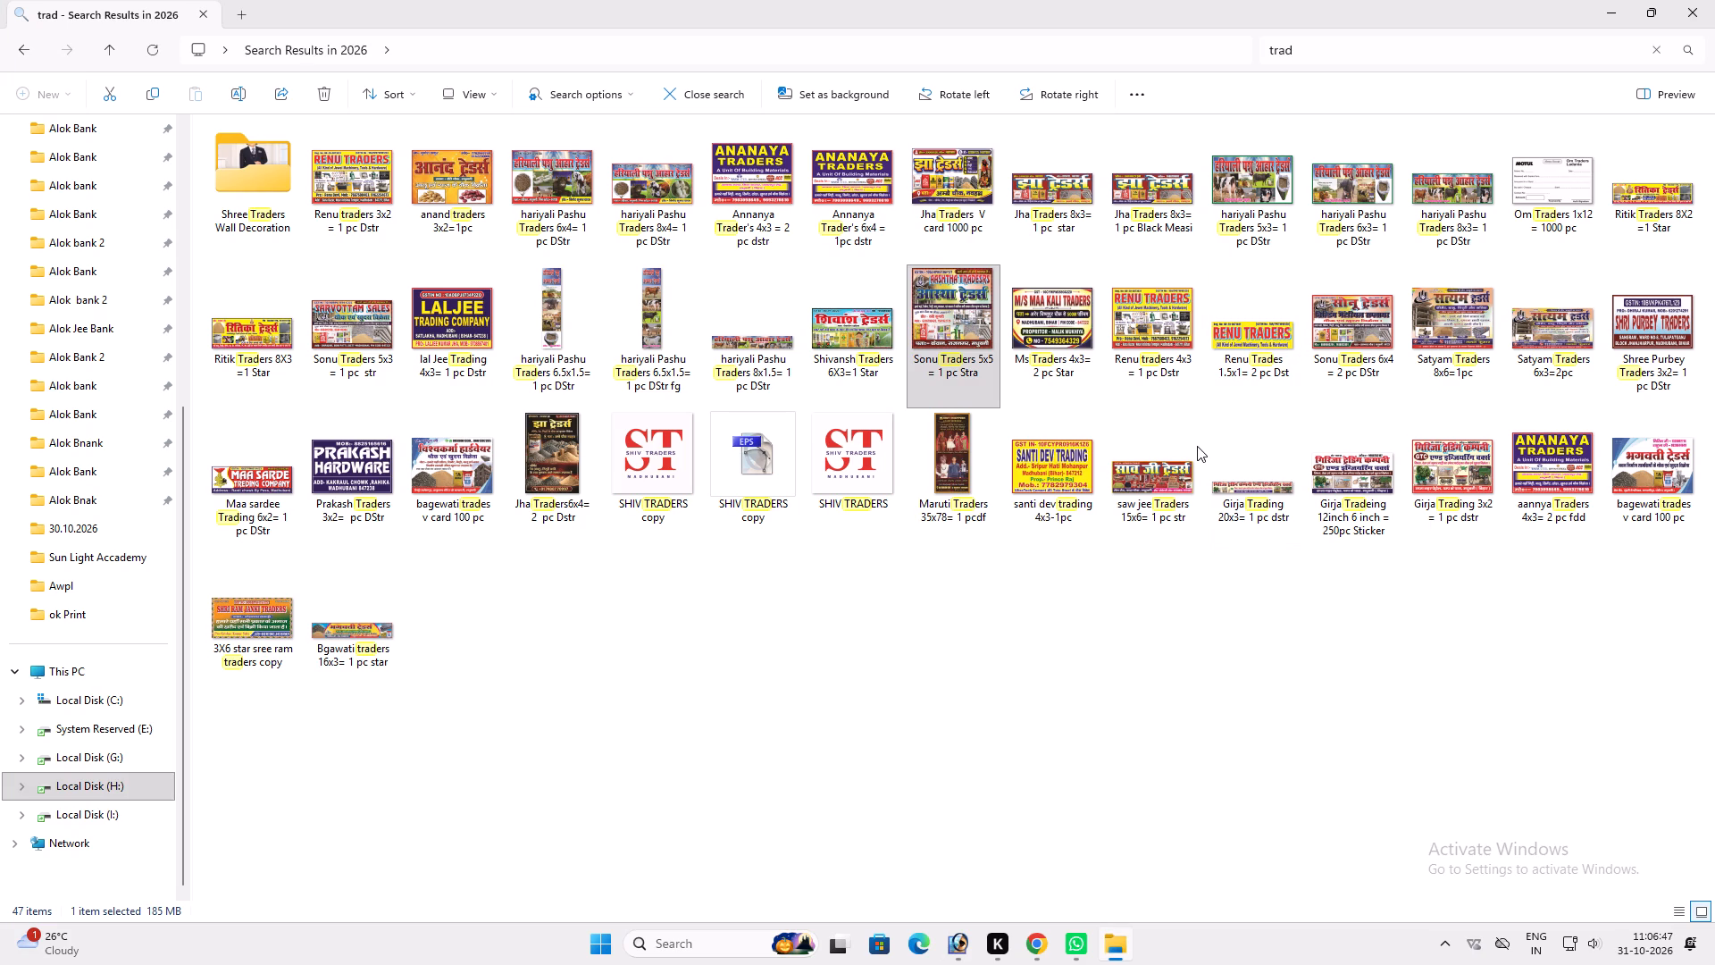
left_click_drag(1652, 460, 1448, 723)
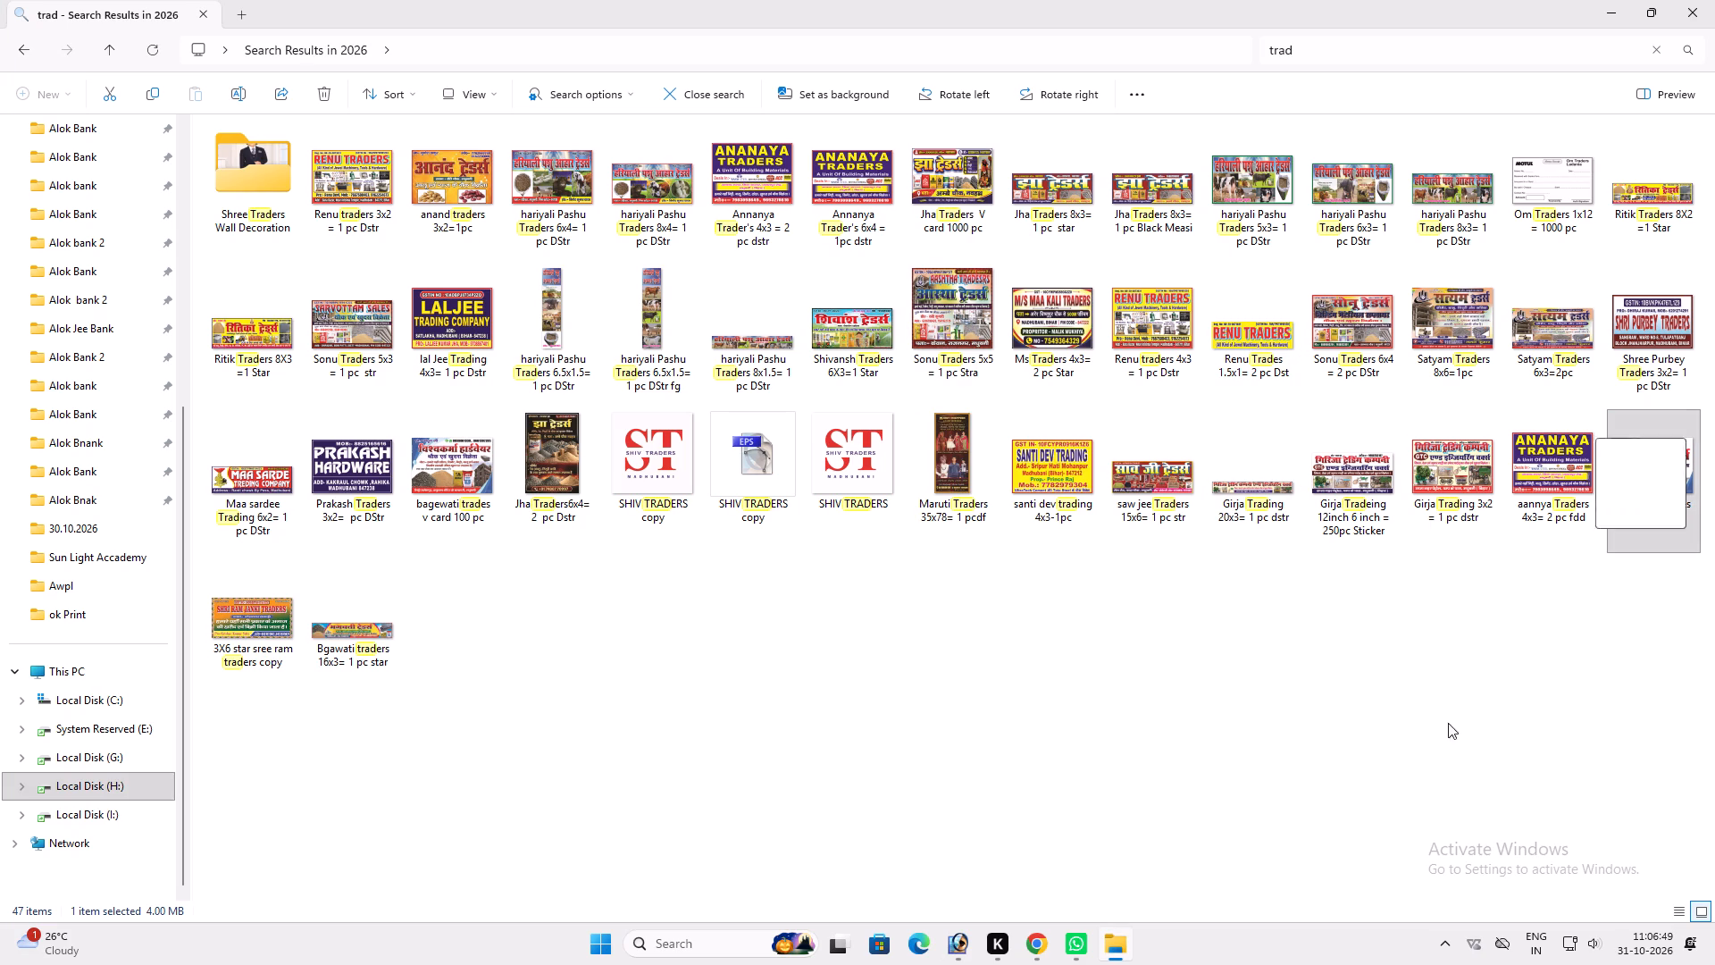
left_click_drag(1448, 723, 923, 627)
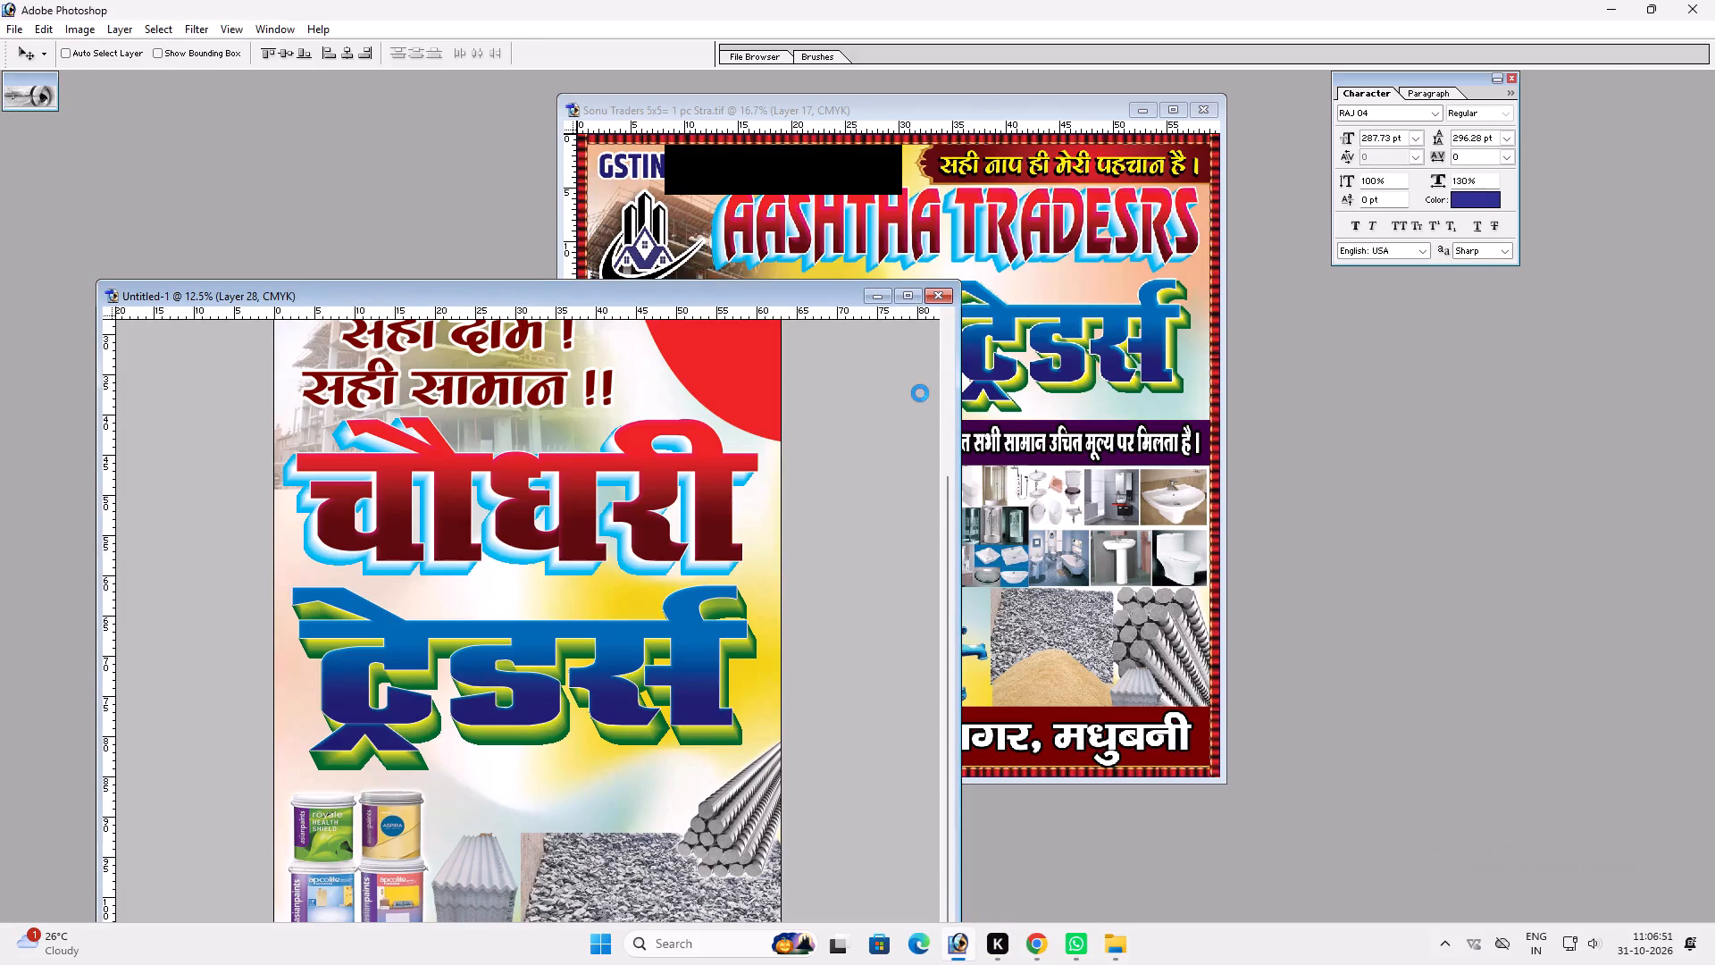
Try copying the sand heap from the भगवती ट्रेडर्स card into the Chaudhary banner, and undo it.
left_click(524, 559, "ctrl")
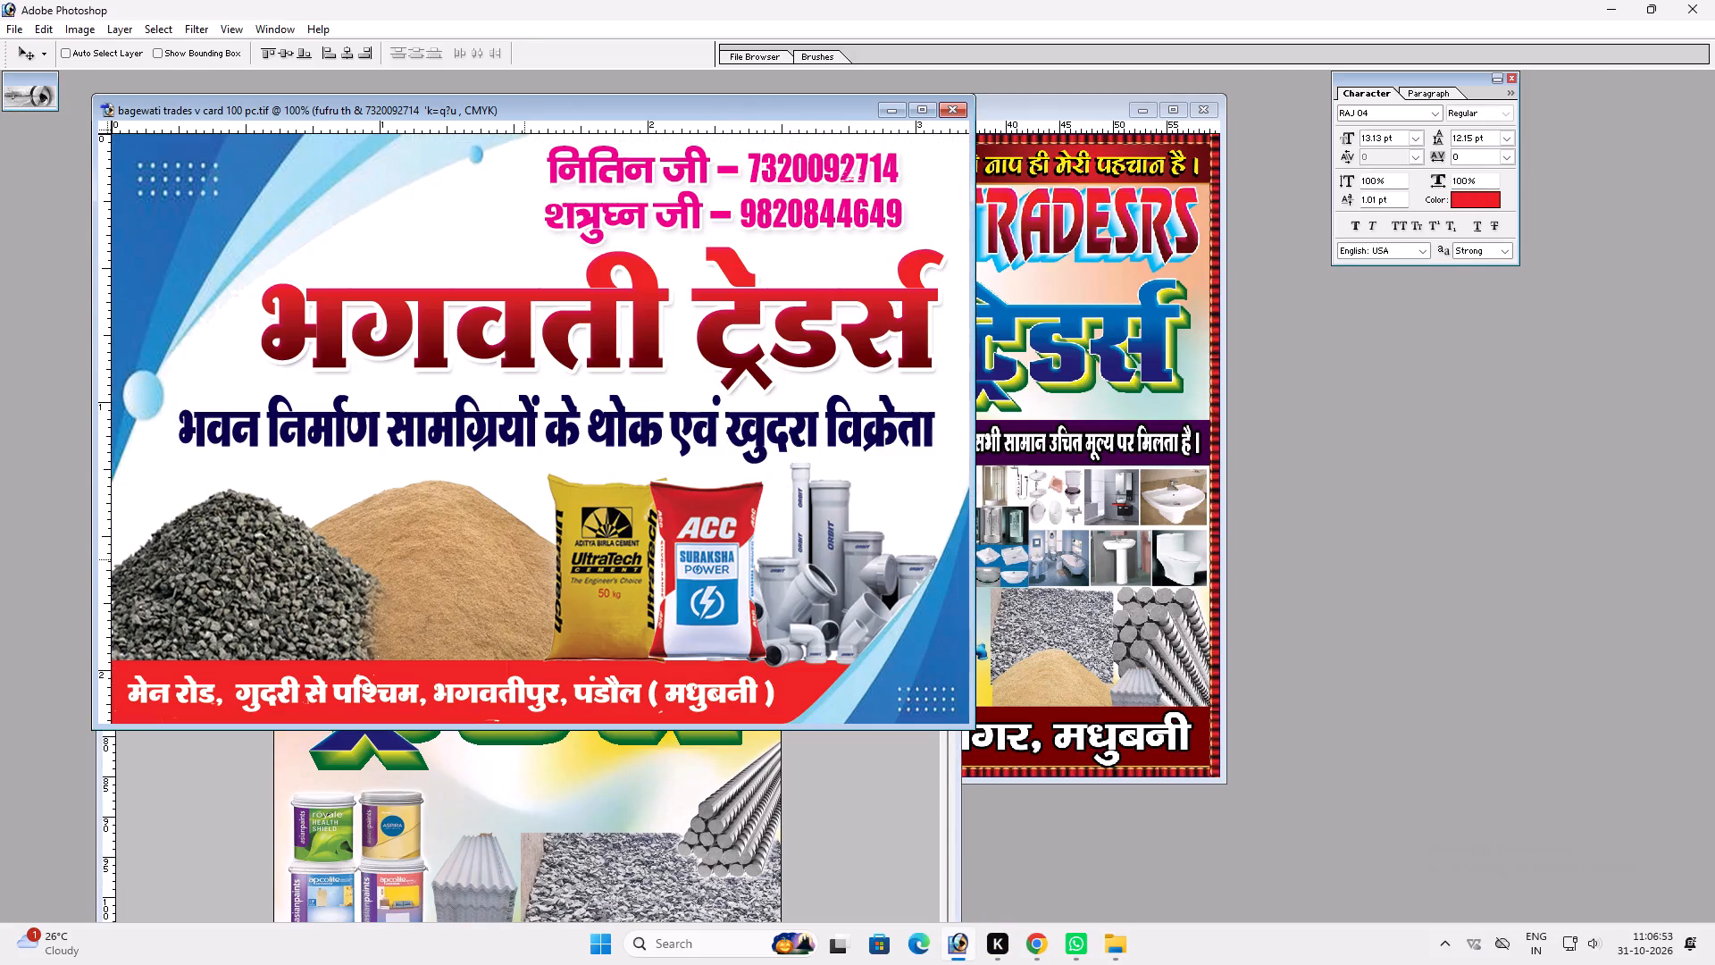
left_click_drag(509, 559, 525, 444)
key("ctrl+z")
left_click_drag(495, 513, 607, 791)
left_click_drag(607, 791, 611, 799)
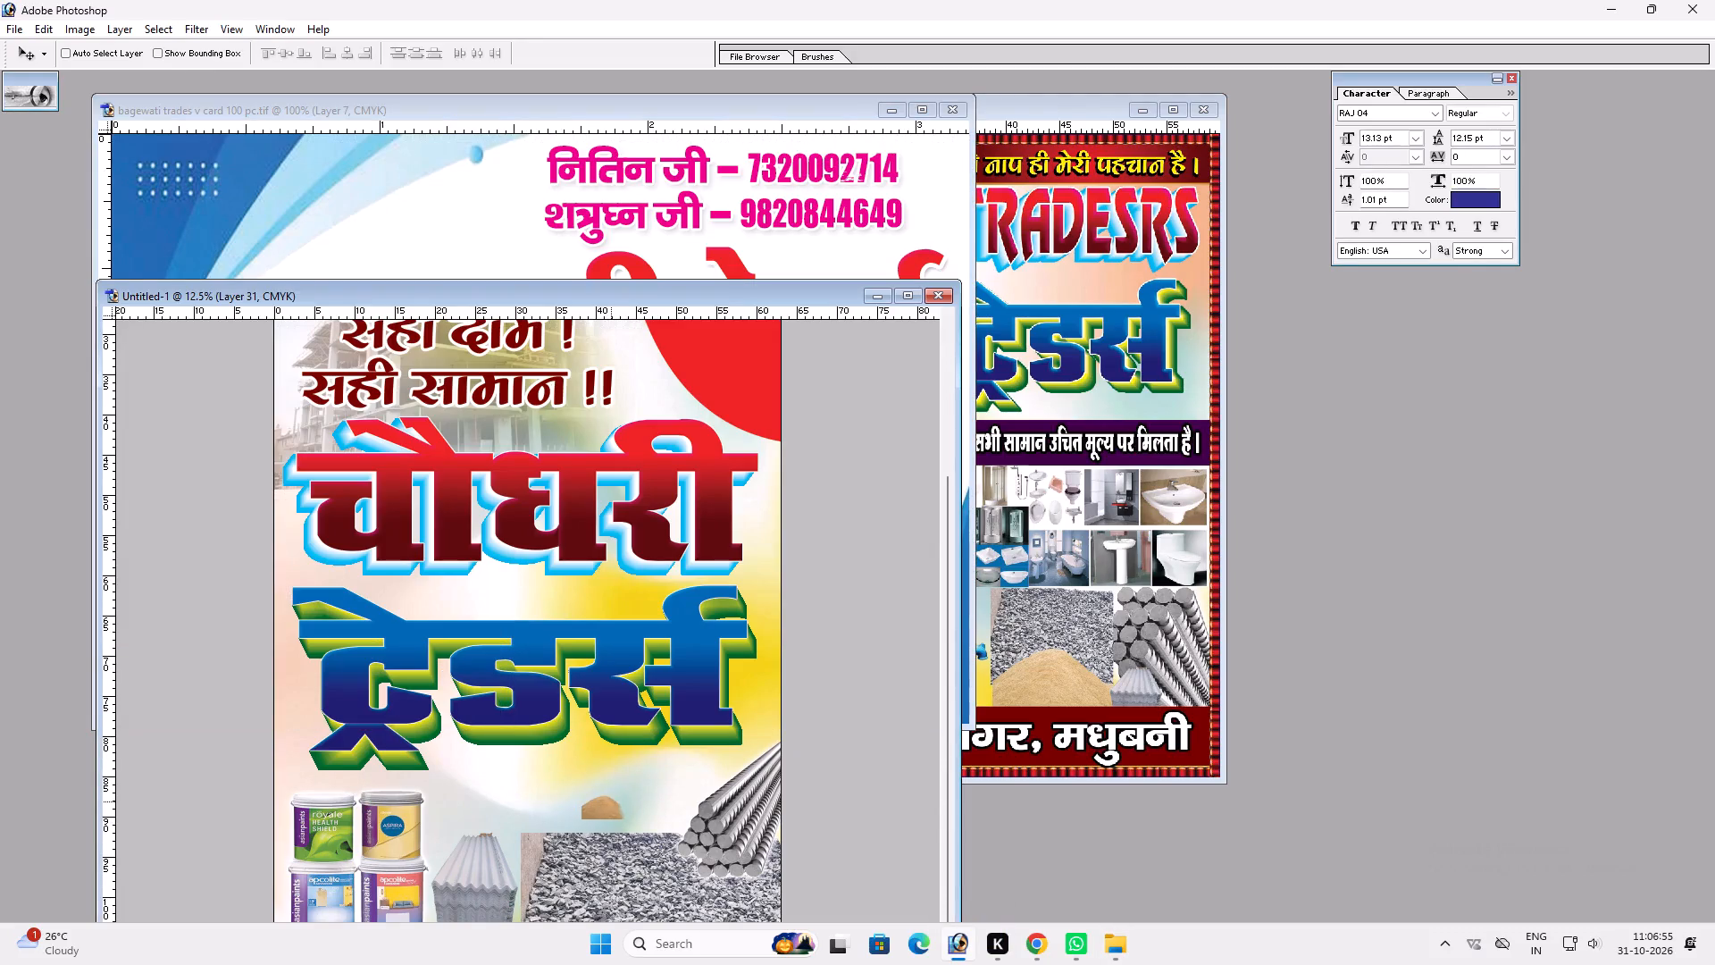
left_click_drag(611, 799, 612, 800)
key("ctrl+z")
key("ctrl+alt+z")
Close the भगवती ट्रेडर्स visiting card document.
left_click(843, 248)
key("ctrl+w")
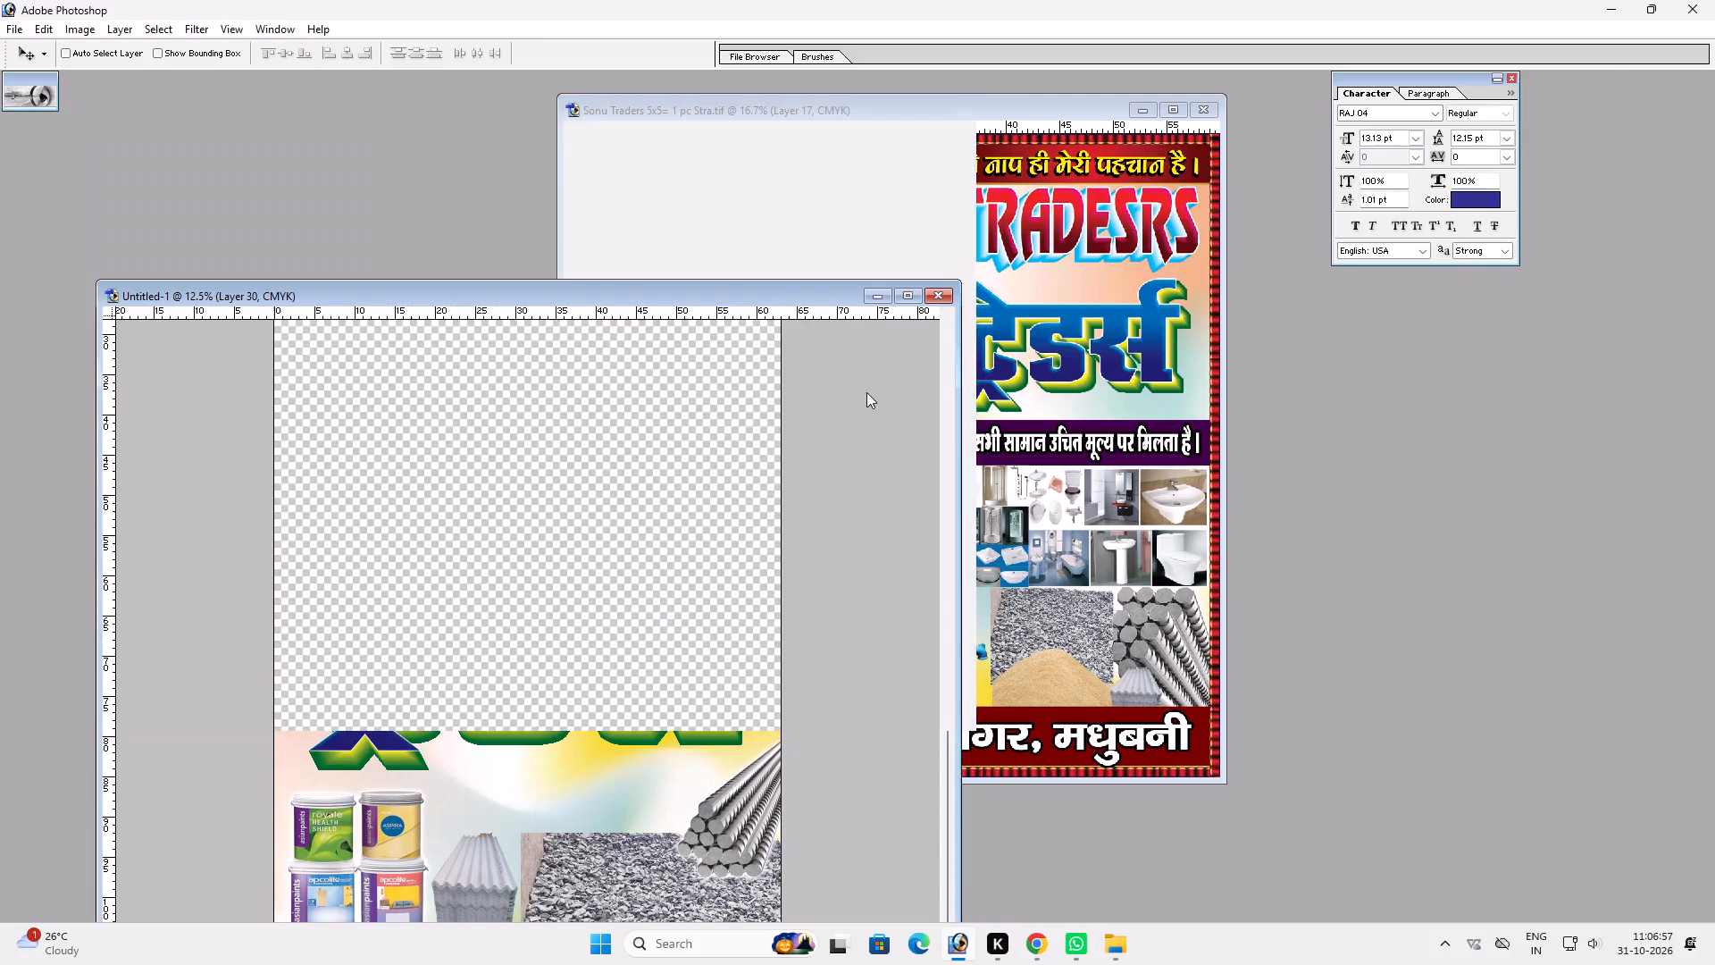
Open the विश्वकर्मा हार्डवेयर visiting card, also named bagewati trades v card 100 pc, from the file search results in Photoshop.
left_click(1092, 921)
left_click(1114, 933)
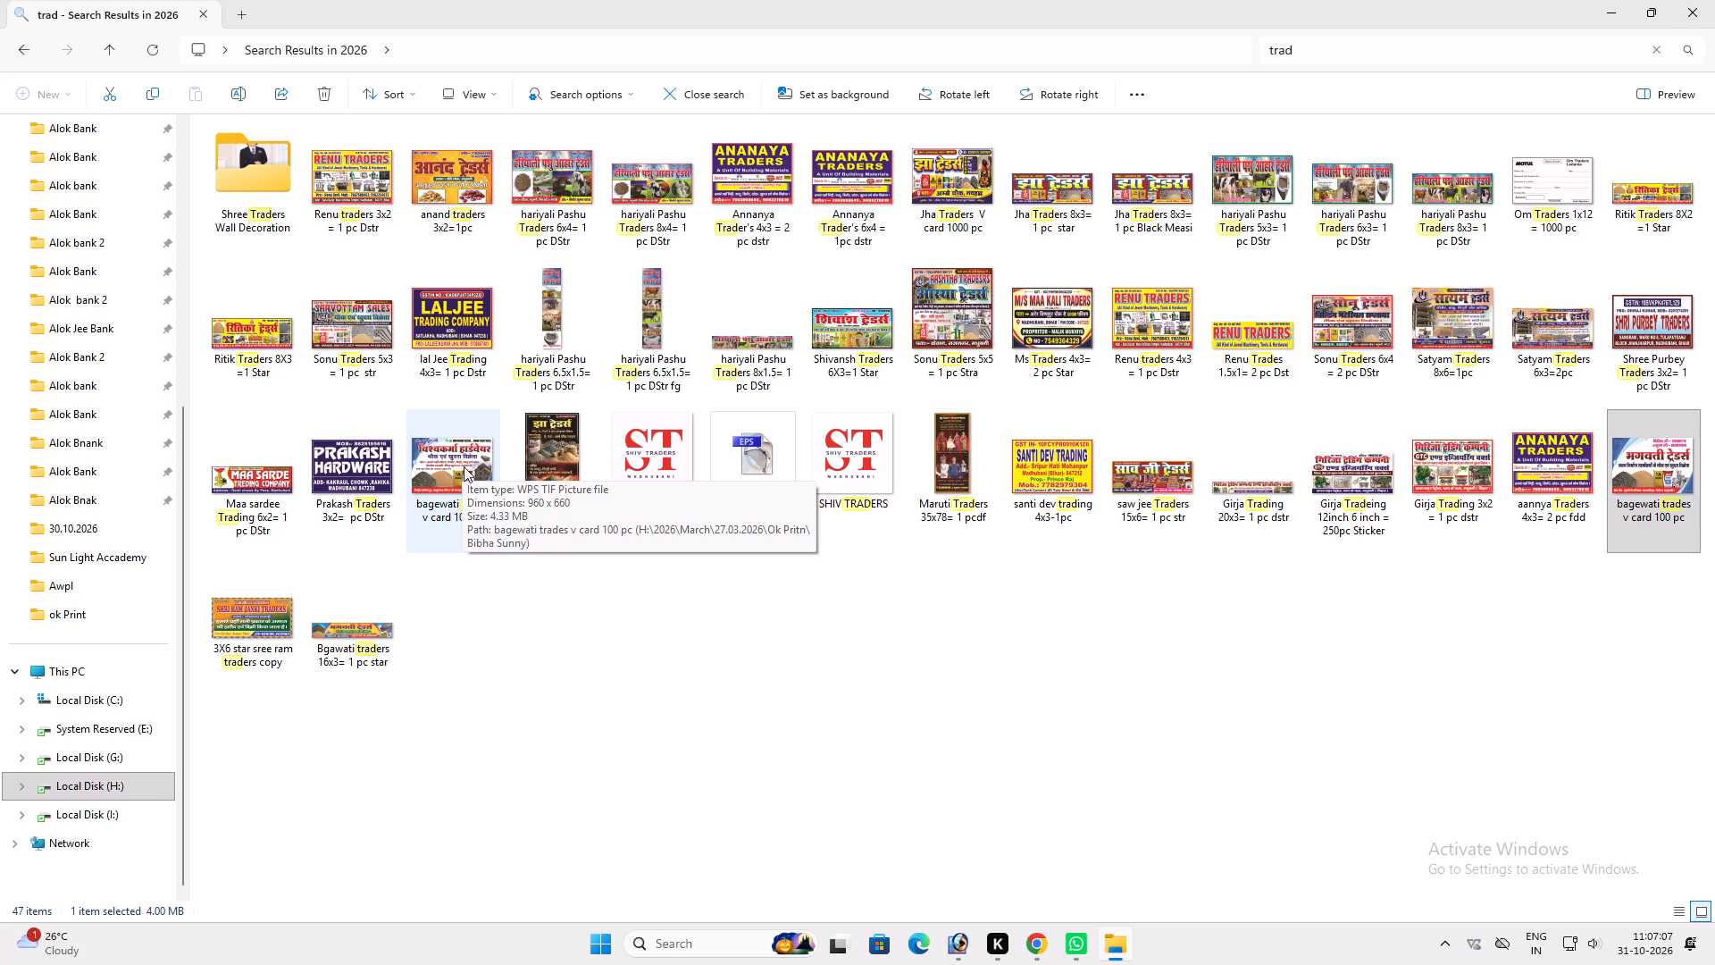
left_click(359, 326)
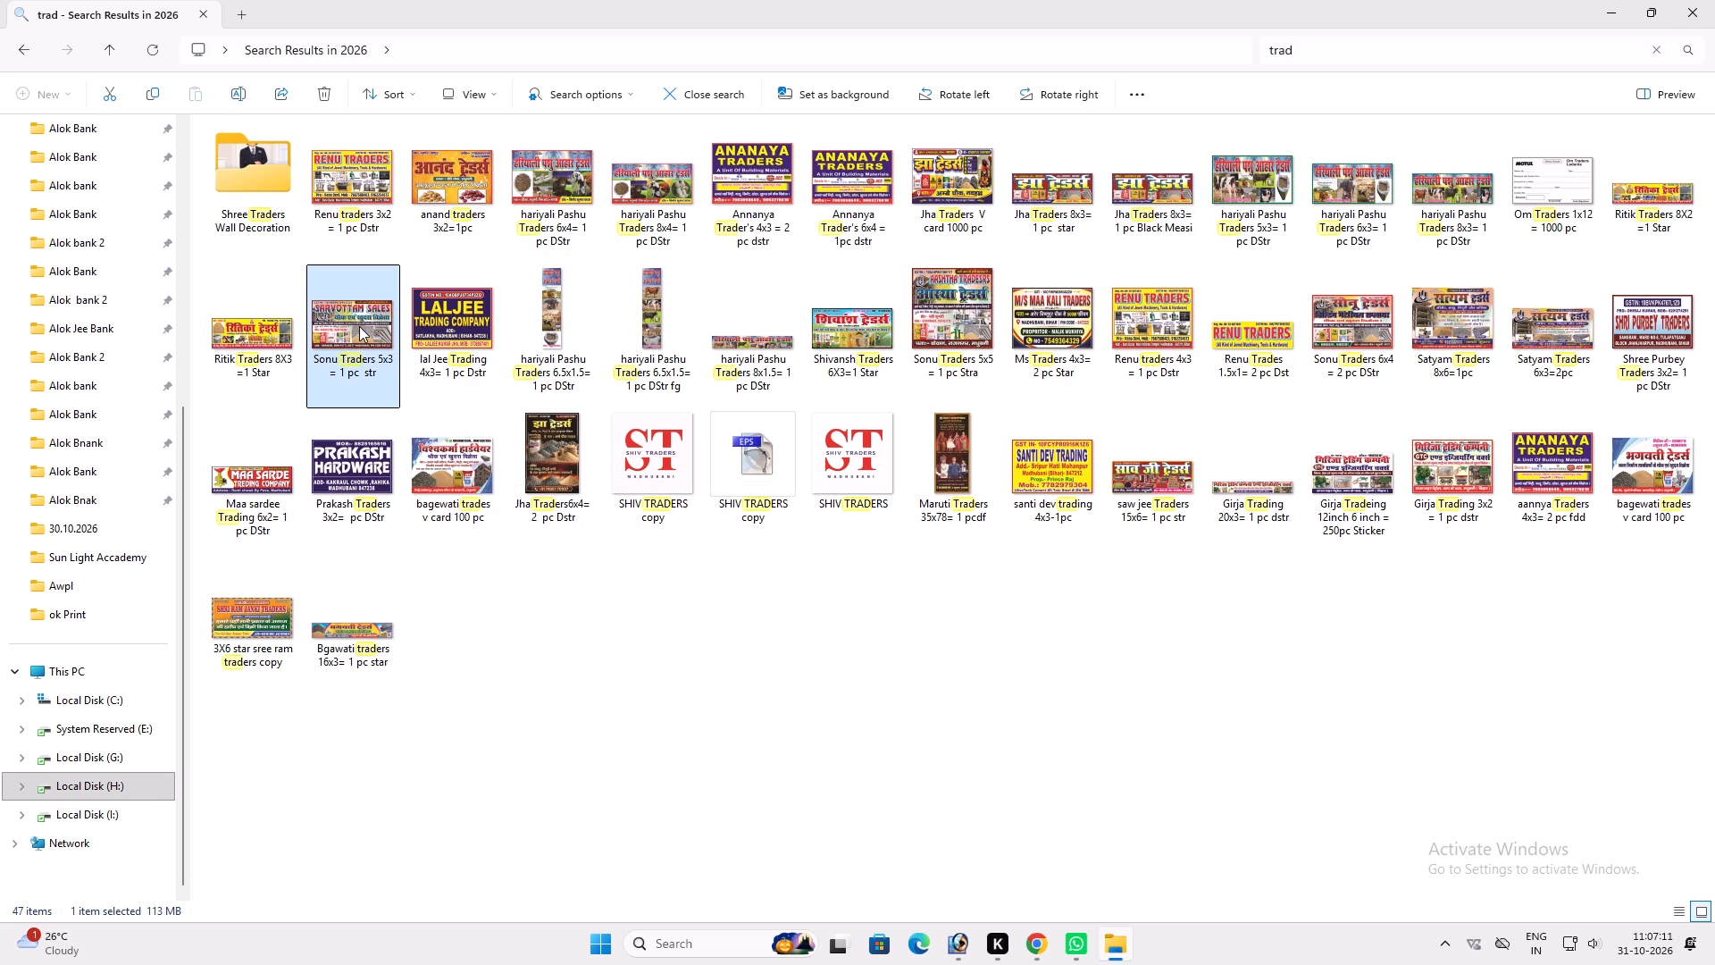
left_click_drag(452, 483, 1019, 882)
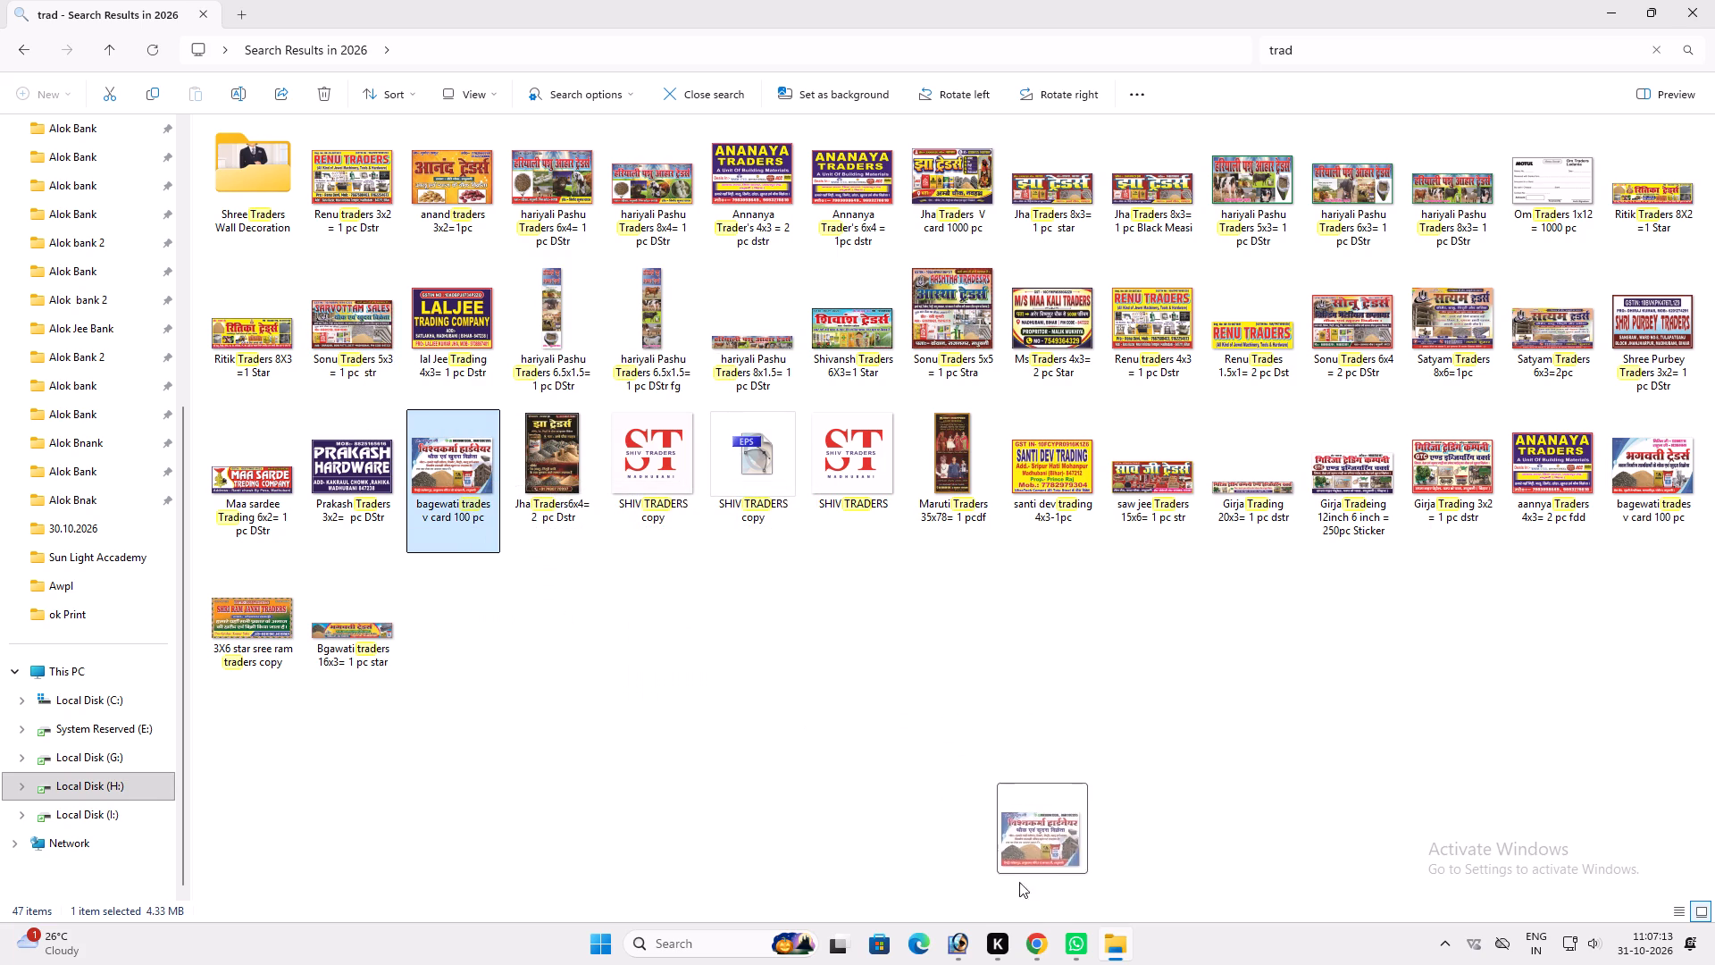
left_click_drag(1019, 882, 884, 723)
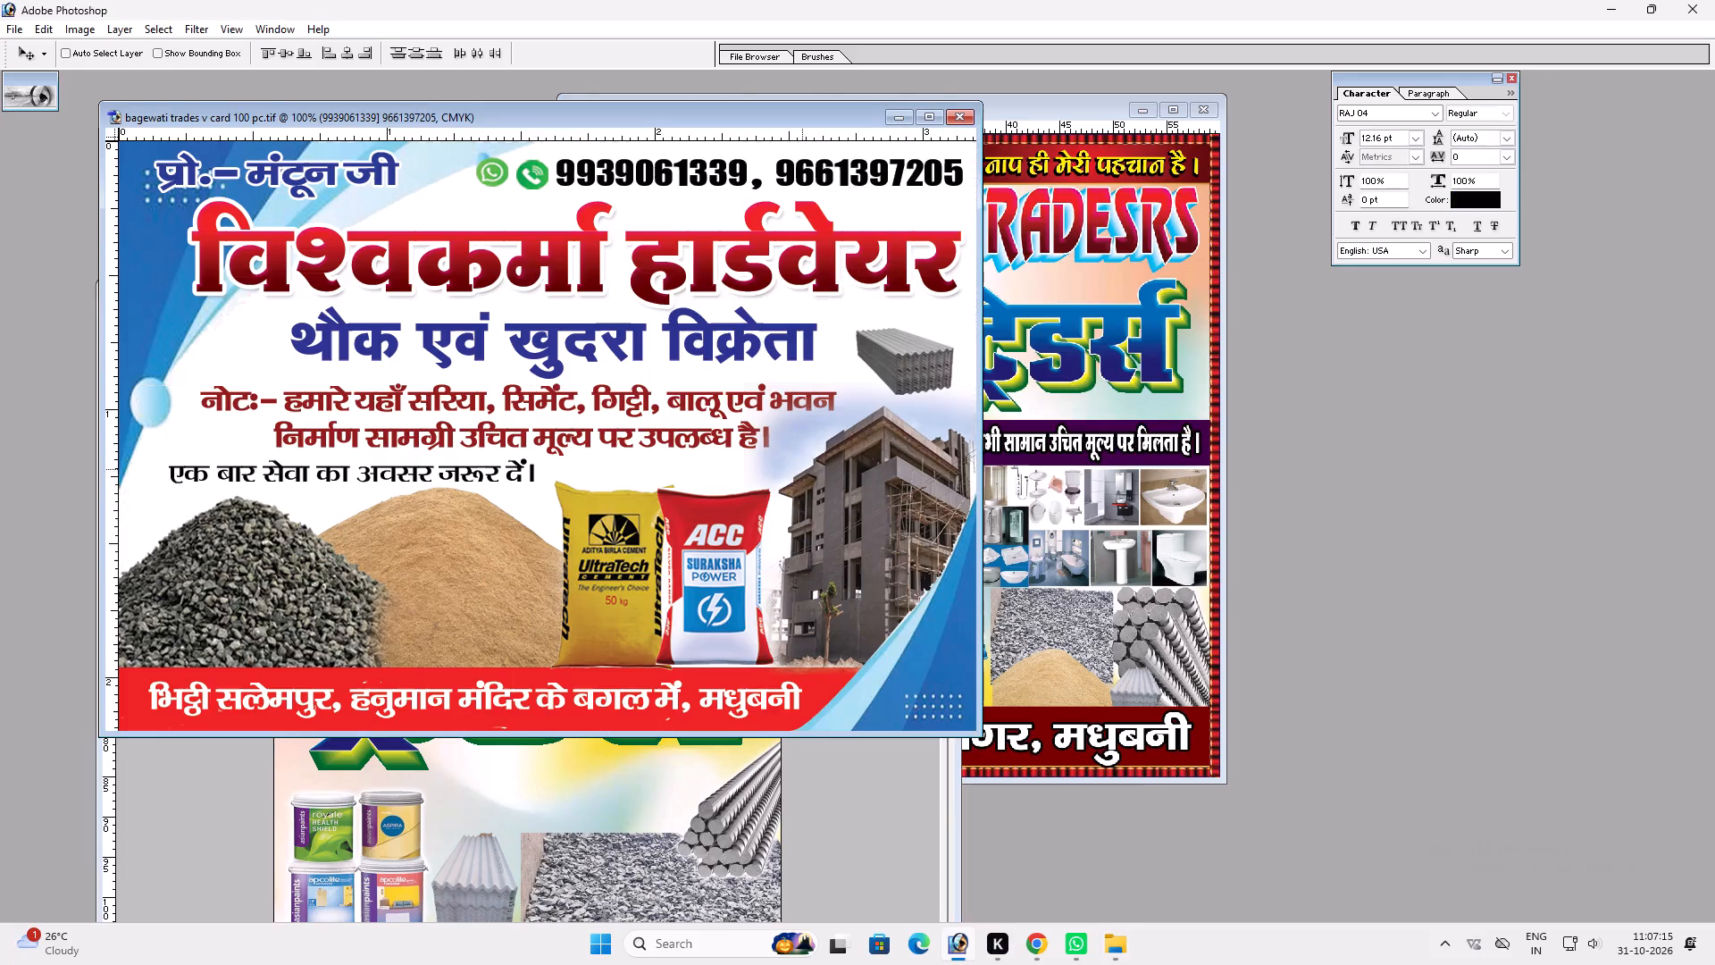
Copy the under-construction building from the विश्वकर्मा हार्डवेयर card into the Chaudhary banner, maximize the banner window and bring the building to the front.
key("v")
left_click(856, 479, "ctrl")
left_click_drag(859, 480, 701, 820)
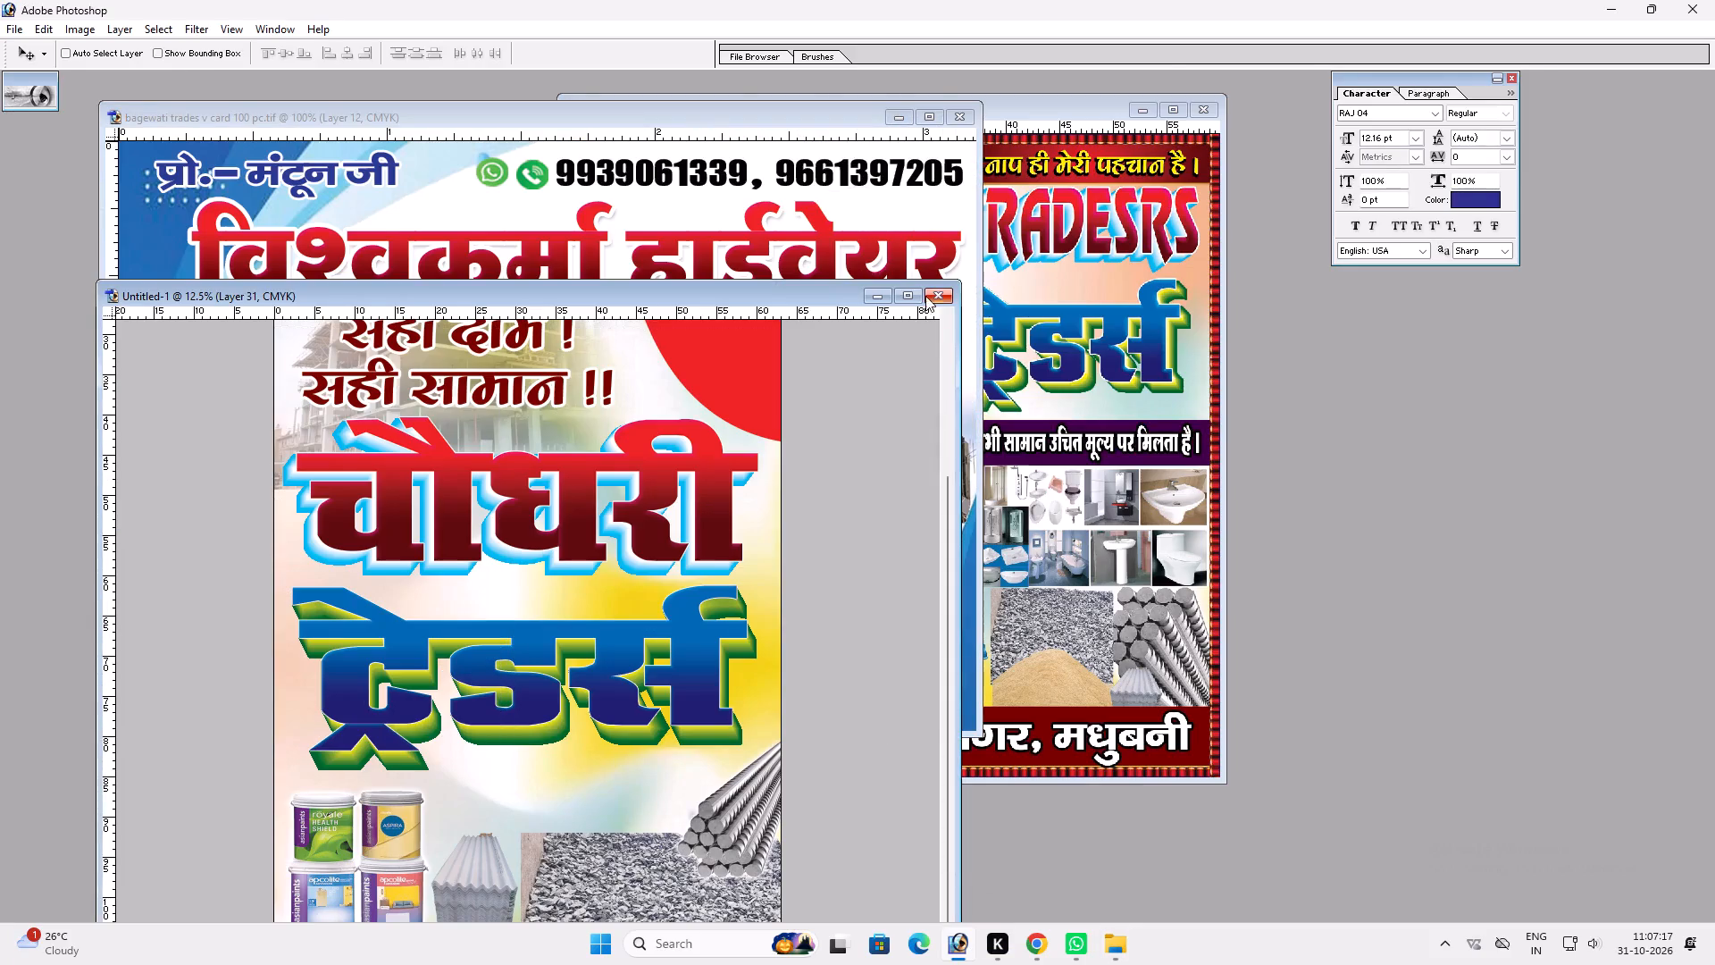
left_click(909, 298)
key("ctrl+shift+bracketright")
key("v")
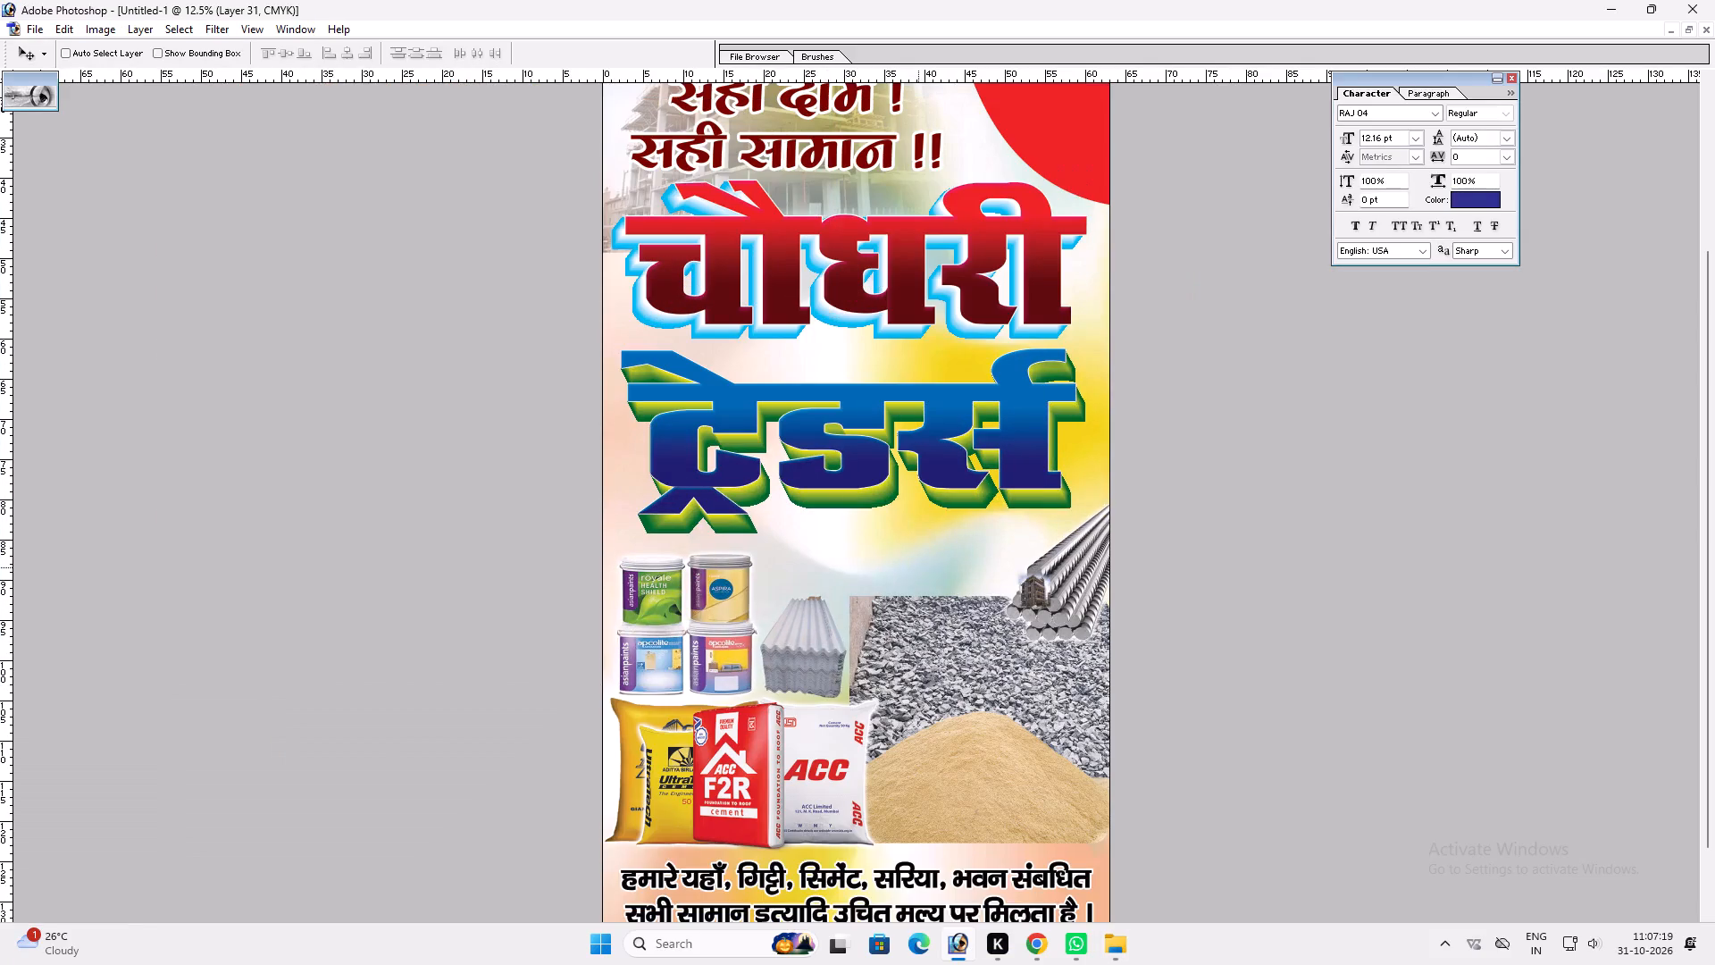
Place the building beside the cement bags and enlarge it to fill the space up to the banner's right edge.
left_click_drag(1039, 608, 1096, 850)
key("ctrl+t")
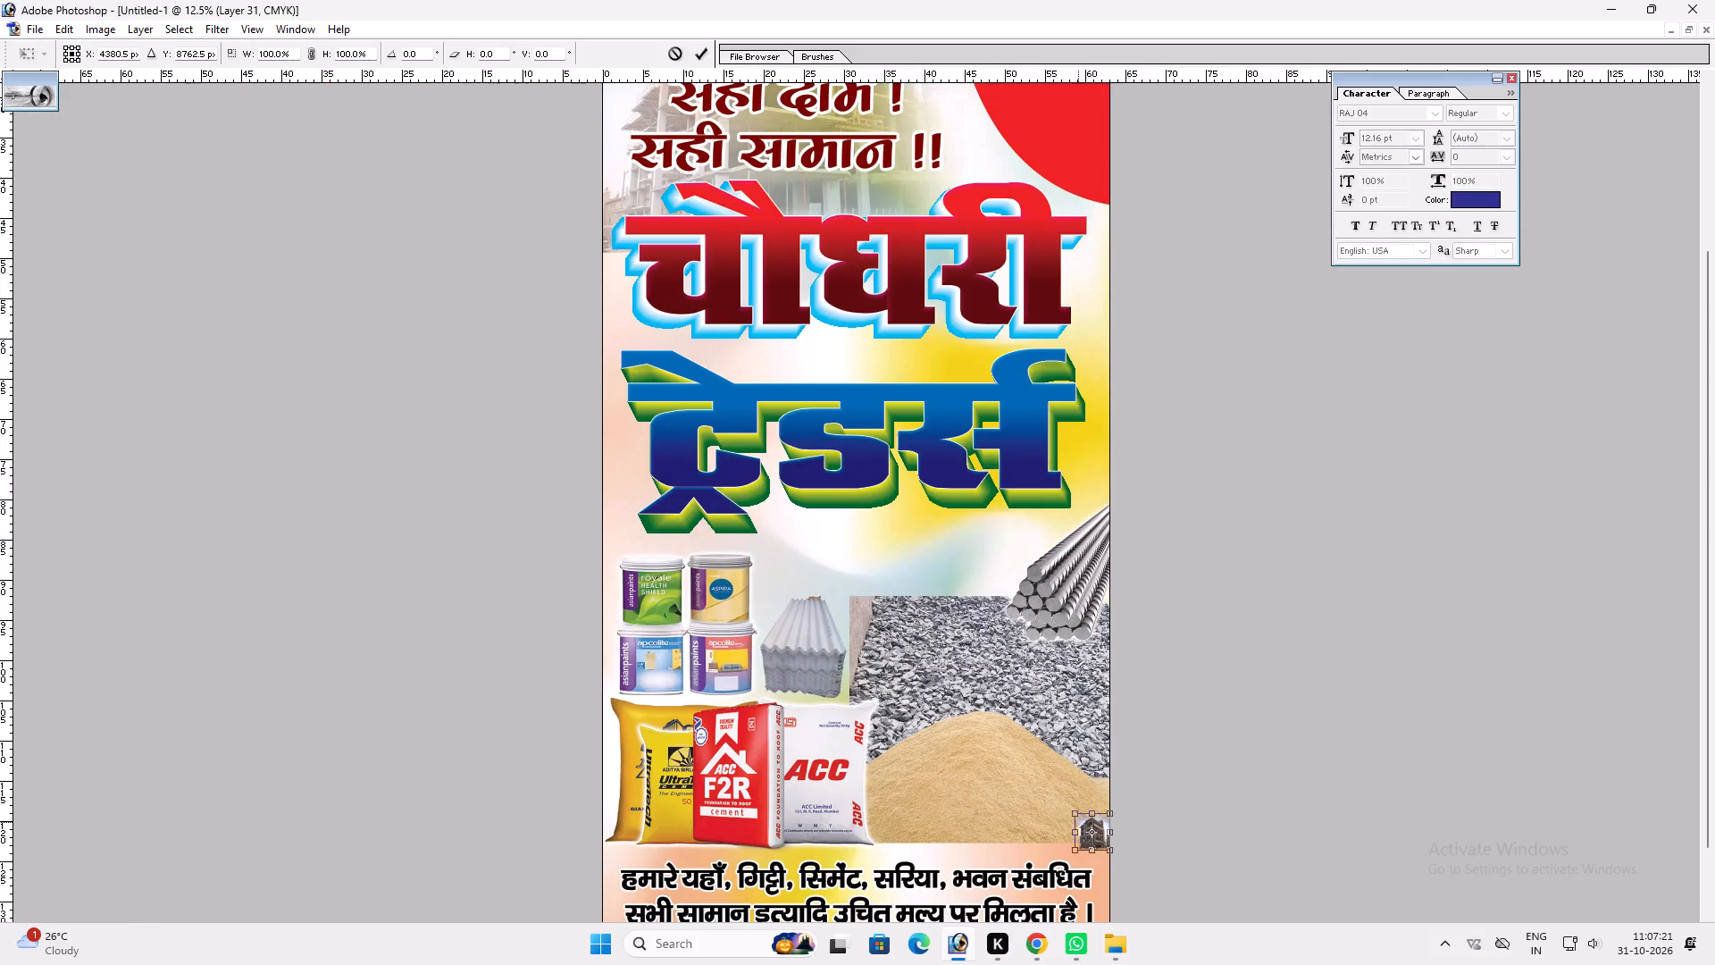
left_click_drag(1078, 814, 843, 591, "shift")
key("shift+Return")
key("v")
key("ctrl+t")
left_click_drag(1103, 737, 1111, 734, "shift")
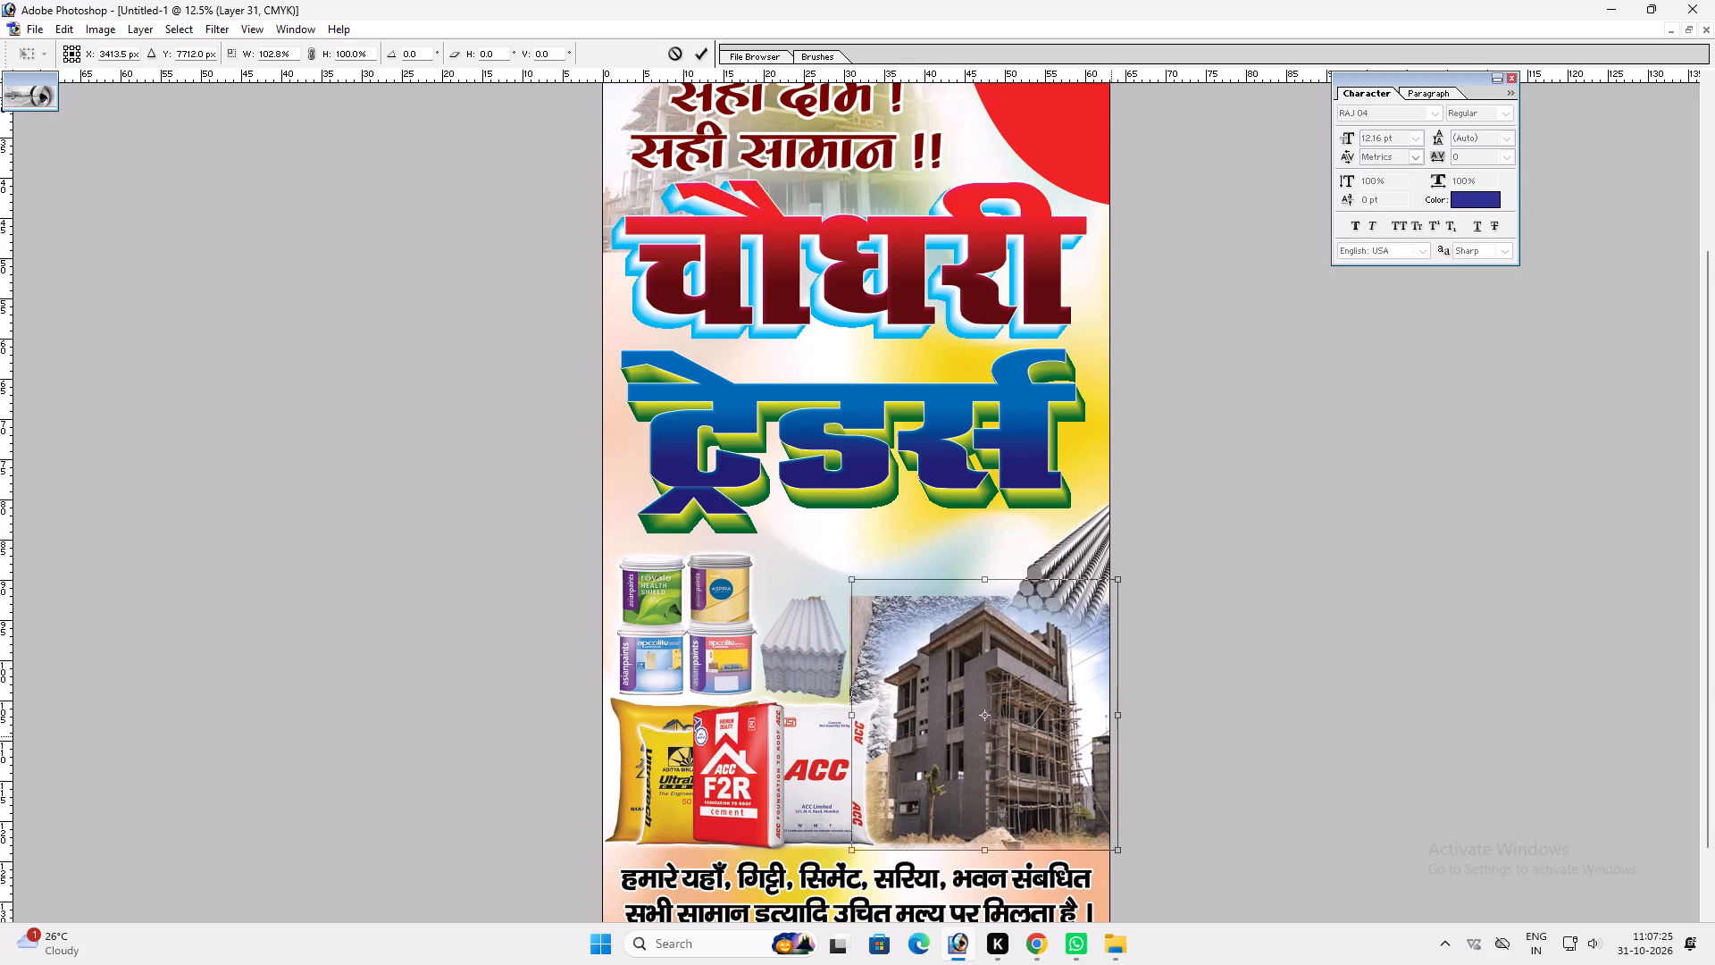
left_click_drag(1111, 734, 1112, 734, "shift")
key("Return")
Bring the steel rods to the front and move them slightly higher above the building.
left_click(1062, 584, "ctrl")
key("ctrl+shift+bracketright")
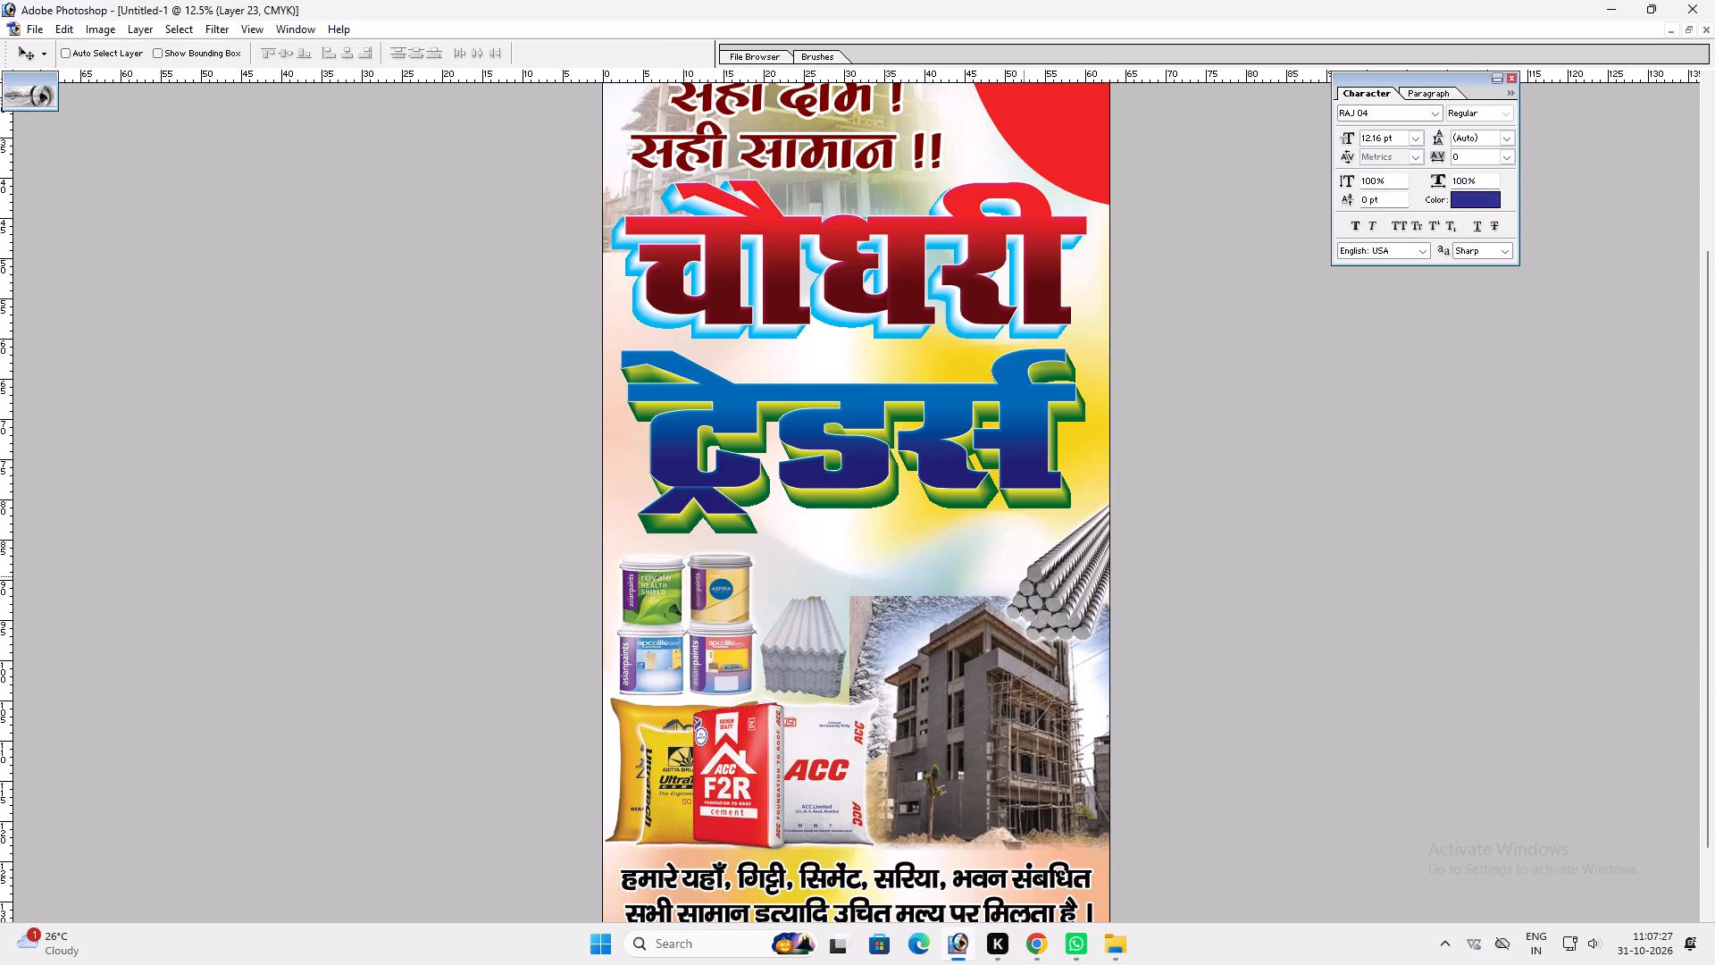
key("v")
left_click_drag(1024, 574, 1030, 551)
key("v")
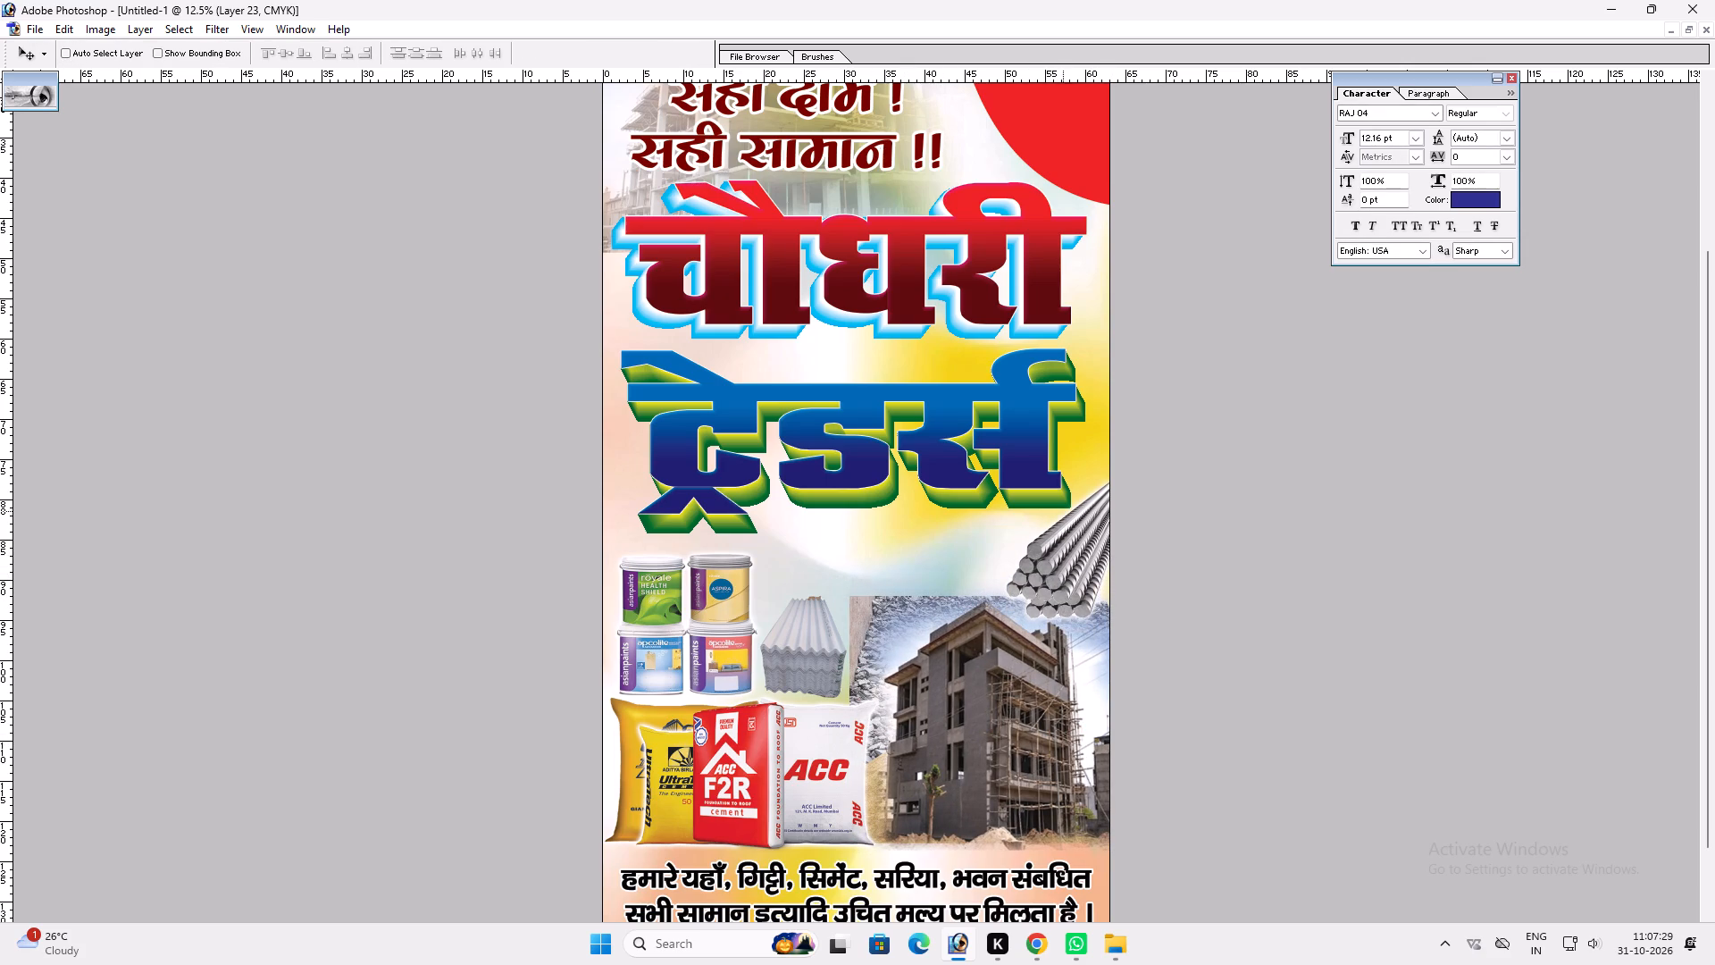
left_click_drag(1073, 545, 1075, 556, "shift")
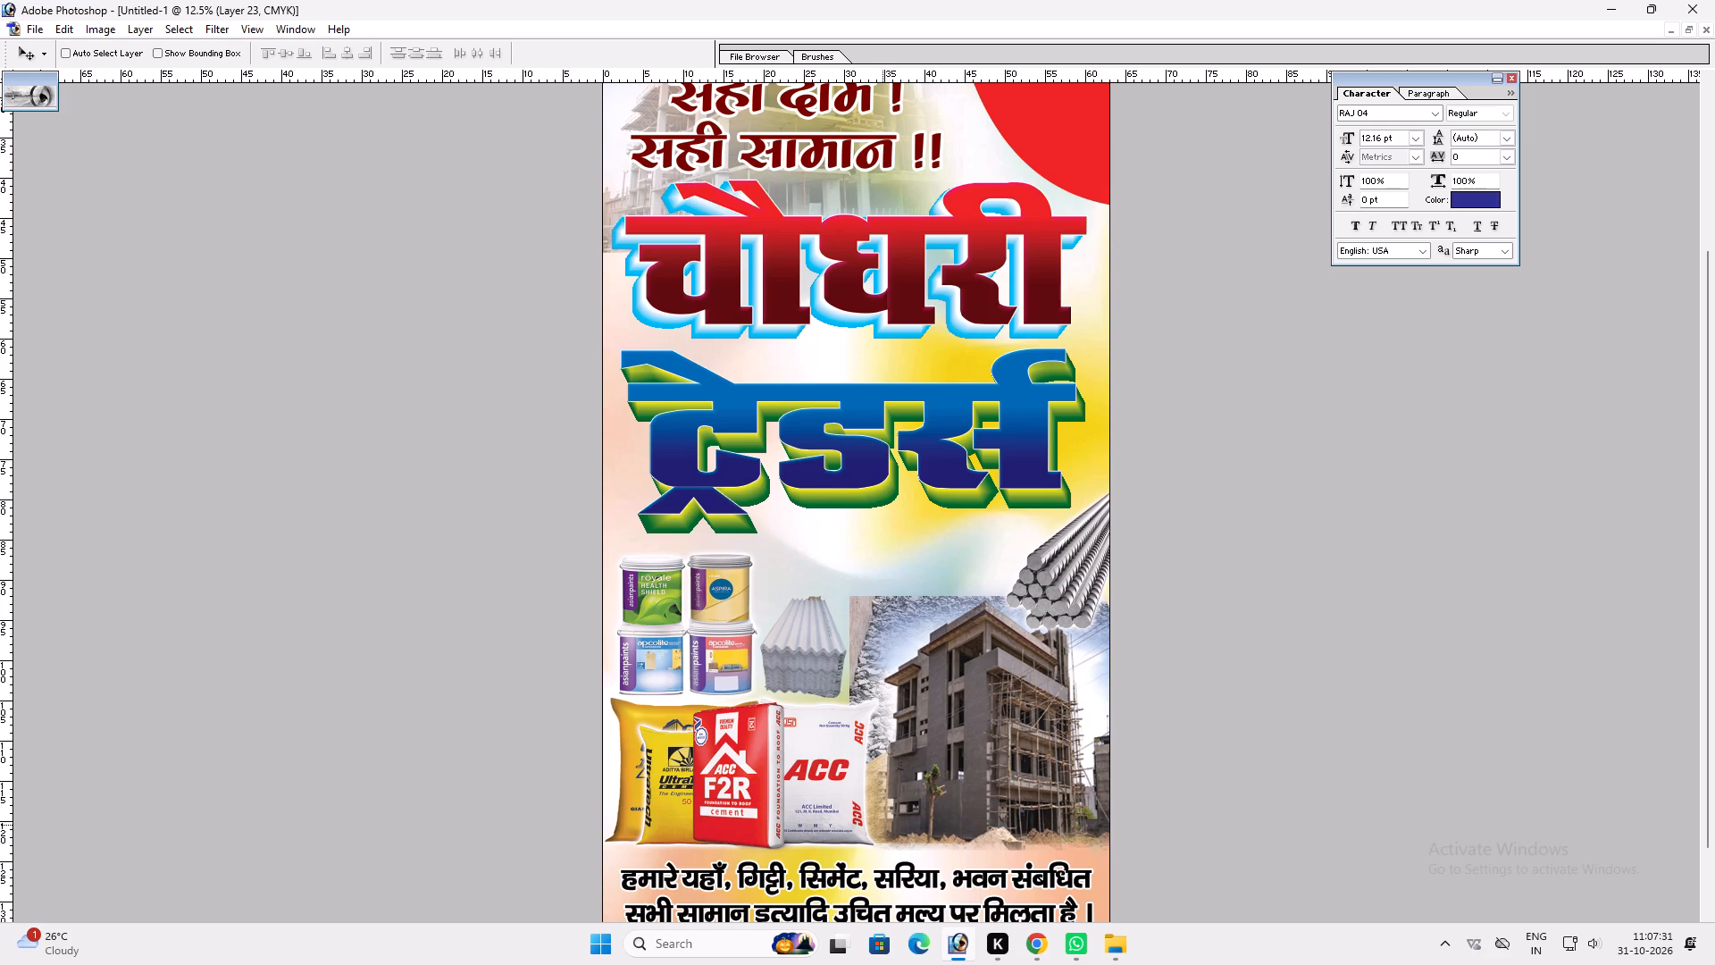
Move the gravel and sand heap to the banner's left side, behind the paint buckets and roofing sheets.
left_click(873, 816, "ctrl")
left_click_drag(873, 816, 771, 684)
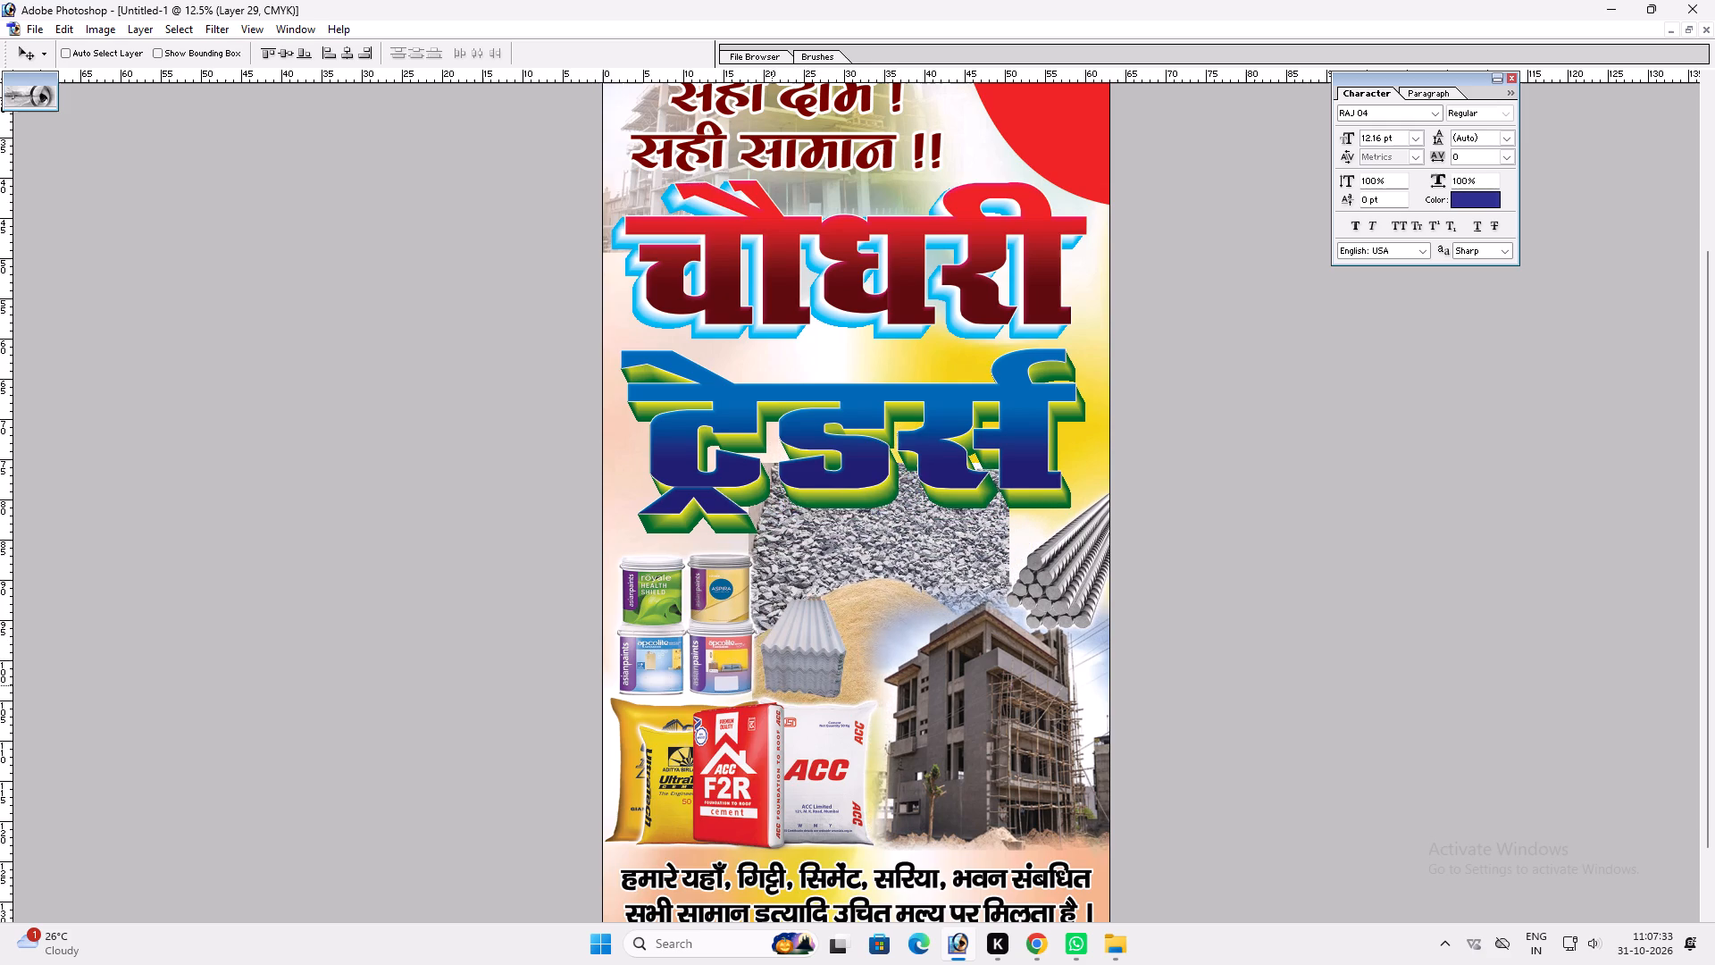
left_click_drag(771, 684, 639, 689)
Reduce the height of the cement bags group and settle it just above the services text.
left_click(667, 756, "ctrl")
key("ctrl+t")
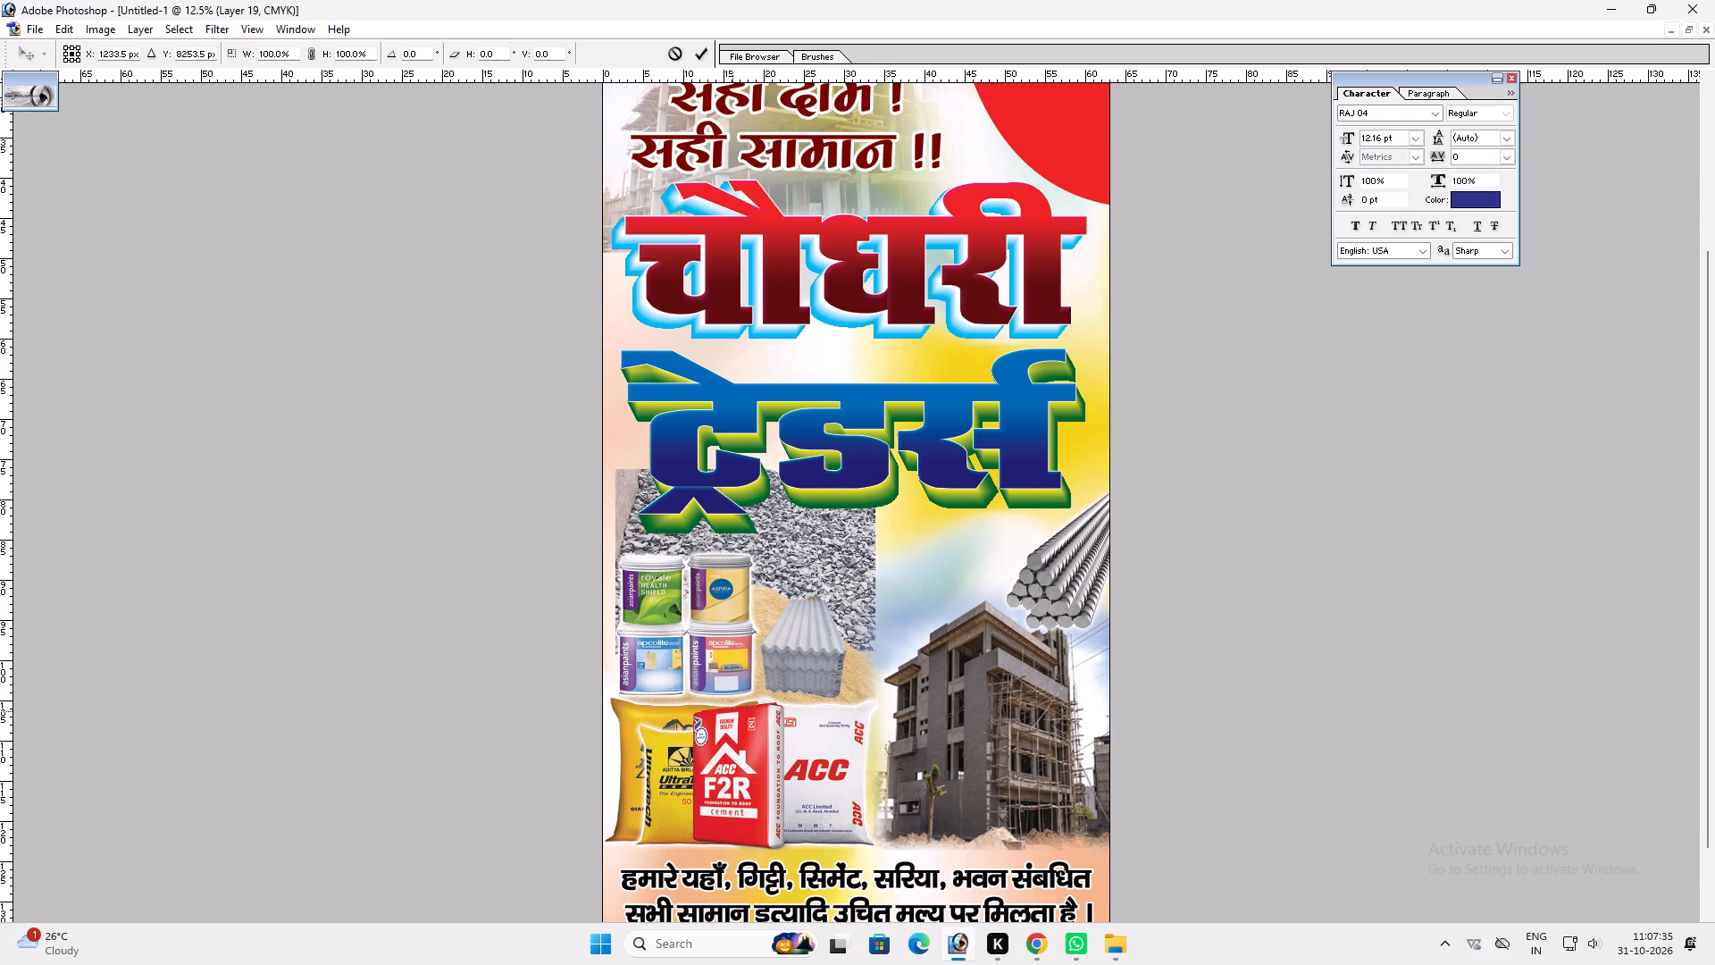
left_click_drag(736, 701, 730, 722, "shift")
key("Return")
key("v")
left_click(730, 743, "shift")
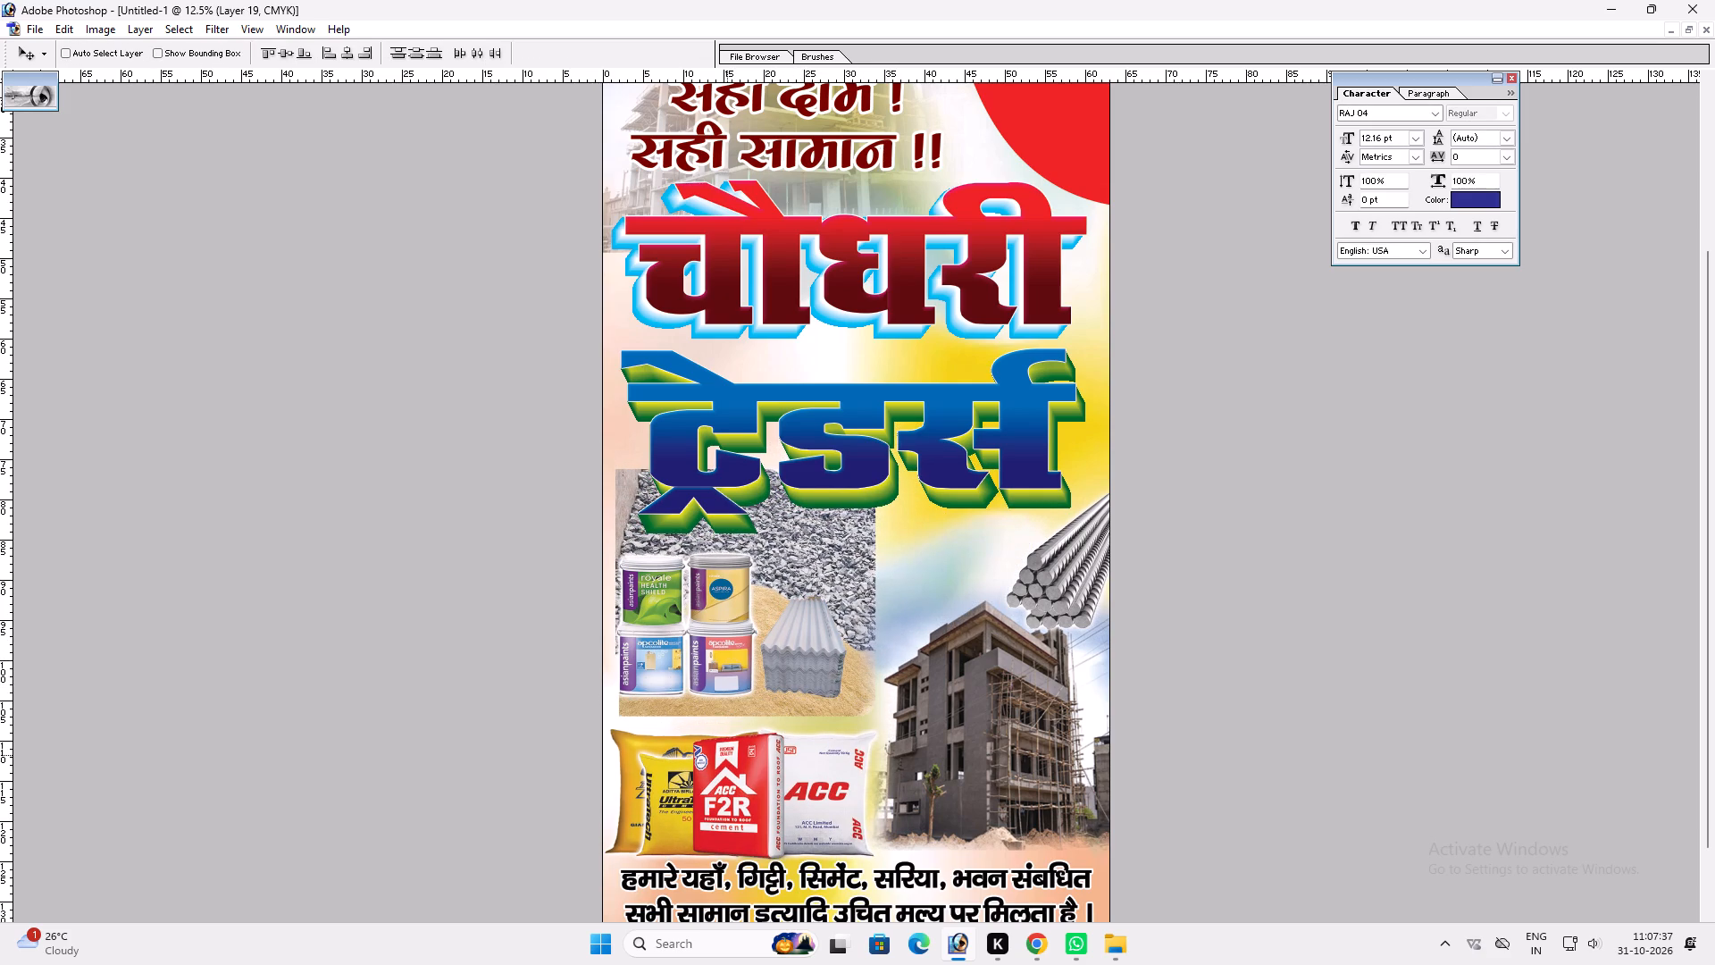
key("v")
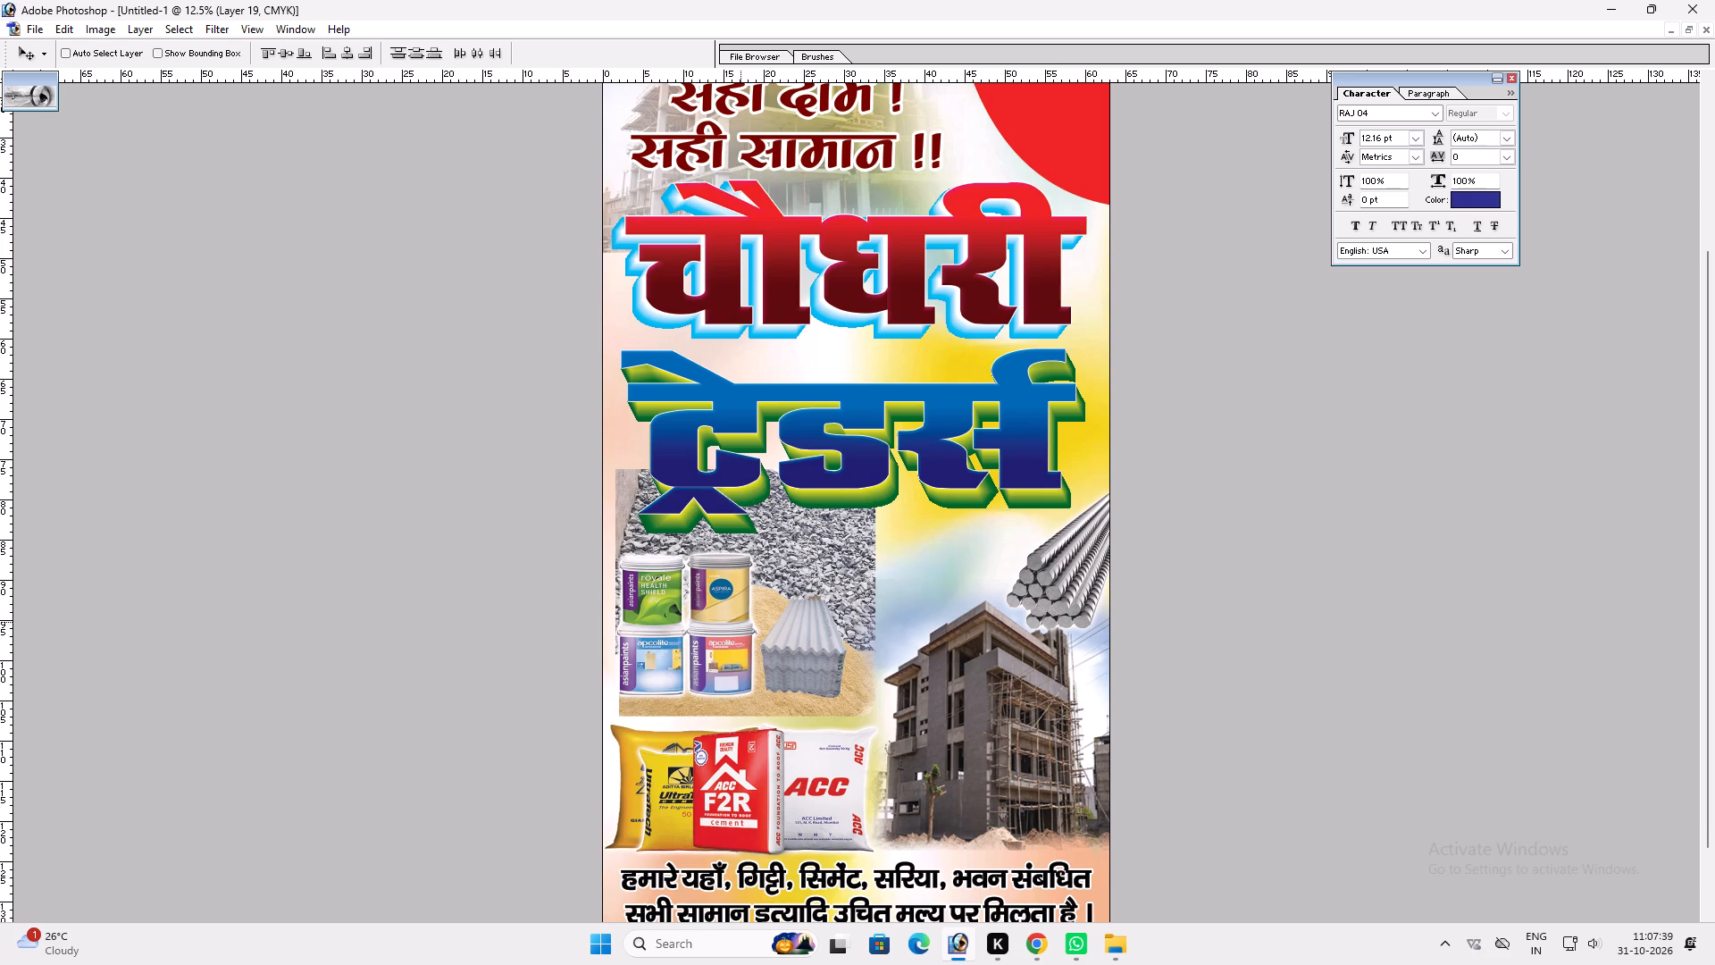
Move the paint buckets up over the heap and delete the right-hand column of buckets, keeping the green and blue ones.
right_click_drag(720, 591, 728, 593)
left_click(747, 603)
right_click_drag(711, 583, 723, 591, "ctrl+shift")
left_click(745, 603, "ctrl+shift")
left_click_drag(733, 605, 850, 518)
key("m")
left_click_drag(798, 424, 937, 642)
left_click(899, 617)
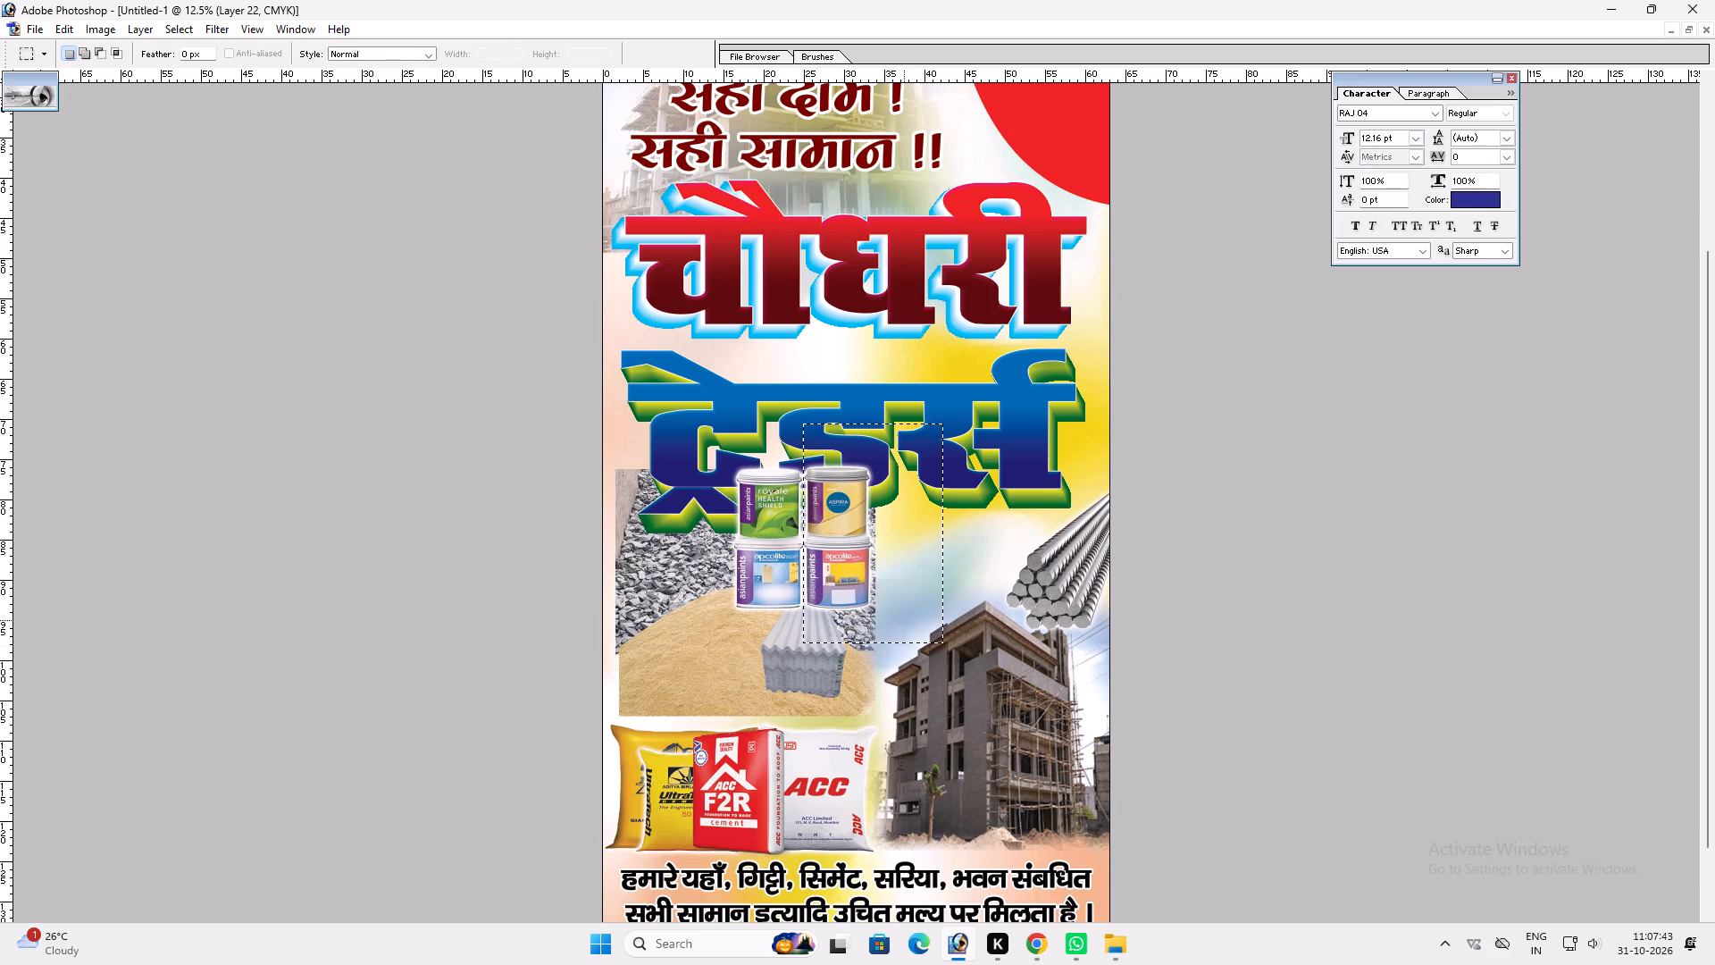
key("Delete")
left_click(903, 618)
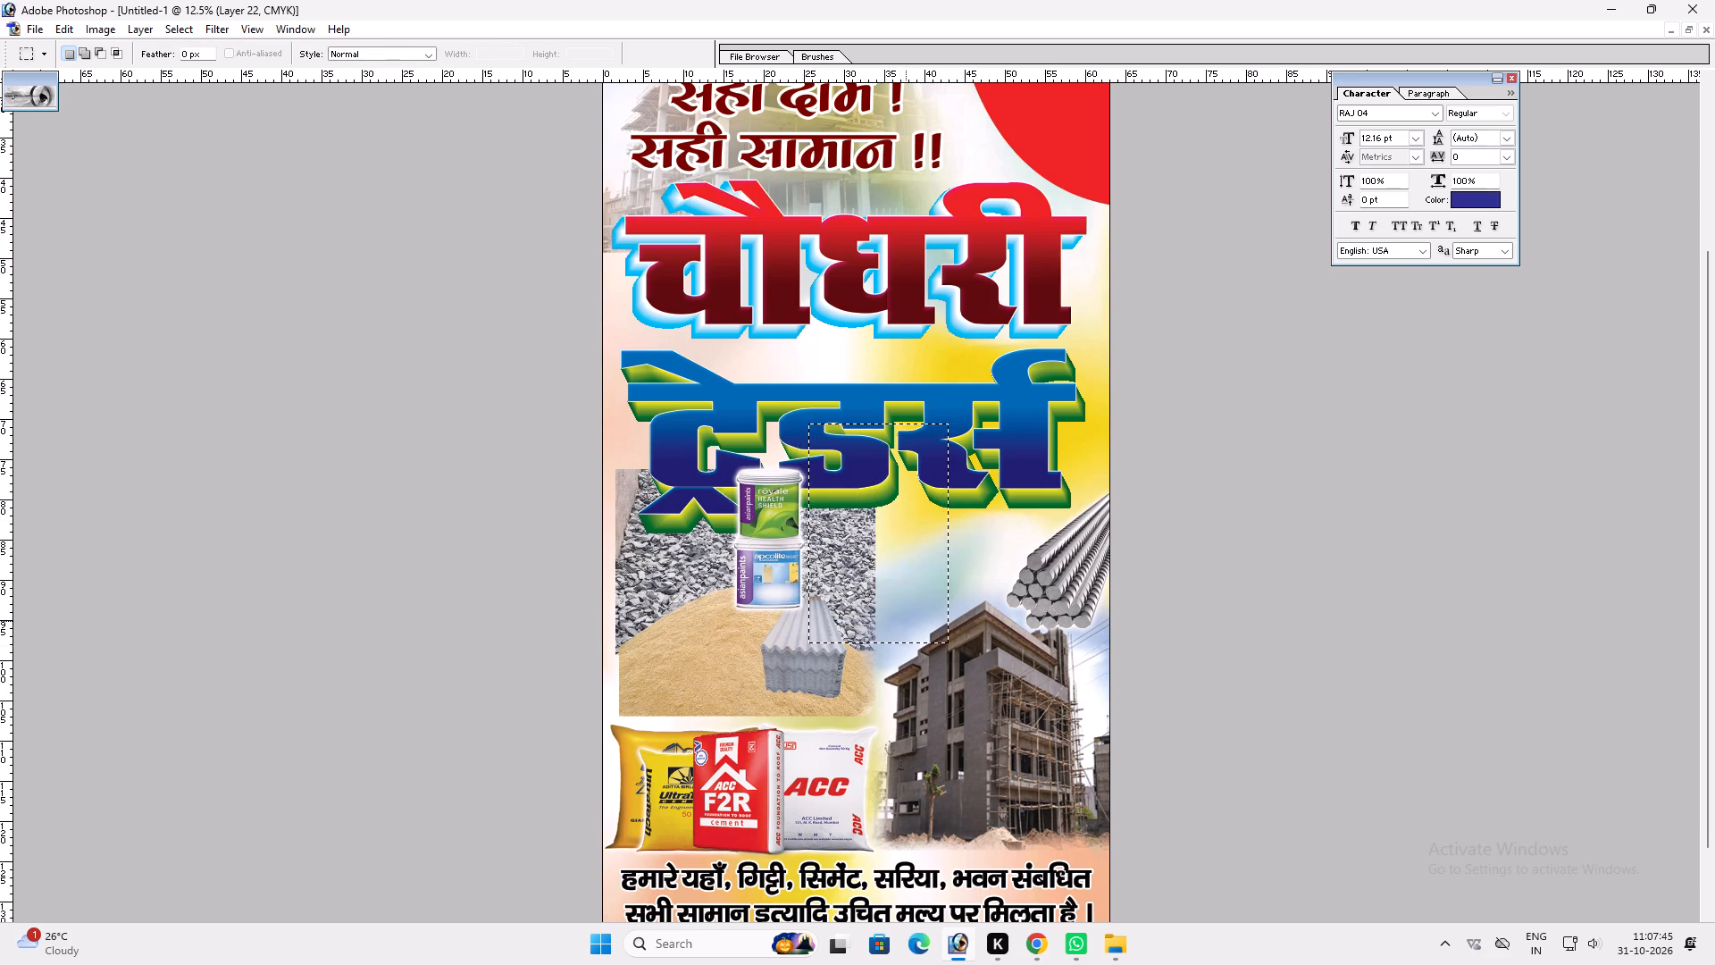
key("Delete")
key("ctrl+d")
Bring the two remaining paint buckets to the front, shrink them and place them between the heap and the steel rods.
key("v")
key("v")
left_click_drag(805, 579, 932, 605)
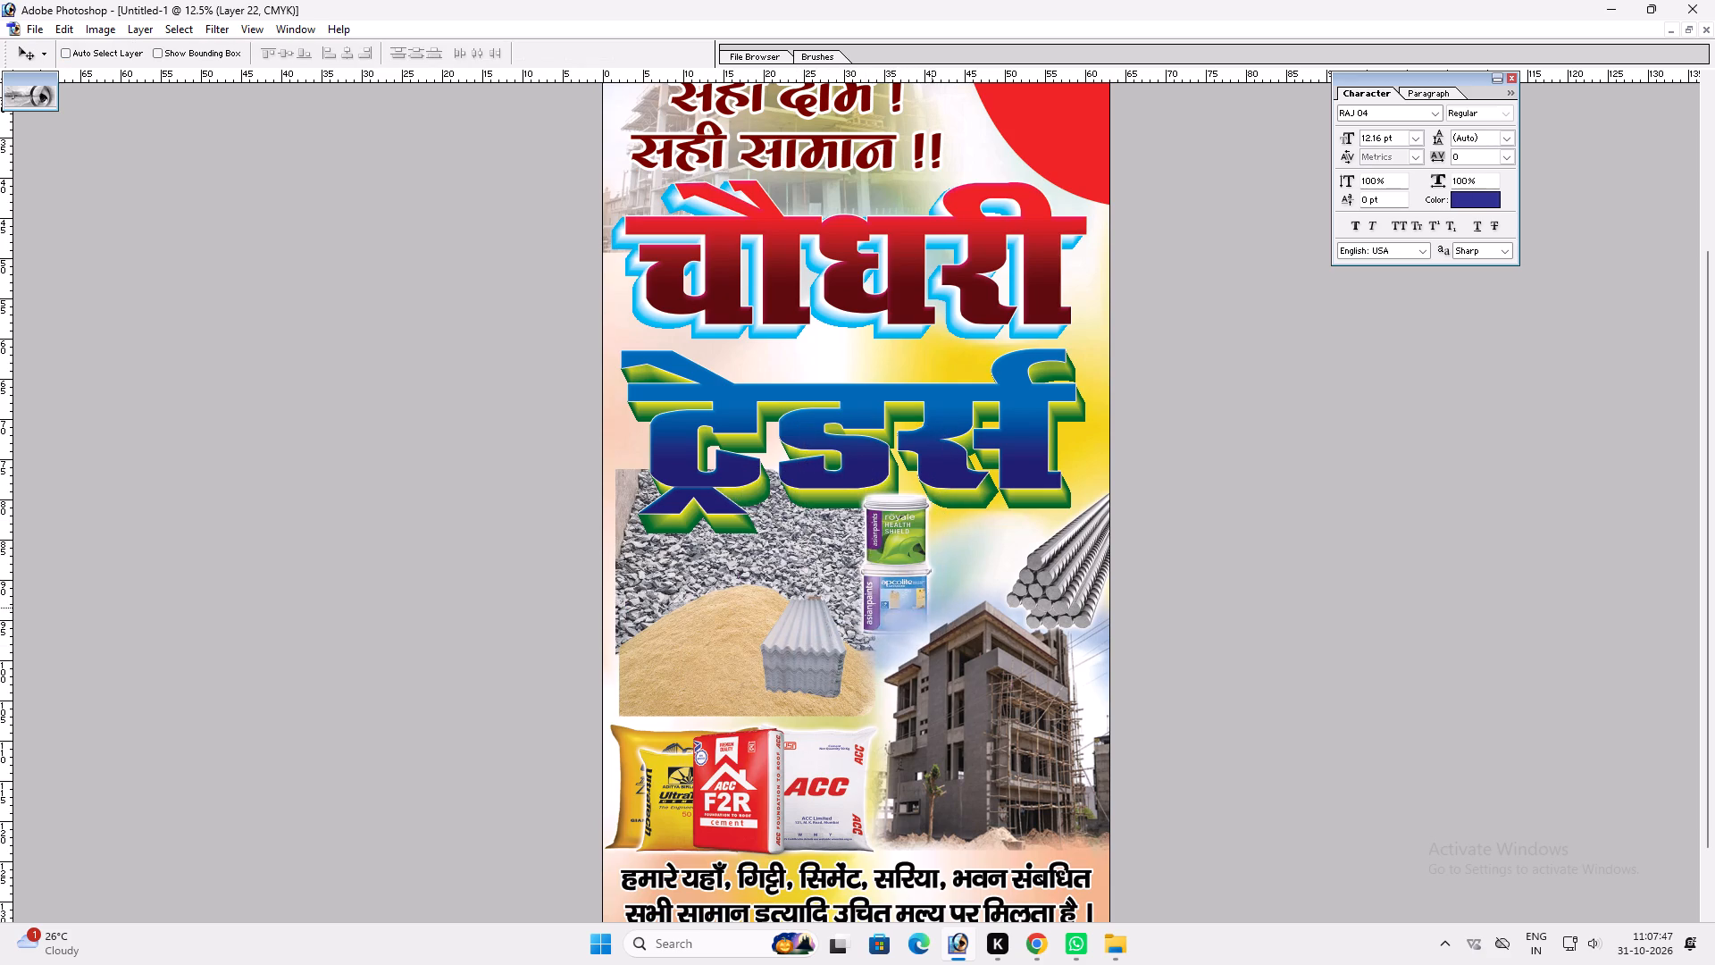
left_click_drag(932, 605, 944, 611)
key("ctrl+shift+bracketright")
key("ctrl+t")
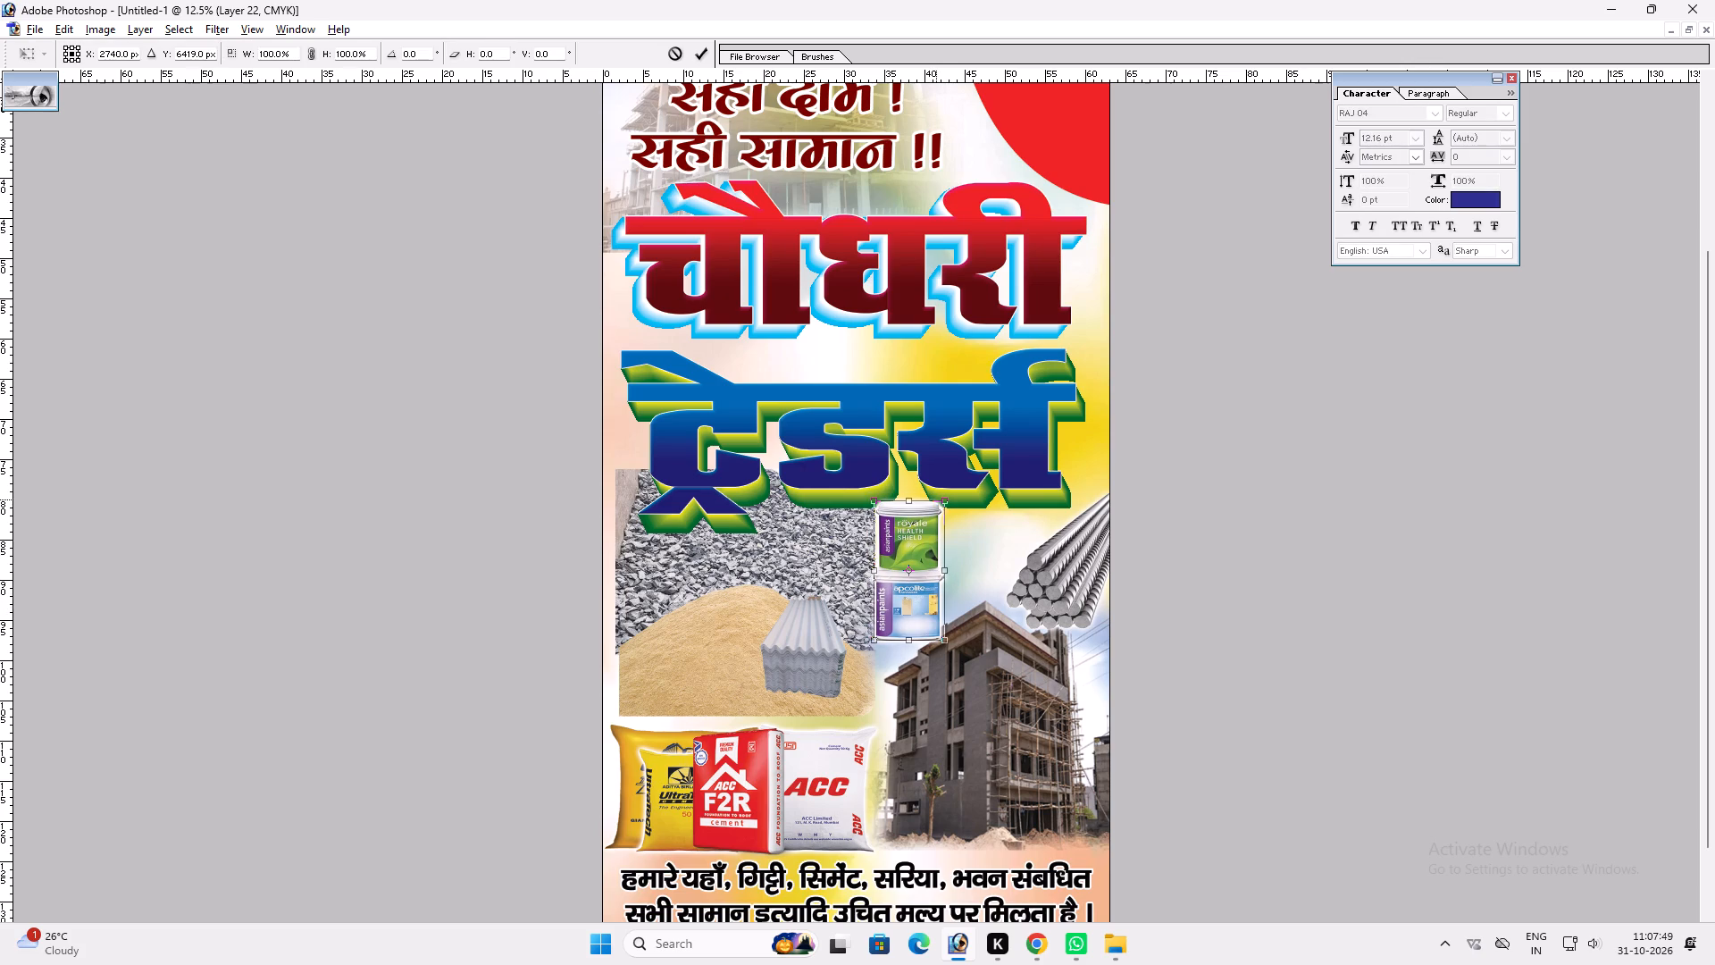
left_click_drag(941, 499, 928, 515, "alt+shift")
left_click_drag(911, 625, 897, 632, "shift")
left_click_drag(939, 637, 928, 634, "shift")
left_click_drag(917, 628, 910, 638, "shift")
key("shift+Return")
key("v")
left_click_drag(899, 638, 897, 642)
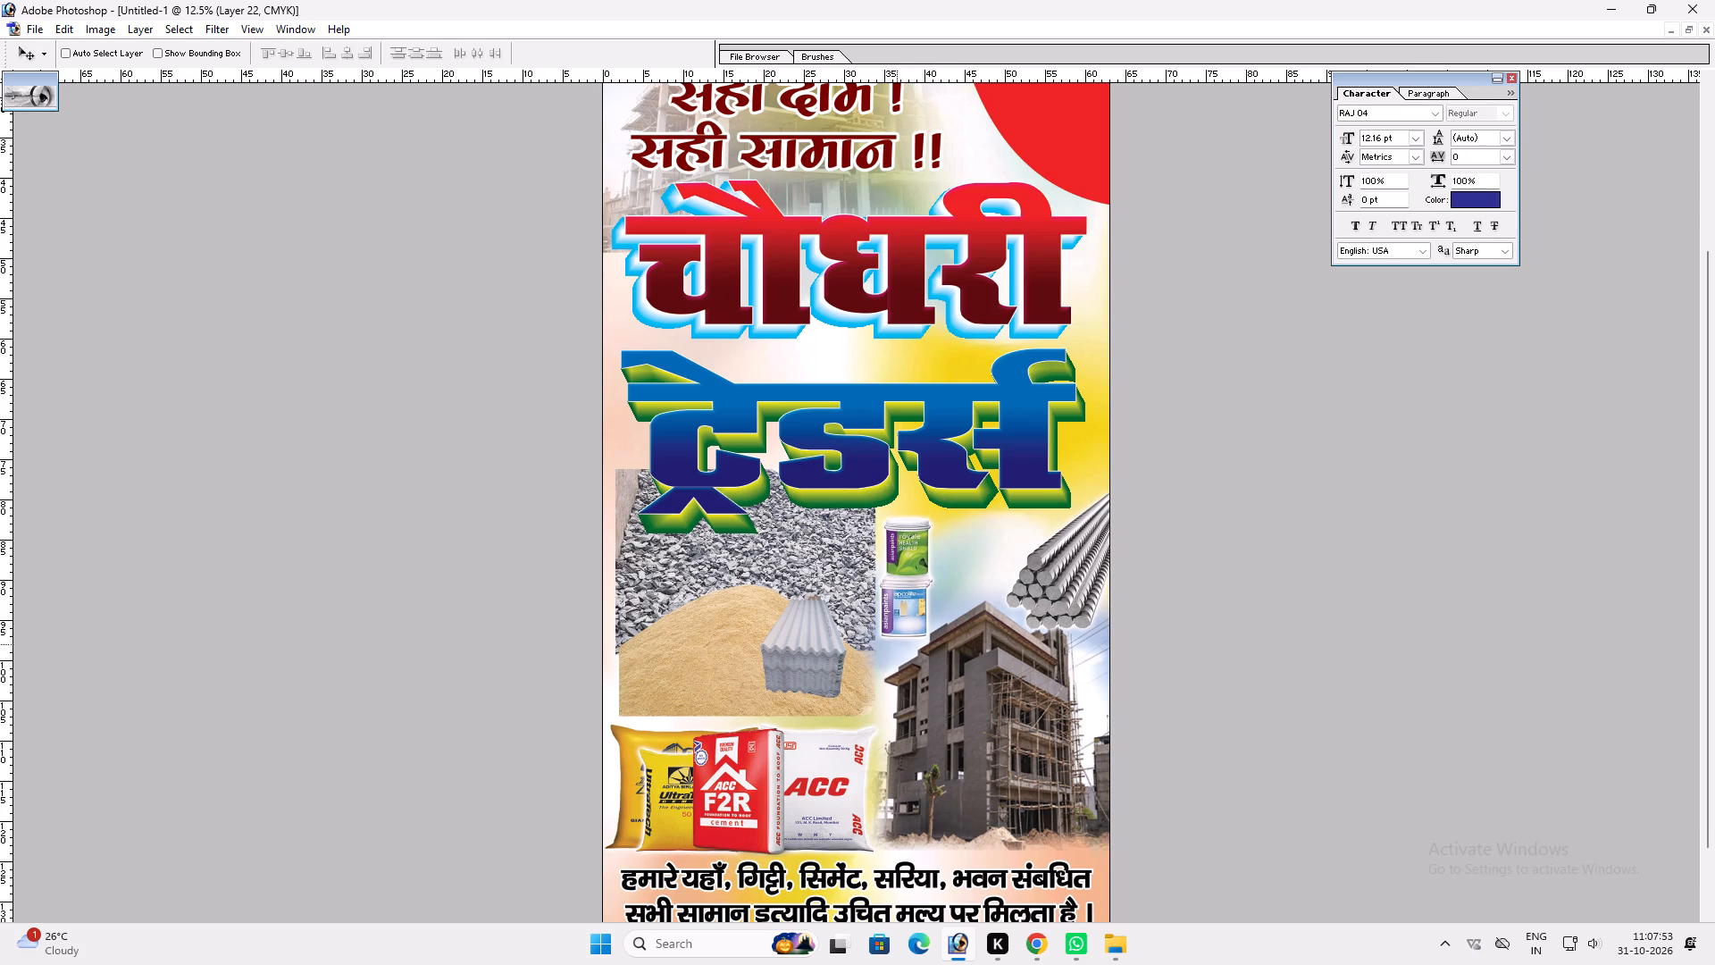
left_click_drag(897, 642, 895, 646)
Scale down the gravel and sand heap and fit it against the banner's left edge above the cement bags.
left_click(832, 586, "ctrl")
key("ctrl+t")
left_click_drag(879, 471, 870, 493, "shift")
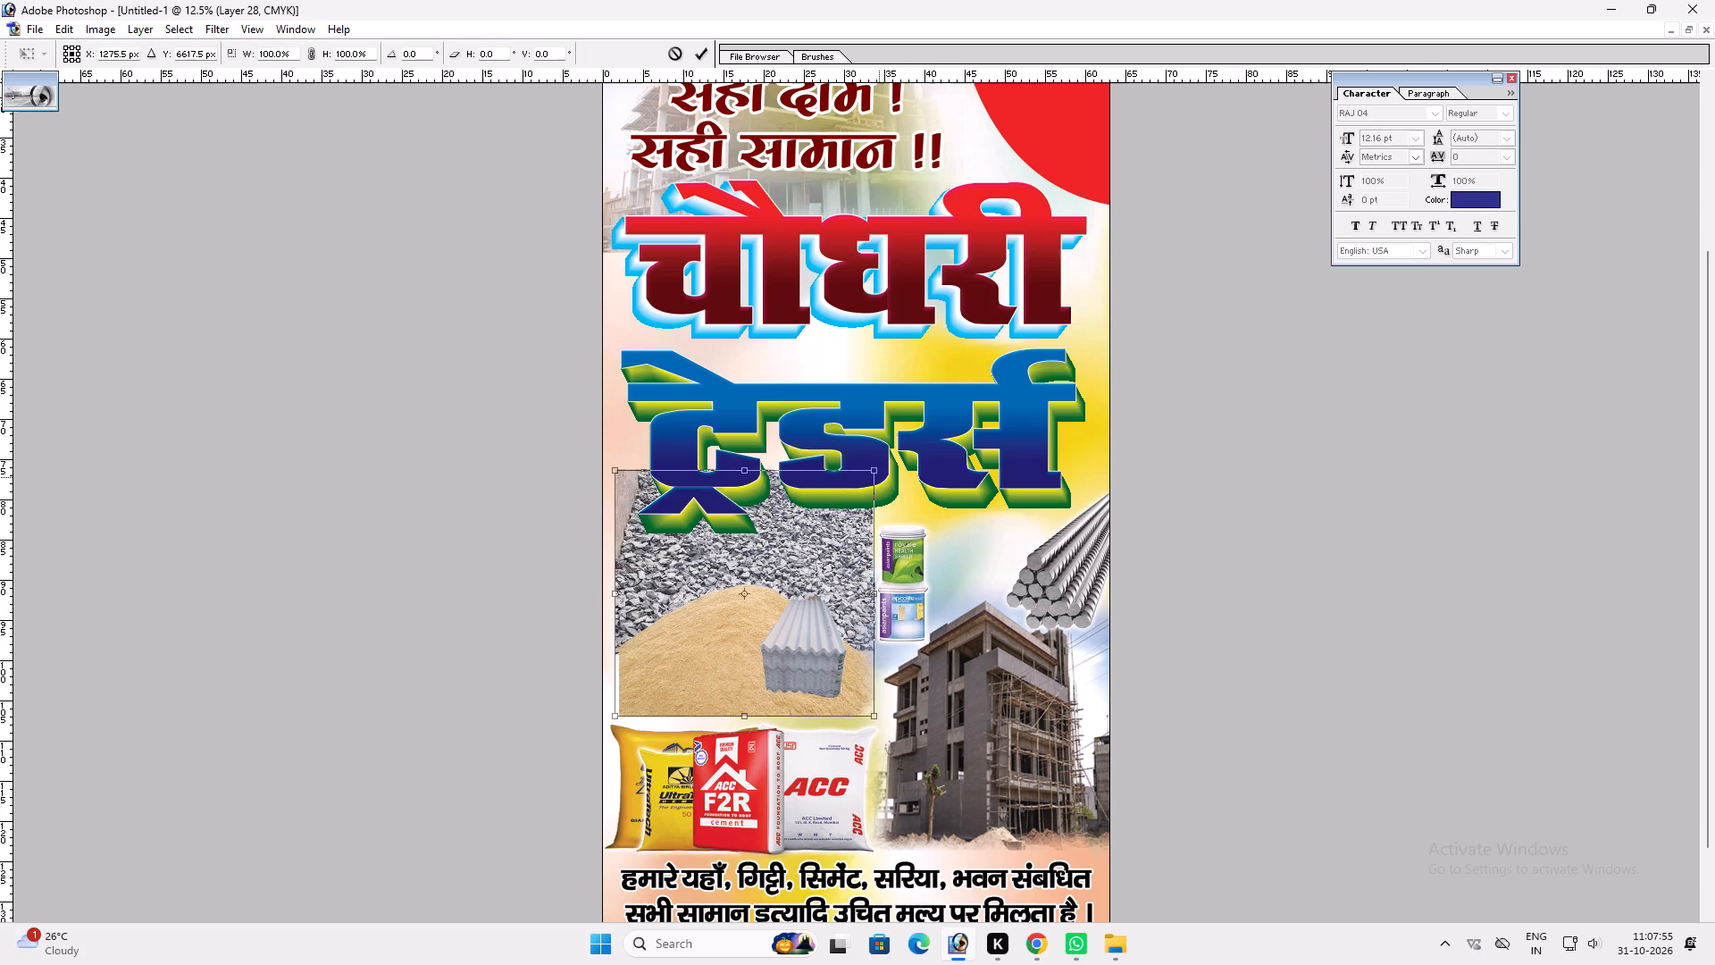
left_click_drag(870, 493, 832, 552, "shift")
key("shift+Return")
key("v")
left_click_drag(804, 576, 788, 589)
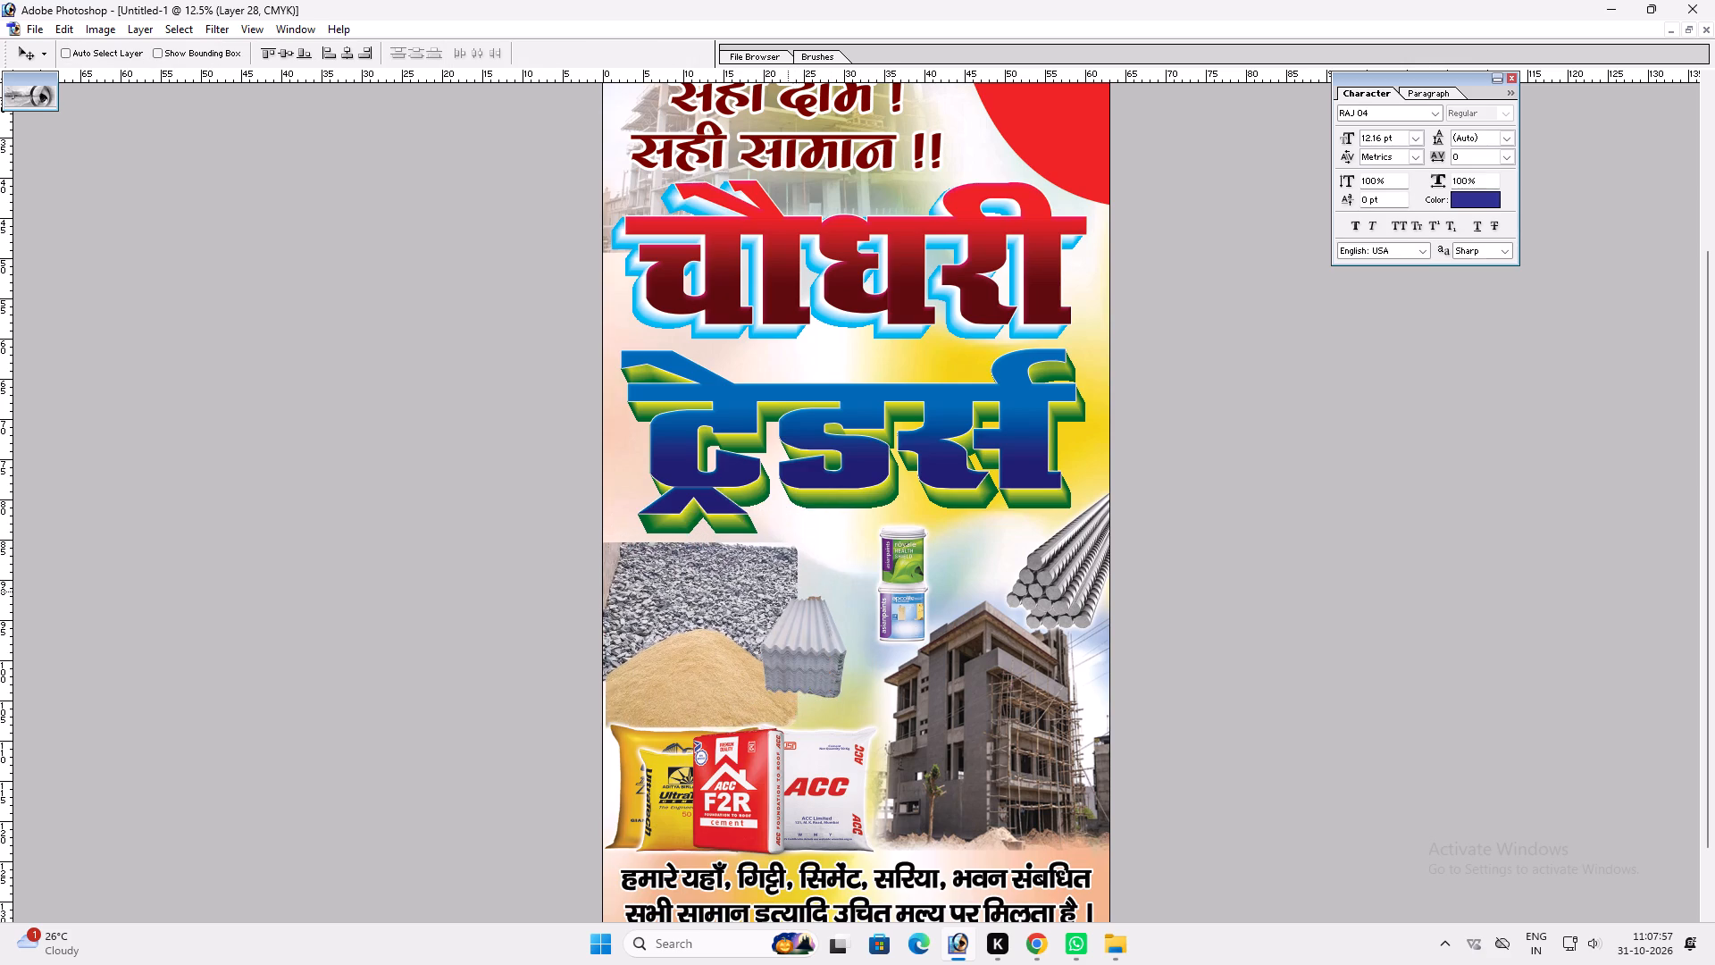
left_click_drag(788, 589, 781, 597)
key("ctrl+t")
left_click_drag(781, 548, 790, 546, "shift")
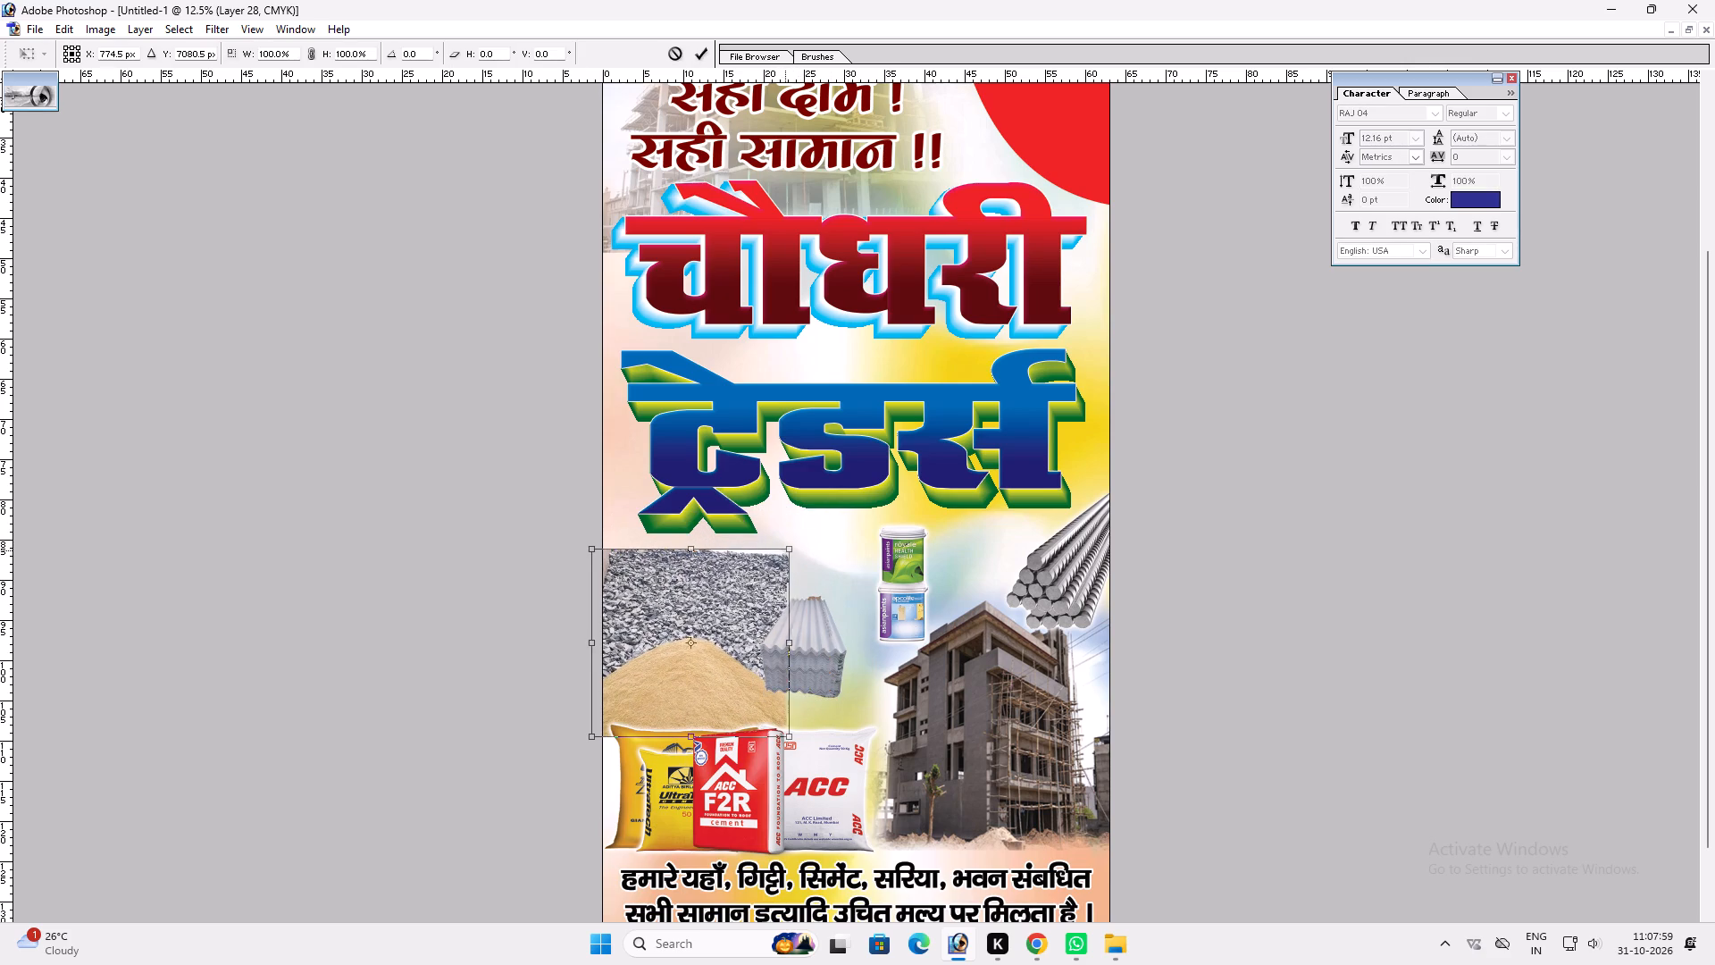
left_click_drag(790, 546, 796, 544, "shift")
key("shift+Return")
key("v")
Erase the sand's bottom edge softly, and its right edge with the eraser size at 700.
left_click(666, 719, "ctrl")
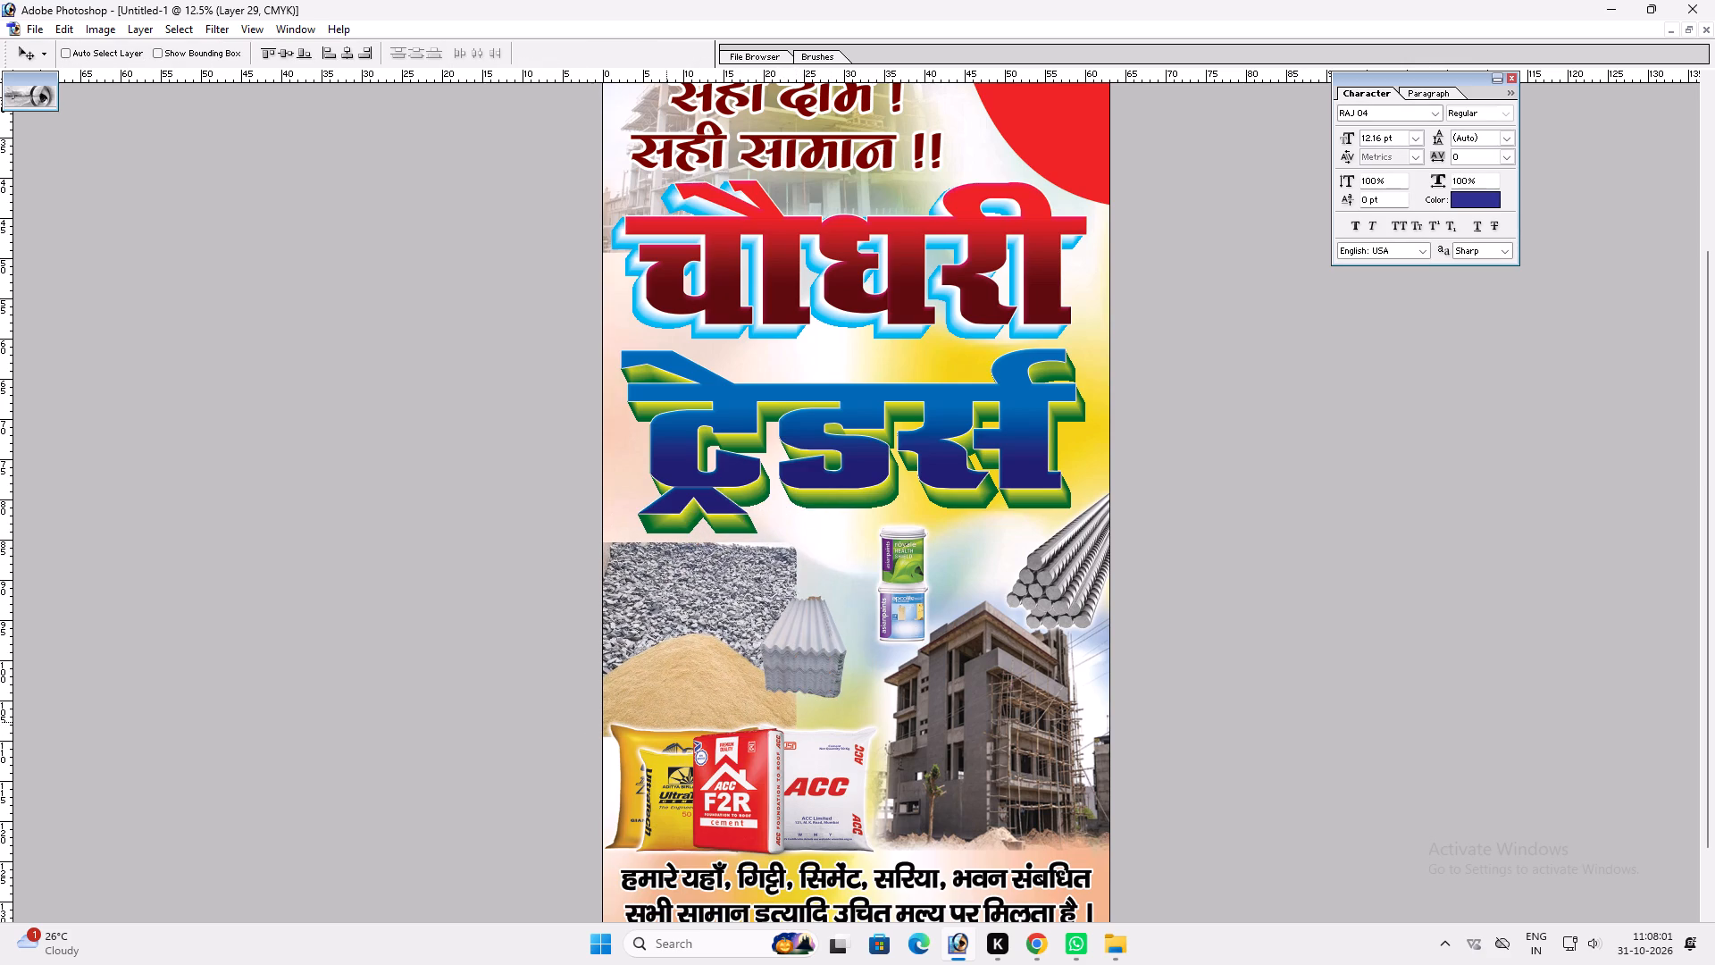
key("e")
left_click_drag(582, 742, 800, 741)
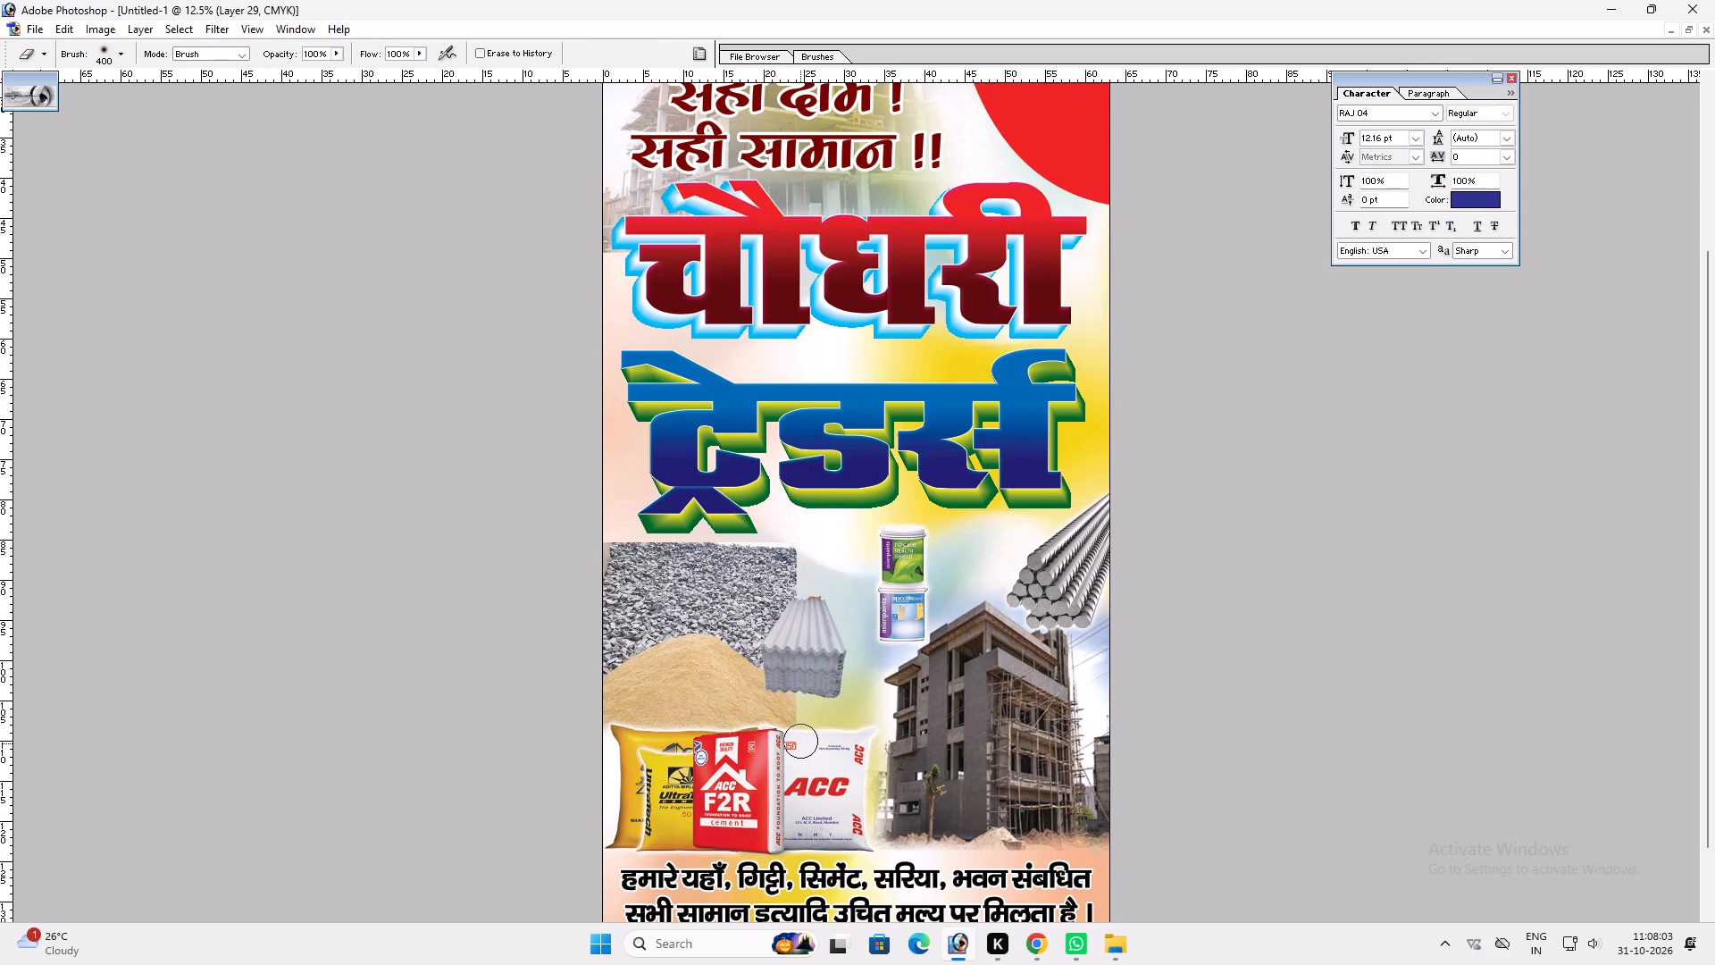
left_click_drag(800, 741, 806, 735)
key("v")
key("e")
key("bracketright")
key("bracketright")
key("bracketright")
left_click_drag(819, 541, 827, 612)
left_click_drag(827, 612, 826, 635)
left_click_drag(819, 633, 820, 729)
Select the gravel layer and softly erase its right and top edges so it fades into the background.
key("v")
right_click_drag(774, 581, 790, 586)
left_click_drag(813, 593, 824, 597)
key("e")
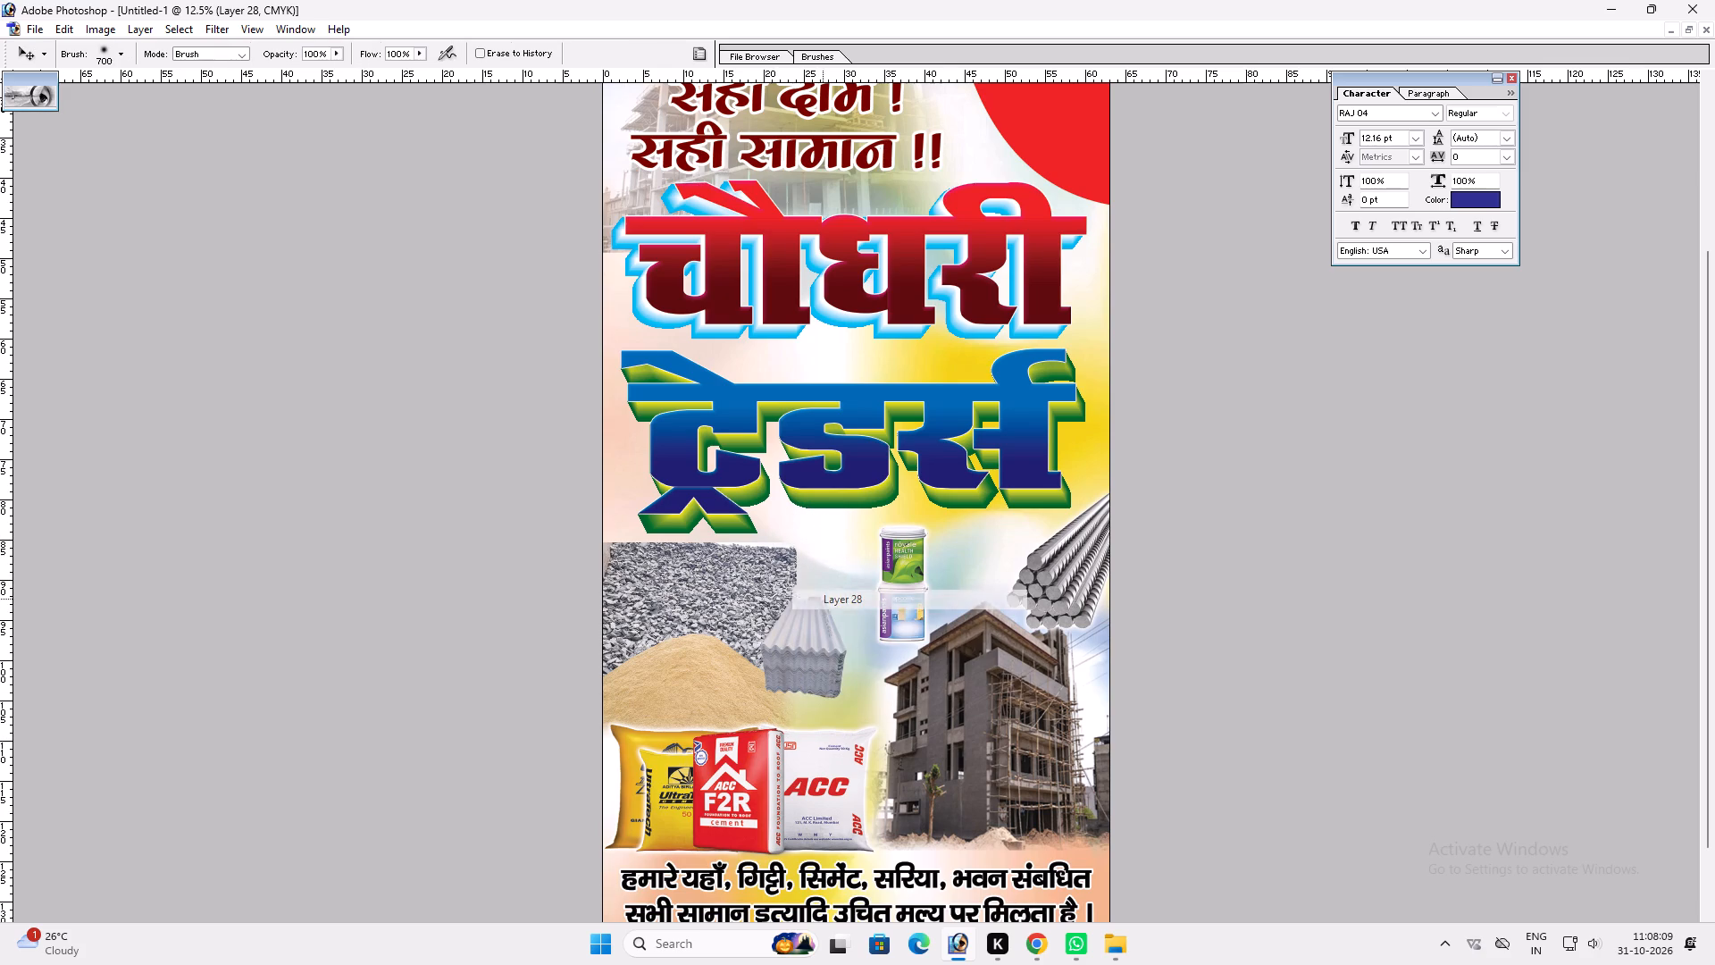
left_click_drag(820, 546, 833, 642)
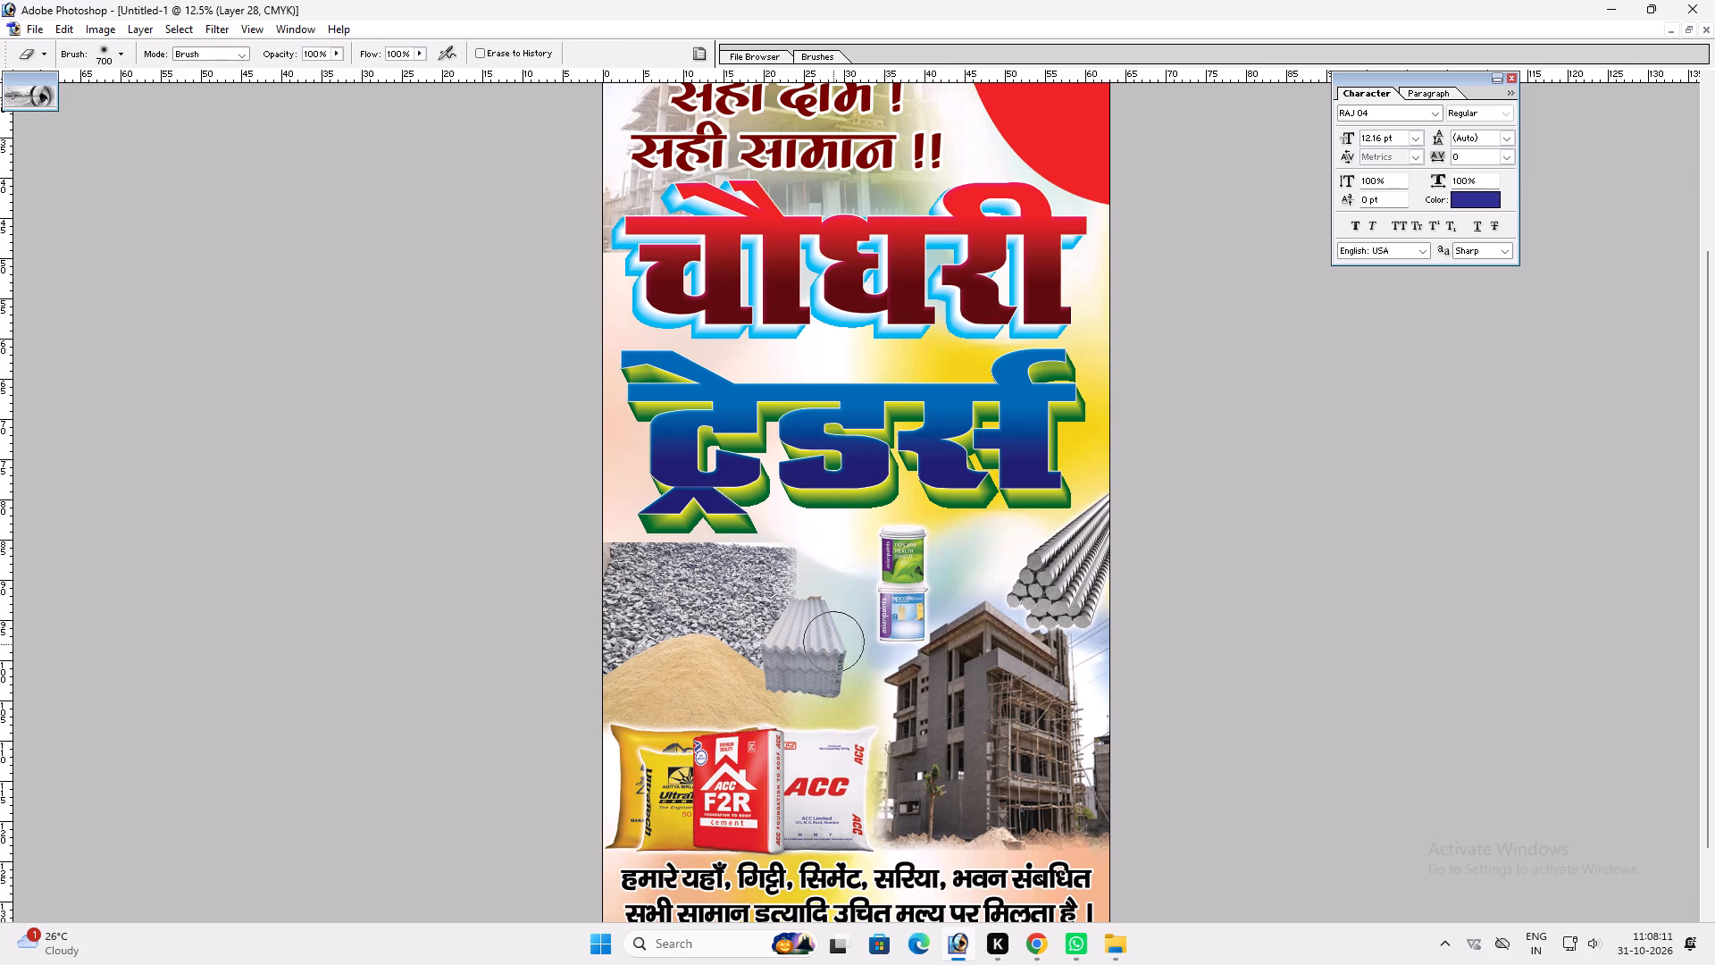
left_click_drag(833, 642, 591, 503)
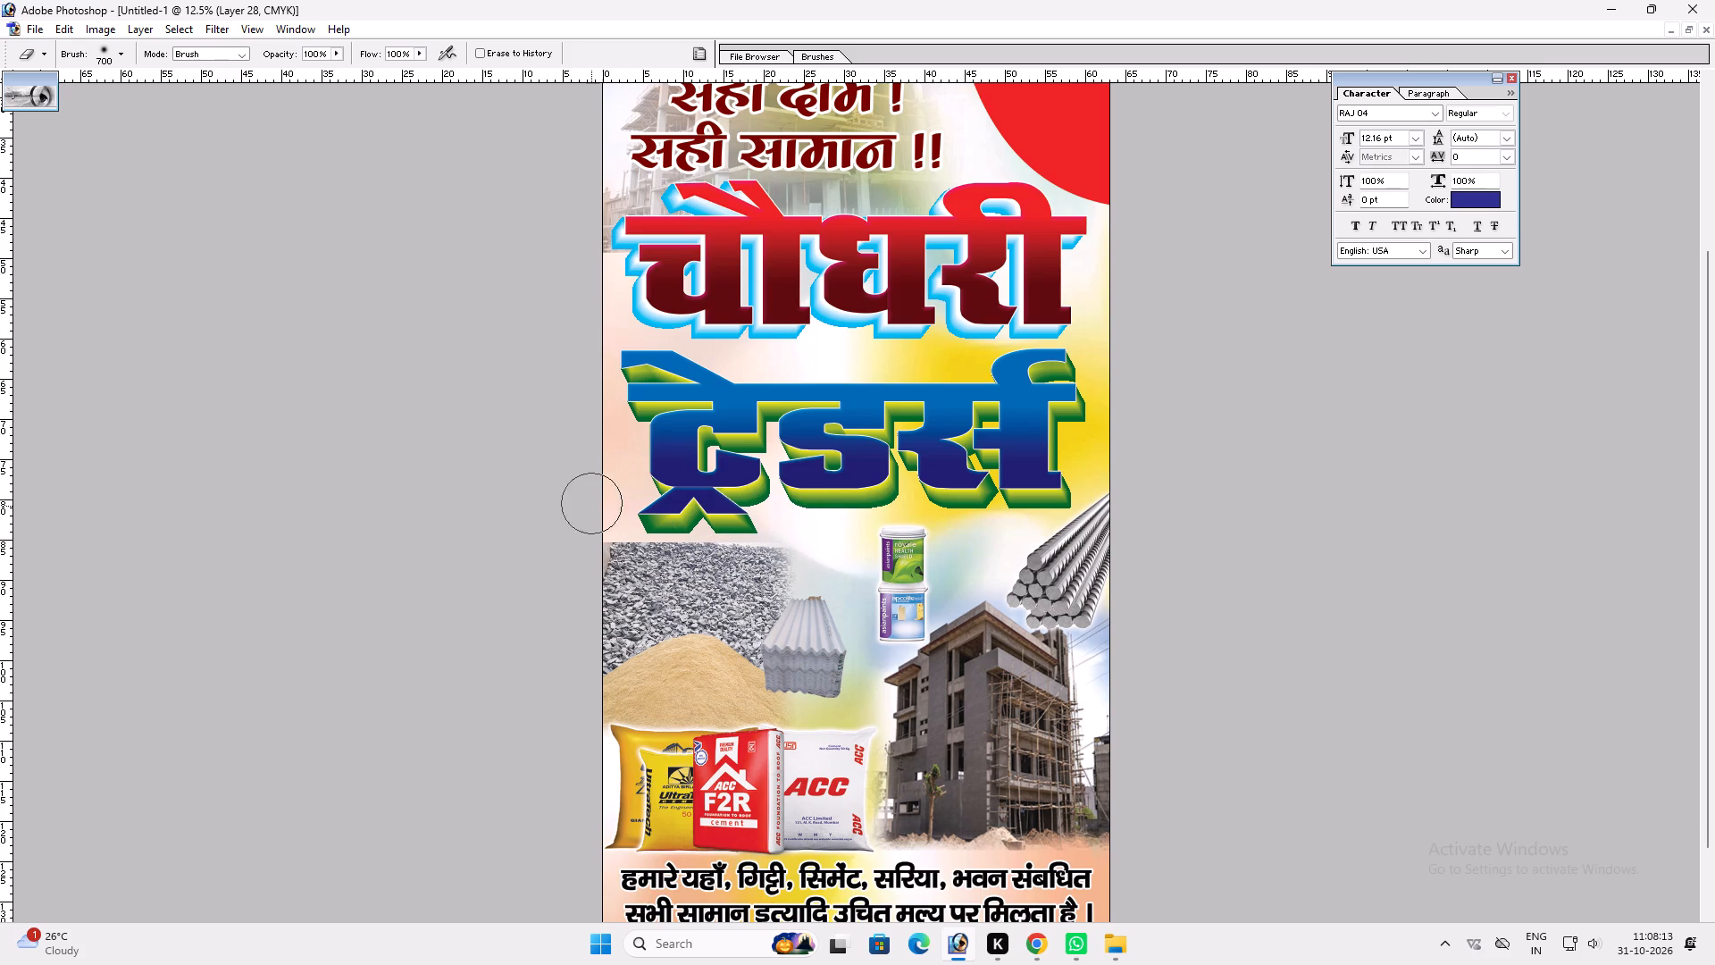
left_click_drag(591, 503, 581, 506)
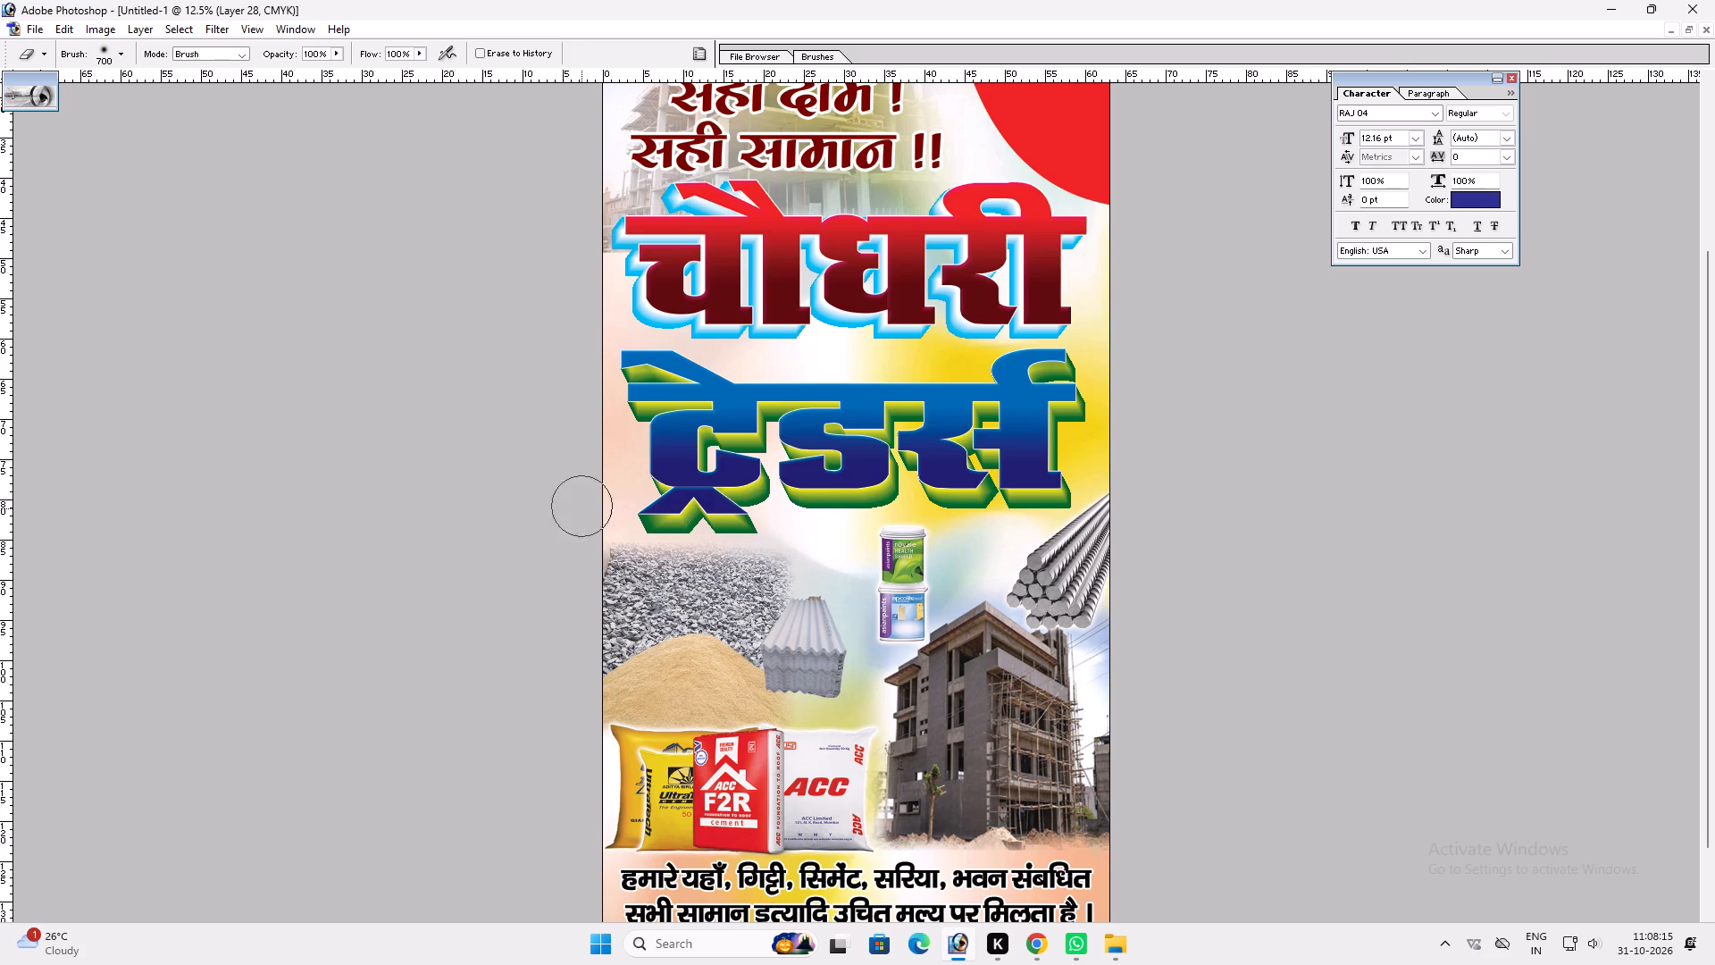
left_click_drag(581, 506, 731, 499)
Enlarge the gravel and sand heap slightly and lower it so its base tucks behind the cement bags.
key("ctrl+t")
left_click_drag(799, 738, 813, 742, "alt+shift")
key("shift+Return")
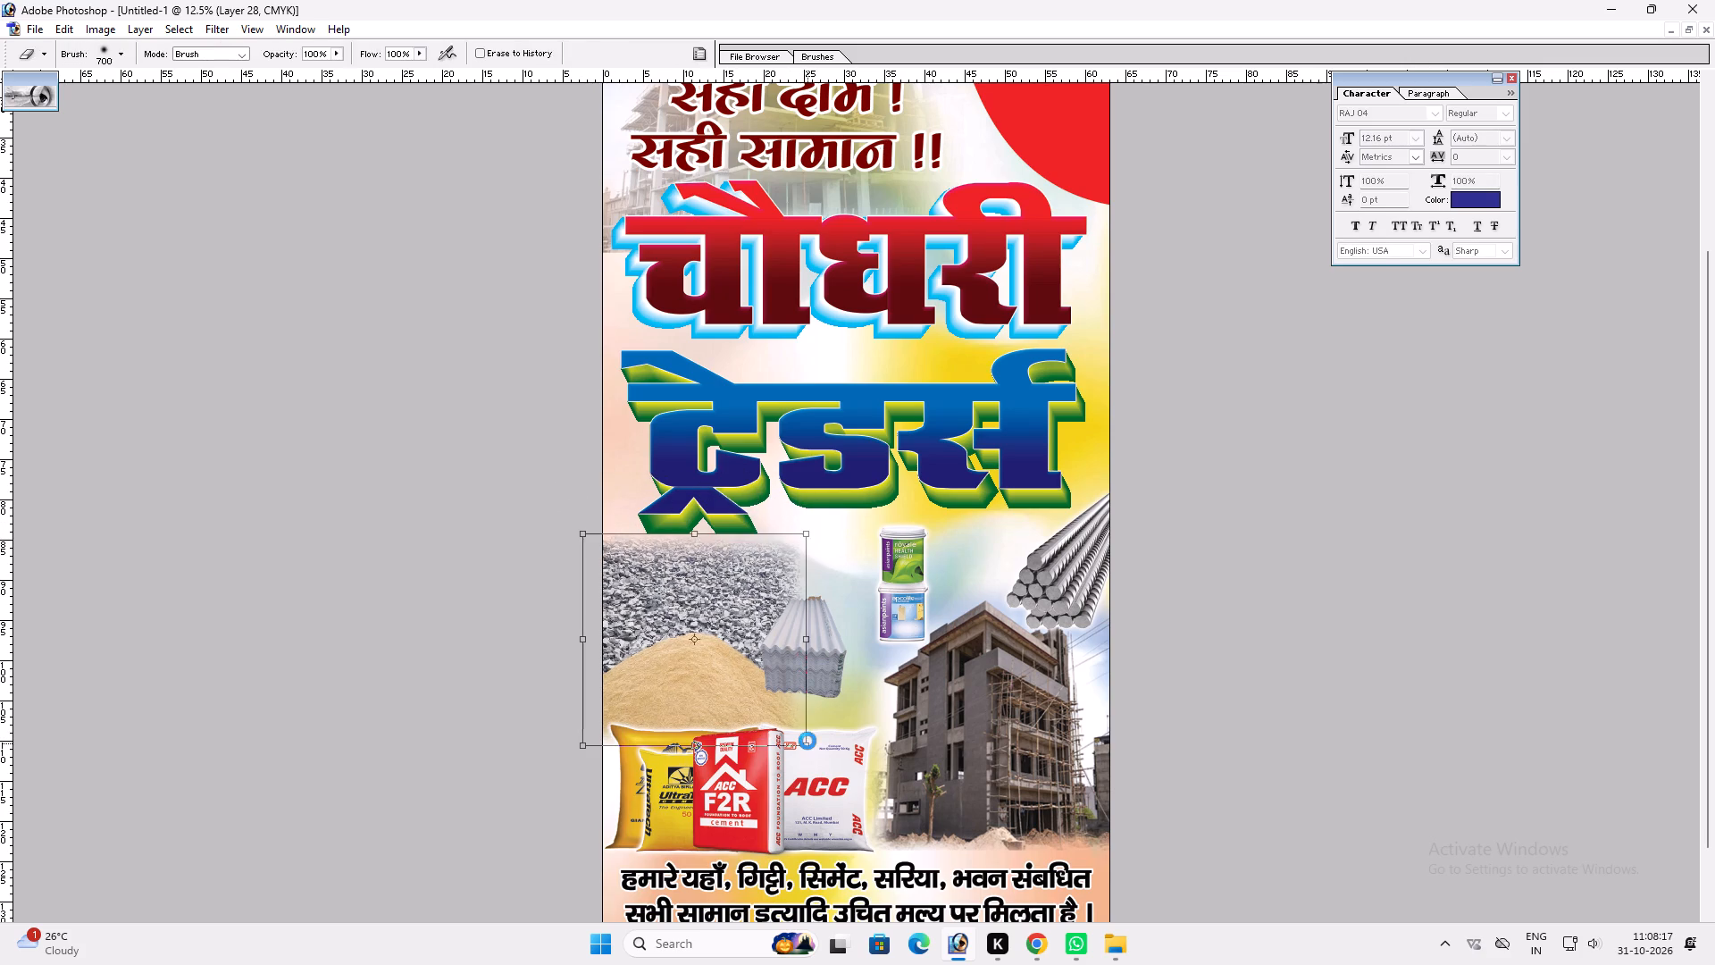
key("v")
left_click_drag(760, 701, 760, 717)
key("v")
key("ctrl+t")
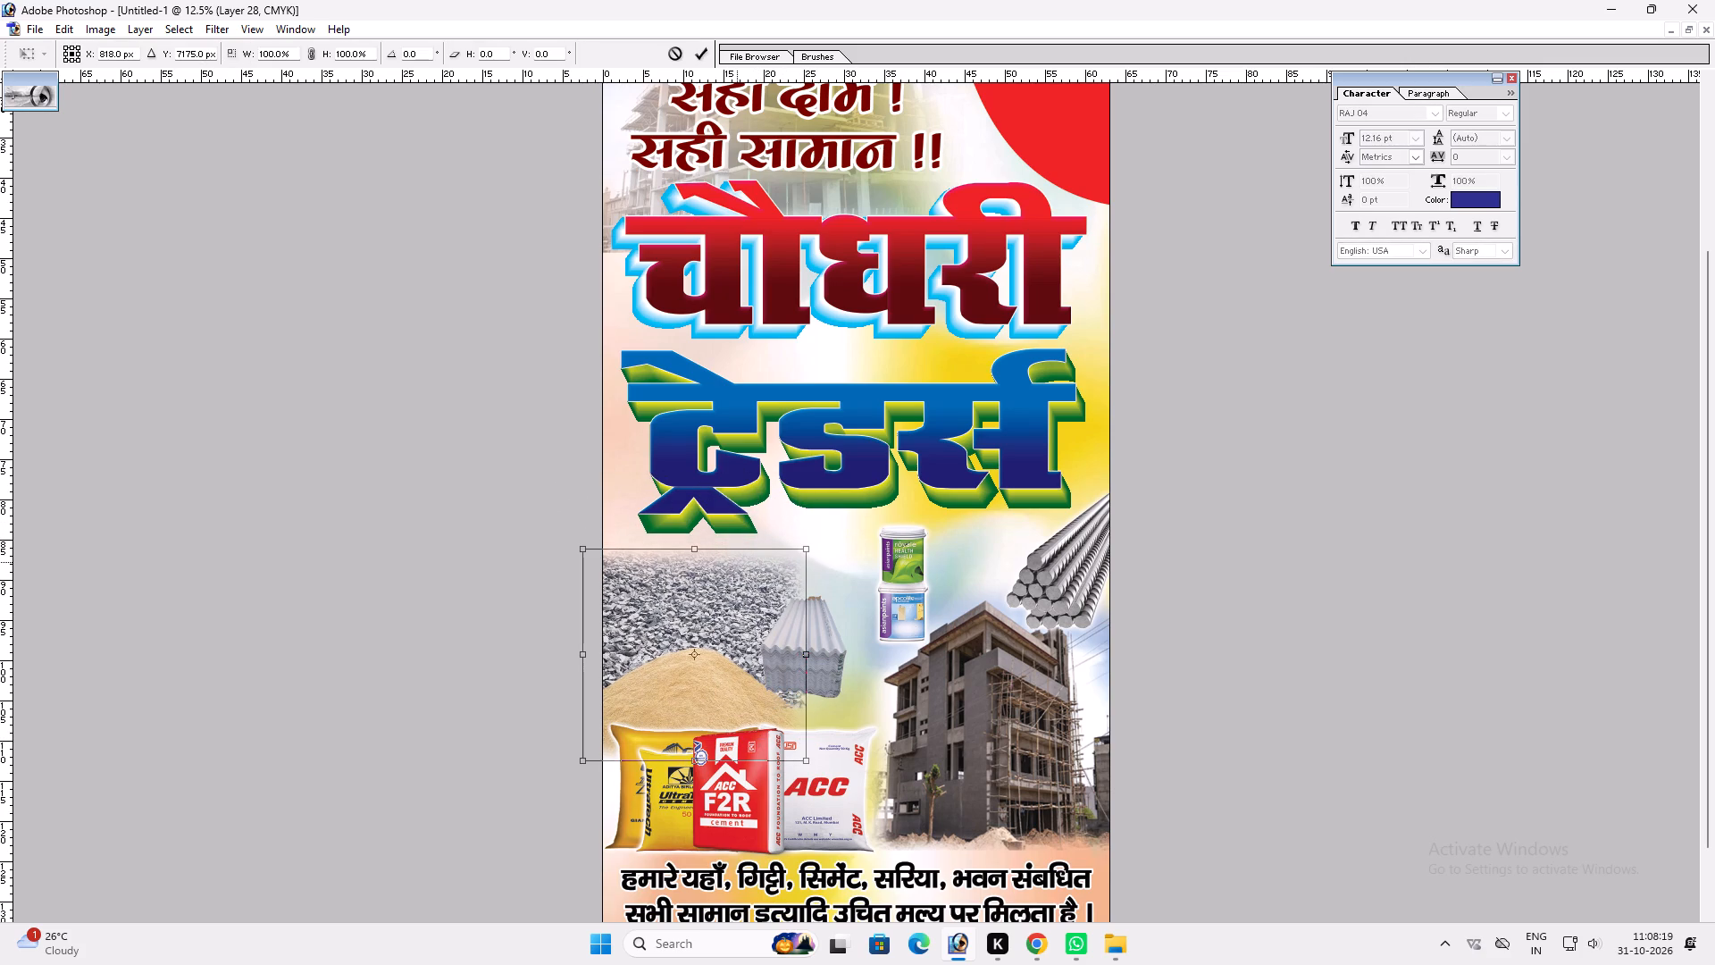
left_click_drag(736, 551, 748, 547, "shift")
key("Return")
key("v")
Move the corrugated roofing sheets down onto the white ACC bag and enlarge them slightly.
left_click(811, 646, "ctrl")
left_click_drag(808, 647, 819, 656)
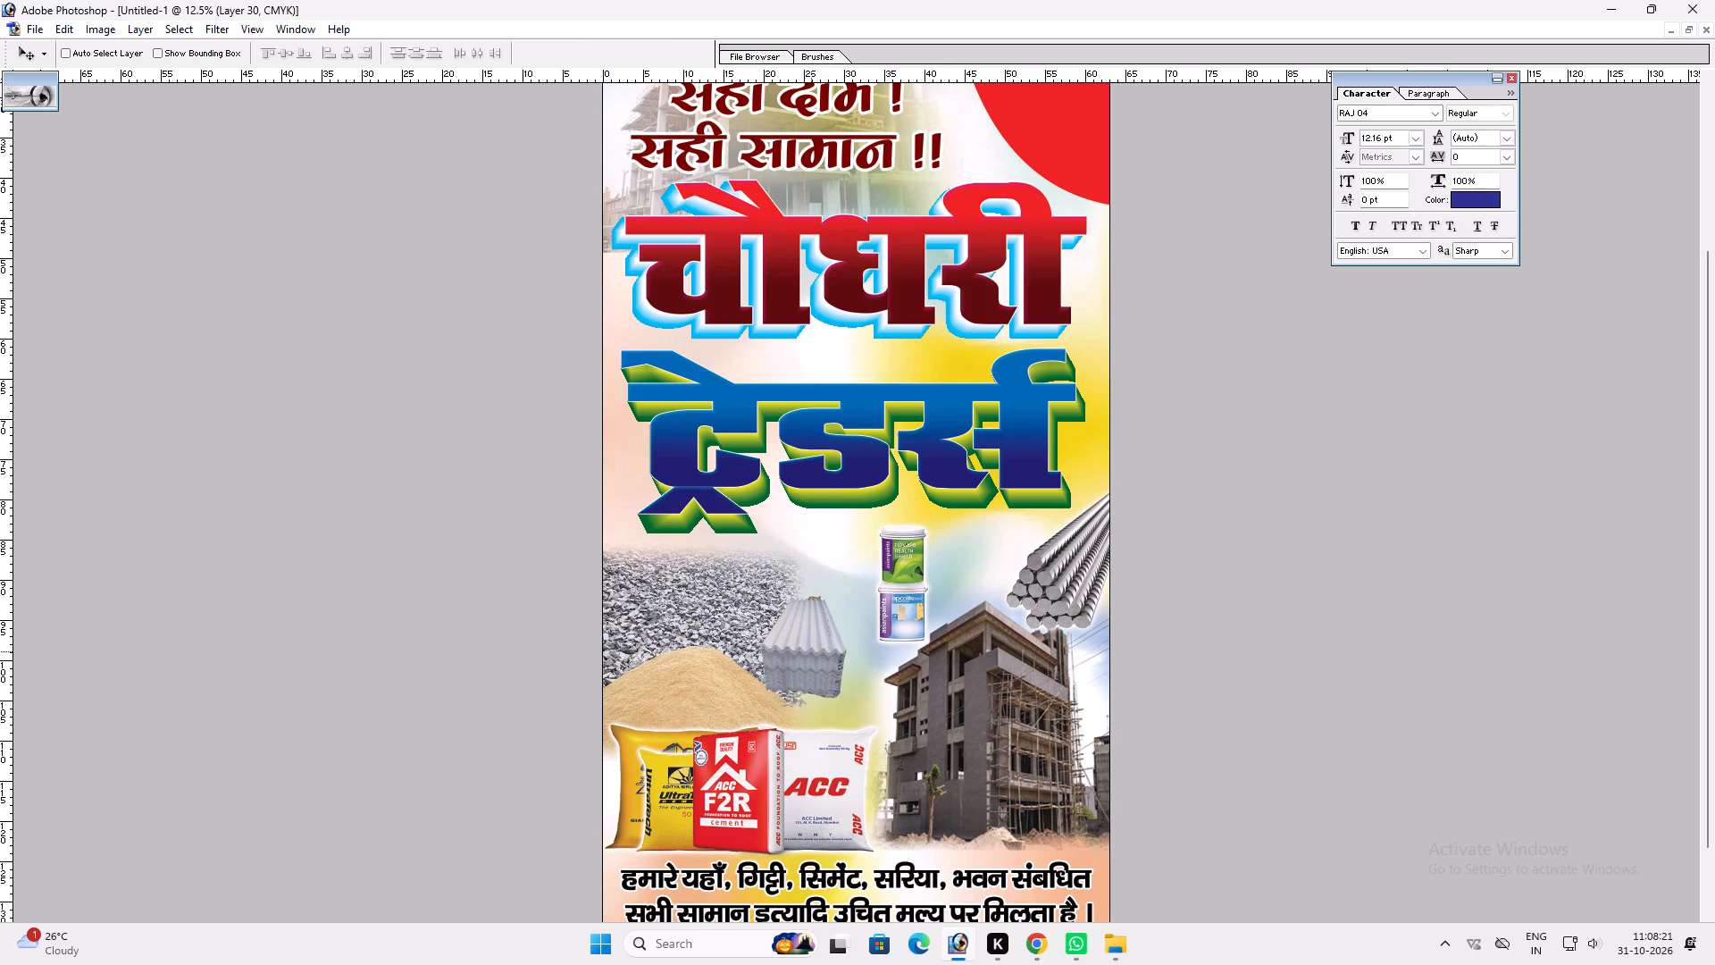
left_click_drag(819, 656, 827, 676)
key("ctrl+t")
left_click_drag(863, 621, 871, 617, "shift")
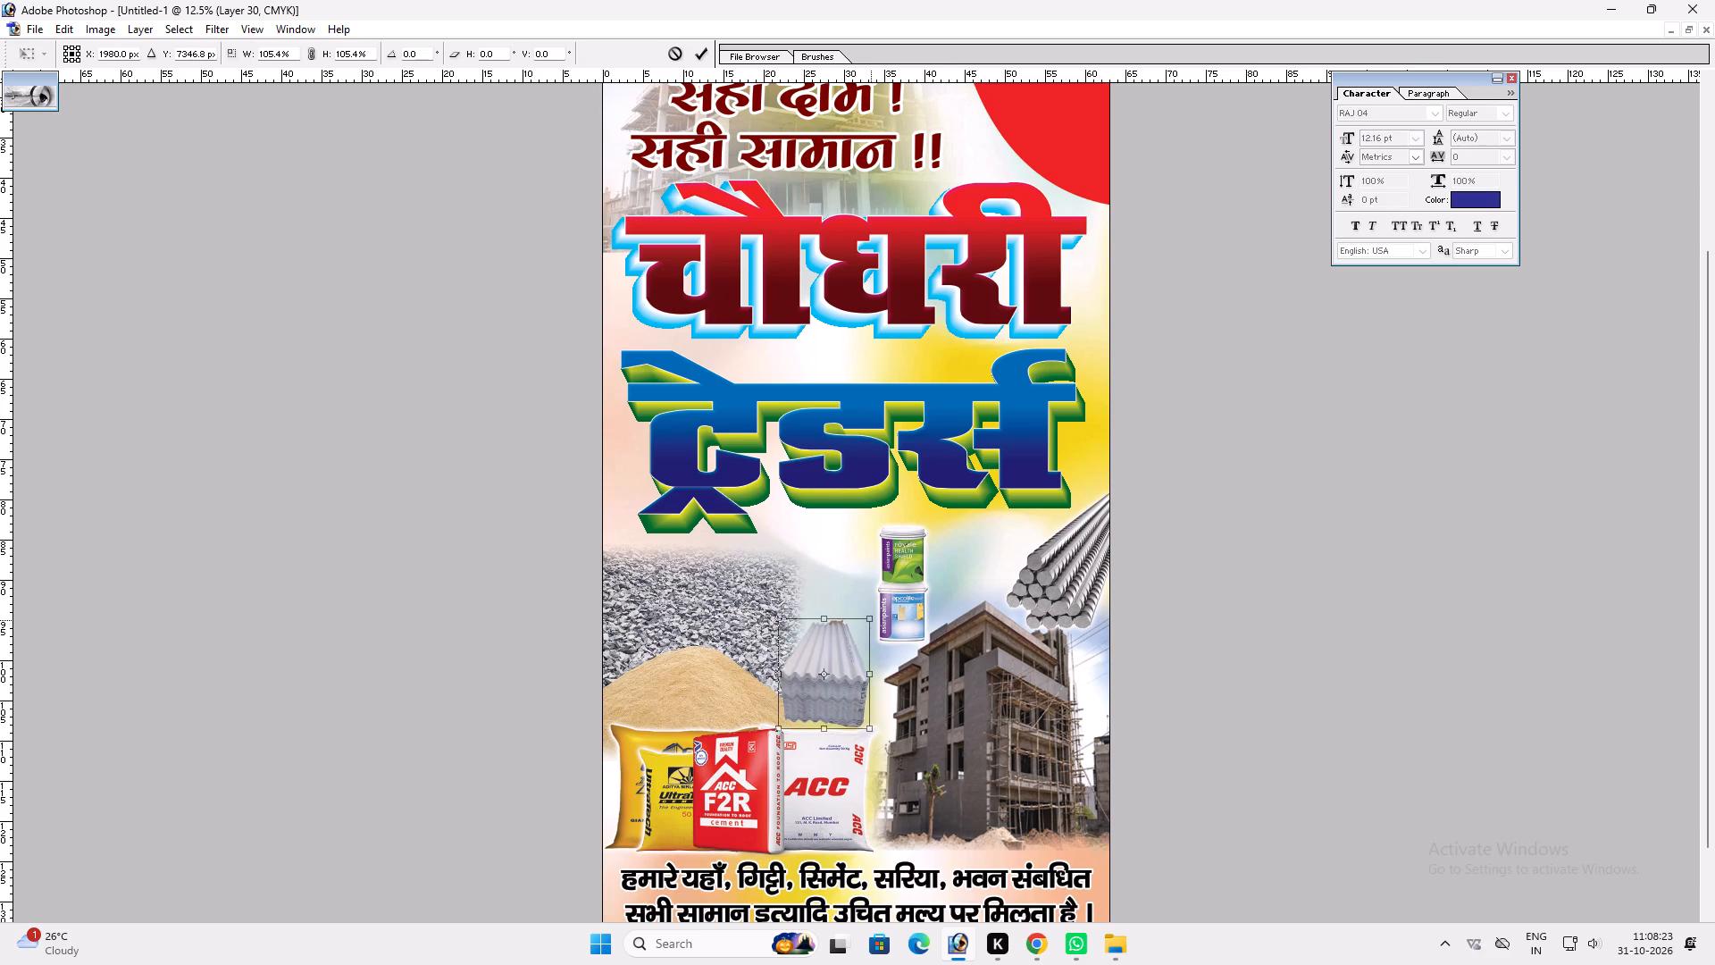
left_click_drag(871, 617, 875, 616, "shift")
key("Return")
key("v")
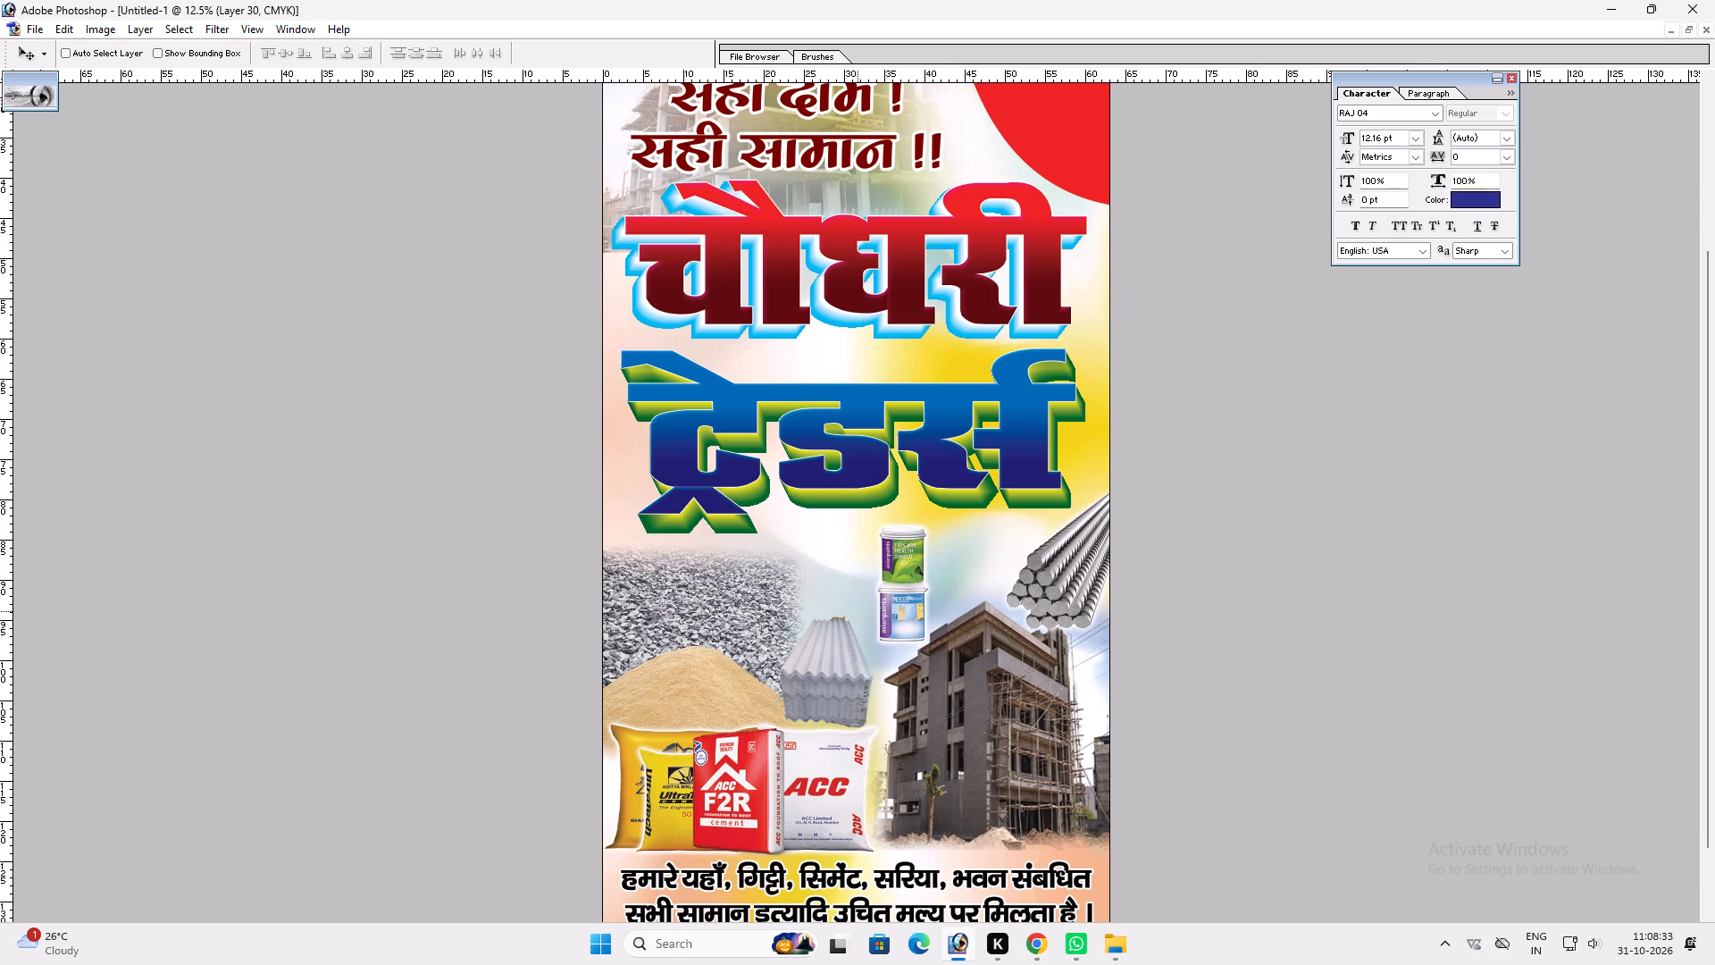
Shift the two paint buckets slightly left and down, above the gap between the roofing sheets and the building.
left_click(889, 609, "ctrl")
left_click_drag(889, 609, 878, 615)
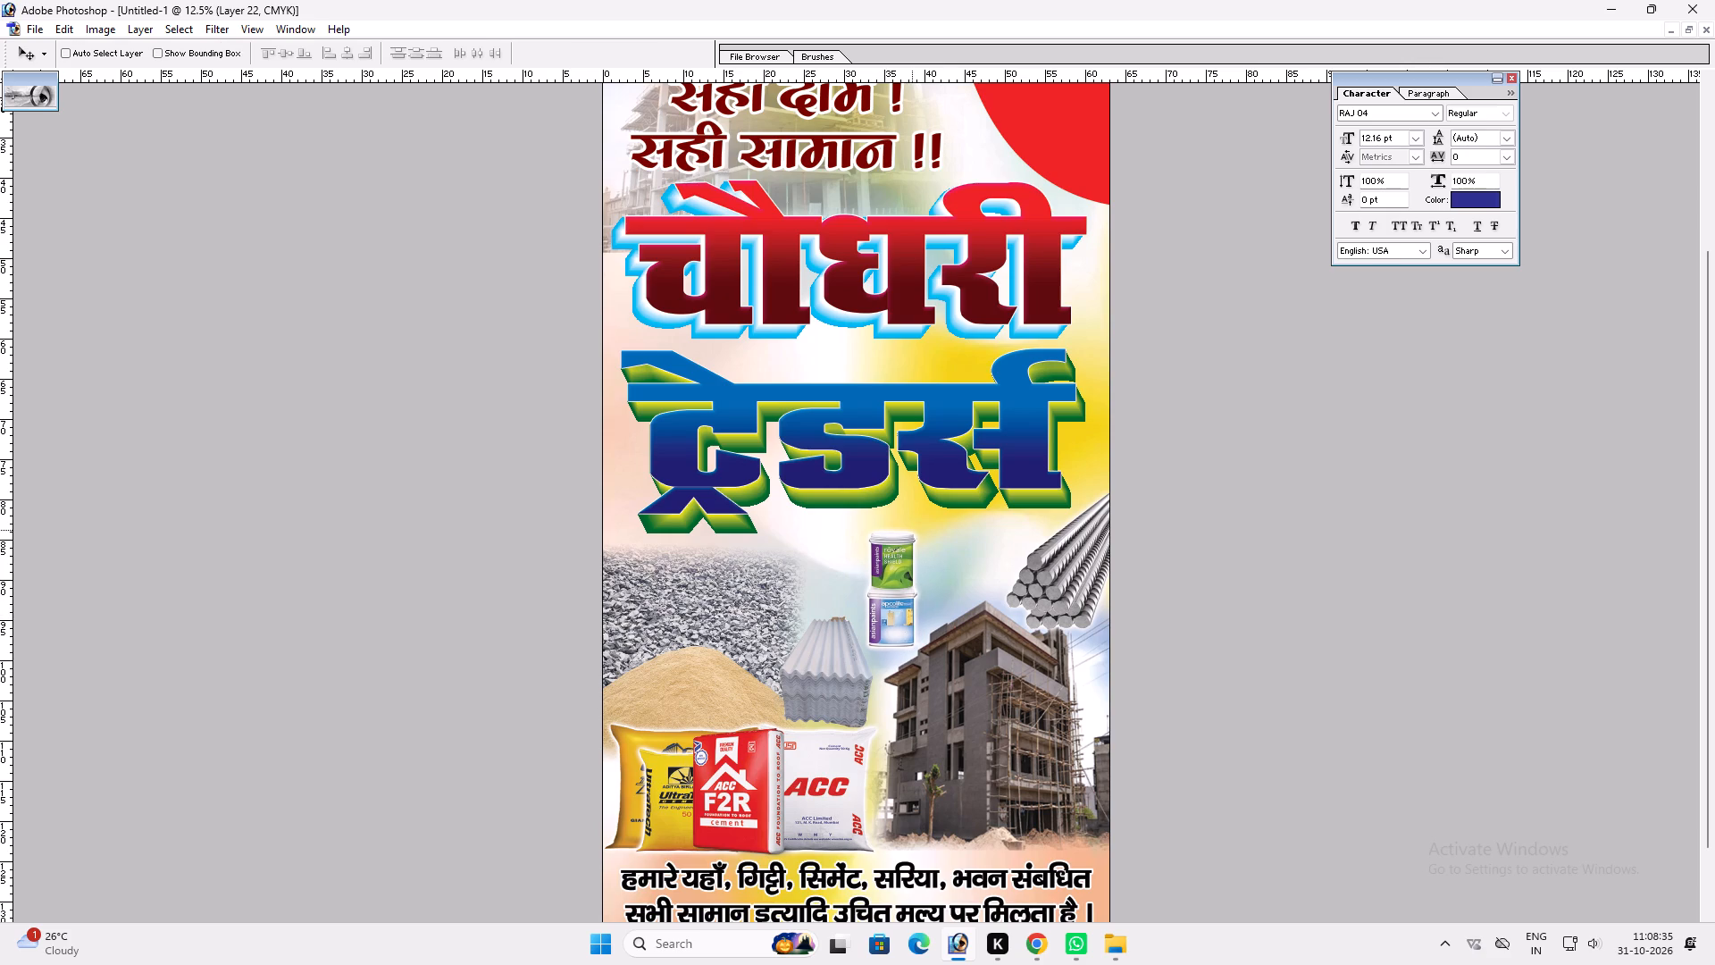
key("ctrl+t")
left_click(922, 530, "shift")
key("Return")
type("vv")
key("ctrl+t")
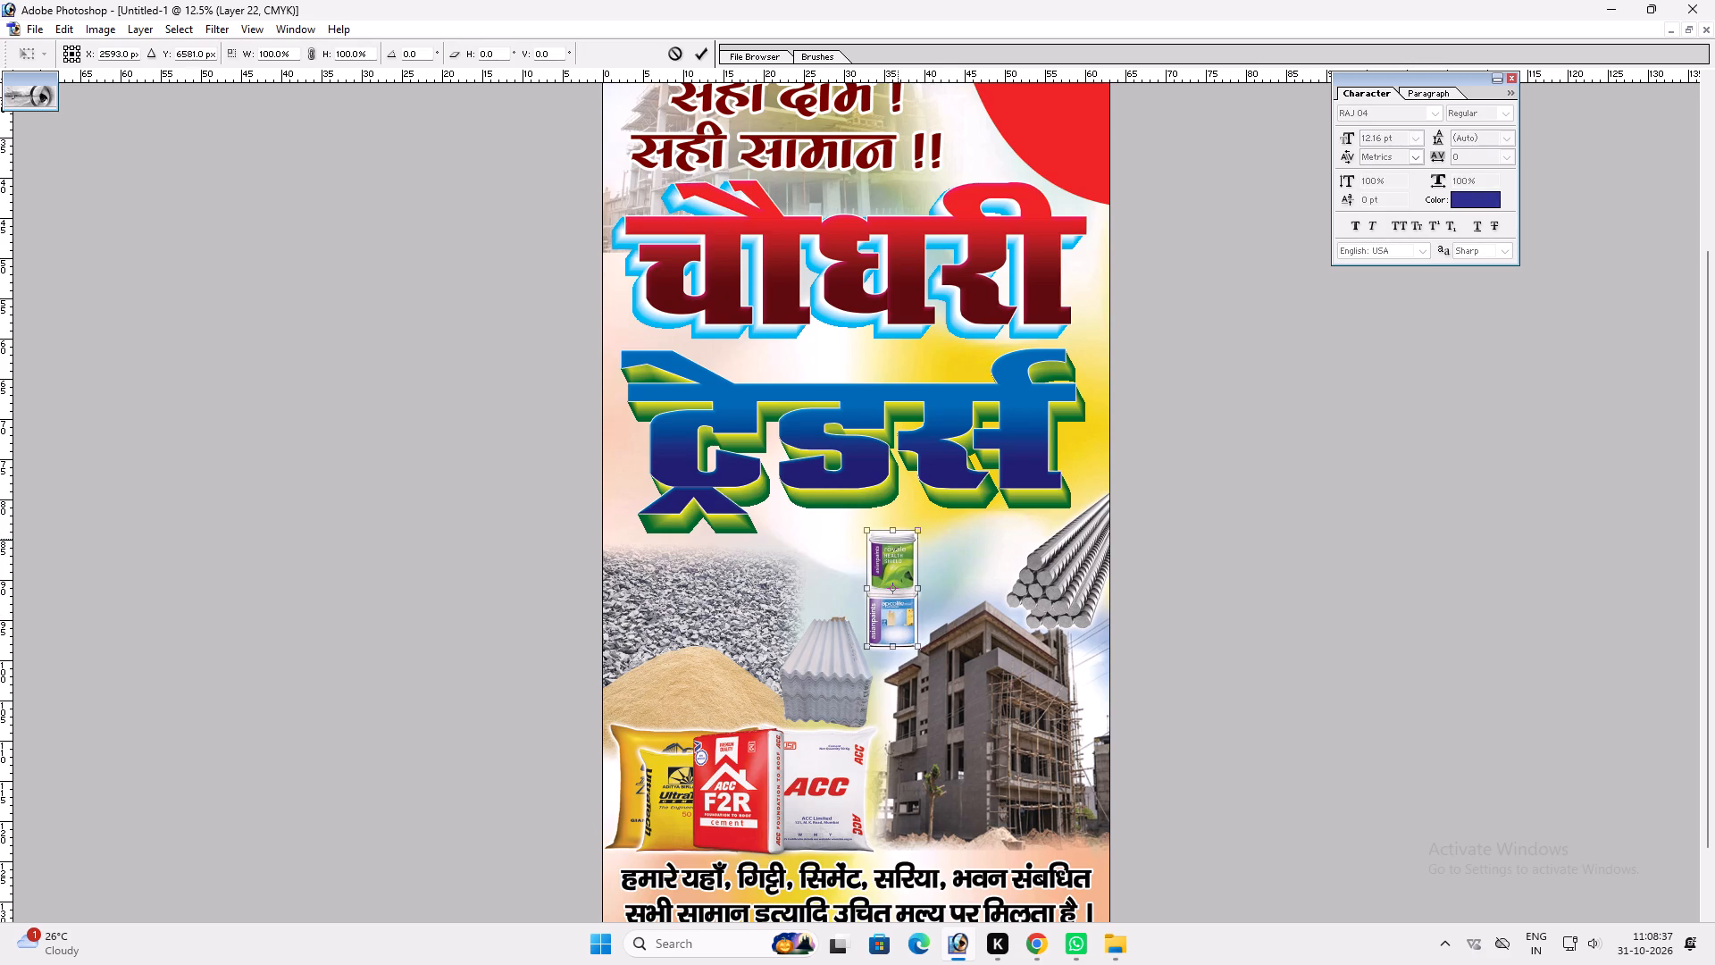
left_click(869, 529, "shift")
key("Return")
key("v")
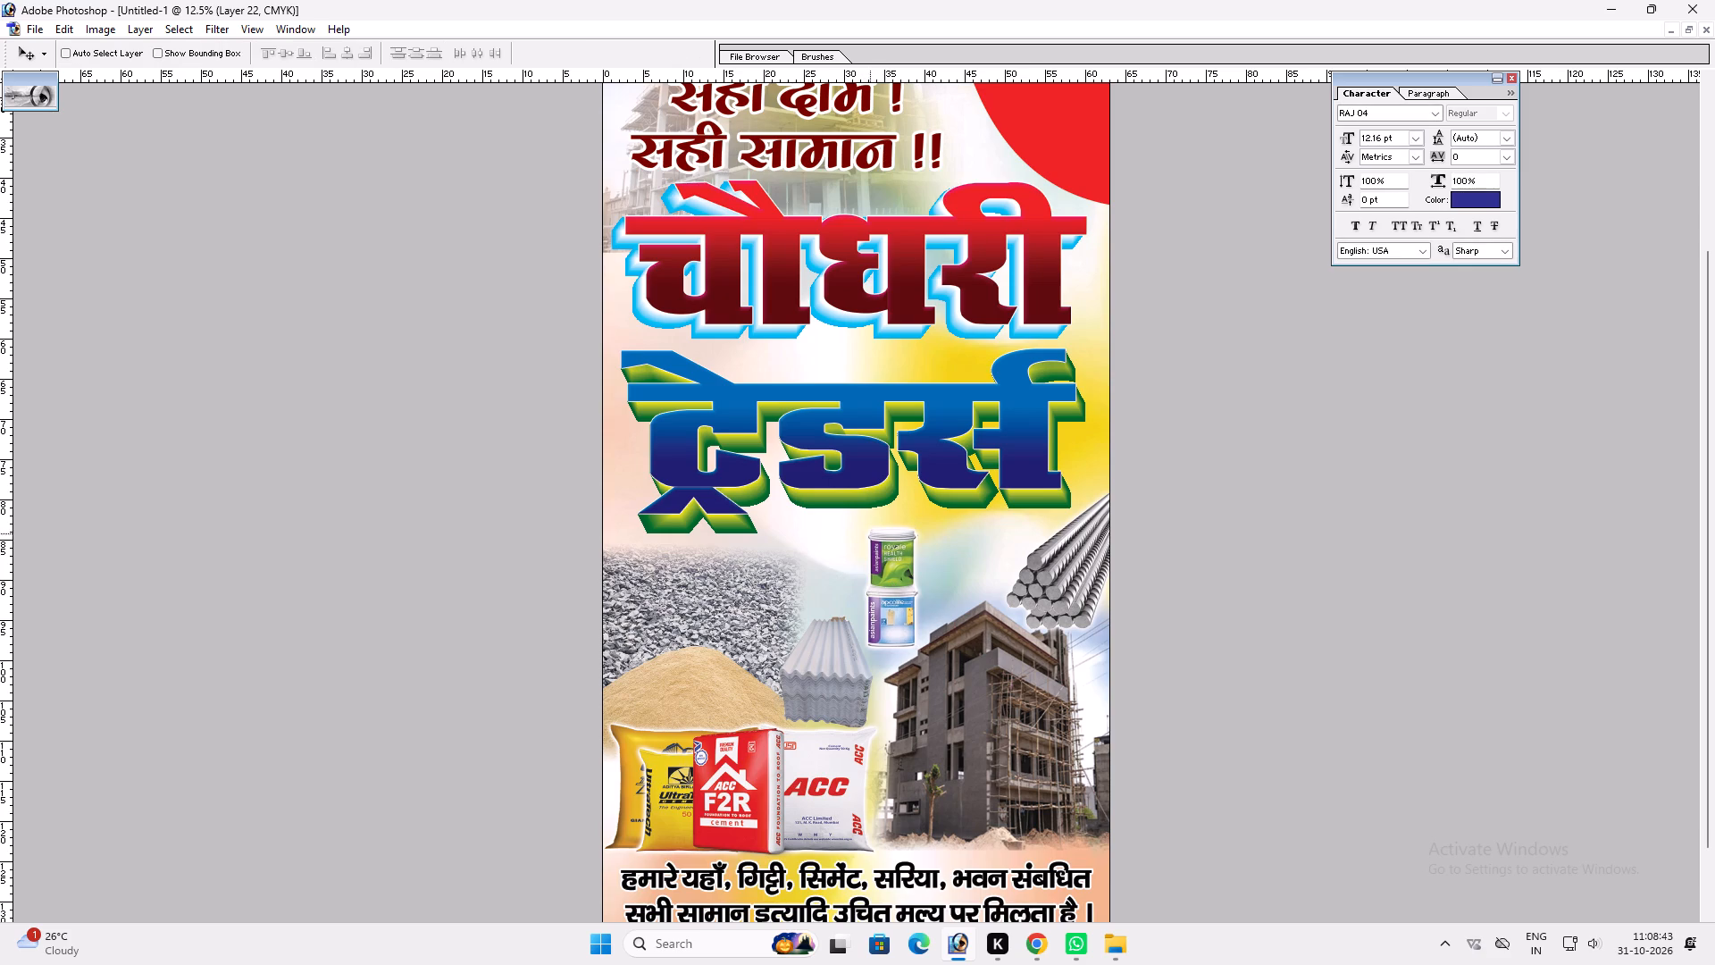
Stretch the gravel and sand heap slightly upward, keeping its base tucked behind the cement bags.
key("ctrl+plus")
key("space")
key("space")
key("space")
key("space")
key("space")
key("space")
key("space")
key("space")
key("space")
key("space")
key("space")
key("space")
left_click_drag(943, 629, 945, 608)
left_click(903, 565, "ctrl")
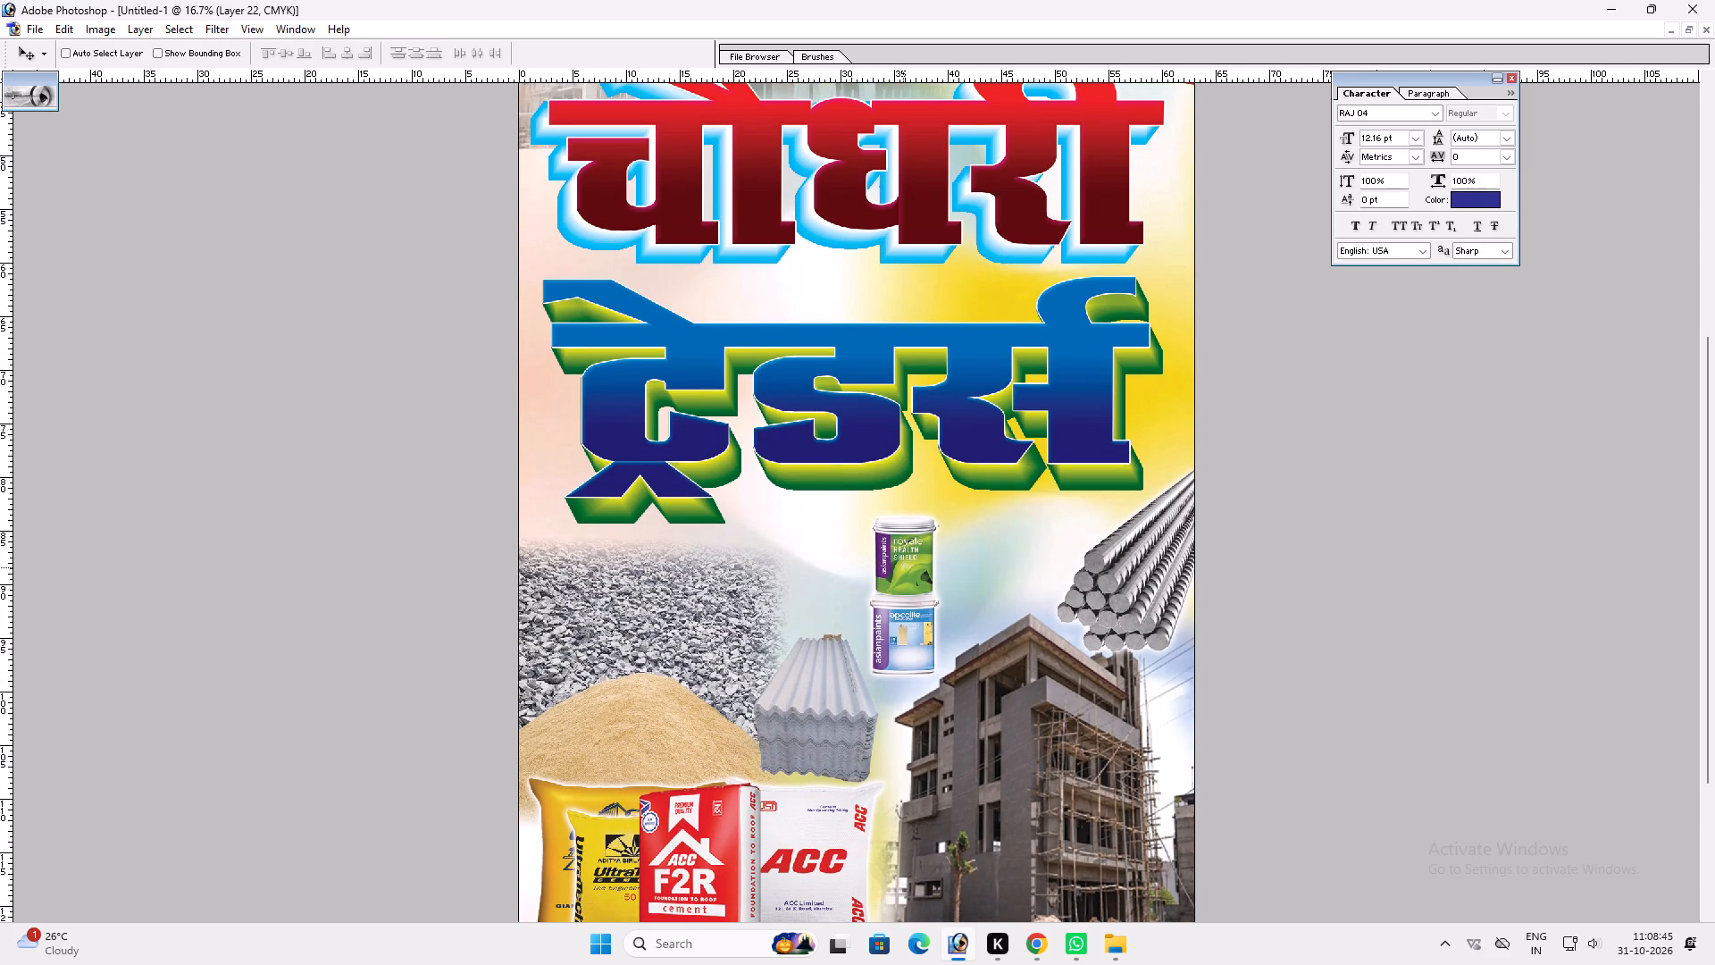
left_click(712, 584, "ctrl")
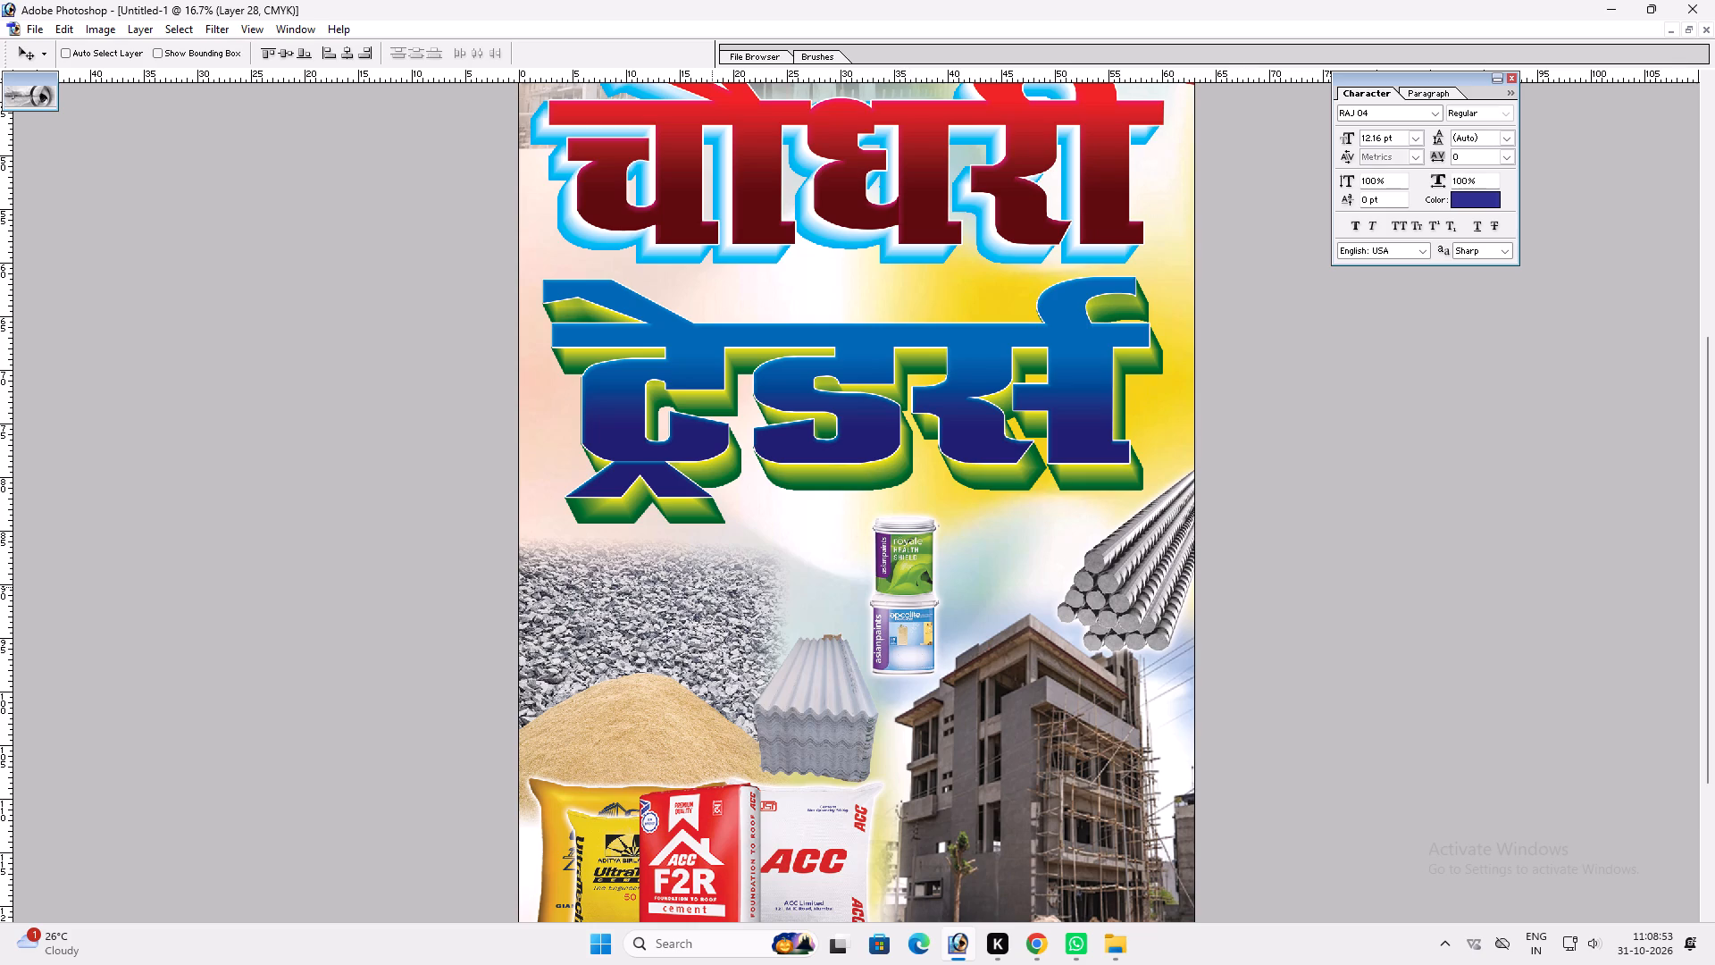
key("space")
key("ctrl+t")
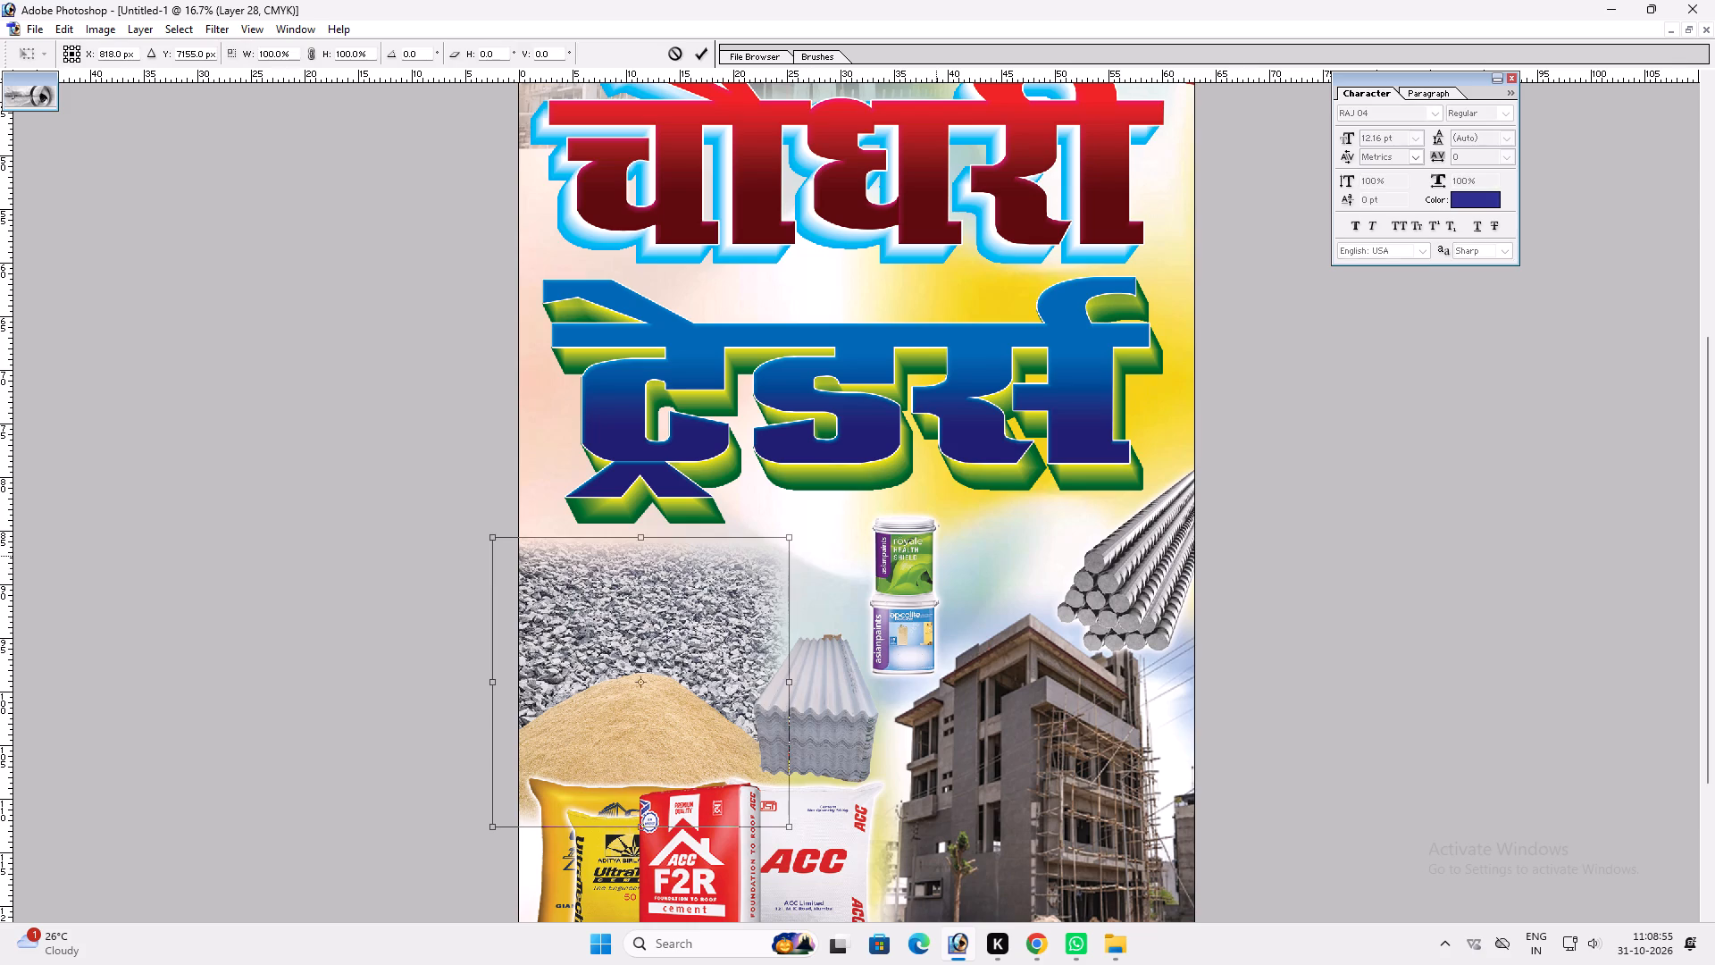
key("Return")
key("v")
left_click(701, 634, "ctrl")
key("ctrl+t")
left_click_drag(702, 536, 706, 520, "shift")
key("shift+Return")
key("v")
left_click(699, 623, "shift")
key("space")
left_click_drag(696, 649, 690, 524)
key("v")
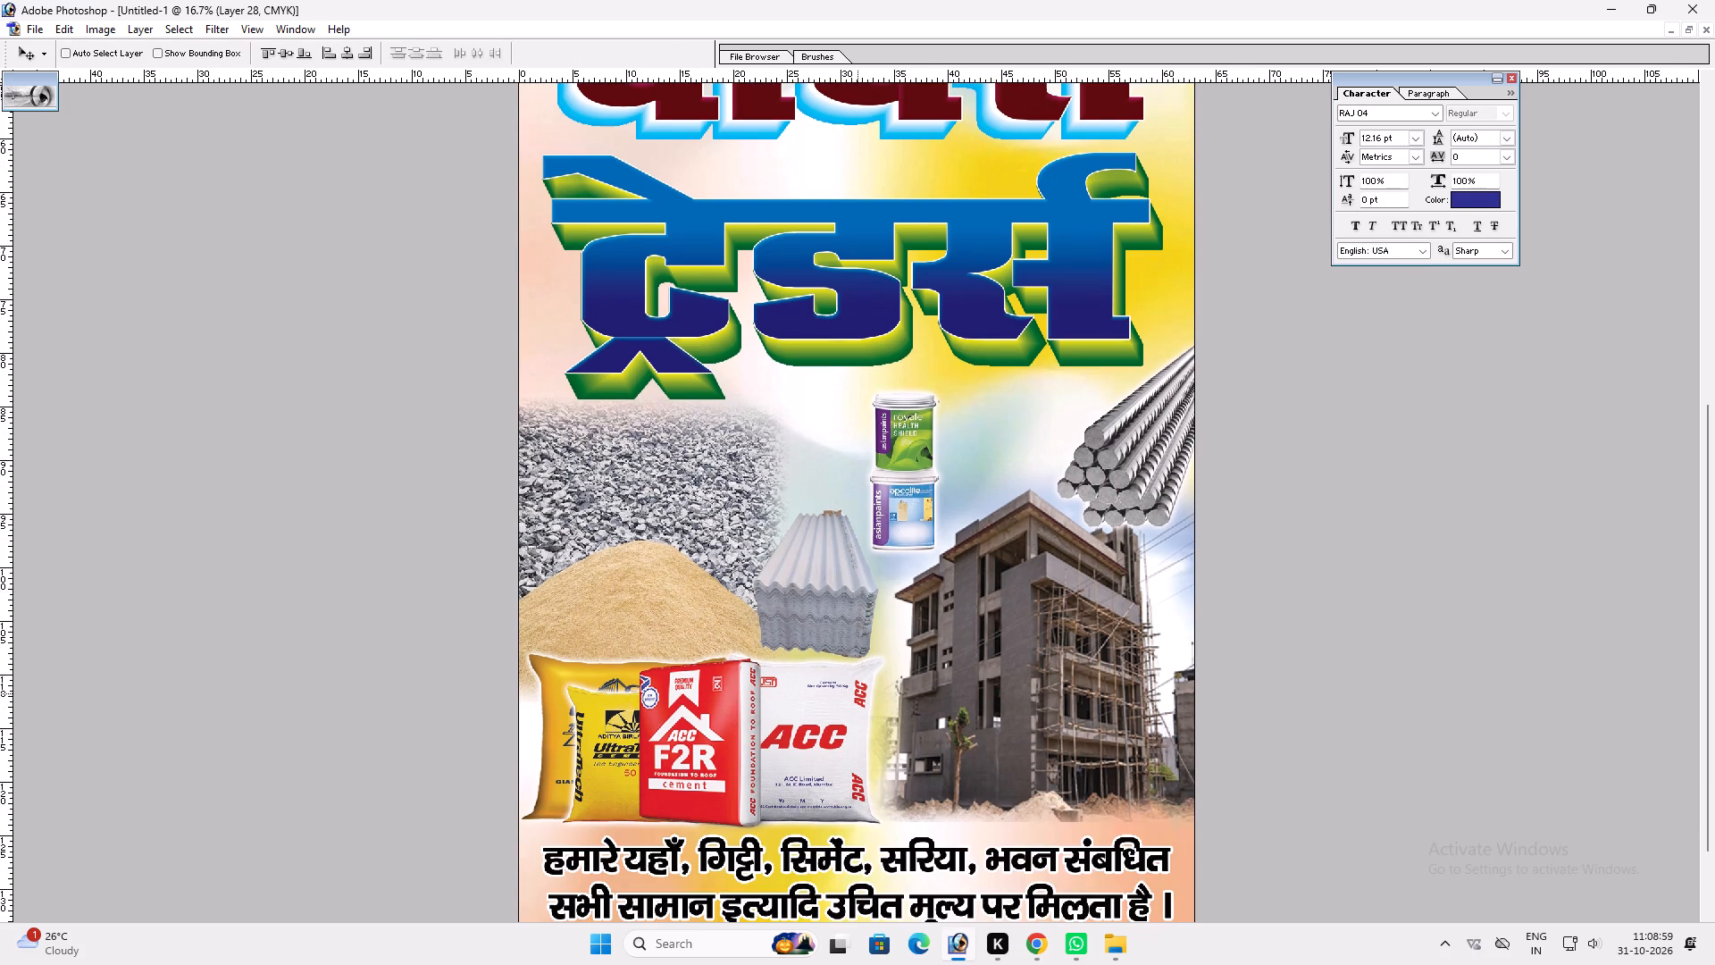
Select the corrugated roofing sheets and fine-tune their height from the upper edge.
left_click(814, 621, "ctrl")
key("ctrl+t")
left_click(814, 506, "shift")
key("shift+Return")
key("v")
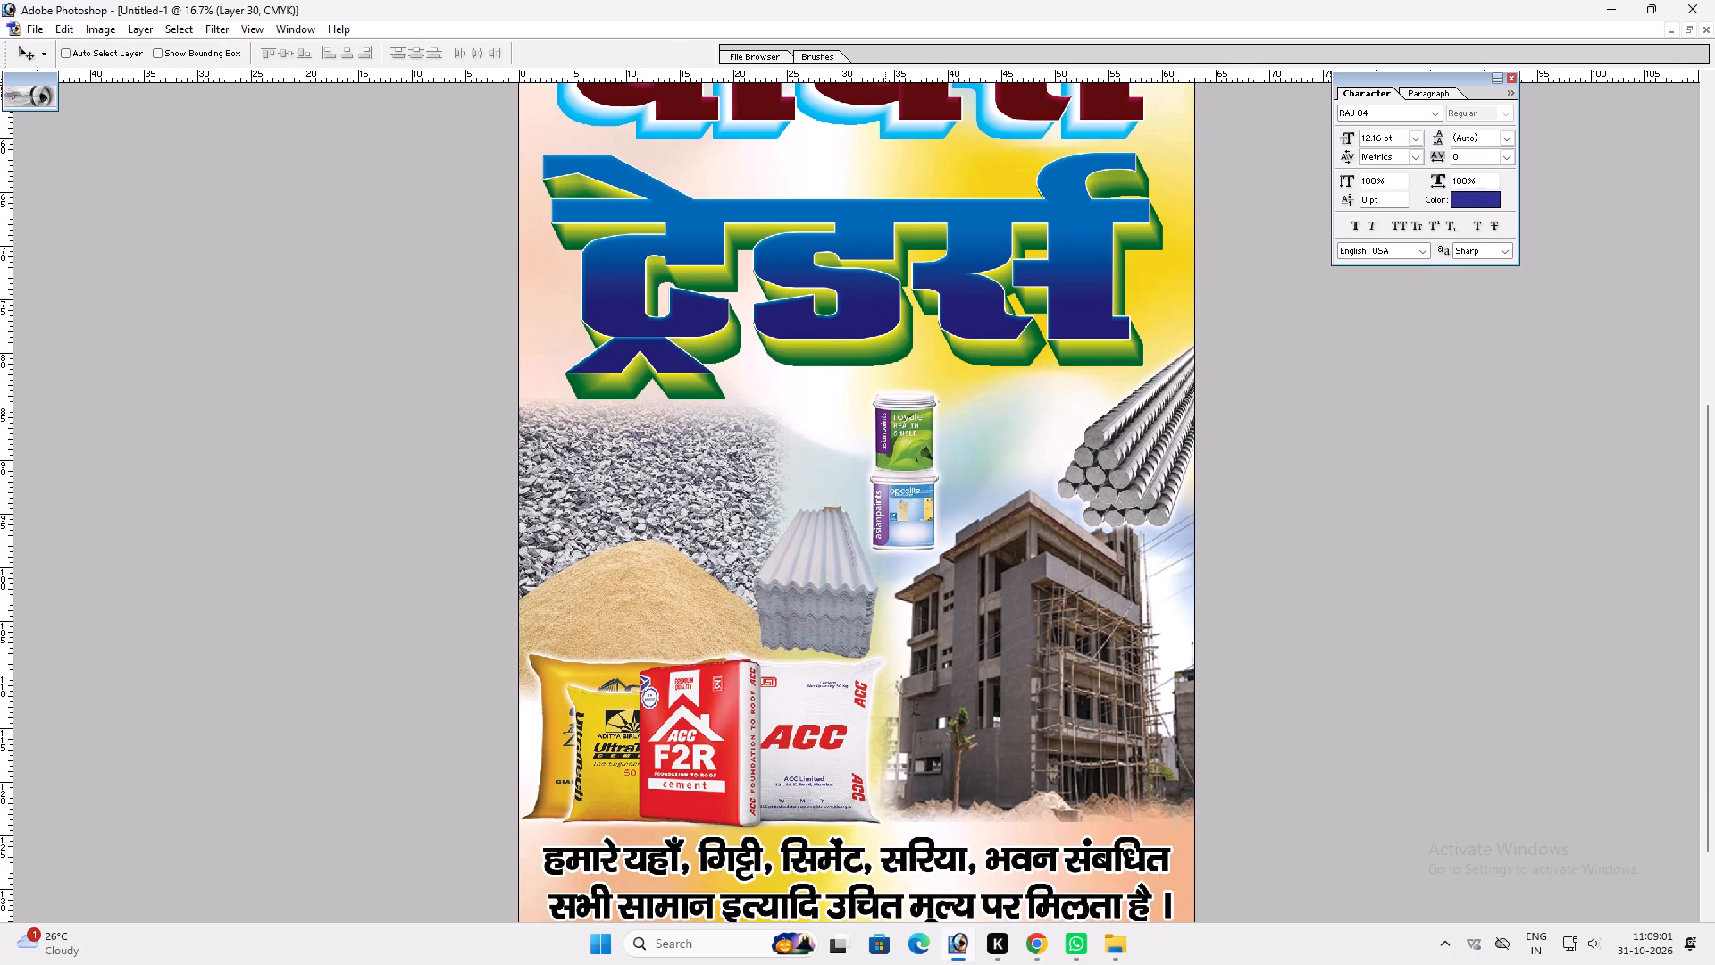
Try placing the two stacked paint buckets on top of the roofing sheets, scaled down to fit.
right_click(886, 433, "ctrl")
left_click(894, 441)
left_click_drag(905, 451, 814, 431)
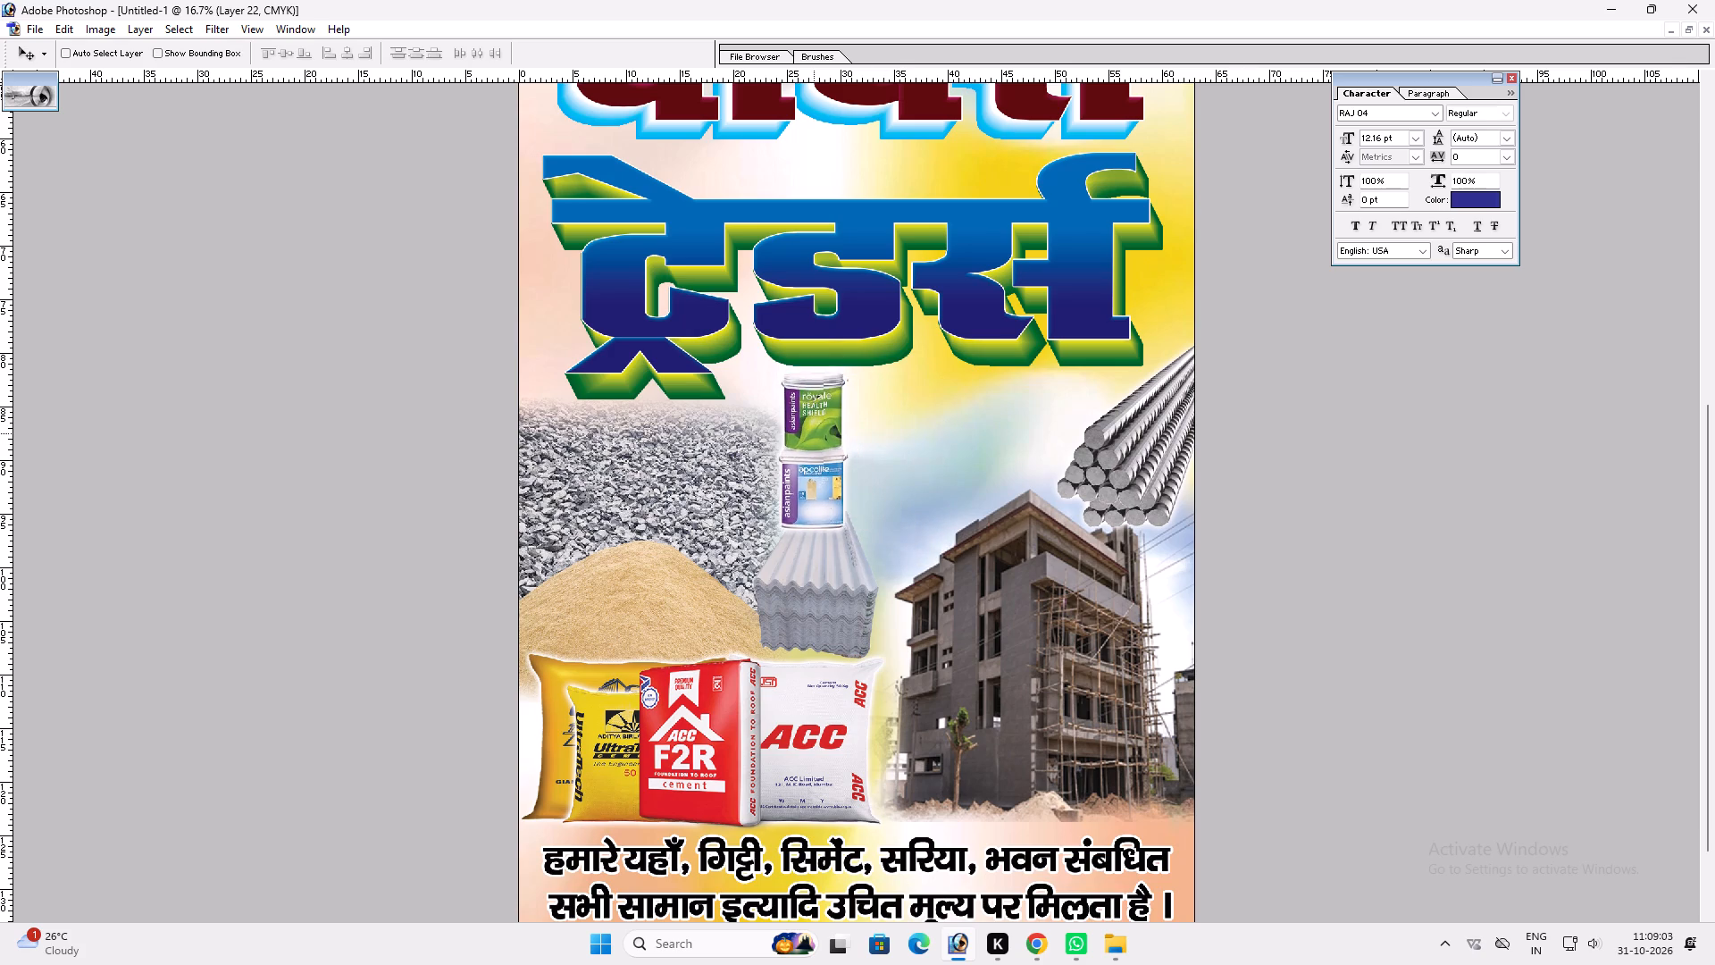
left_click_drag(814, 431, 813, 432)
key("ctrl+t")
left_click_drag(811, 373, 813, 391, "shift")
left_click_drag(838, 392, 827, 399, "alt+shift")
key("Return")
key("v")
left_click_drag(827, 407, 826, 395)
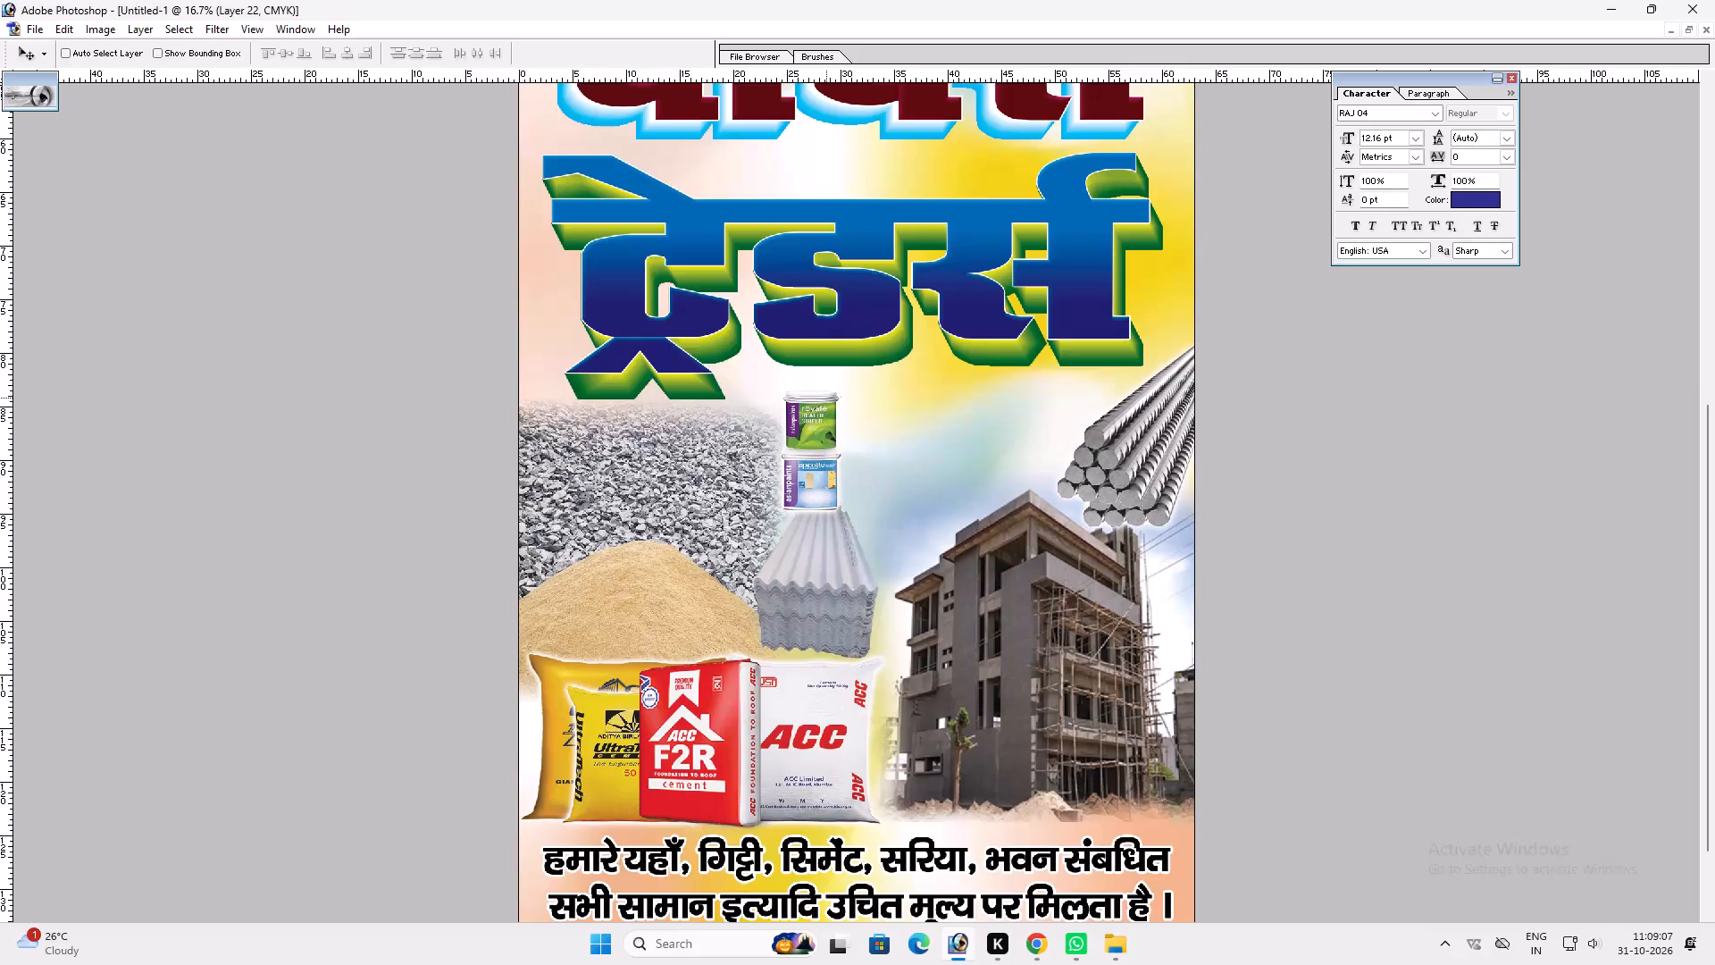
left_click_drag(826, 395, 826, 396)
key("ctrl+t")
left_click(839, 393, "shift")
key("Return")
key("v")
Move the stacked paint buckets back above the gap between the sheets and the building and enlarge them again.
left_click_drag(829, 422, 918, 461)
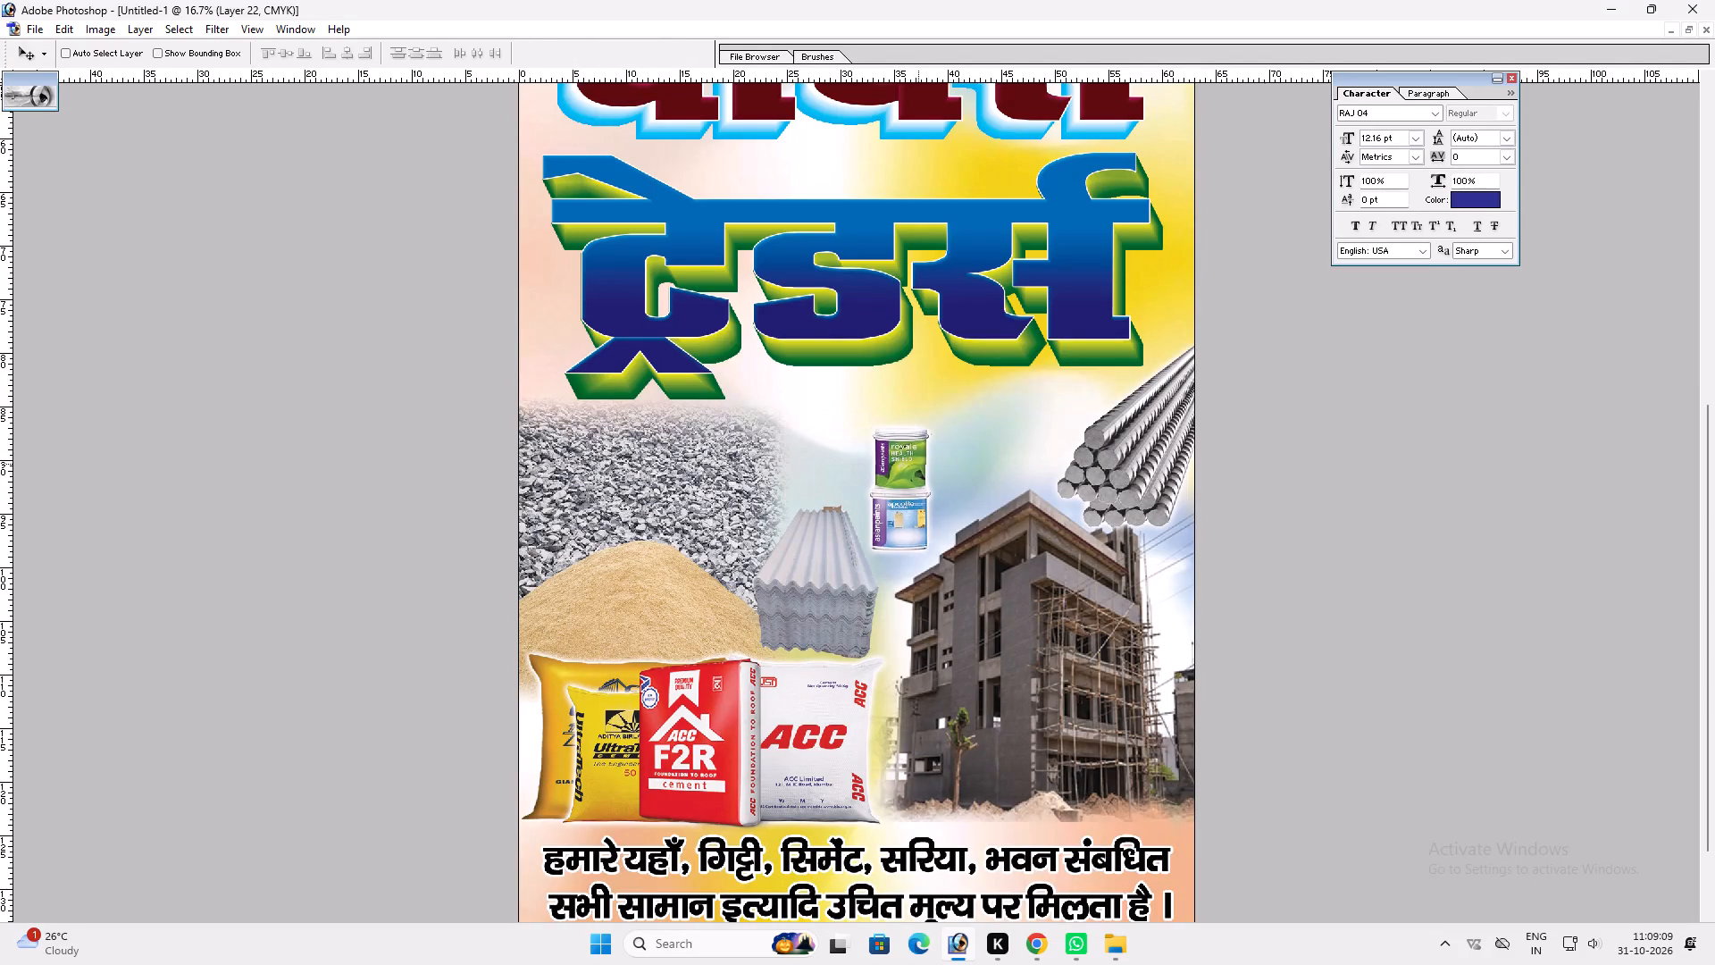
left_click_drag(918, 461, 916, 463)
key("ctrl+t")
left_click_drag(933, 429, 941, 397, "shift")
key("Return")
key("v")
Shift the steel rods slightly left, widen them toward the paint buckets and nudge them up against the banner's right edge.
left_click(1159, 449, "ctrl")
left_click_drag(1157, 449, 1147, 448)
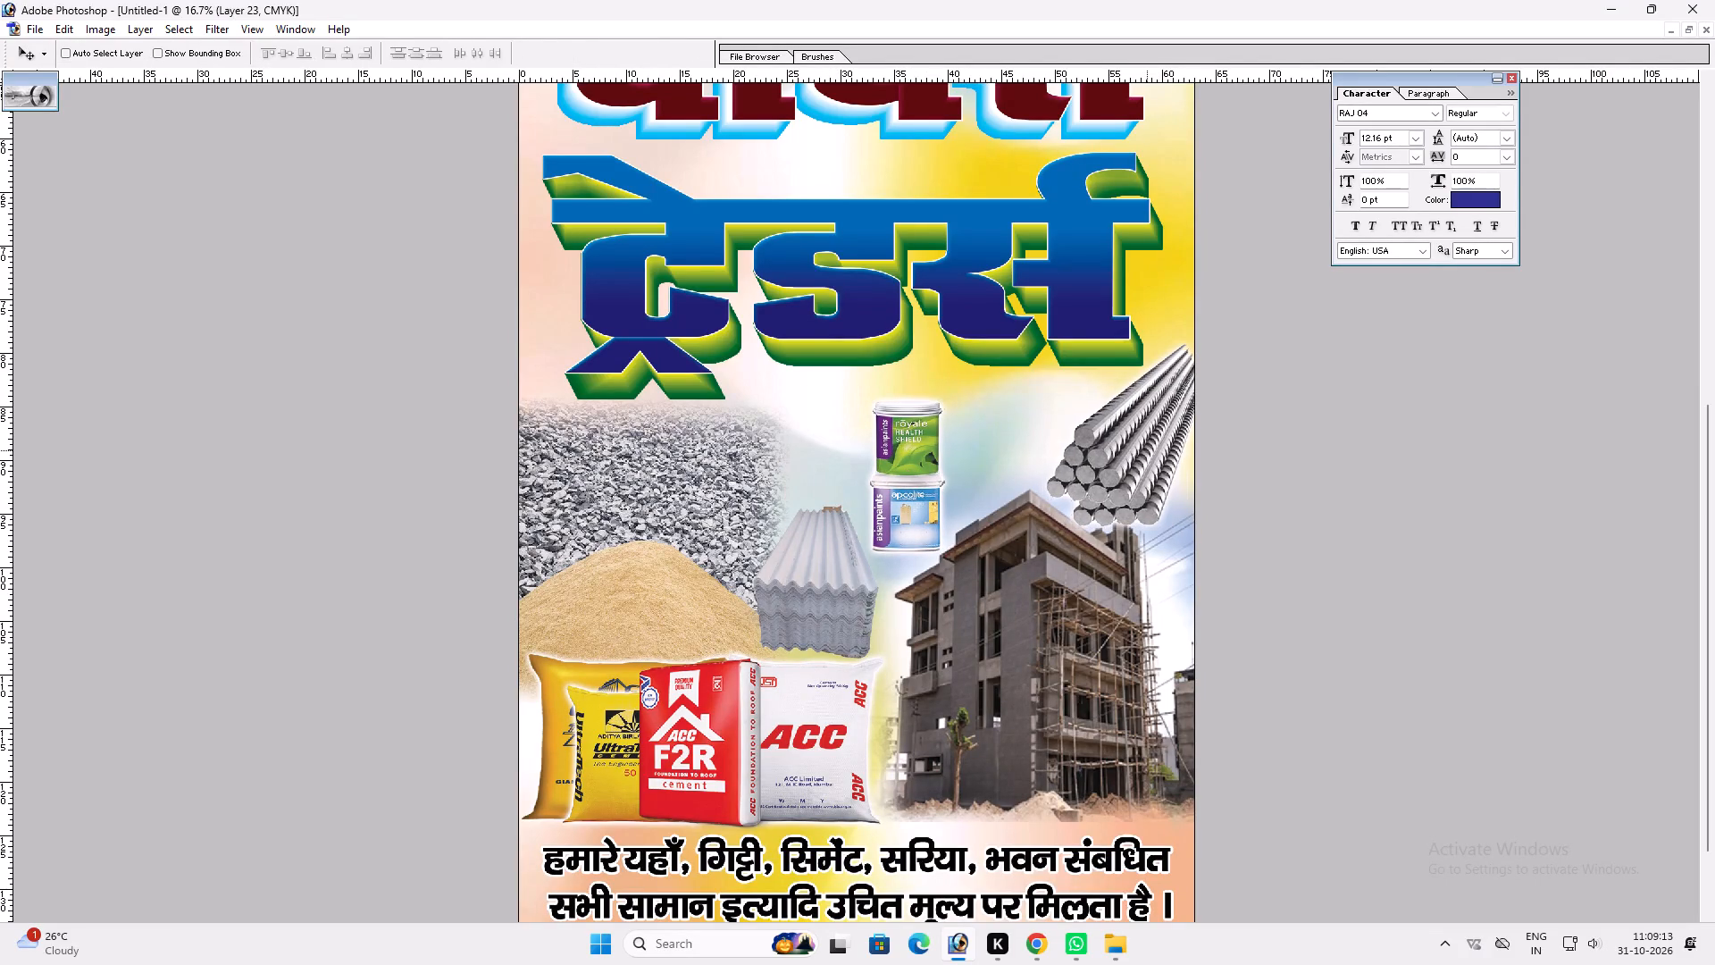
key("ctrl+t")
left_click_drag(1037, 465, 1018, 467, "shift")
key("Return")
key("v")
left_click_drag(1052, 474, 1061, 472)
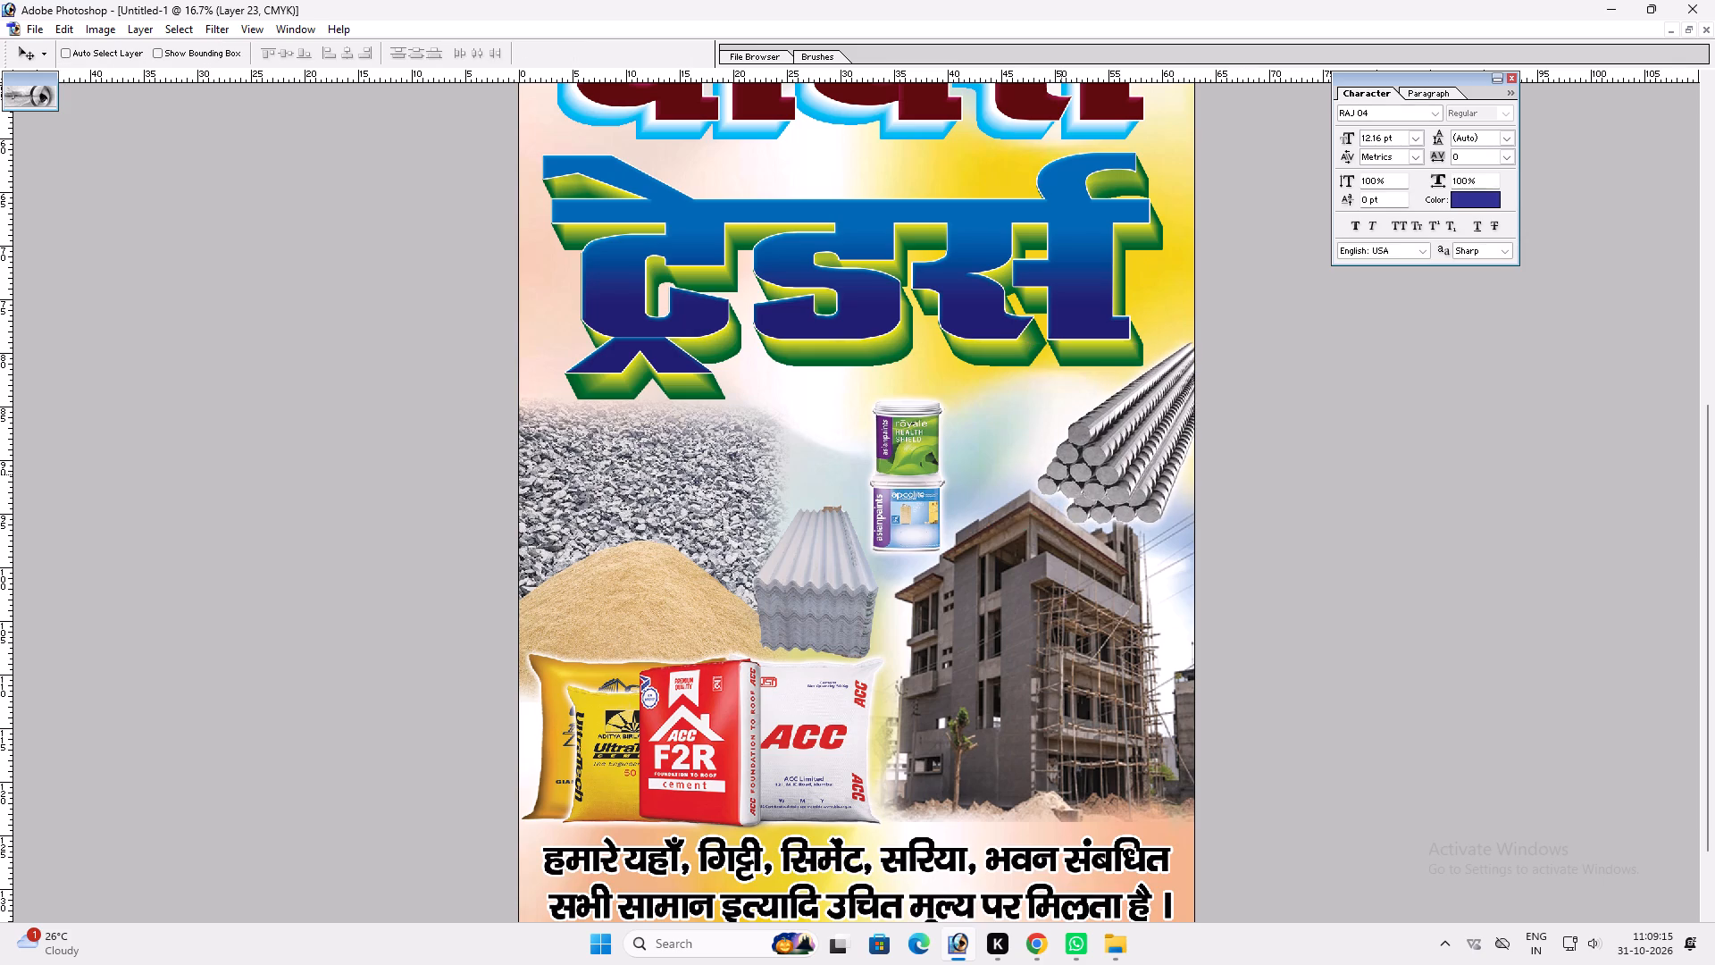
left_click_drag(1061, 472, 1066, 468)
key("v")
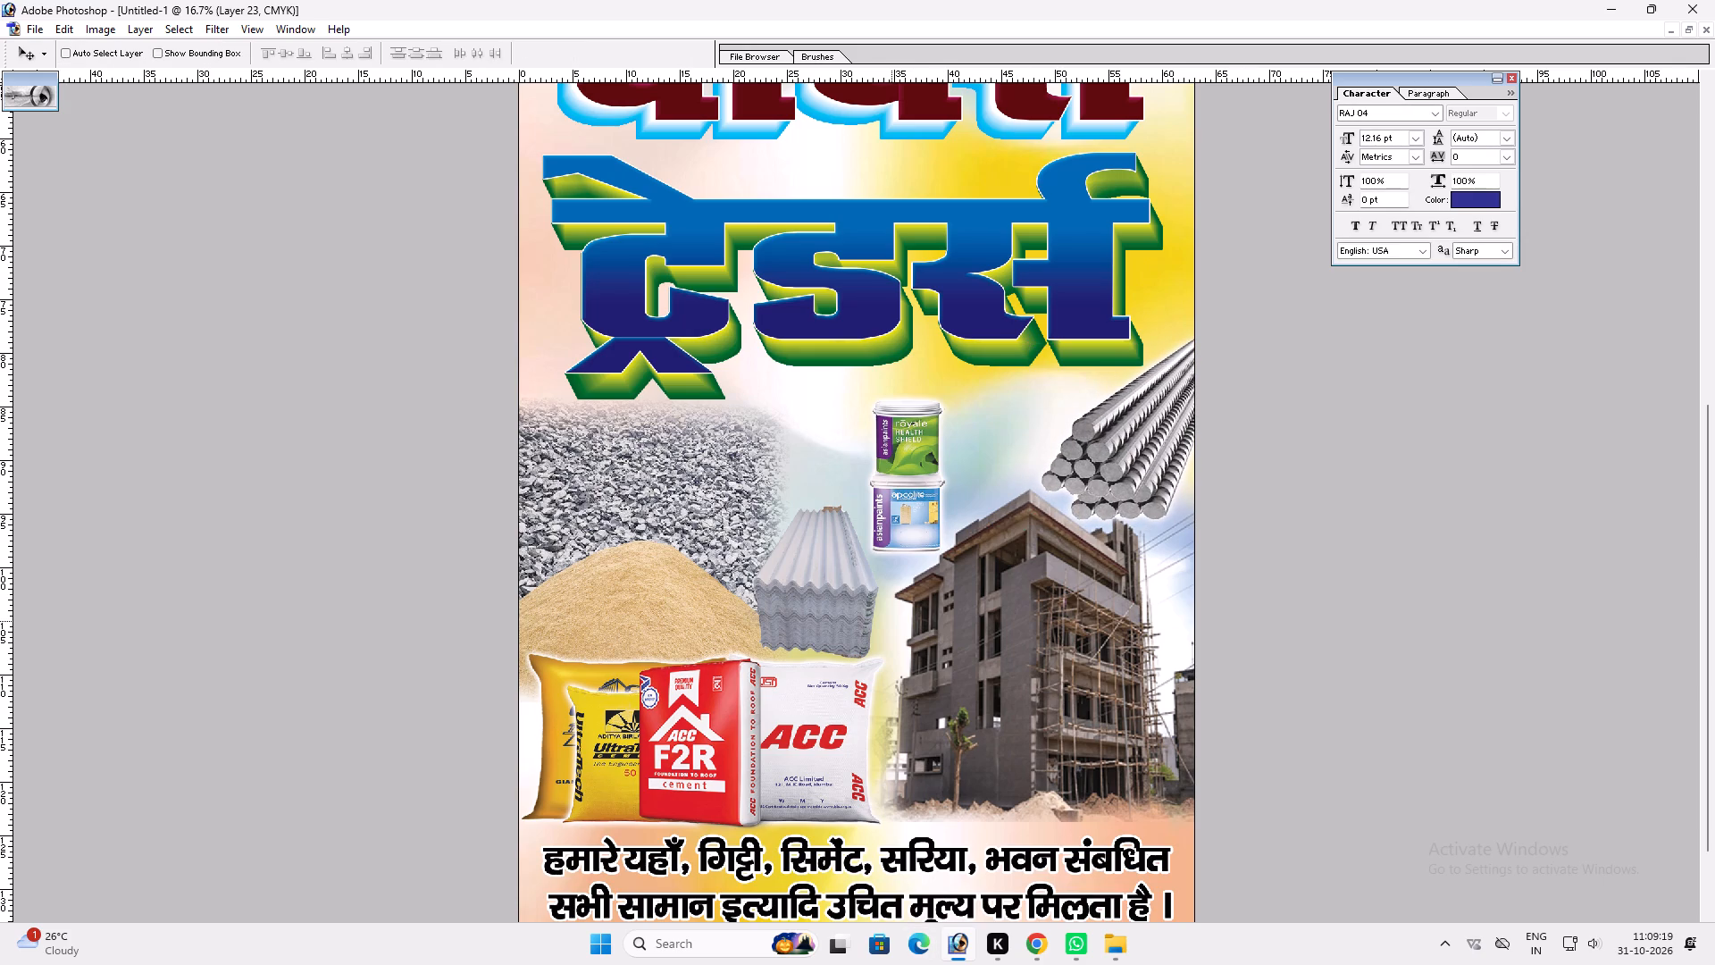
Close the Sonu Traders and bagewati trades reference files and return to the Chaudhary Traders banner.
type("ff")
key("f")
left_click(884, 244)
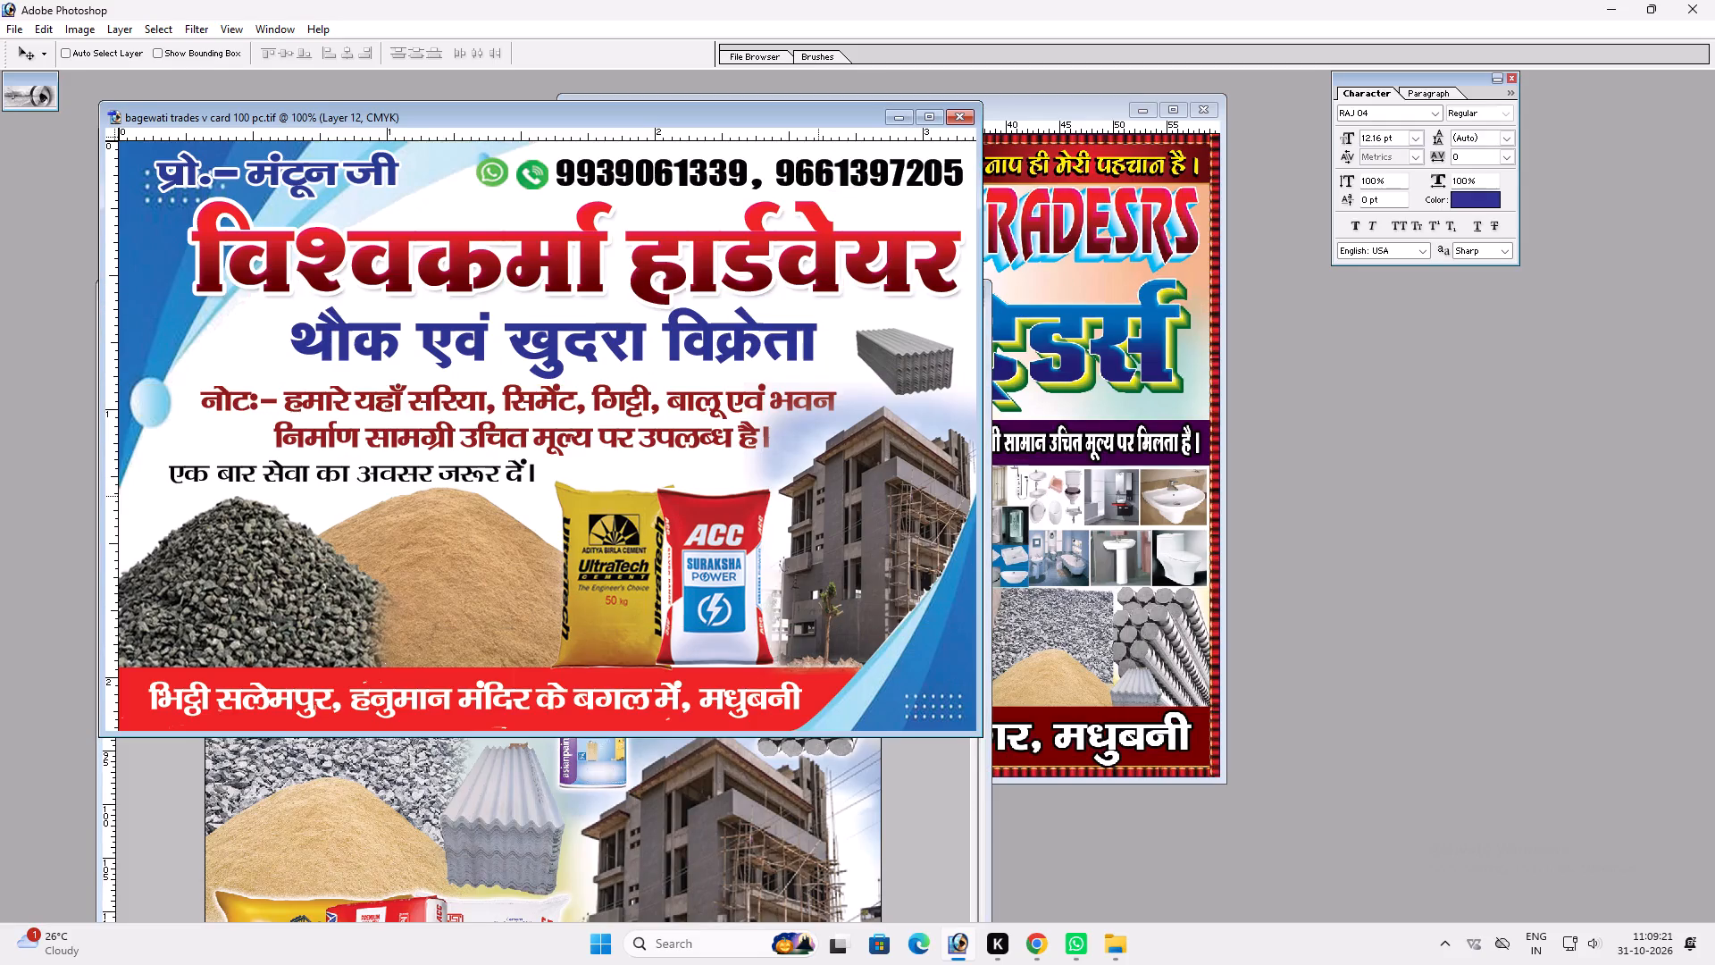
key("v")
left_click(1043, 594)
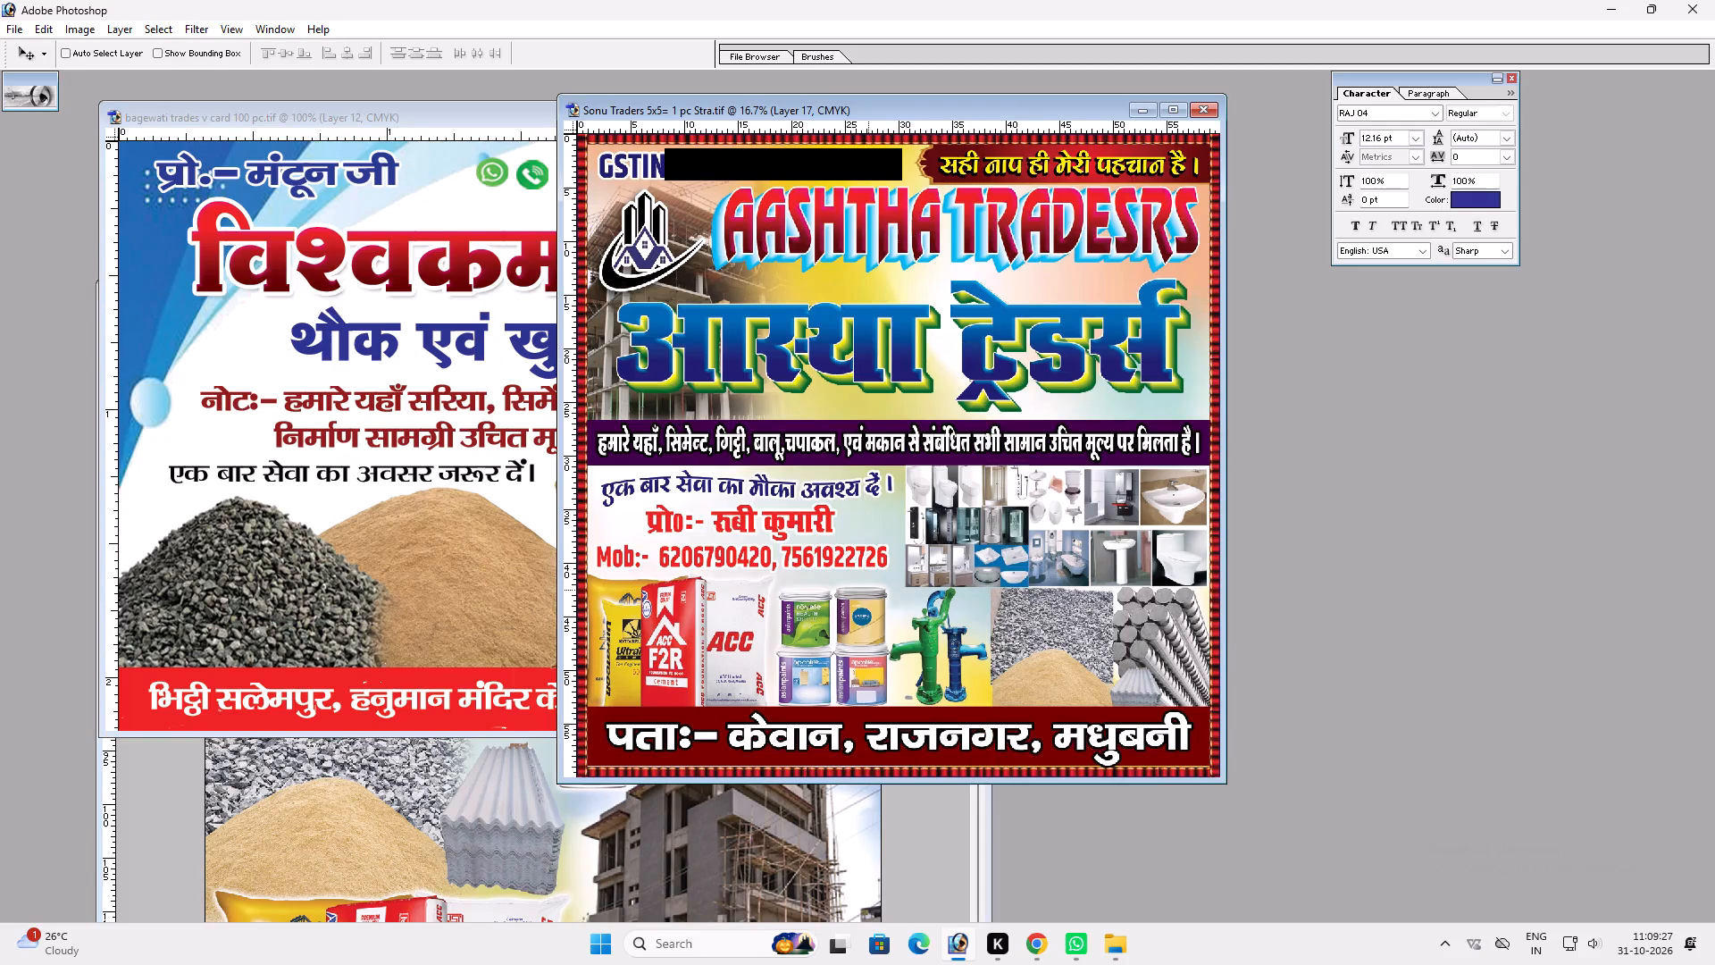
left_click(781, 498)
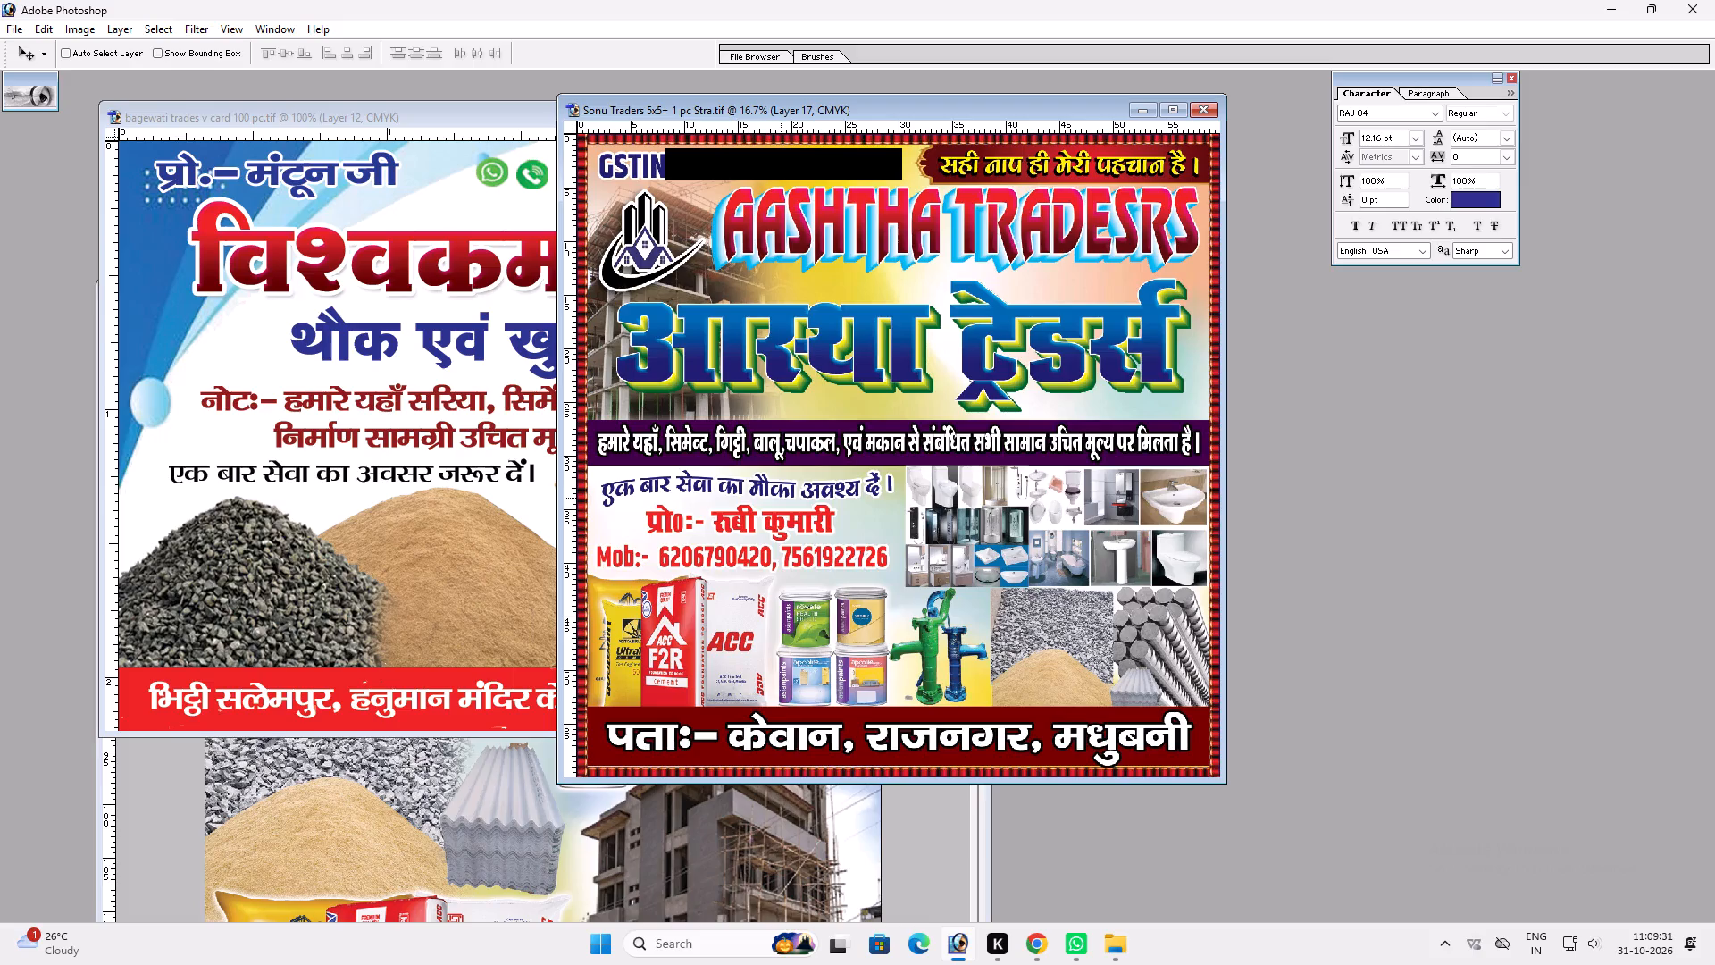
key("ctrl+w")
left_click(765, 462)
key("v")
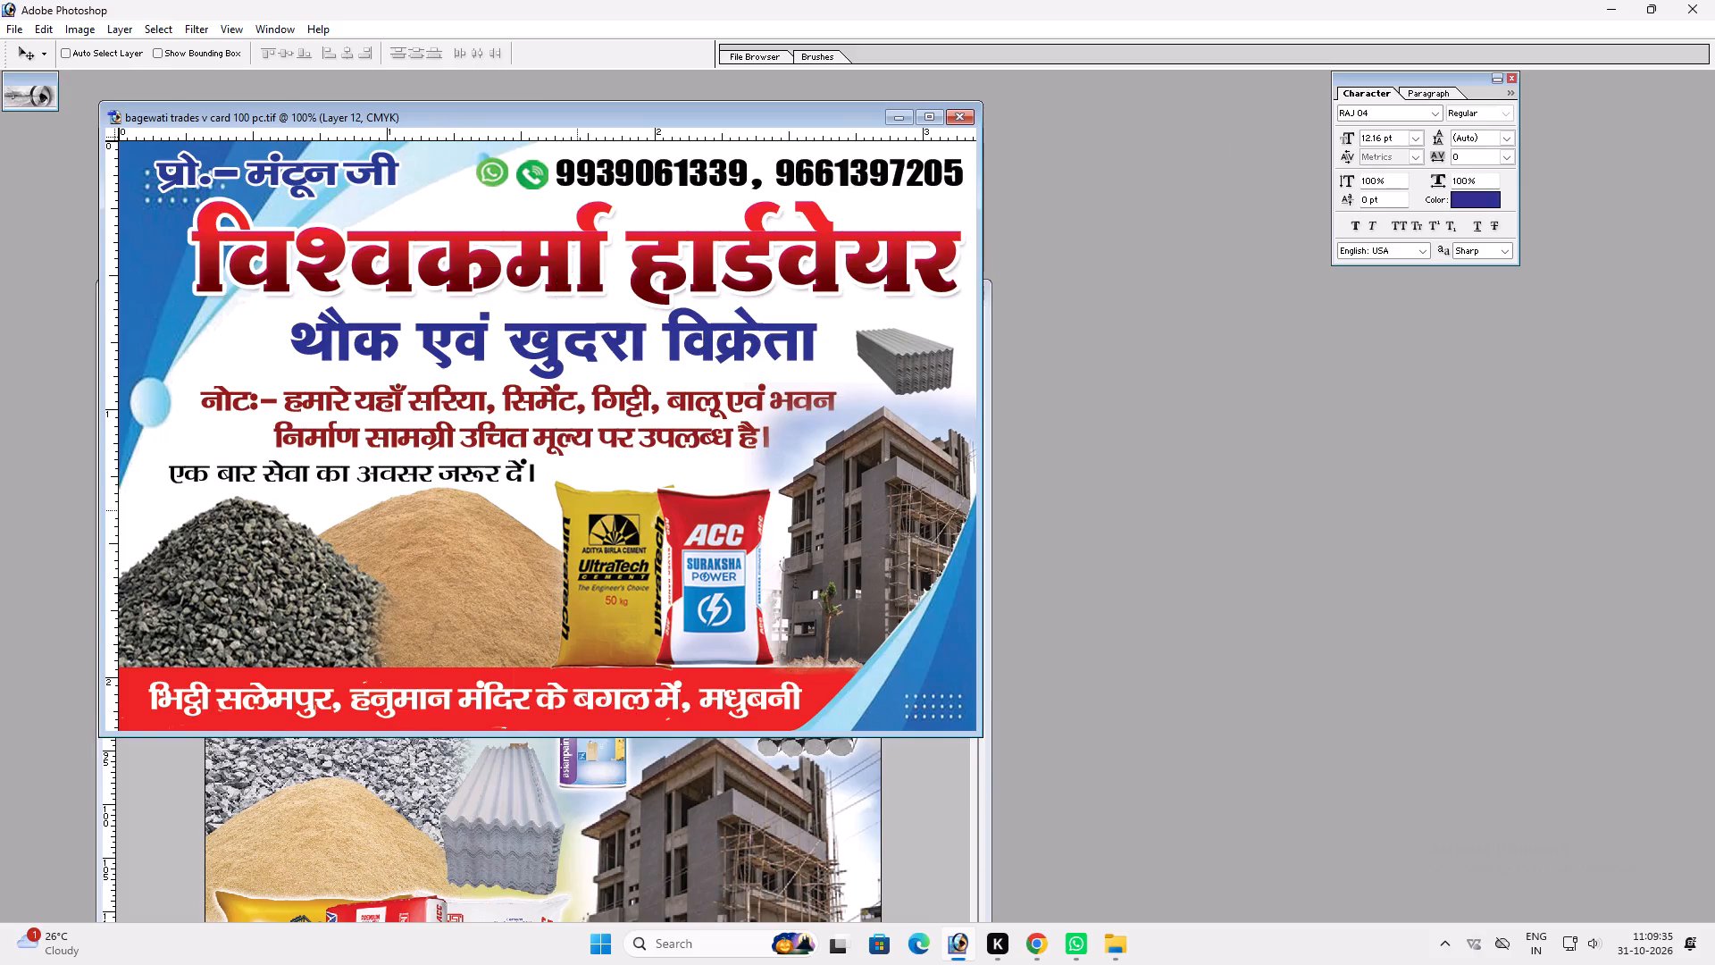
key("ctrl+w")
left_click(932, 297)
Cut the lower blue-white paint bucket onto its own layer and place it left of the green one, above the roofing sheets.
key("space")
left_click_drag(863, 520, 863, 425)
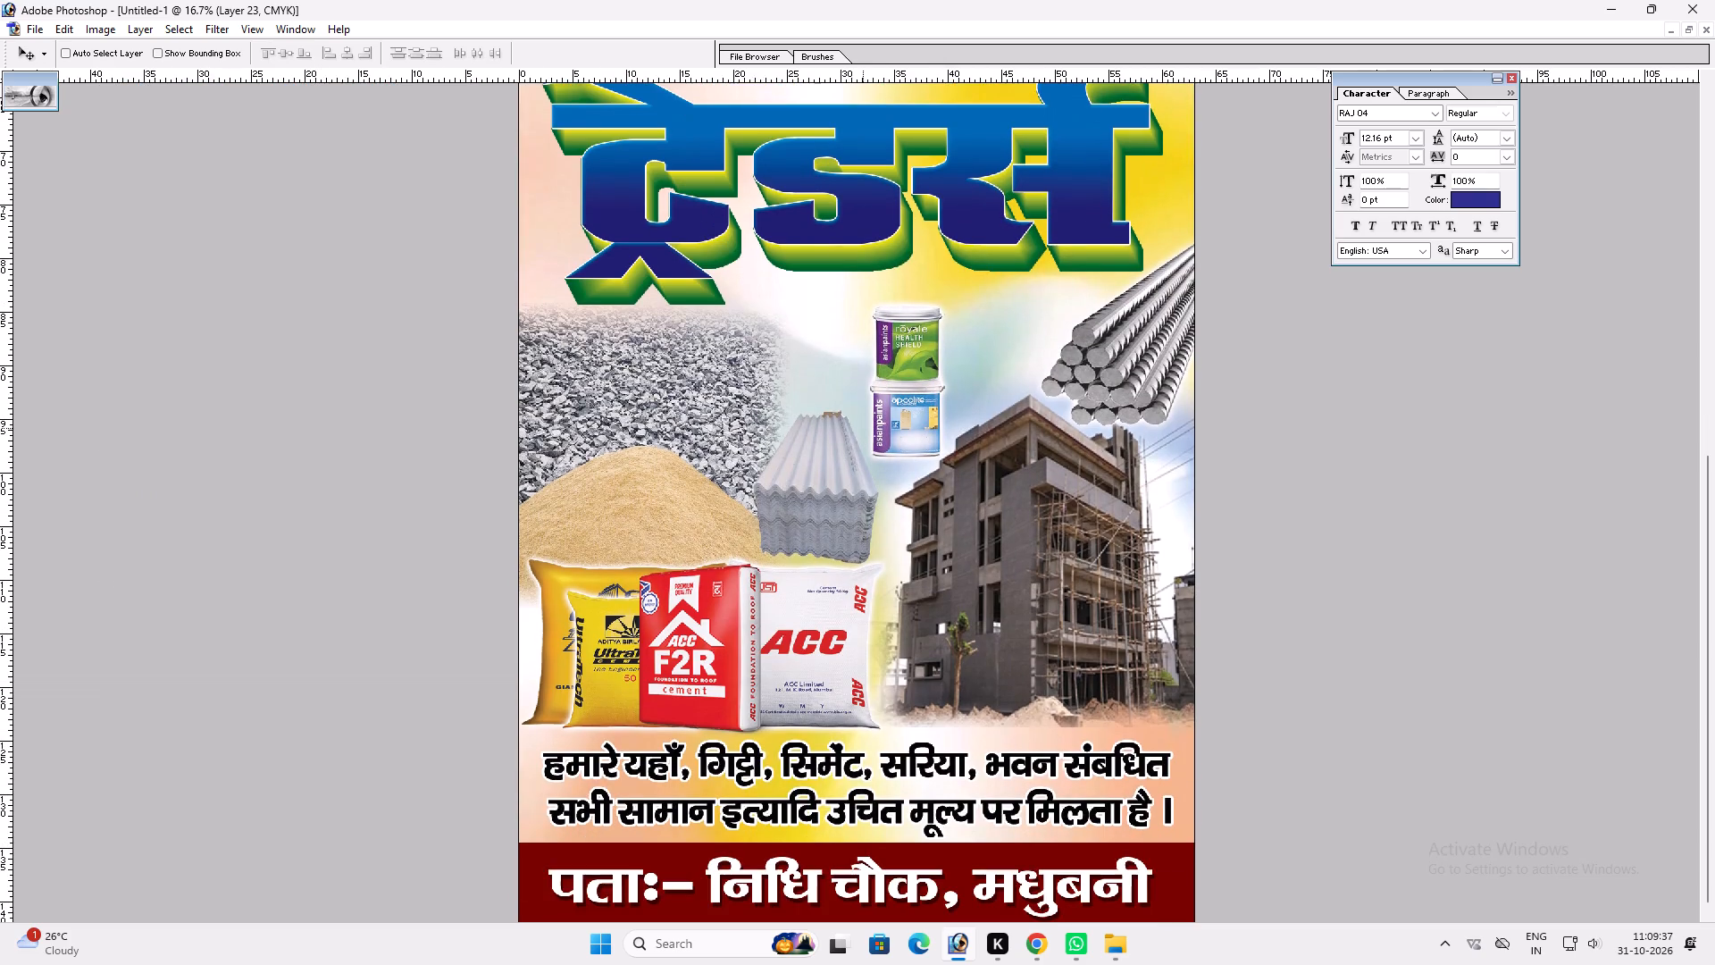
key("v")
left_click(896, 391, "ctrl")
left_click(896, 391)
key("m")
left_click_drag(968, 508, 861, 381)
key("ctrl+x")
key("ctrl+v")
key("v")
left_click_drag(857, 522, 826, 379)
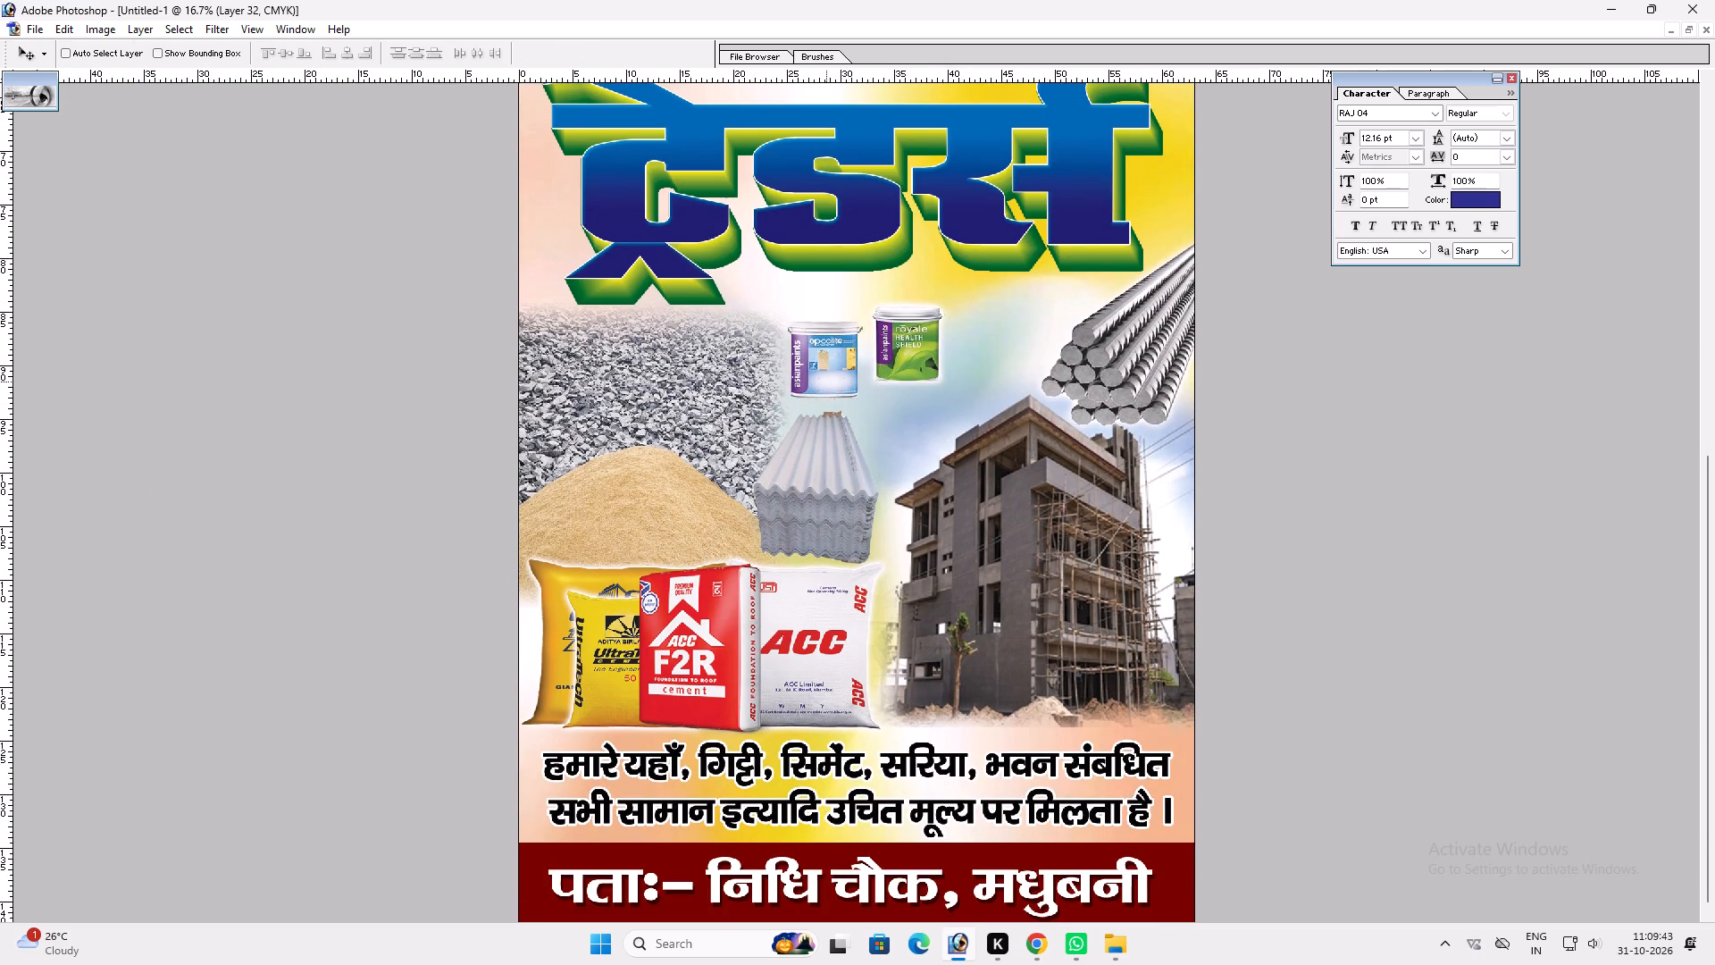
Enlarge the blue-white paint bucket so it fills the space between the lettering and the roofing sheets.
left_click_drag(826, 379, 825, 354)
key("ctrl+t")
left_click_drag(859, 374, 886, 389, "shift")
key("Return")
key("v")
key("ctrl+t")
left_click_drag(840, 388, 832, 397, "ctrl")
key("Return")
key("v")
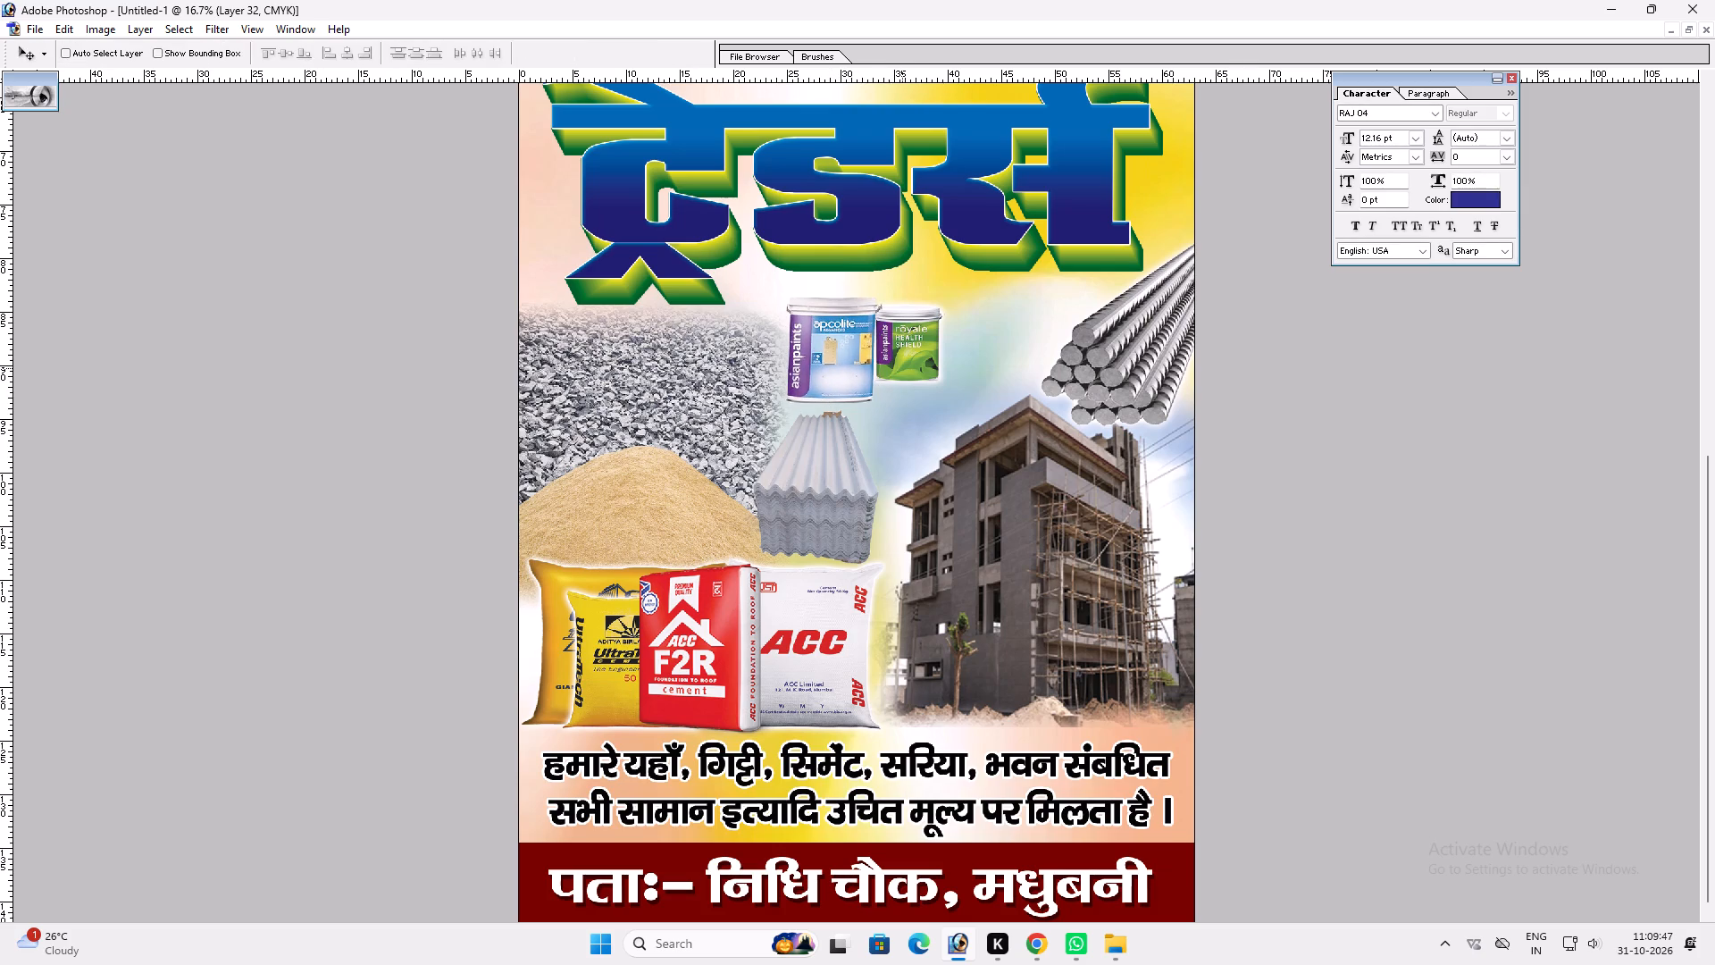
Shift the green paint bucket slightly right and enlarge it to stand beside the blue-white bucket.
left_click(902, 365, "ctrl")
left_click_drag(905, 354, 915, 349)
key("ctrl+t")
left_click_drag(956, 375, 997, 394, "shift")
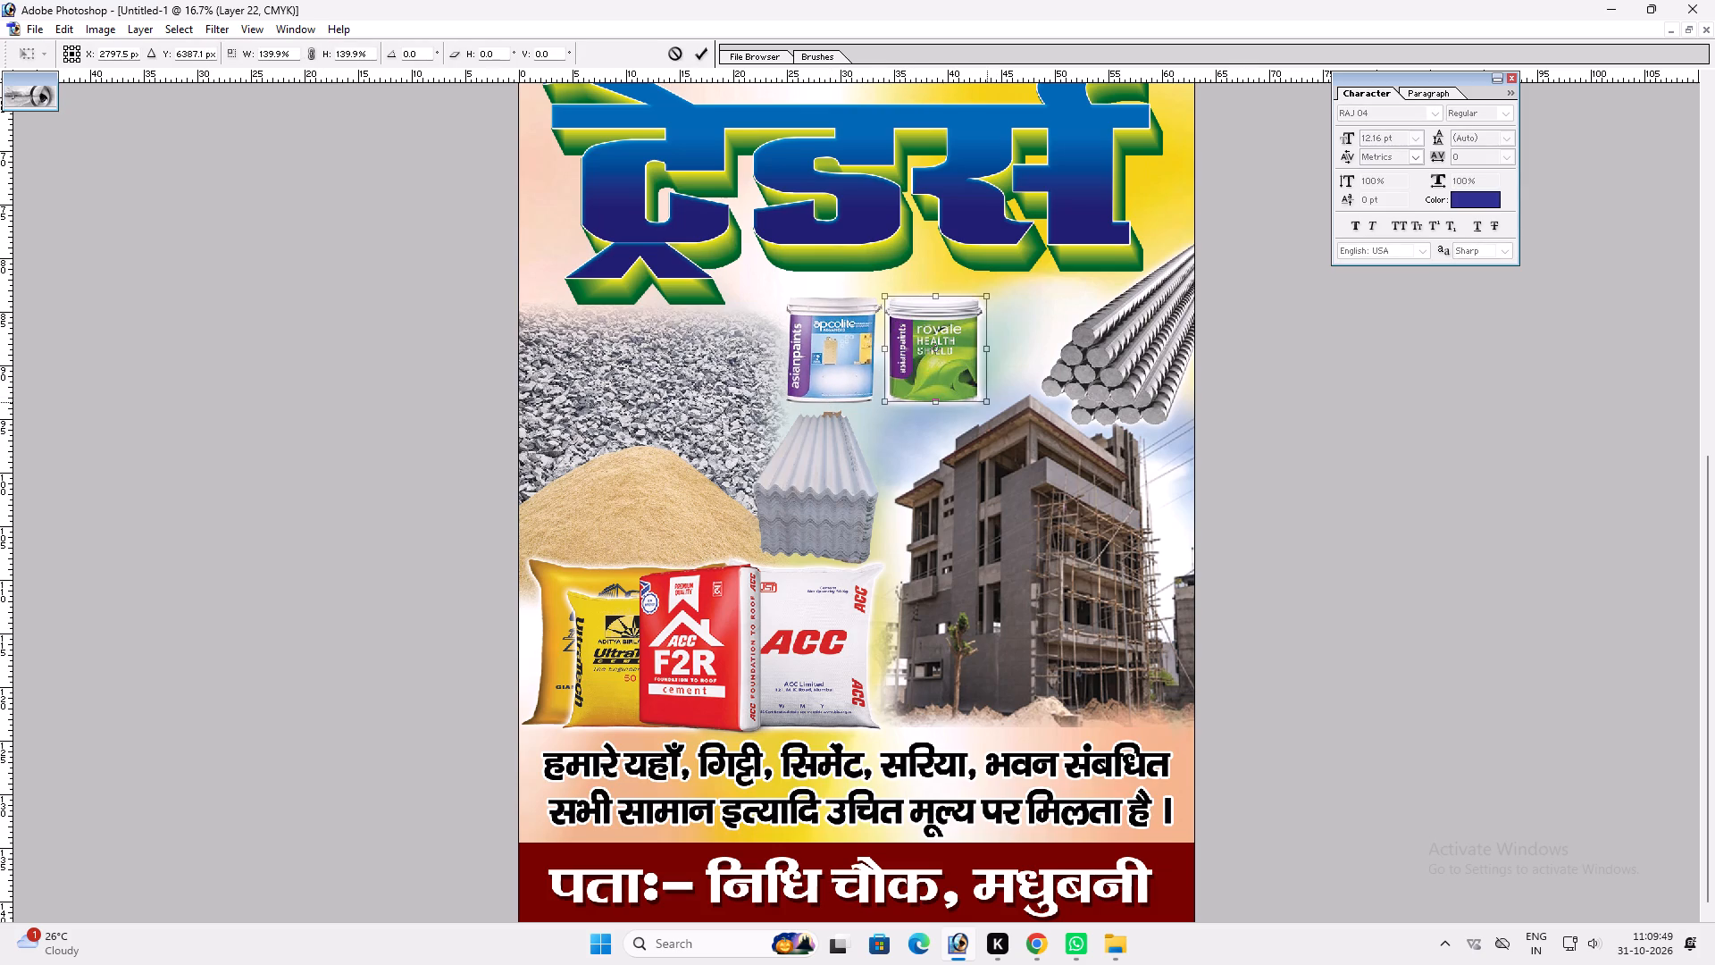
left_click_drag(957, 399, 956, 428, "shift")
left_click_drag(885, 436, 874, 439, "shift")
key("shift+Return")
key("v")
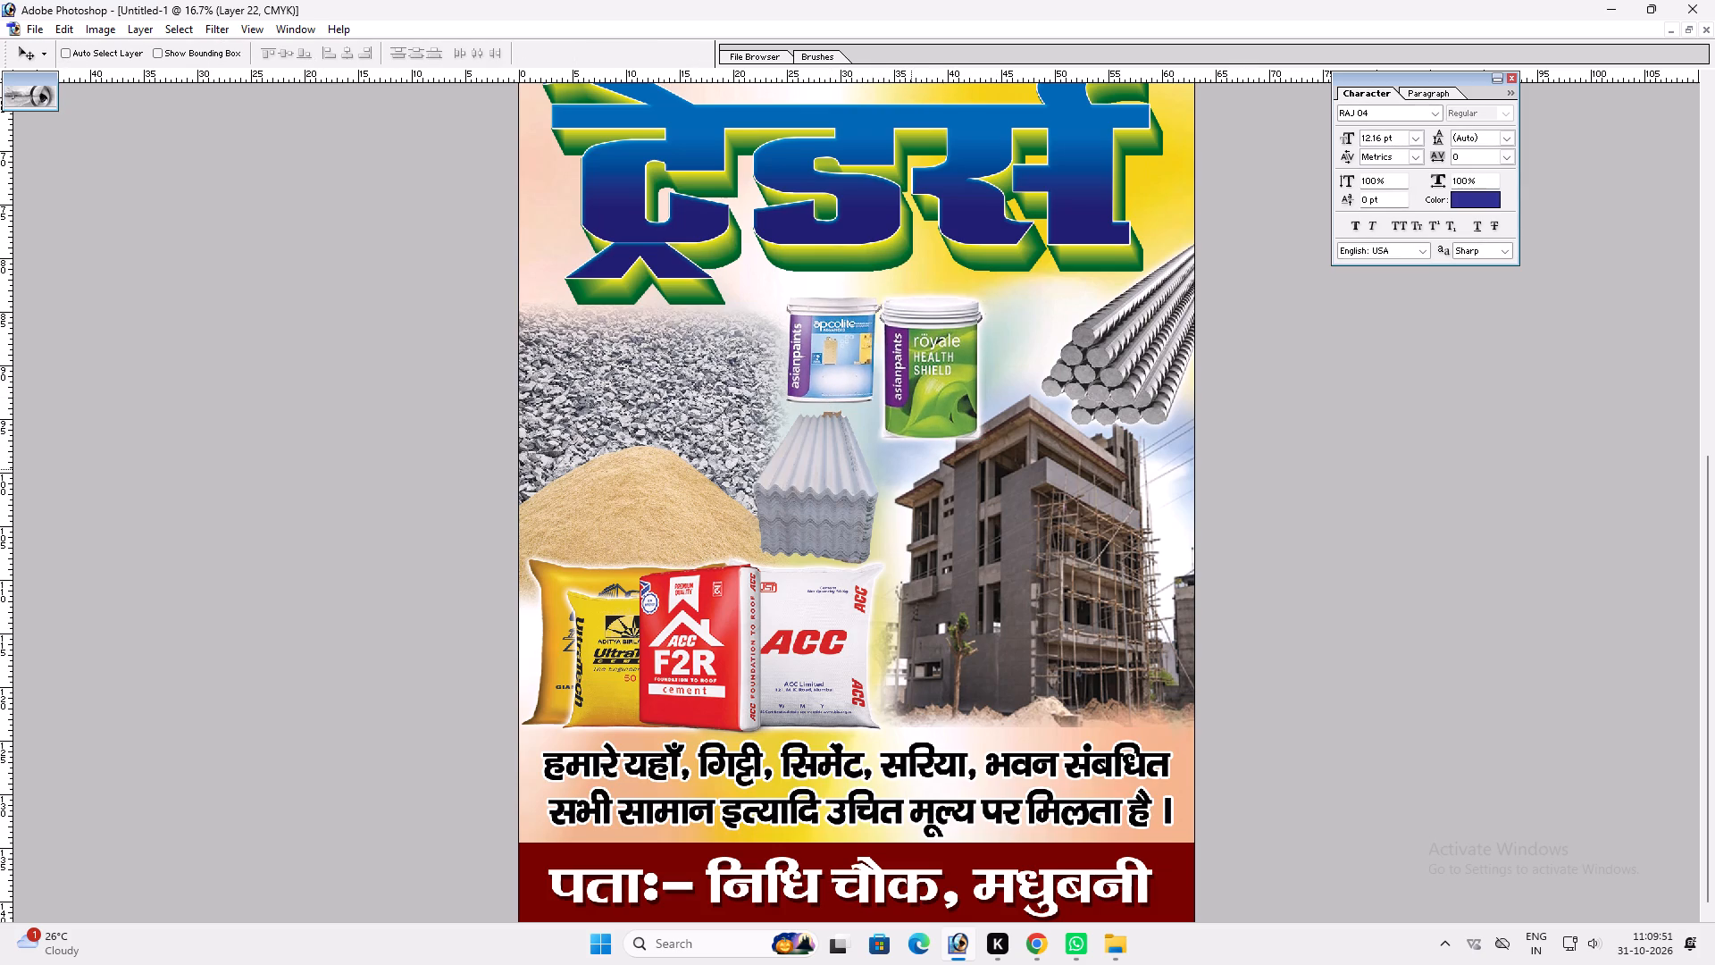
Reorder the green bucket's layer behind the building picture and tuck the bucket down and left against the blue-white bucket.
key("ctrl+shift+bracketleft")
key("ctrl+bracketright")
key("ctrl+bracketright")
key("ctrl+bracketright")
key("ctrl+bracketright")
key("ctrl+bracketright")
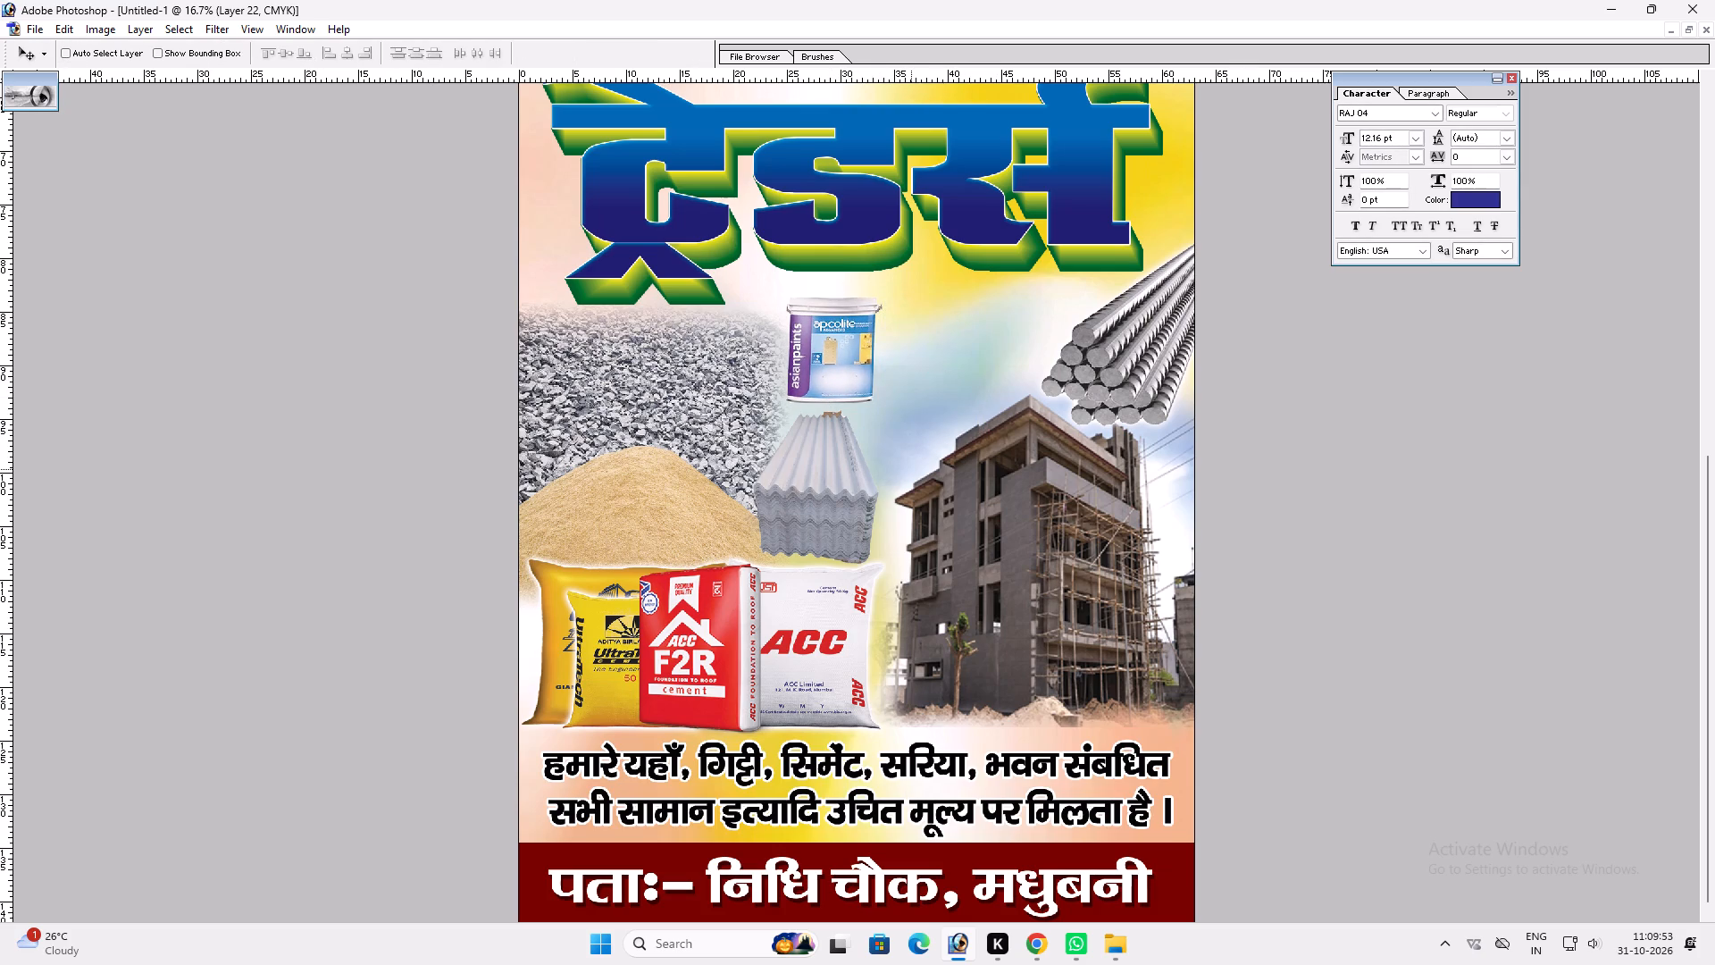
key("ctrl+bracketright")
key("ctrl+bracketright")
key("ctrl+bracketright")
key("ctrl+bracketright")
key("ctrl+bracketright")
key("ctrl+bracketright")
key("ctrl+bracketright")
key("ctrl+bracketright")
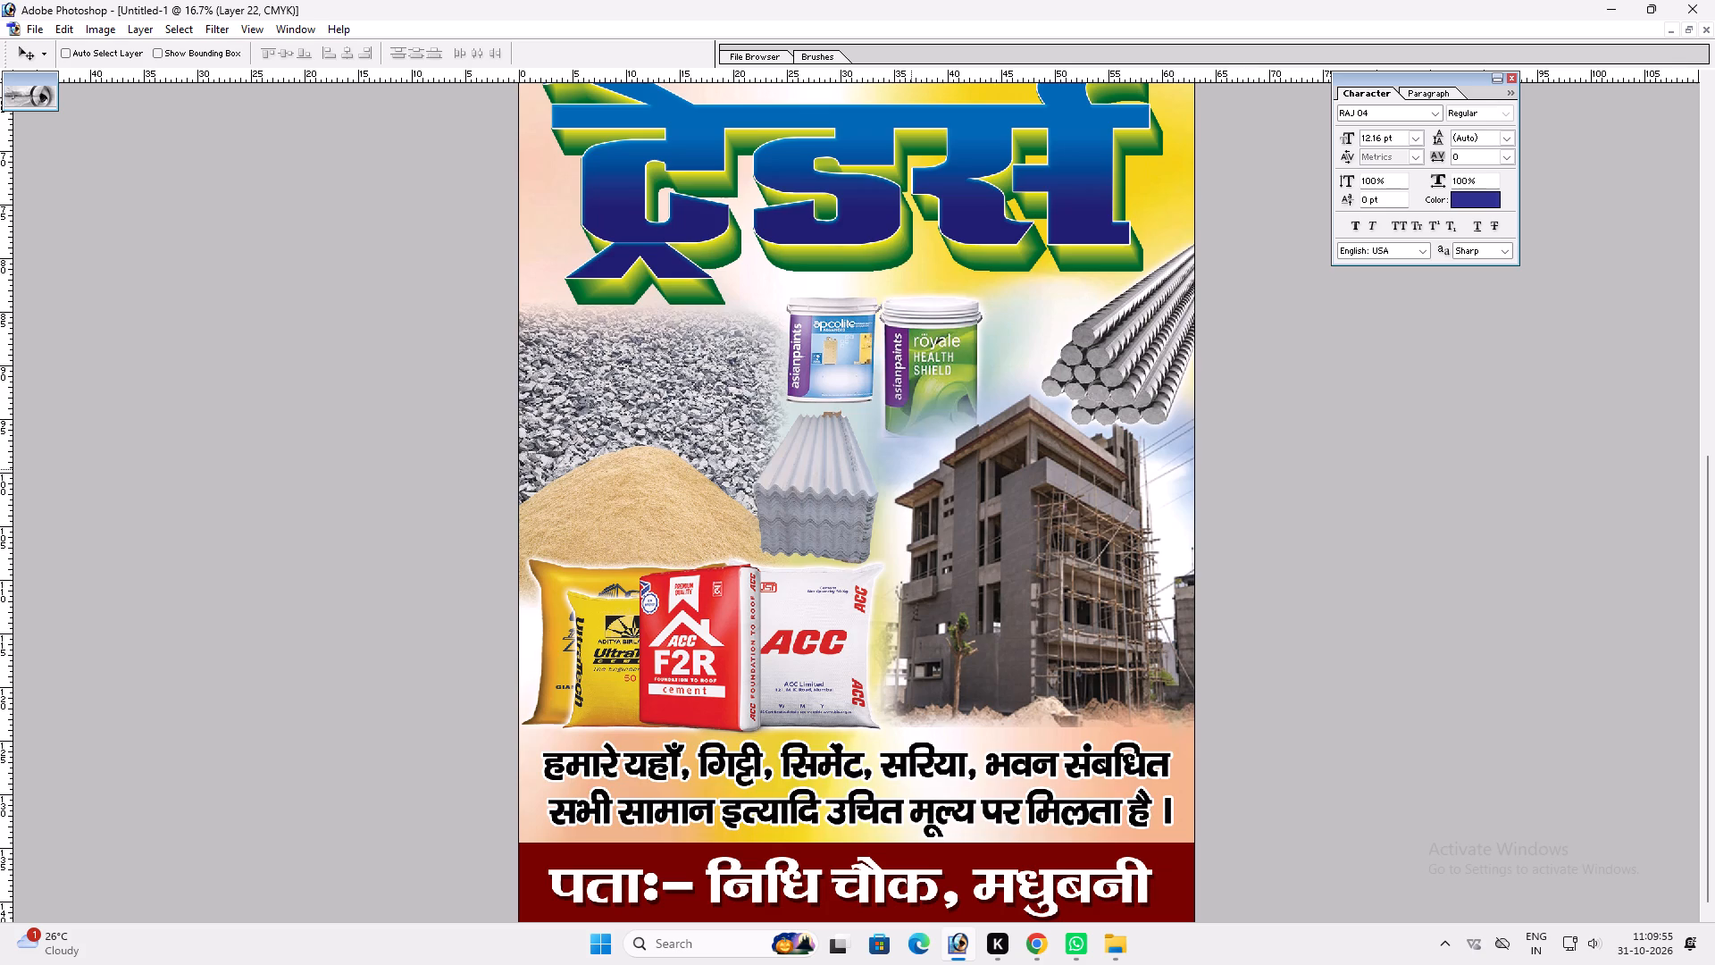
key("ctrl+bracketright")
left_click_drag(947, 400, 937, 411)
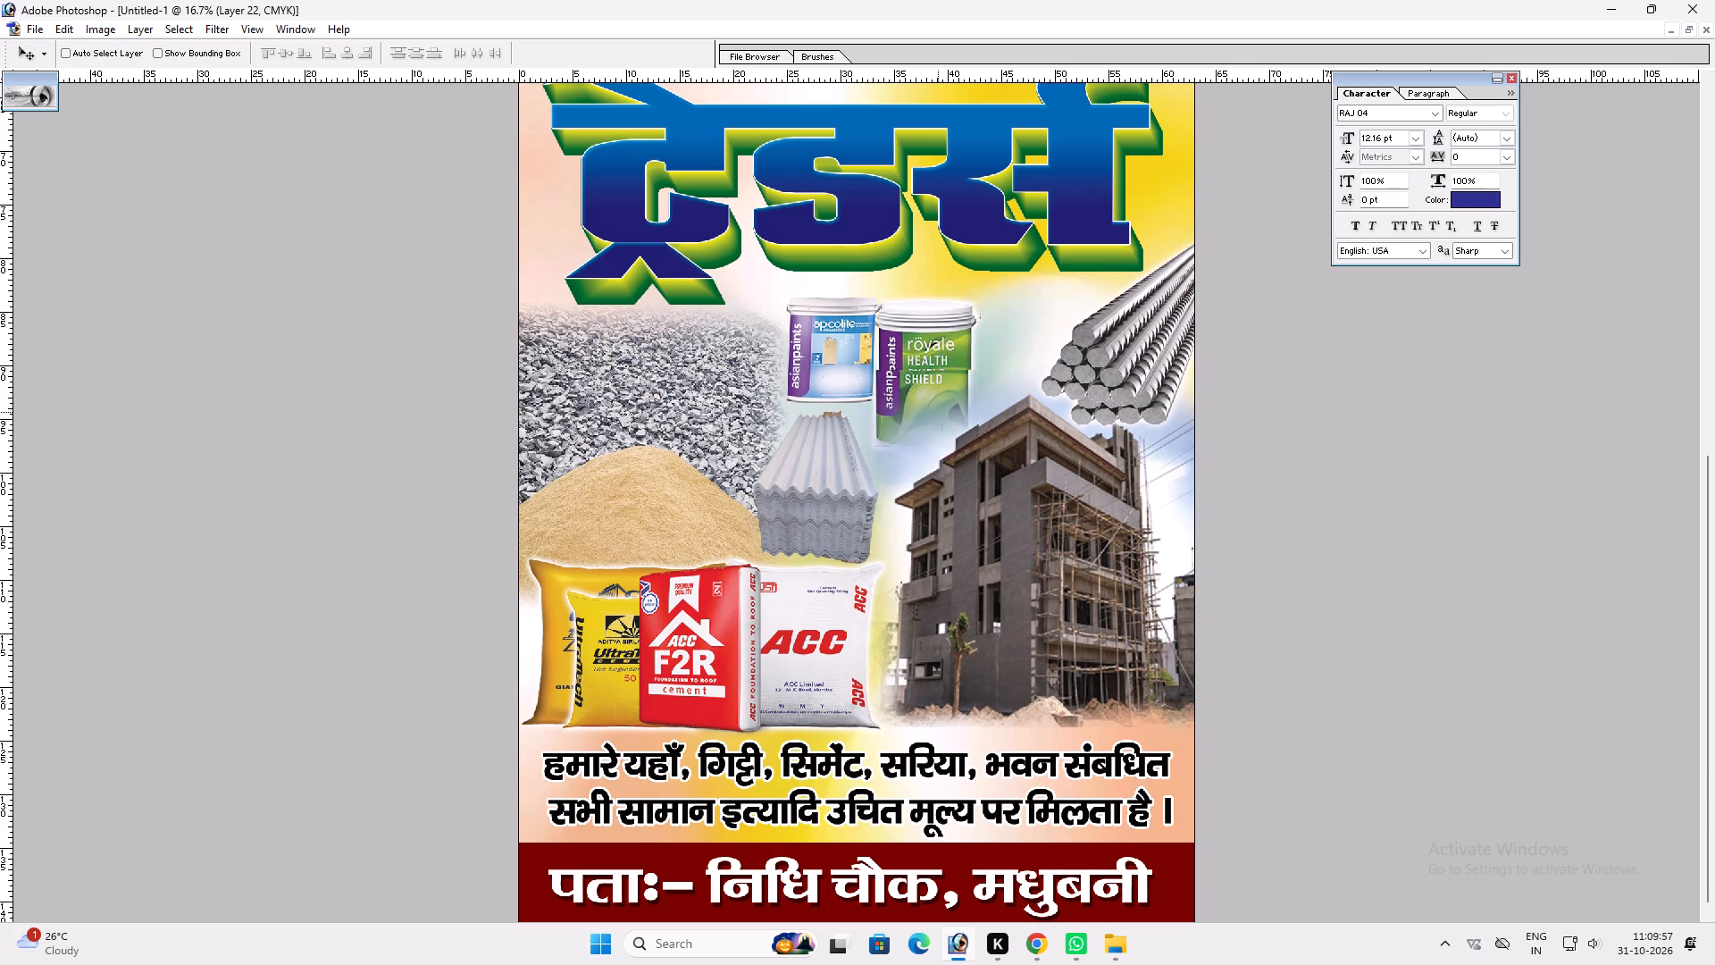
left_click_drag(937, 411, 932, 422)
Select the building layer and erase its hazy upper-left edge where it covers the green paint bucket's base.
left_click(964, 449, "ctrl")
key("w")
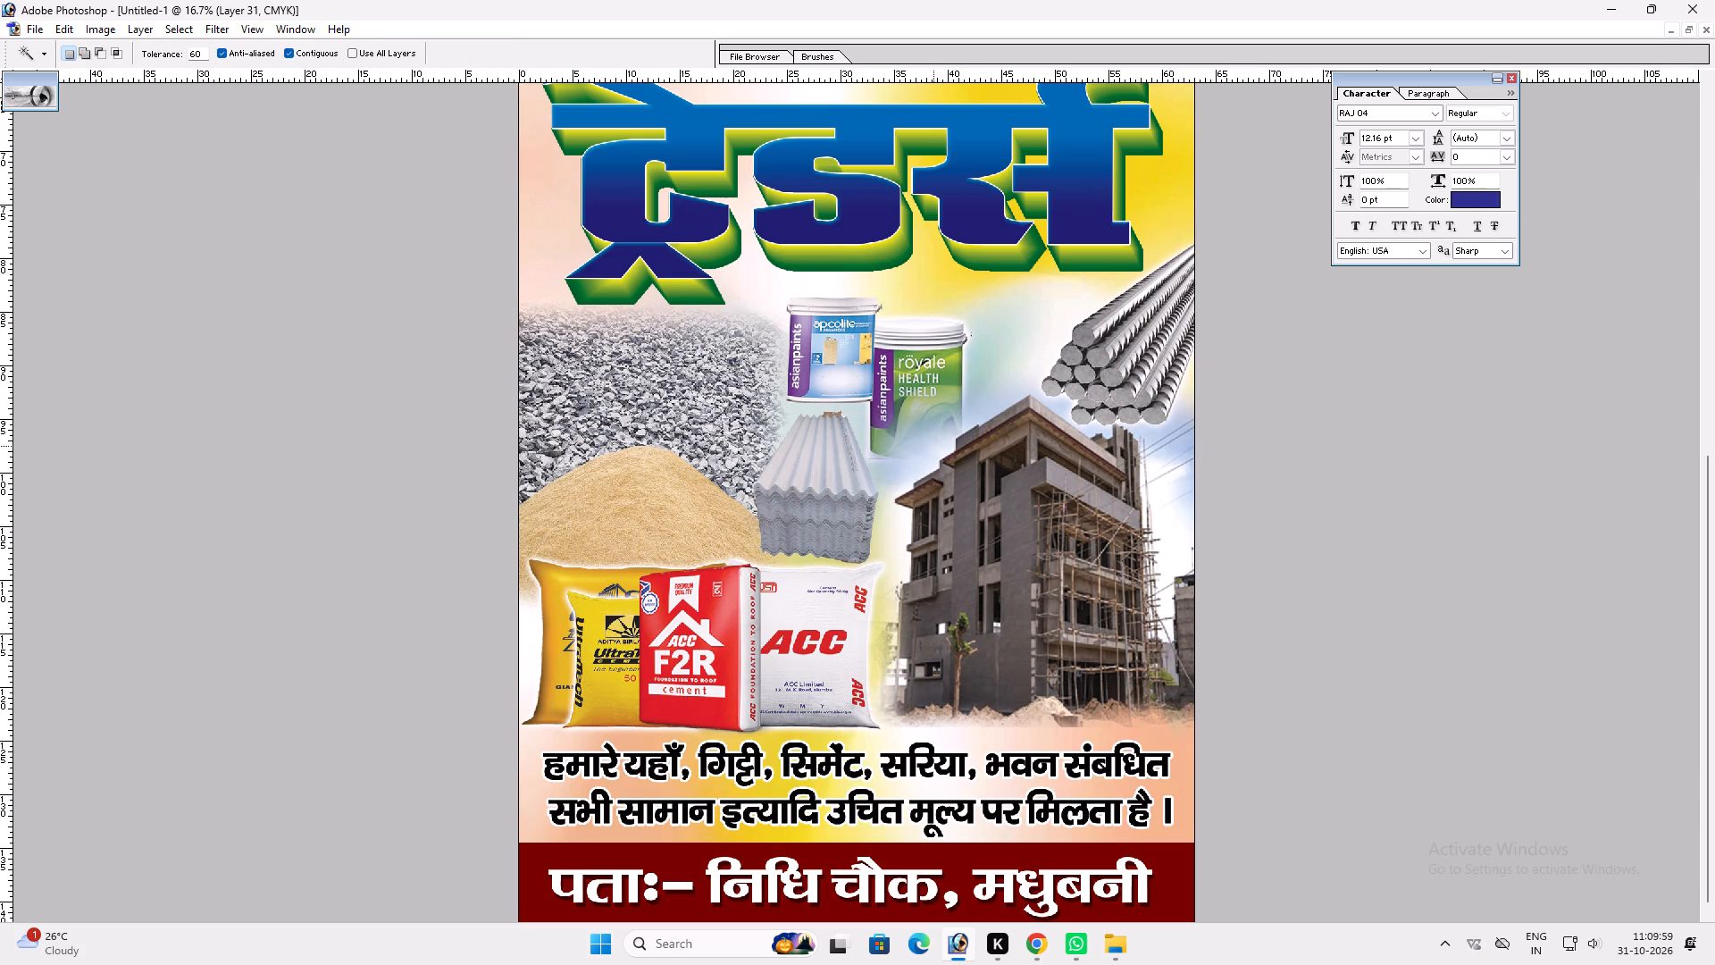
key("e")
left_click(933, 443)
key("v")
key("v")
Move the green bucket back up and right, leaving a small gap beside the blue-white bucket, and shorten it to a similar height.
left_click(925, 418)
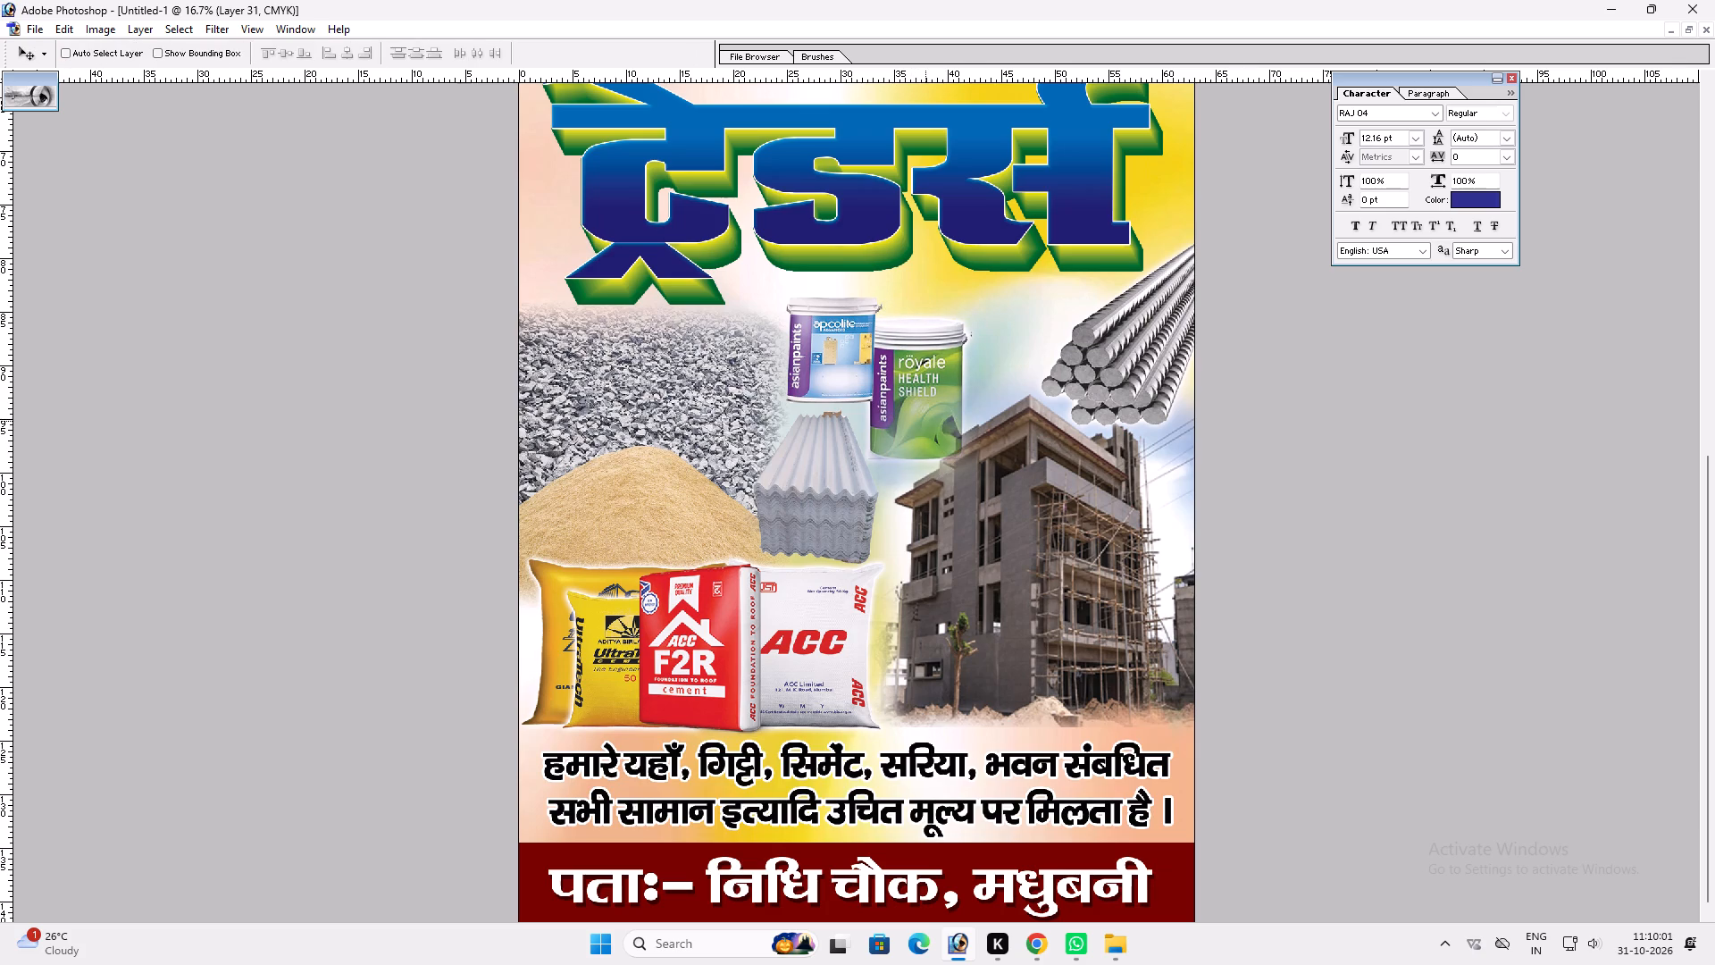
key("ctrl+t")
key("Return")
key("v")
left_click(921, 369, "ctrl")
left_click_drag(921, 366, 936, 335)
key("ctrl+t")
left_click_drag(928, 290, 928, 306, "shift")
key("Return")
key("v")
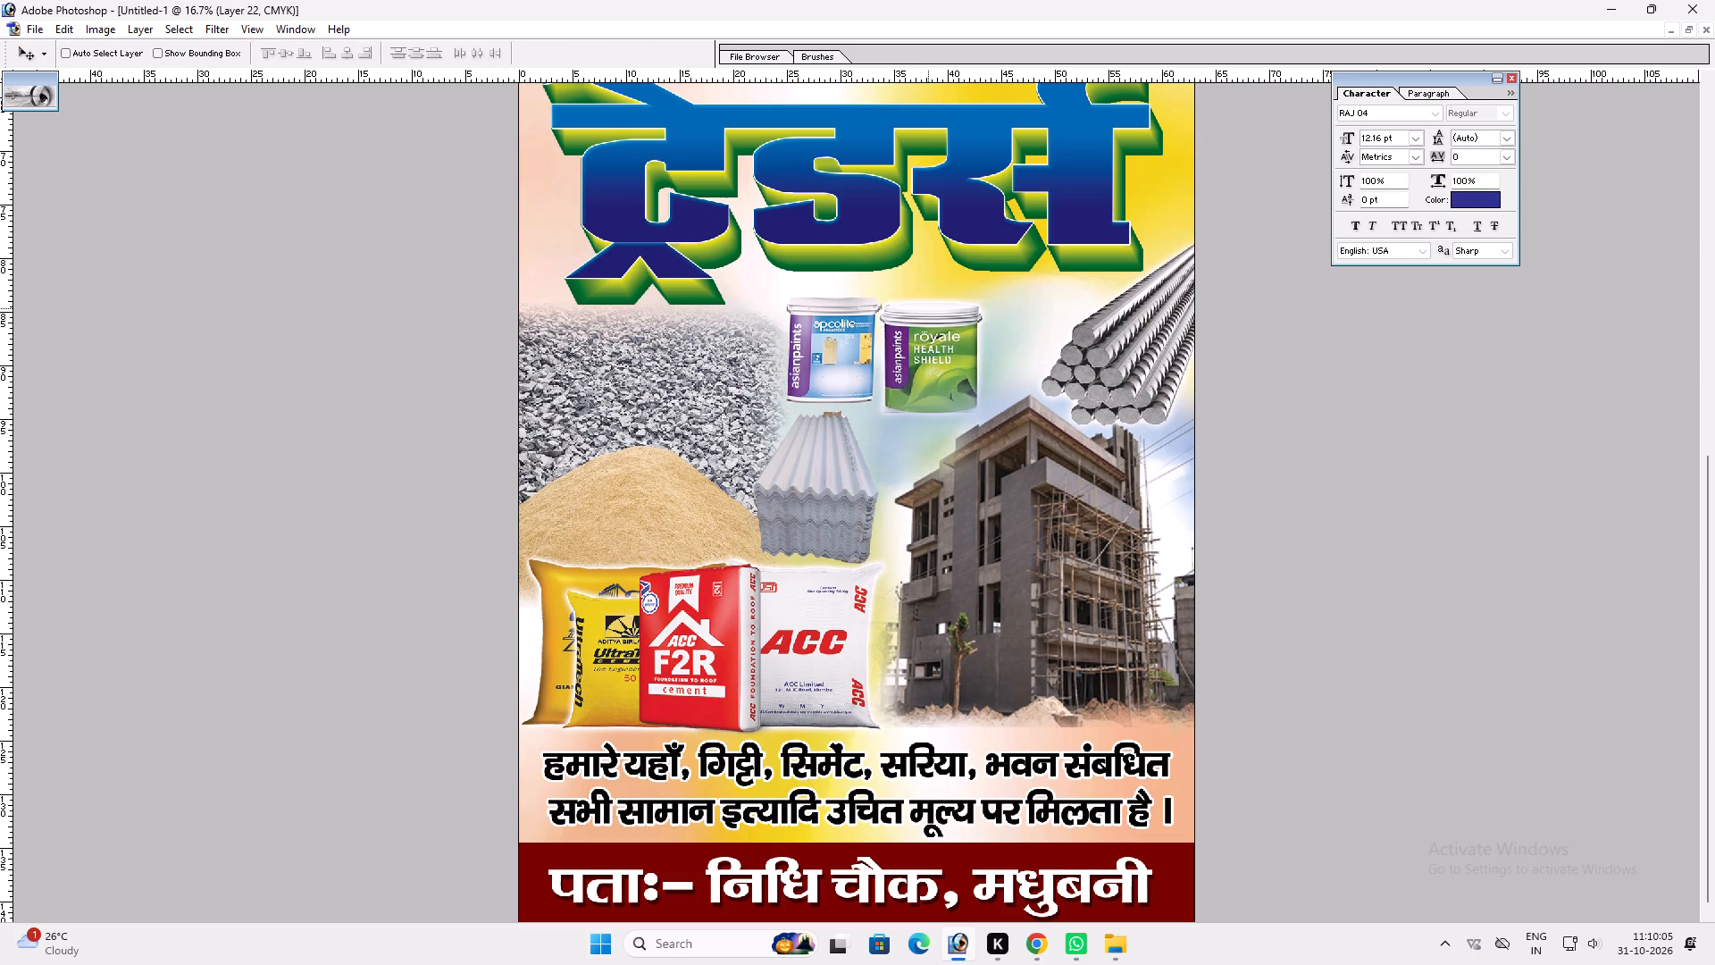
left_click_drag(933, 340, 944, 339)
key("ctrl+t")
left_click_drag(936, 416, 932, 424, "shift")
key("shift+Return")
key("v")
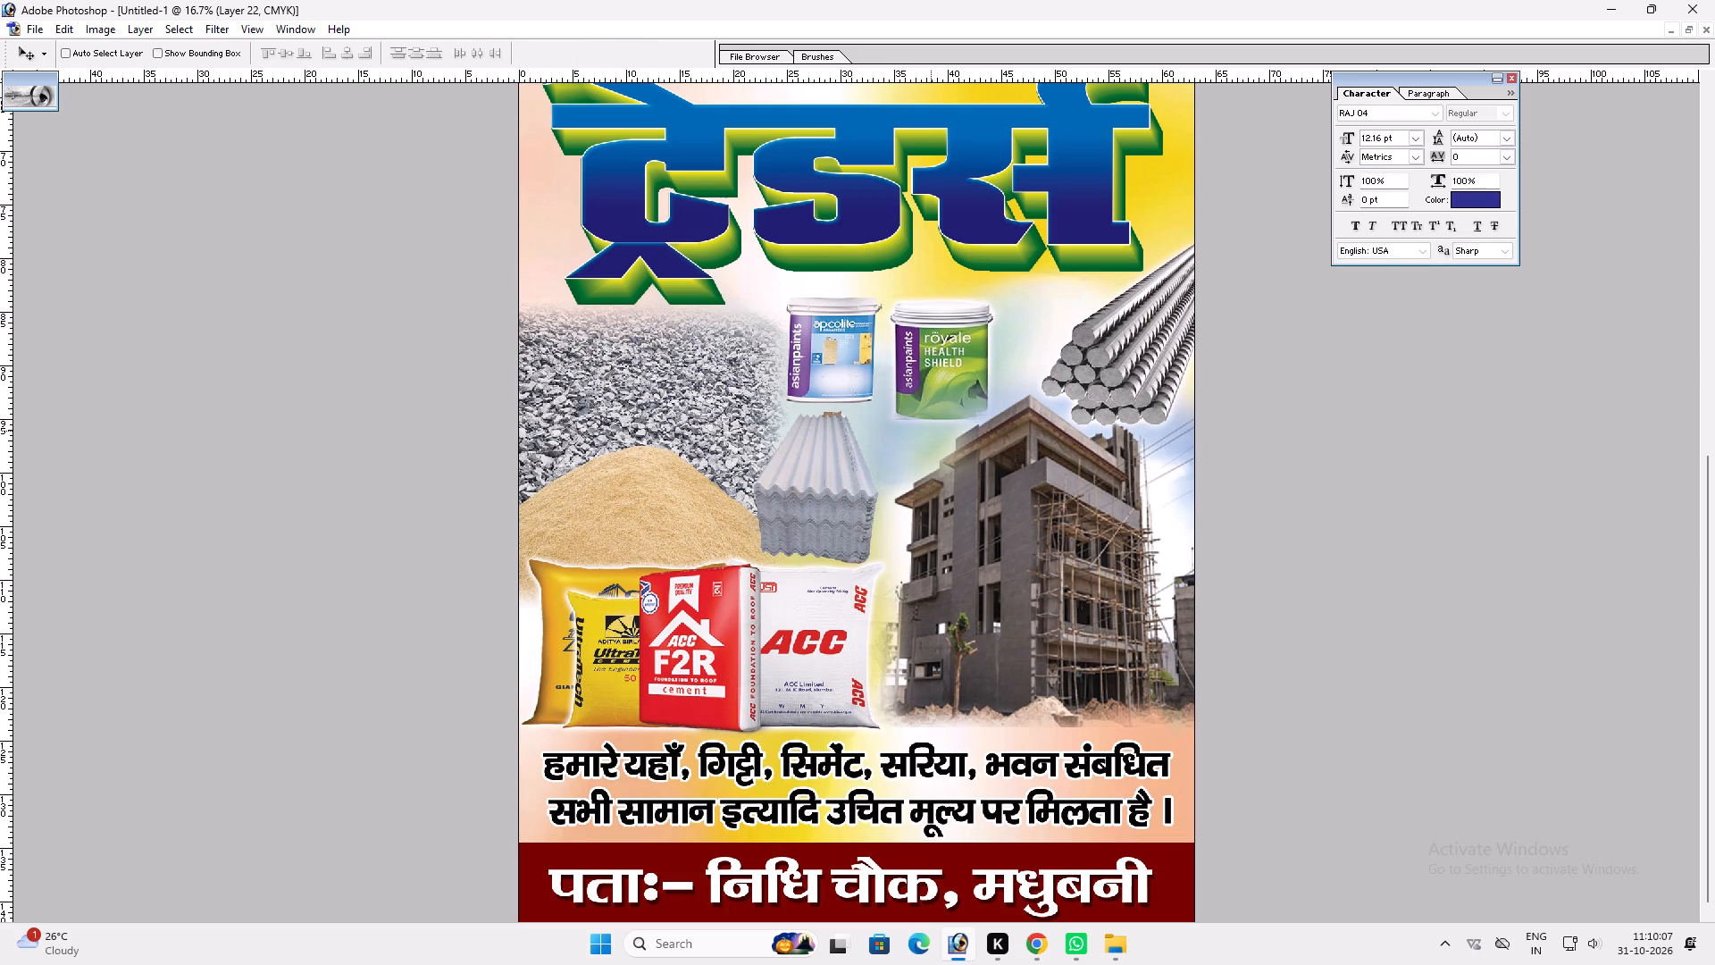
Widen the corrugated roofing sheets rightward until they reach the building.
left_click(827, 499, "ctrl")
key("ctrl+t")
left_click_drag(874, 487, 895, 486, "shift")
key("Return")
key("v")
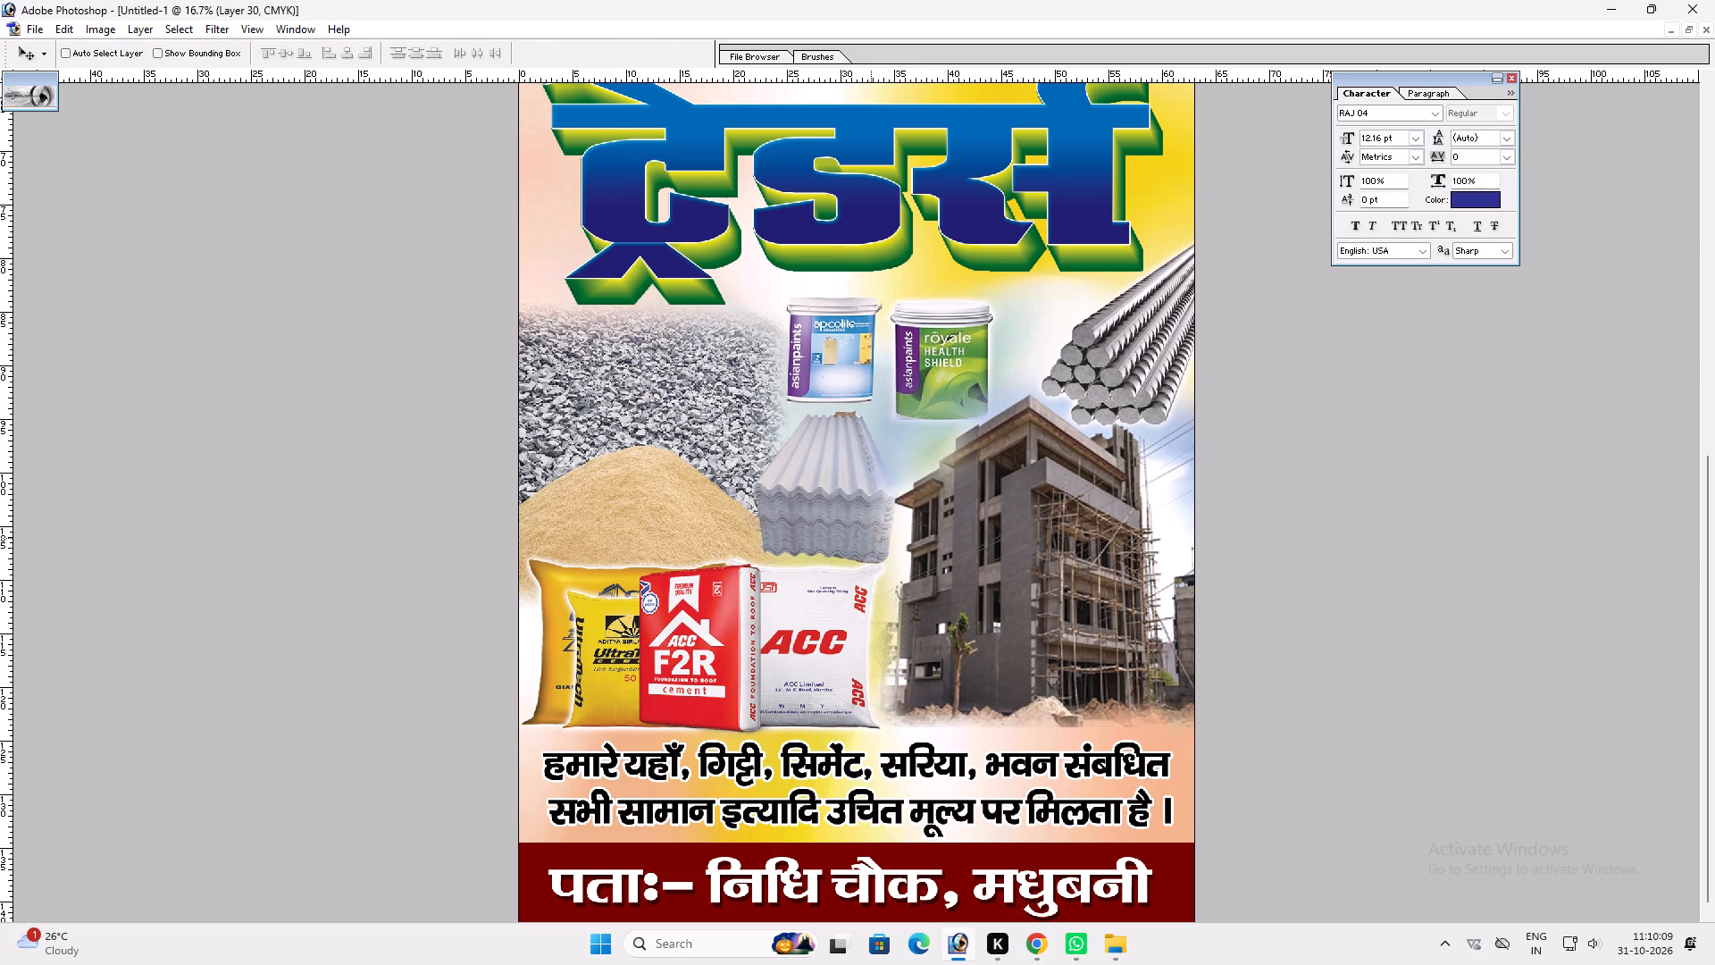
View the whole banner to check the overall arrangement of lettering and pictures.
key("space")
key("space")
right_click_drag(839, 521, 849, 523)
left_click_drag(860, 527, 873, 530)
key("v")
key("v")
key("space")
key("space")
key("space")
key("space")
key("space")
right_click_drag(890, 662, 907, 664)
left_click(916, 667)
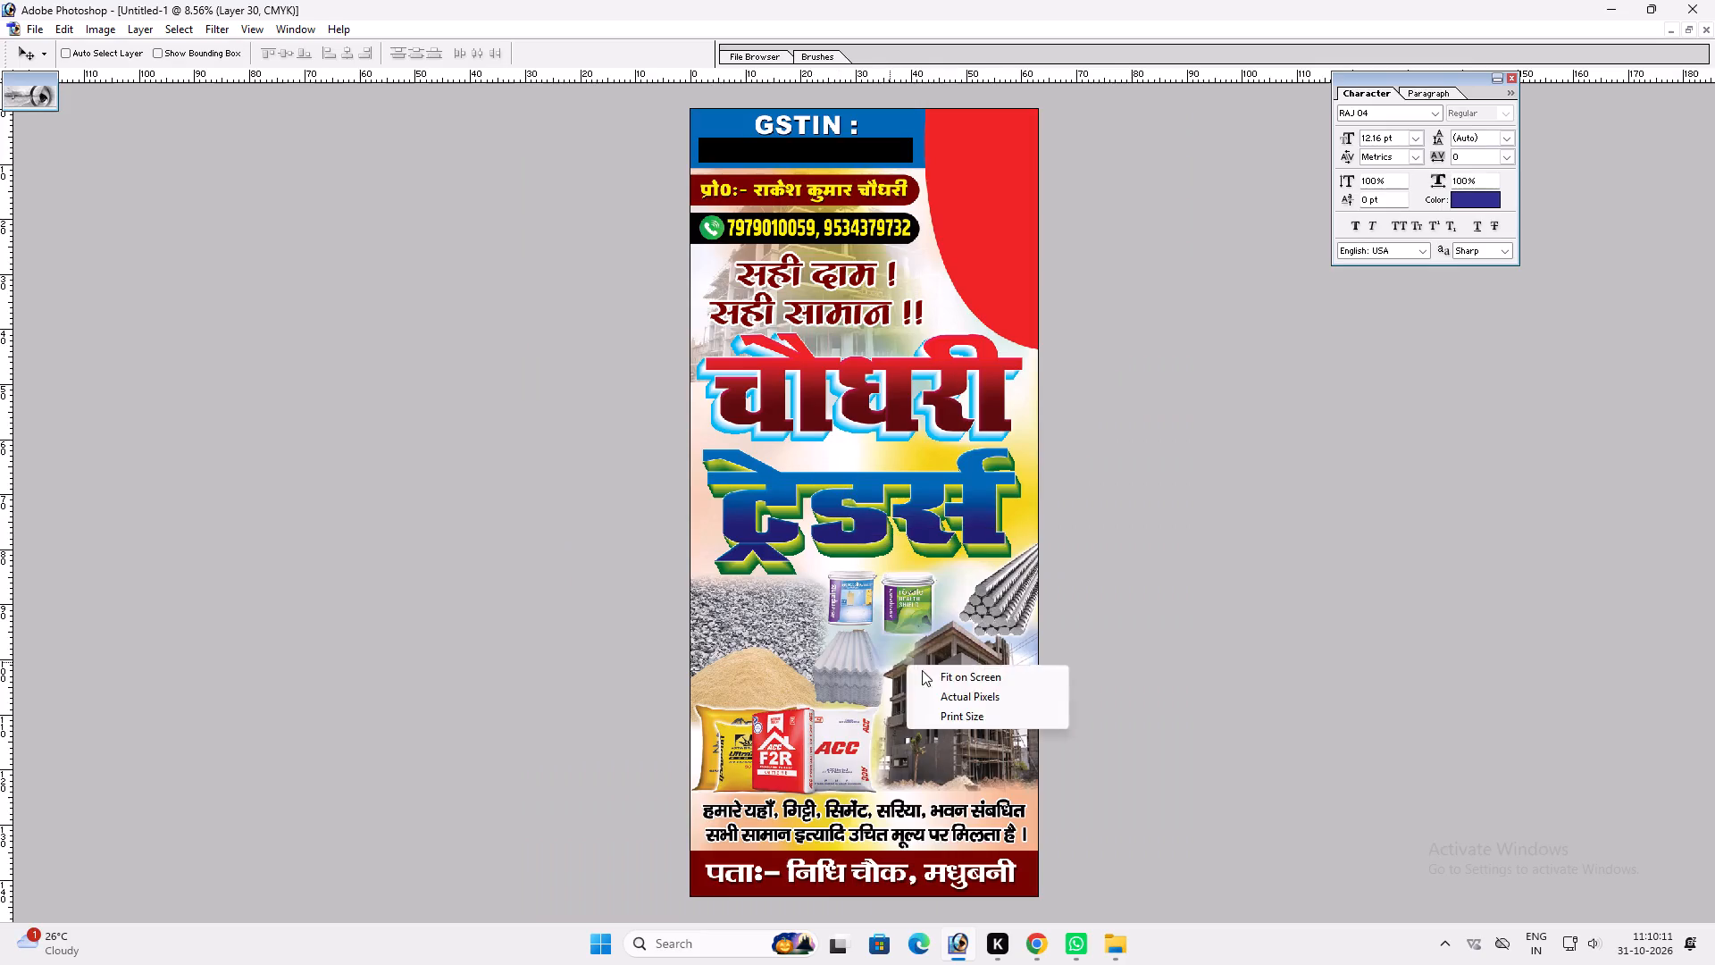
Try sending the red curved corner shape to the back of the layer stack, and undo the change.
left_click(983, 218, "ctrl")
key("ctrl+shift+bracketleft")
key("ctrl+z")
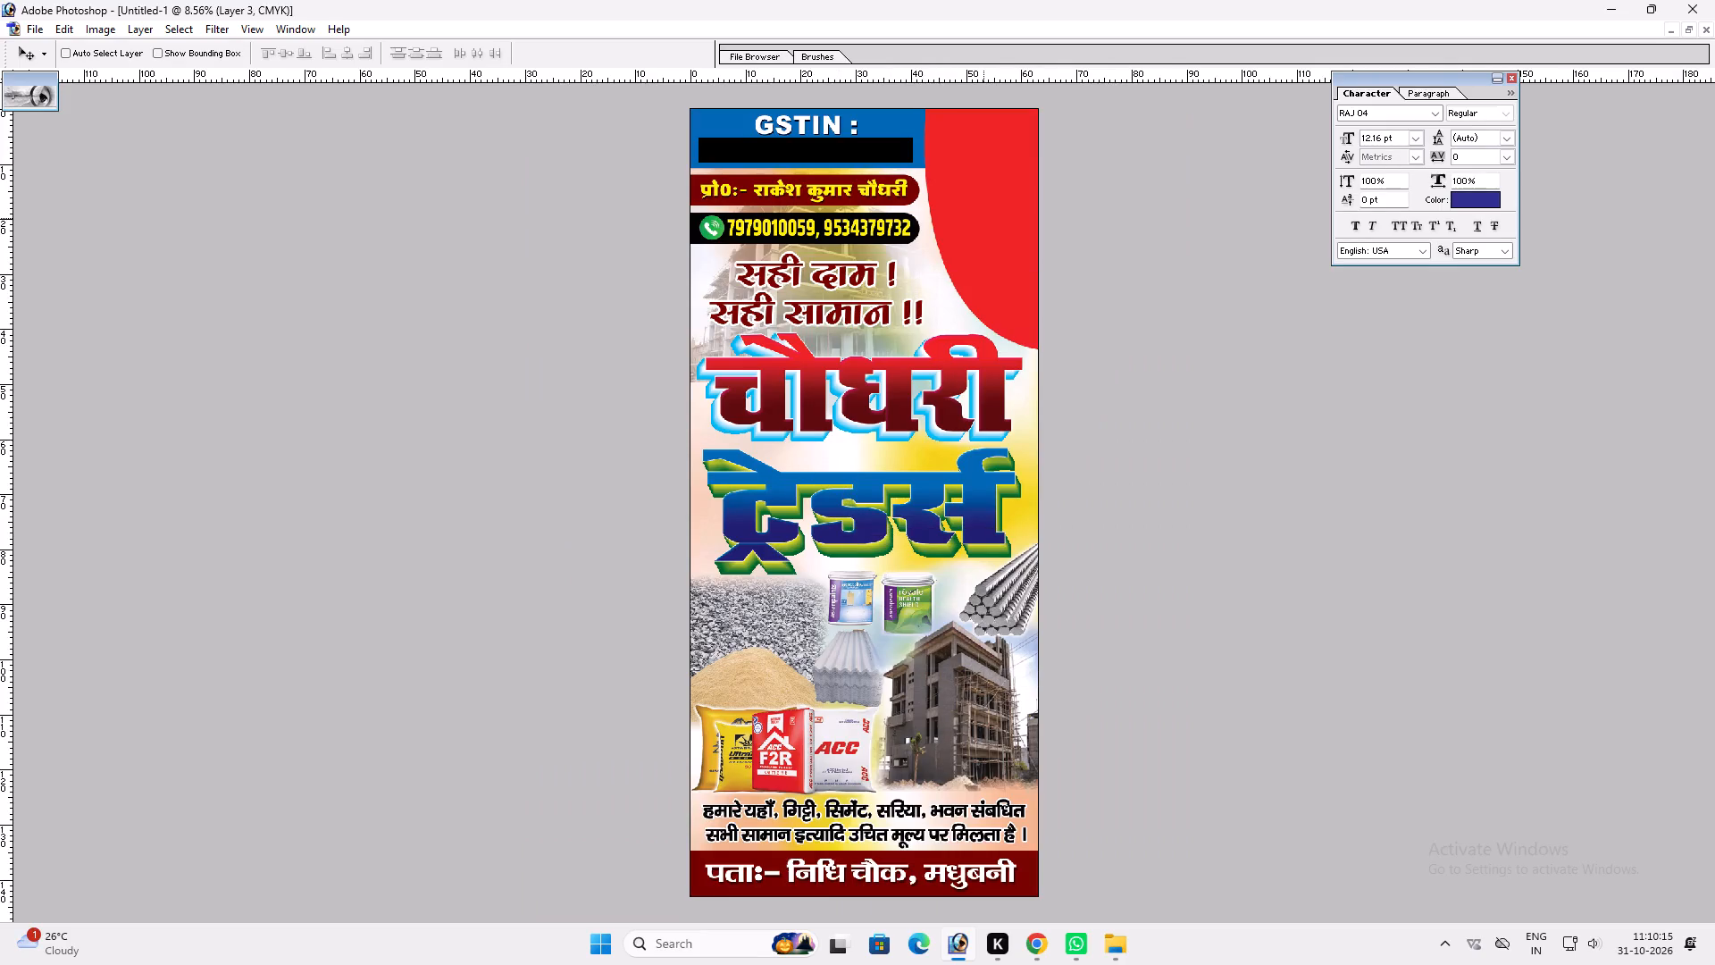
Capture a rectangular screen snip of the whole banner, from the GSTIN strip down to the address strip.
key("Print")
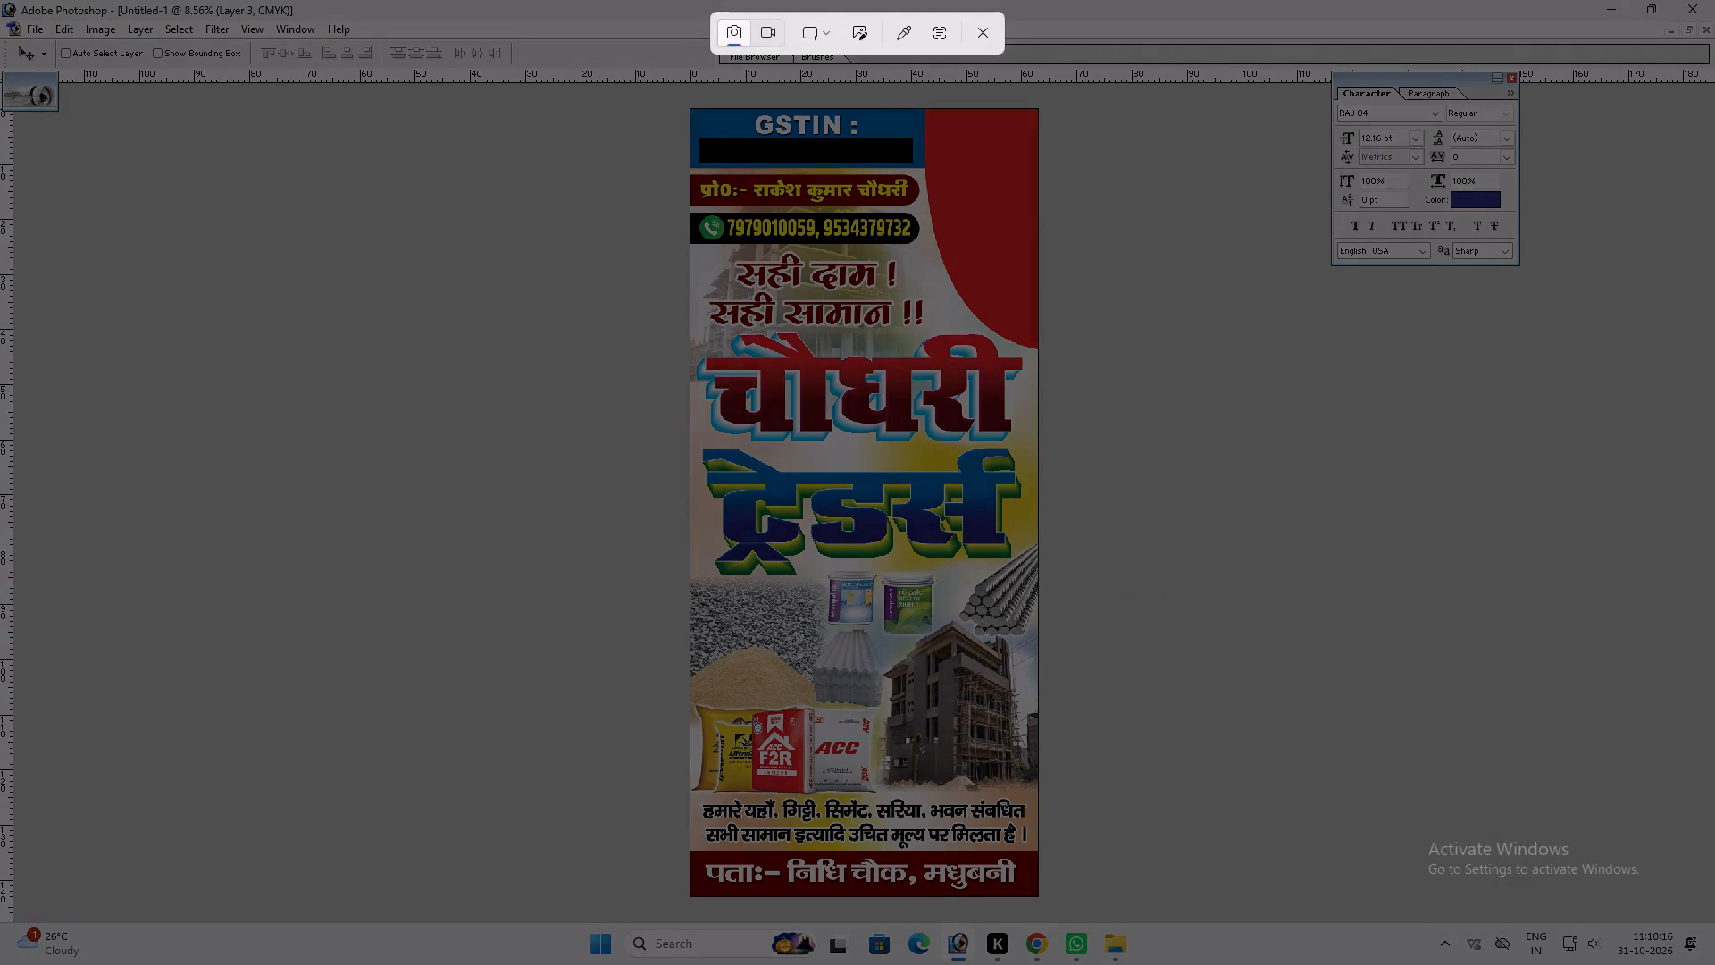
left_click_drag(688, 106, 1040, 895)
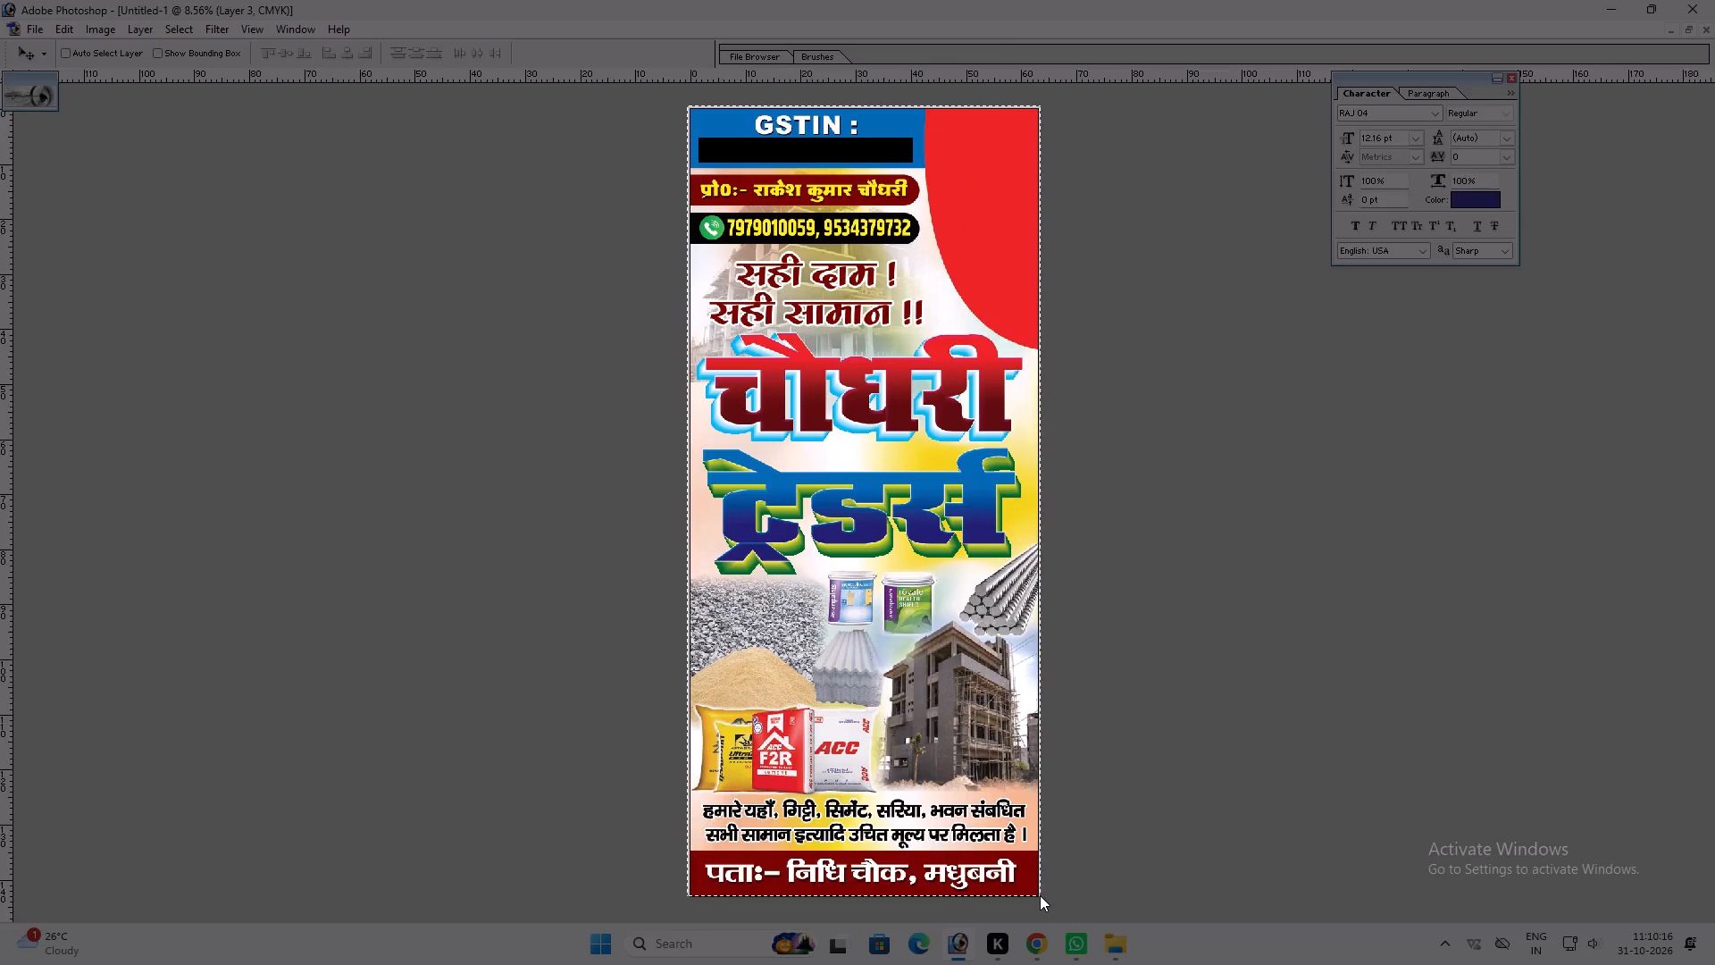
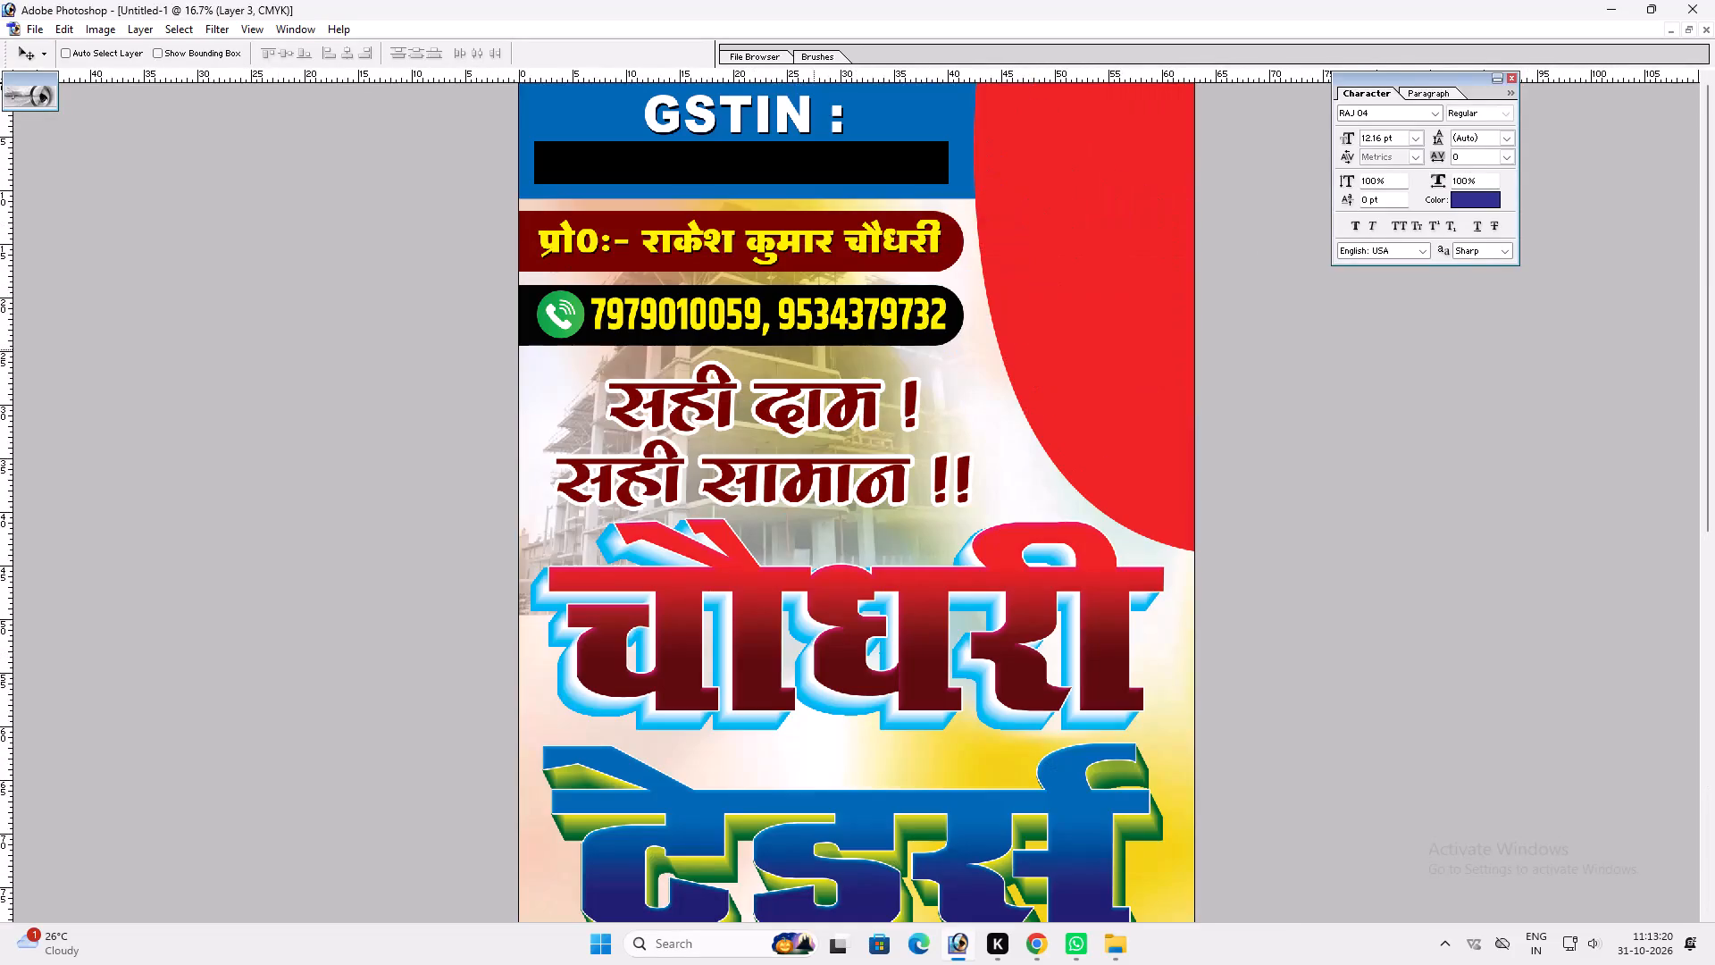
Reduce the height of the two-line maroon Hindi slogan slightly, leaving more space above the चौधरी lettering.
key("v")
left_click(807, 482, "ctrl")
key("ctrl+t")
left_click_drag(814, 499, 813, 482, "shift")
key("shift+Return")
key("v")
key("ctrl+t")
left_click_drag(783, 369, 799, 362, "shift")
key("Return")
key("space")
key("space")
key("space")
key("space")
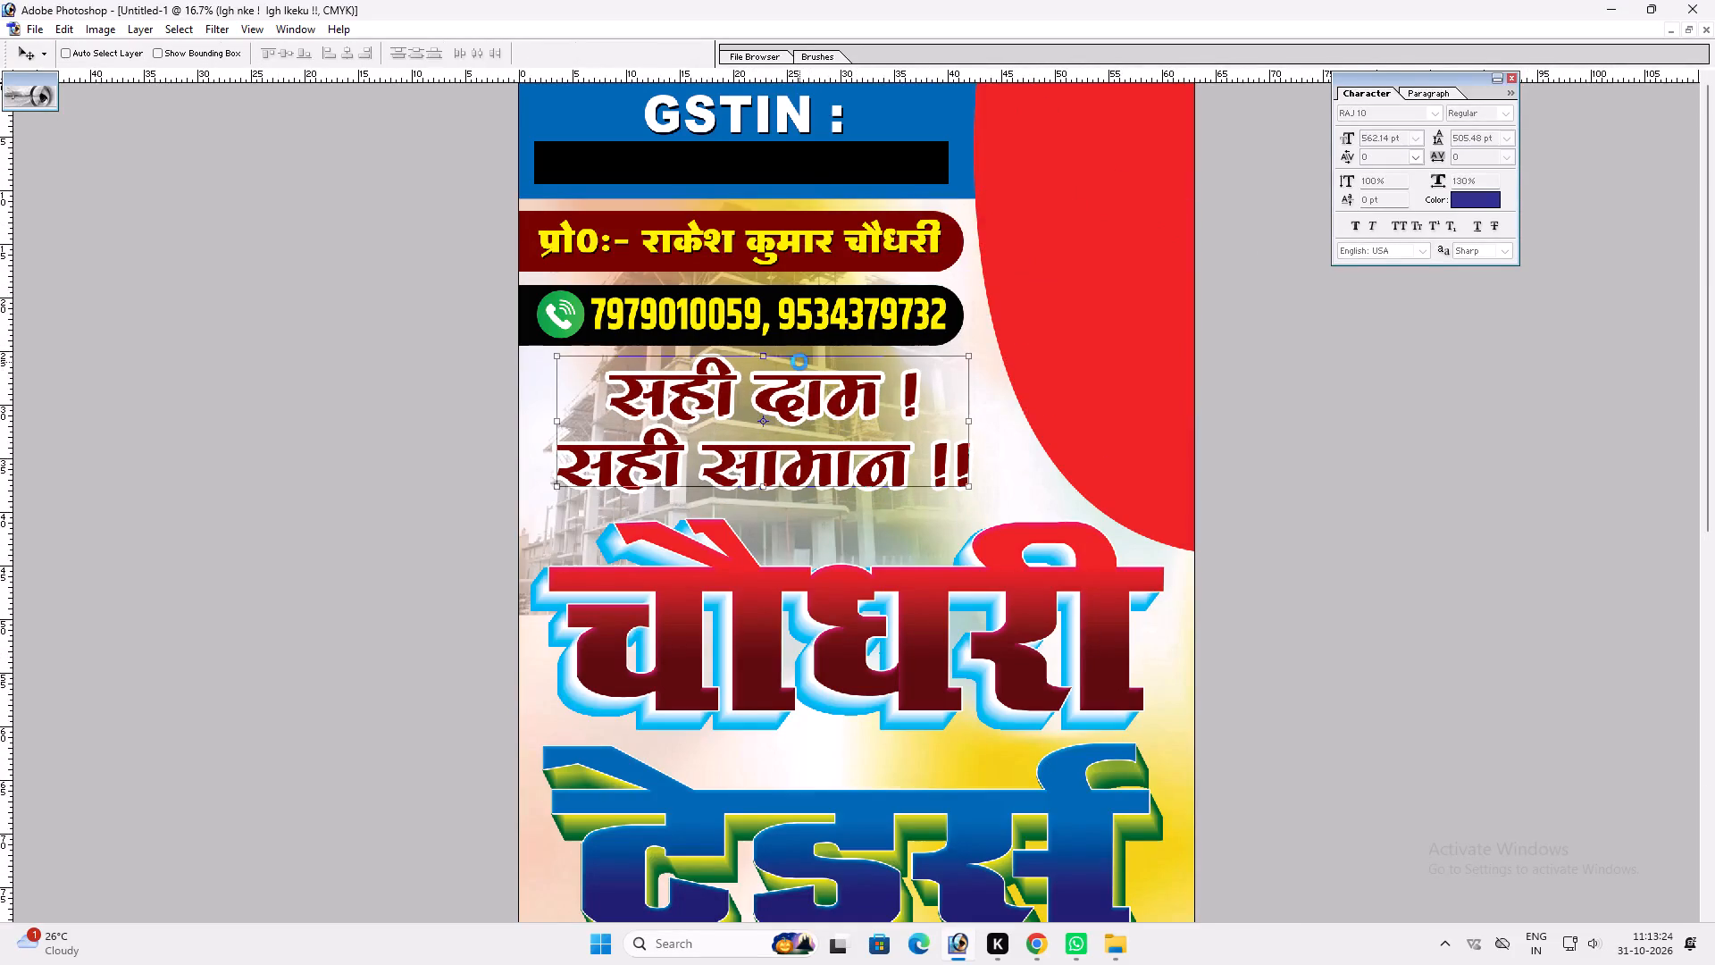
right_click_drag(785, 368, 820, 380)
left_click(833, 384)
Save the banner as a TIFF in the 31.10.2026 folder, named "Chaudhary Trader's 63x143= 1 pc DS".
key("ctrl+s")
key("ctrl+s")
key("ctrl+s")
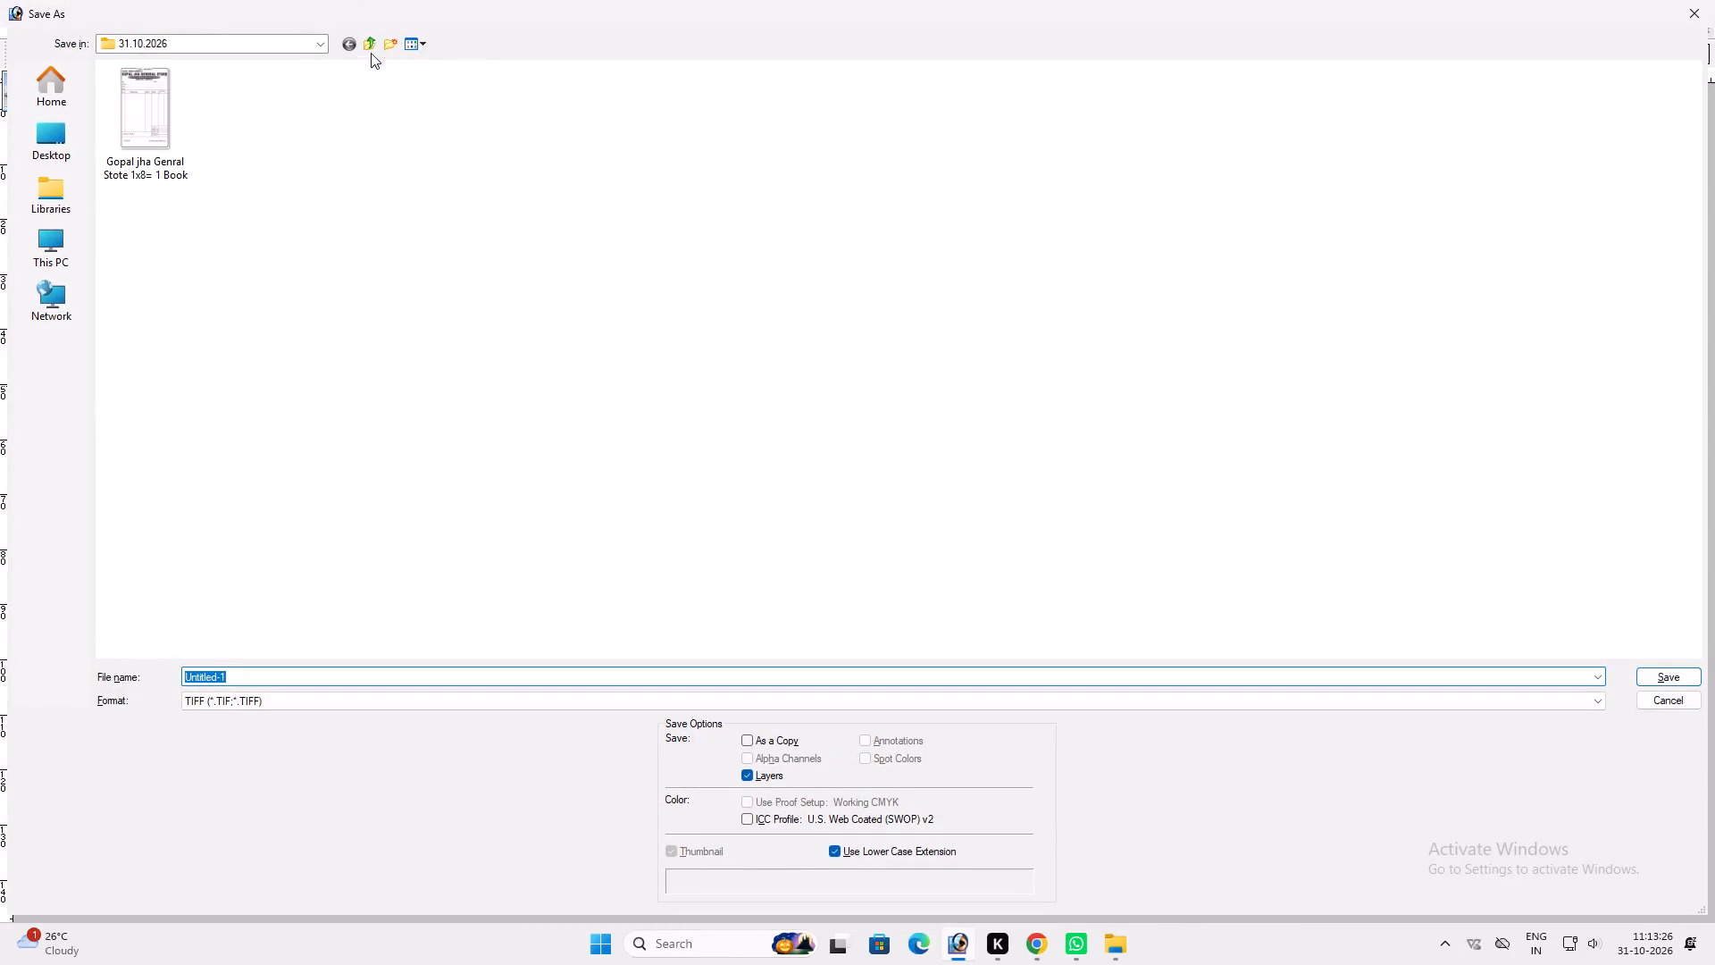
left_click(371, 44)
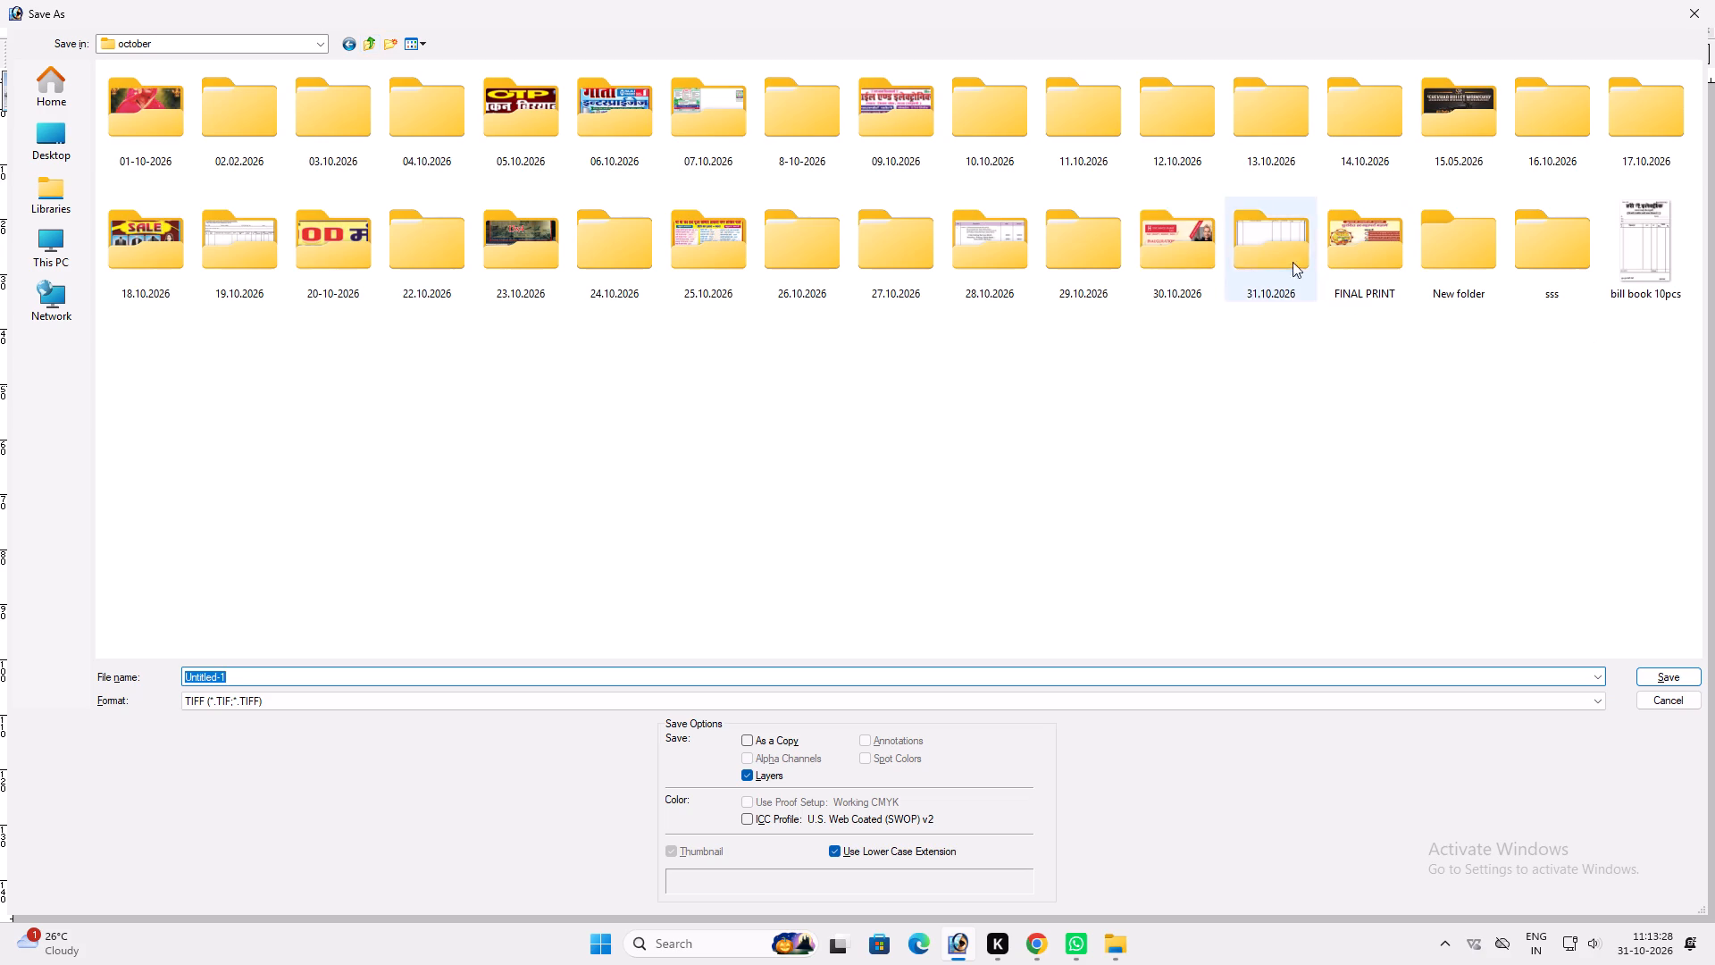
left_click(1282, 256)
left_click_drag(1282, 256, 1219, 256)
left_click(317, 675)
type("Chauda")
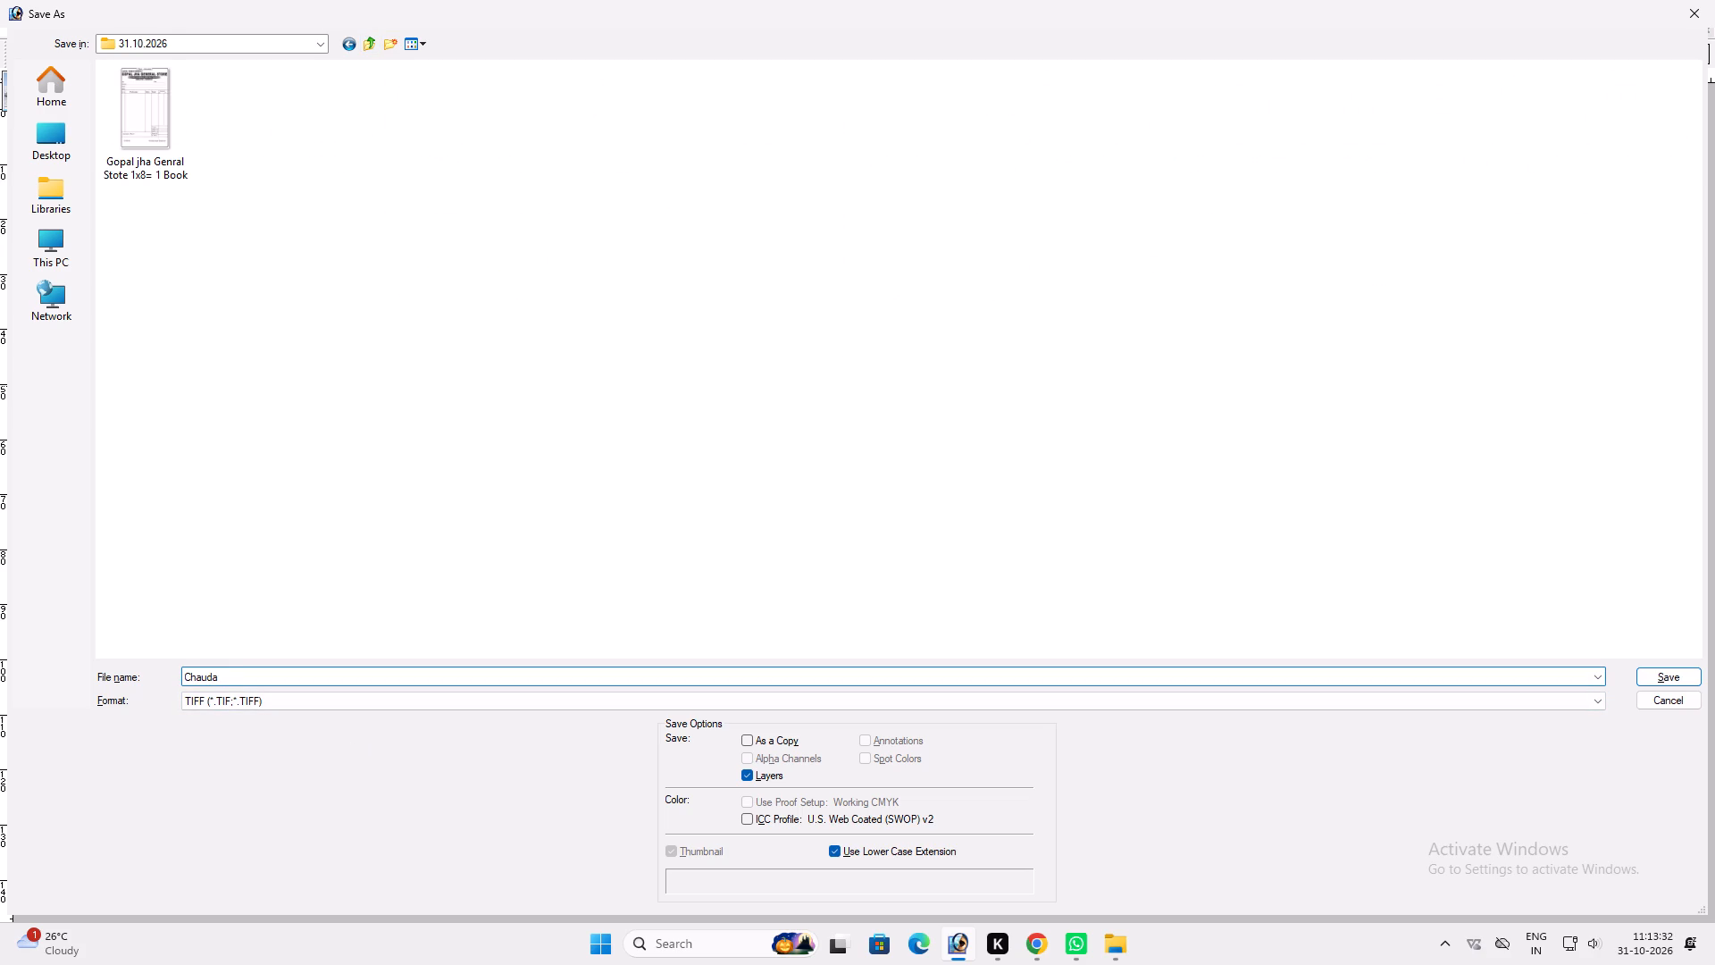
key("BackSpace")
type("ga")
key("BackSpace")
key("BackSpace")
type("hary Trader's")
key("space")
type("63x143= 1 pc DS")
Finish saving the banner as a layered TIFF in the 31.10.2026 folder, with no image compression, IBM PC byte order and RLE layer compression.
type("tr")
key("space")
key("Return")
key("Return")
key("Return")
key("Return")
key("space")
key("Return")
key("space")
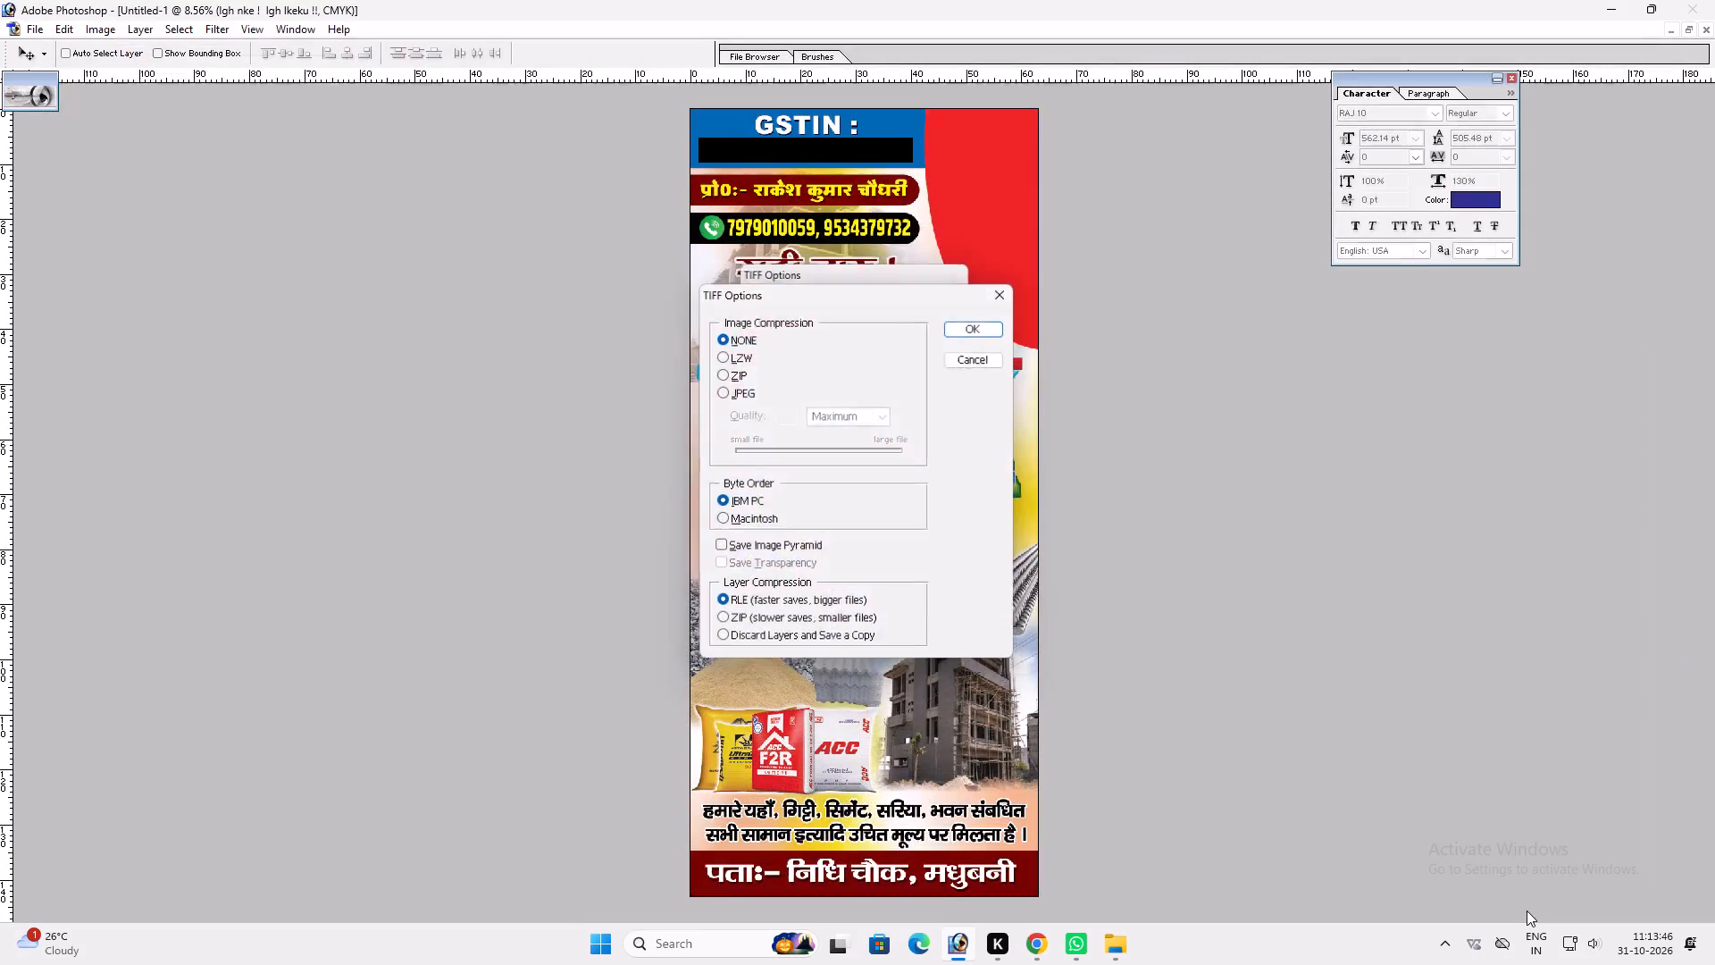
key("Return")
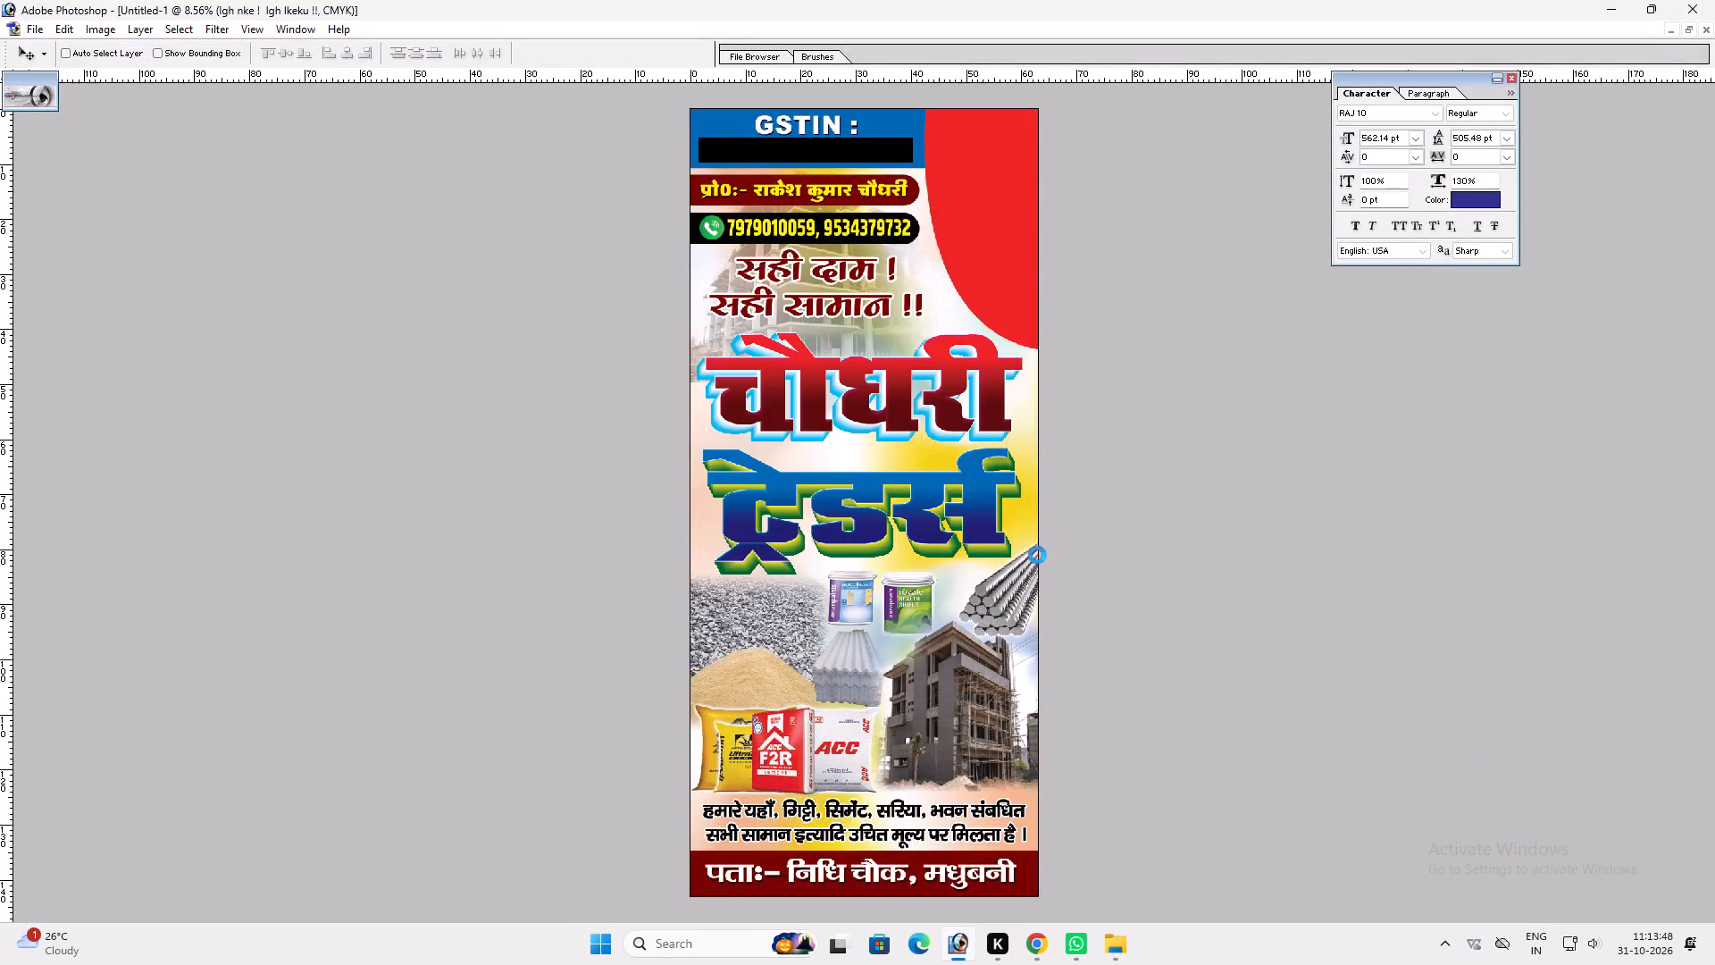